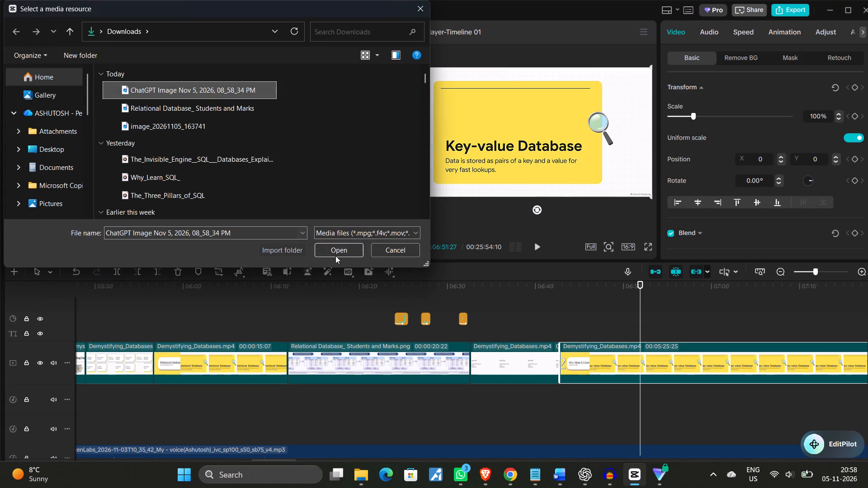
pyautogui.click(336, 252)
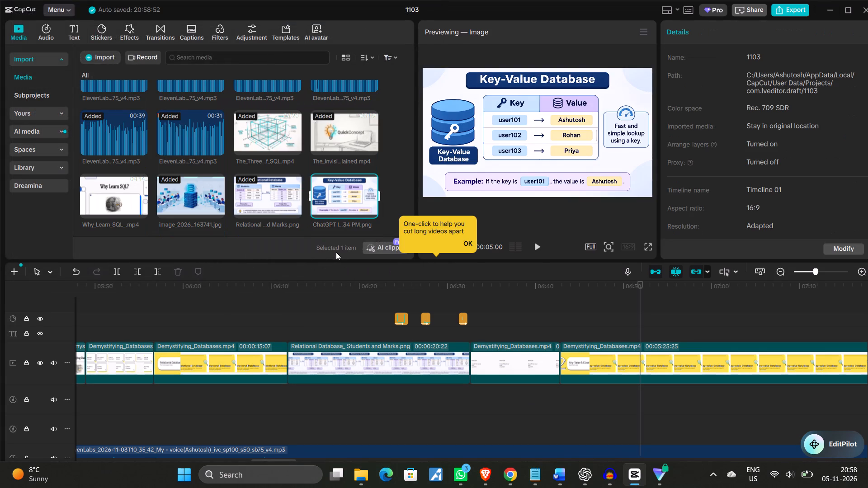
# Play the yellow Key-value Database clip from about 06:46 and listen for the point in the narration where the image should appear.
pyautogui.moveTo(642, 319); pyautogui.dragTo(589, 319)
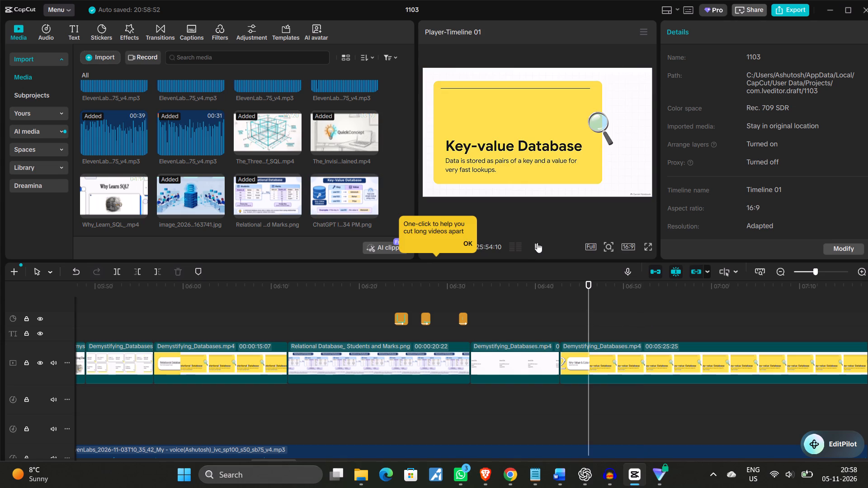
pyautogui.click(534, 244)
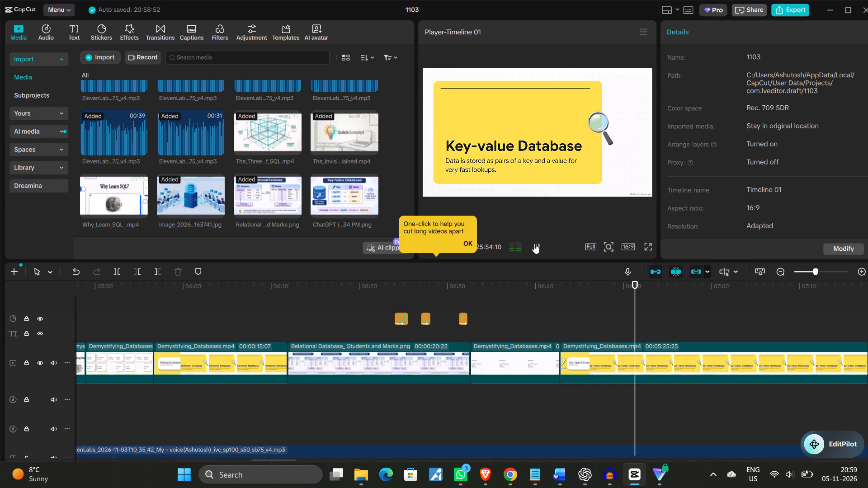
pyautogui.click(534, 244)
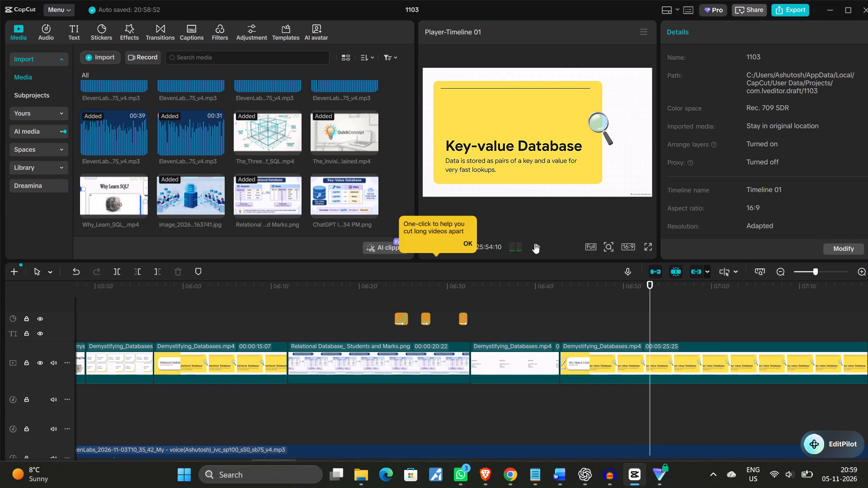
pyautogui.click(534, 244)
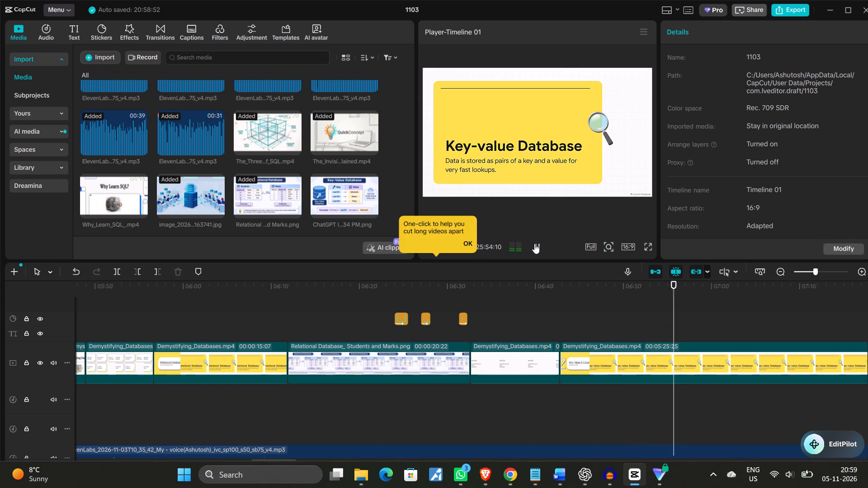
pyautogui.click(534, 244)
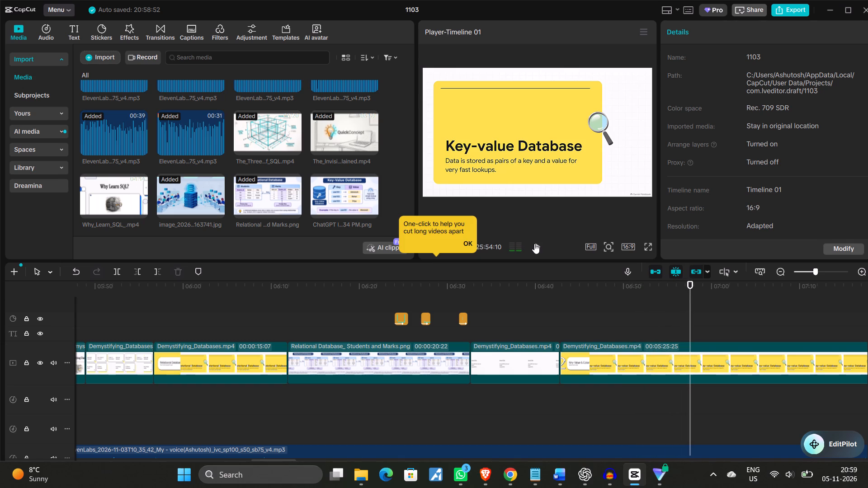
pyautogui.click(534, 244)
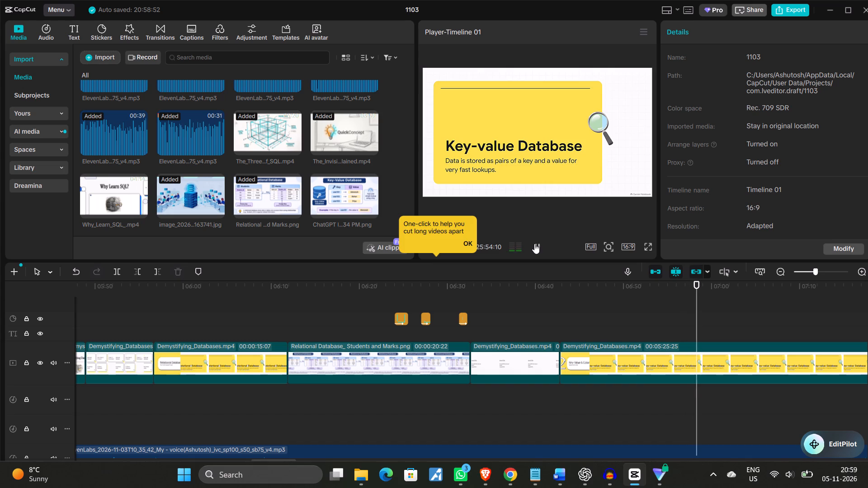
pyautogui.click(534, 244)
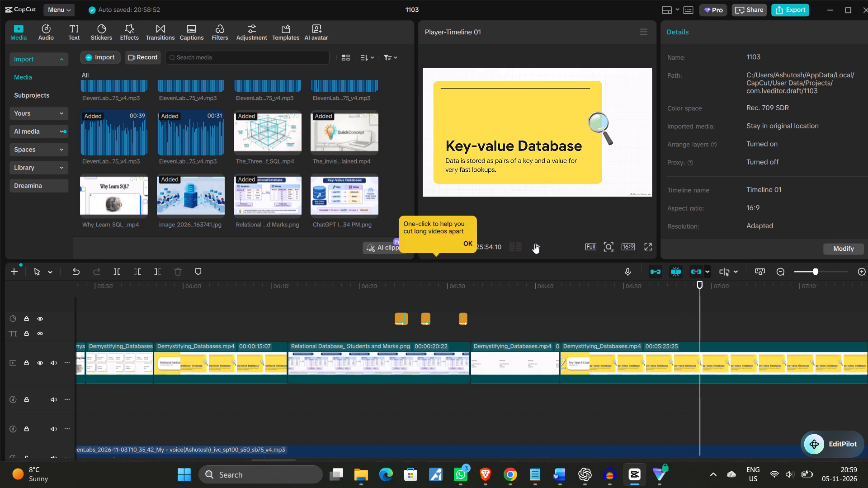
pyautogui.click(534, 244)
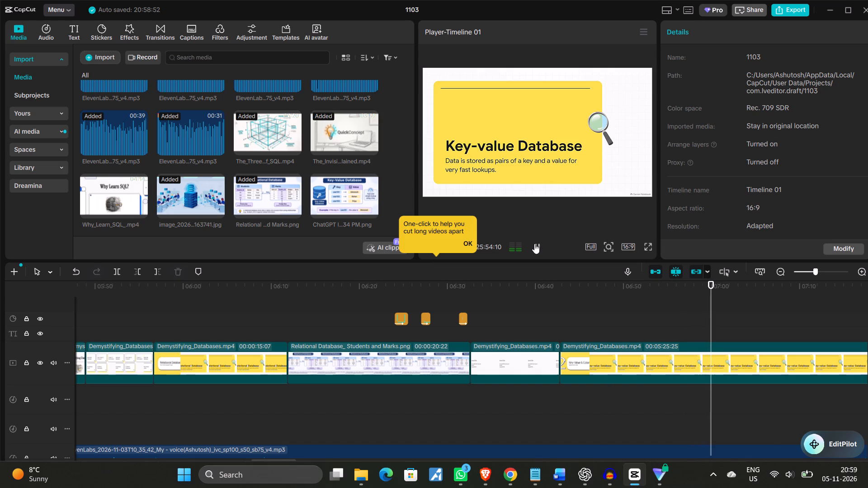
pyautogui.click(534, 244)
pyautogui.moveTo(713, 300); pyautogui.dragTo(701, 303)
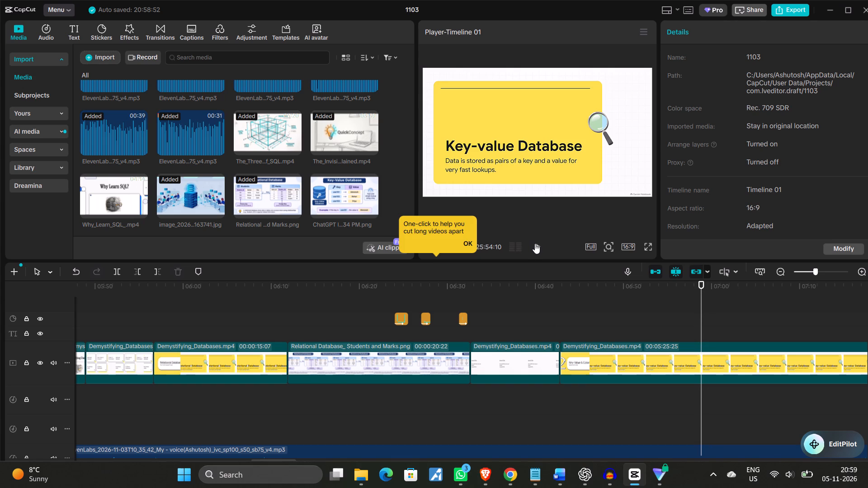
pyautogui.click(535, 244)
pyautogui.click(535, 244)
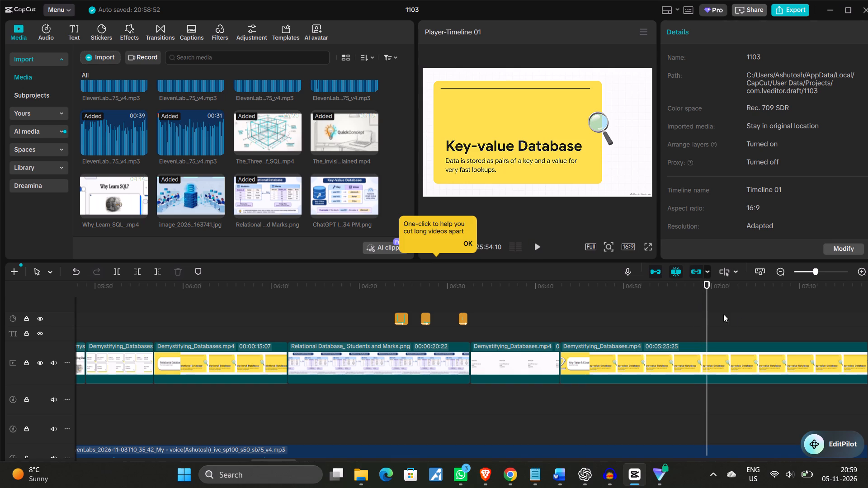
# Replay the narration from about 06:56 and split the Key-value Database clip at about 06:58.
pyautogui.moveTo(708, 318); pyautogui.dragTo(683, 324)
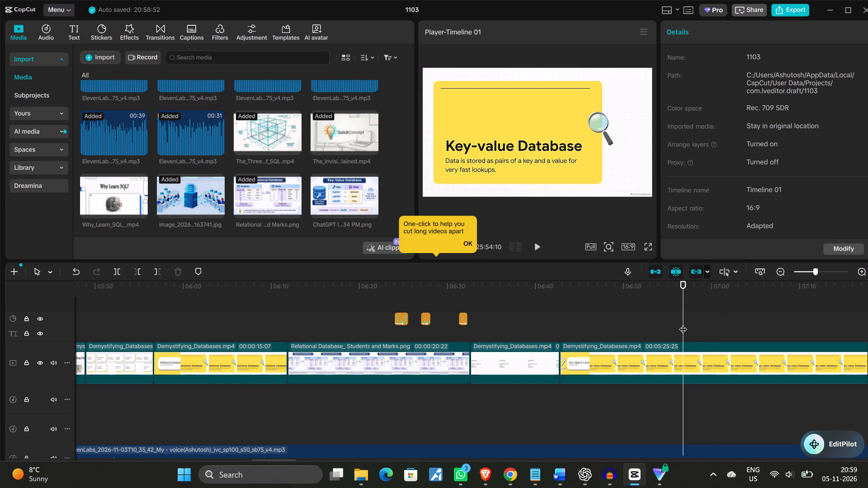
pyautogui.click(538, 246)
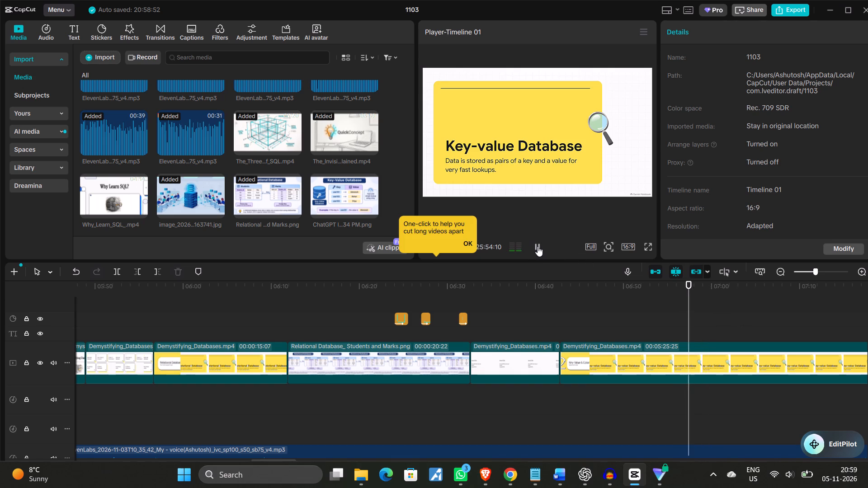
pyautogui.click(538, 246)
pyautogui.doubleClick(538, 246)
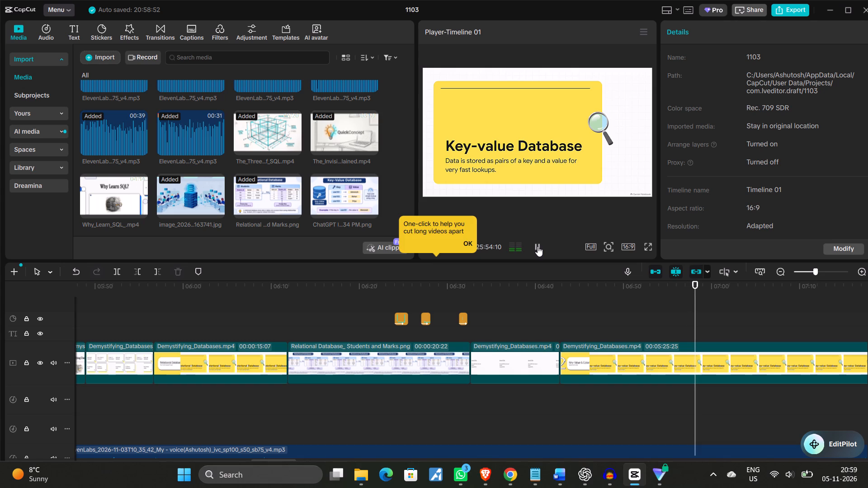
pyautogui.click(118, 268)
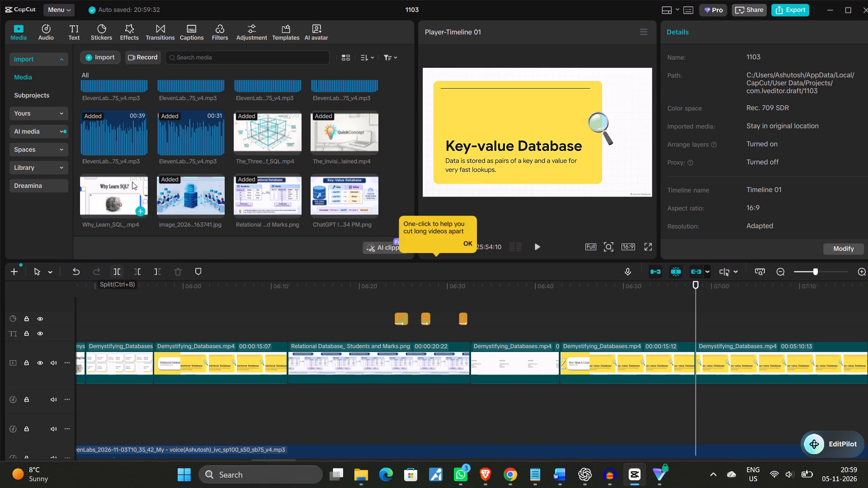
# Insert the Key-Value Database image on the main track at the split and extend it to about 15.5 seconds.
pyautogui.click(369, 210)
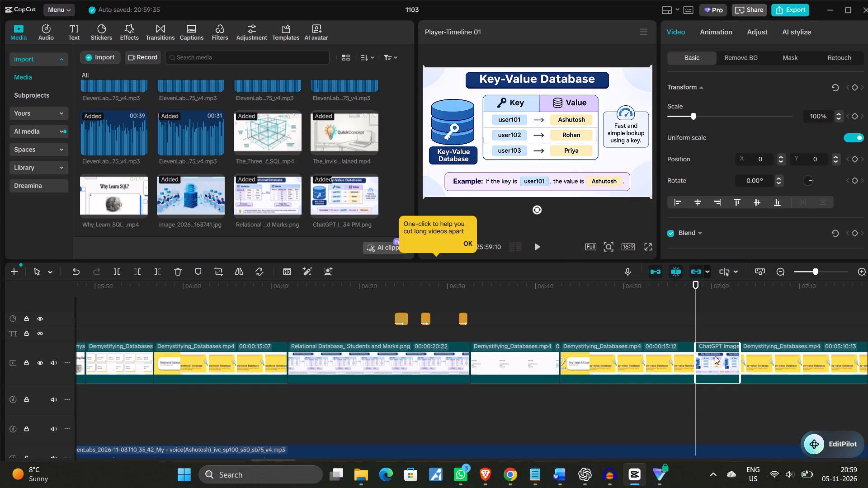
pyautogui.moveTo(739, 364); pyautogui.dragTo(822, 371)
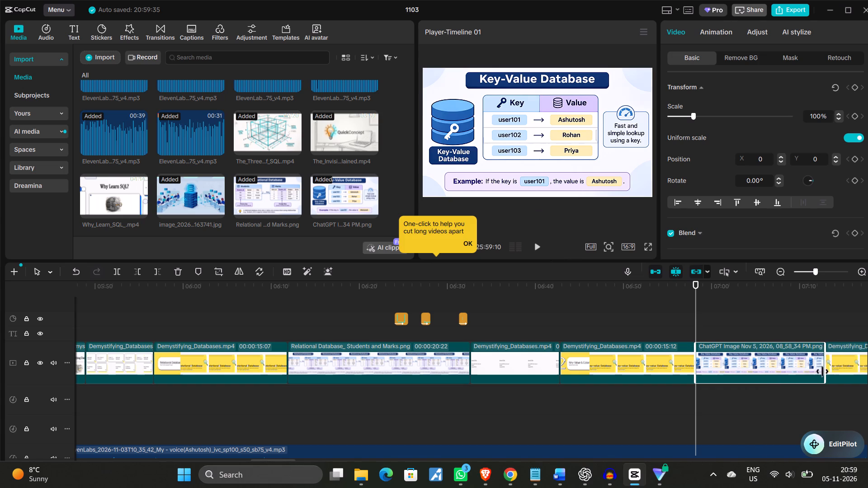
pyautogui.moveTo(822, 371); pyautogui.dragTo(829, 370)
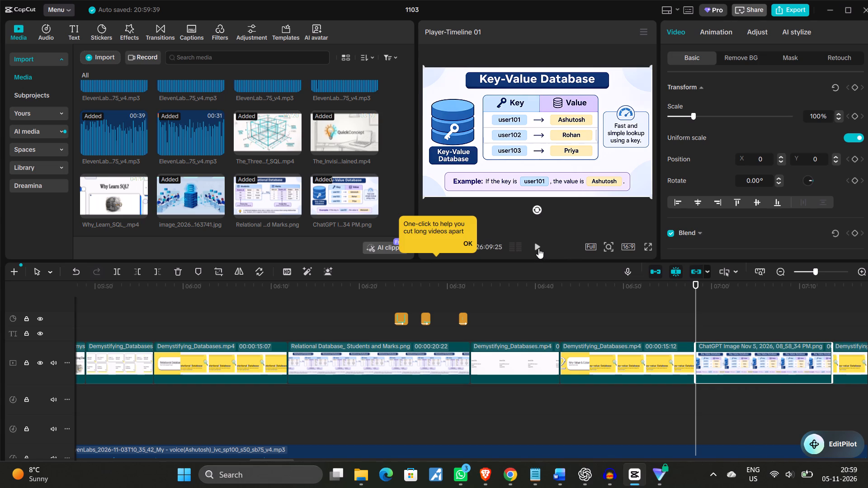
# Play the narration from about 06:54 across the Key-Value Database image to check its start and find where it should end.
pyautogui.click(538, 248)
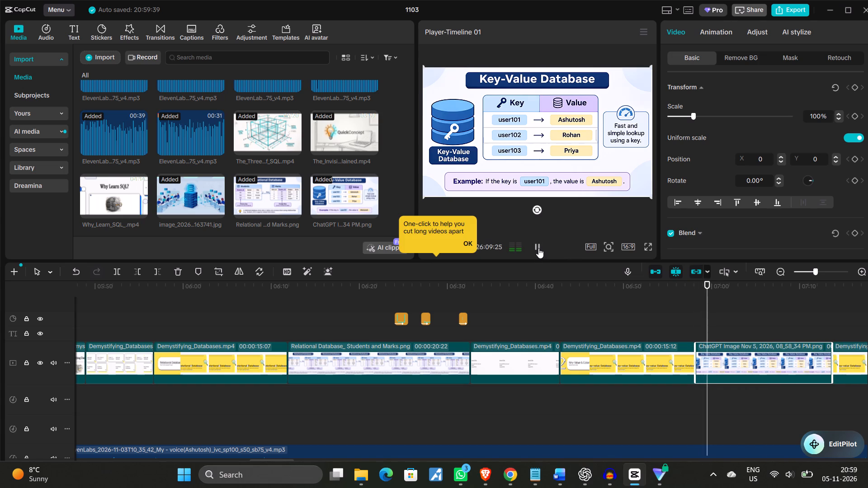
pyautogui.click(538, 248)
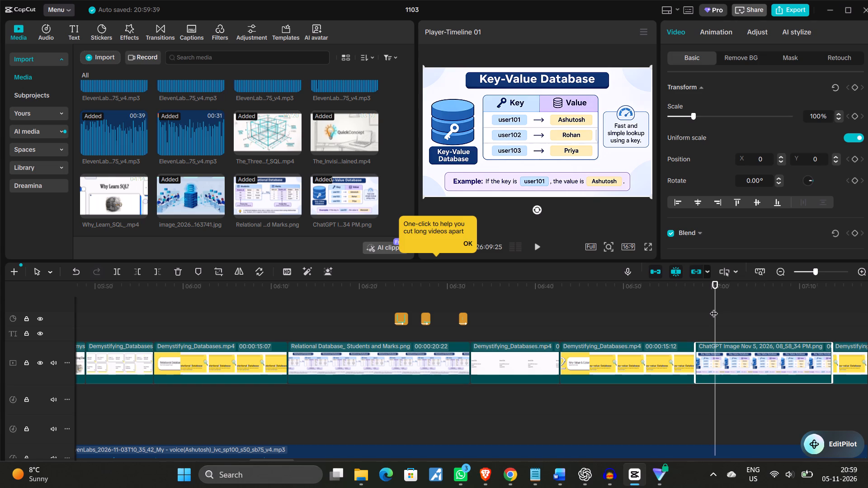
pyautogui.moveTo(714, 308); pyautogui.dragTo(660, 310)
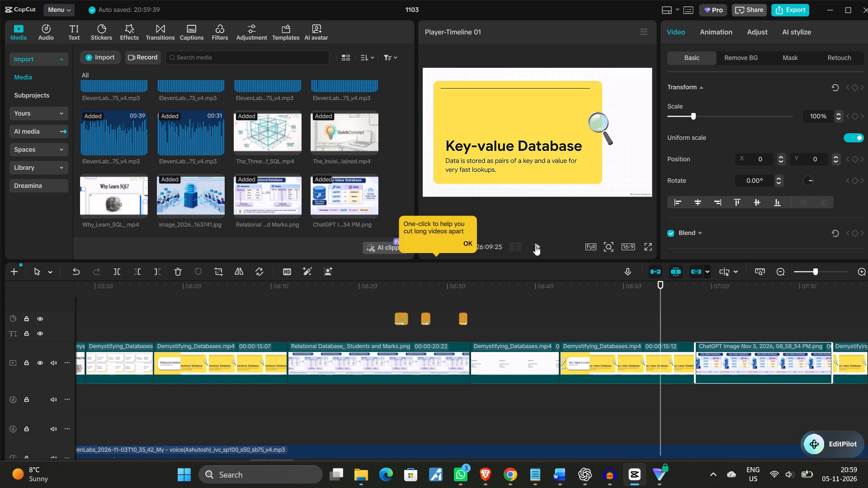
pyautogui.click(536, 245)
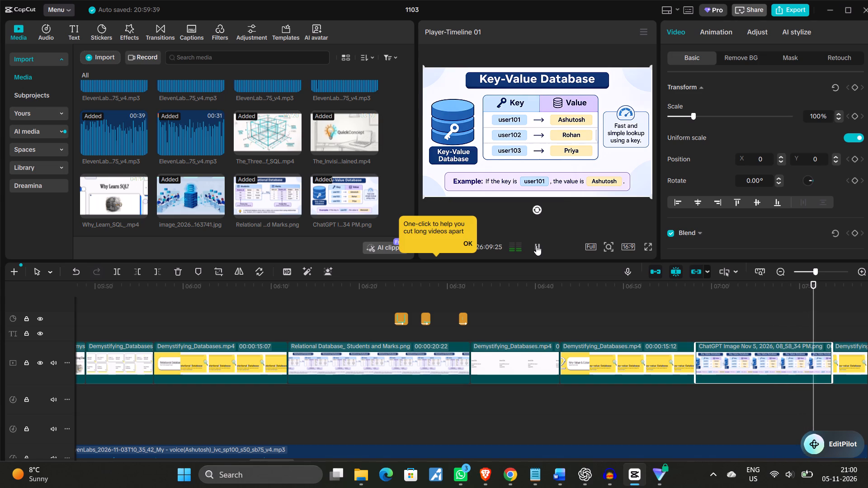
pyautogui.click(536, 245)
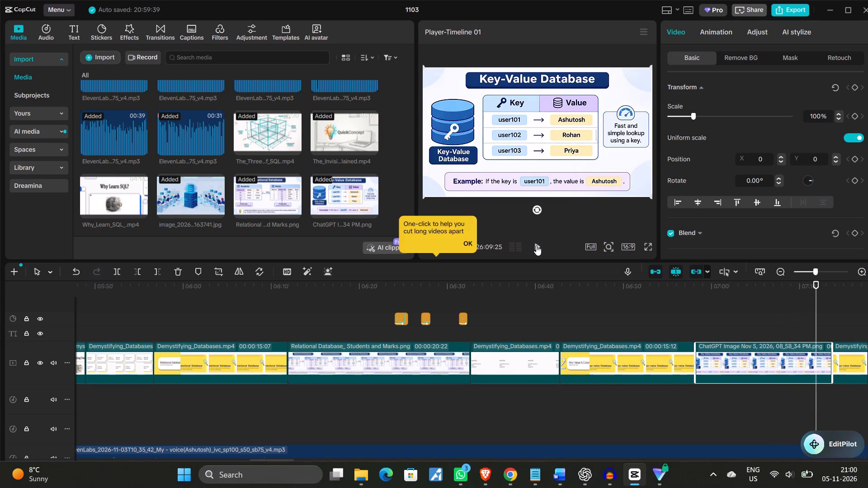
pyautogui.click(536, 245)
pyautogui.click(536, 245)
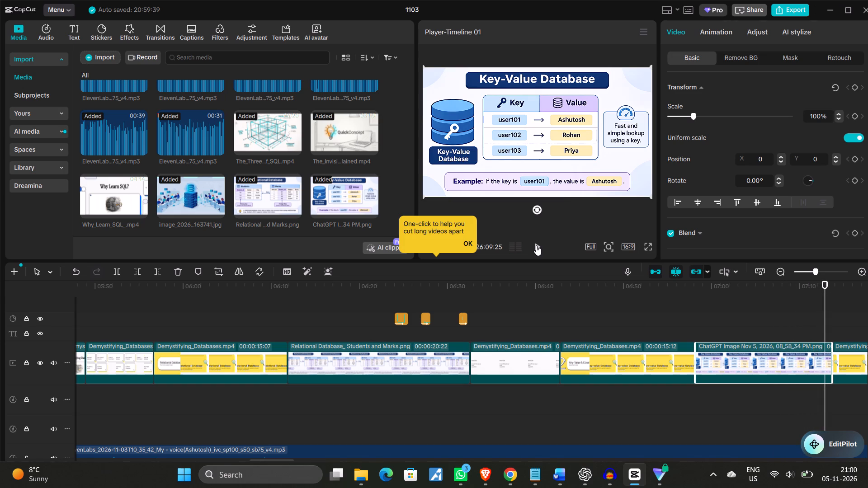
pyautogui.hscroll(-1, 577, 307)
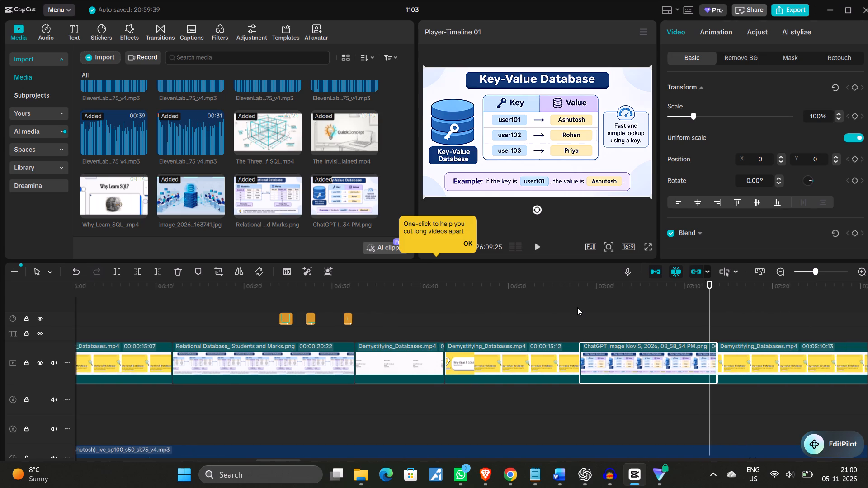
pyautogui.hscroll(-2, 577, 307)
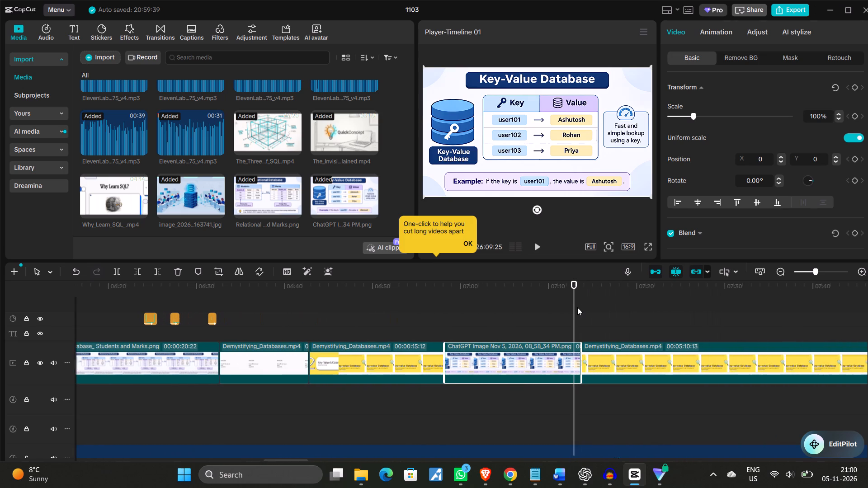
pyautogui.hscroll(-2, 577, 307)
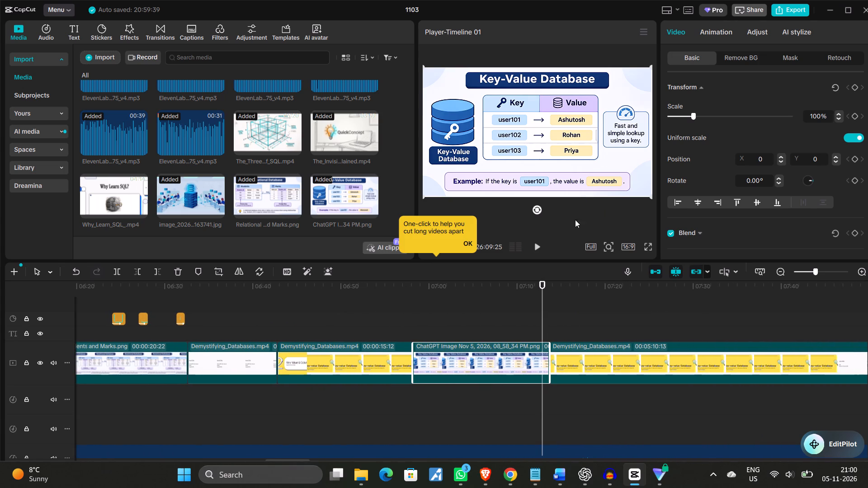
pyautogui.click(534, 246)
pyautogui.click(534, 246)
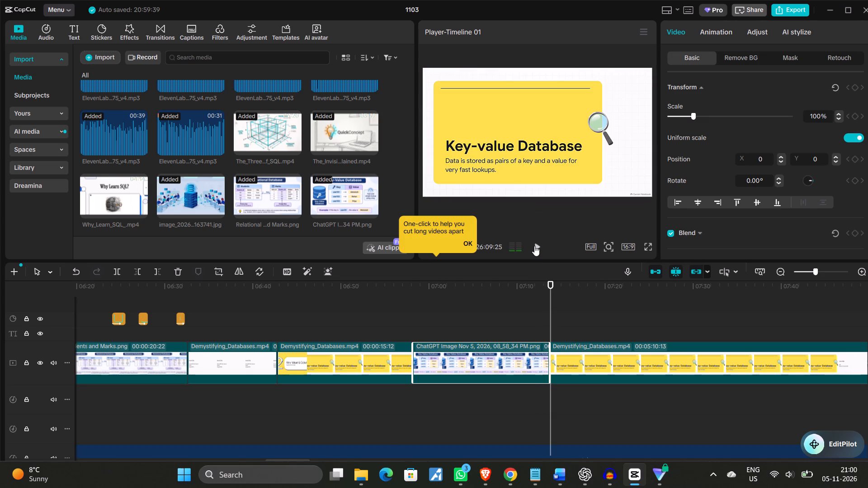
# Trim the start of the clip after the image up to about 07:46, removing the leftover yellow Key-value Database footage before the Redis/DynamoDB slide.
pyautogui.moveTo(551, 322); pyautogui.dragTo(816, 318)
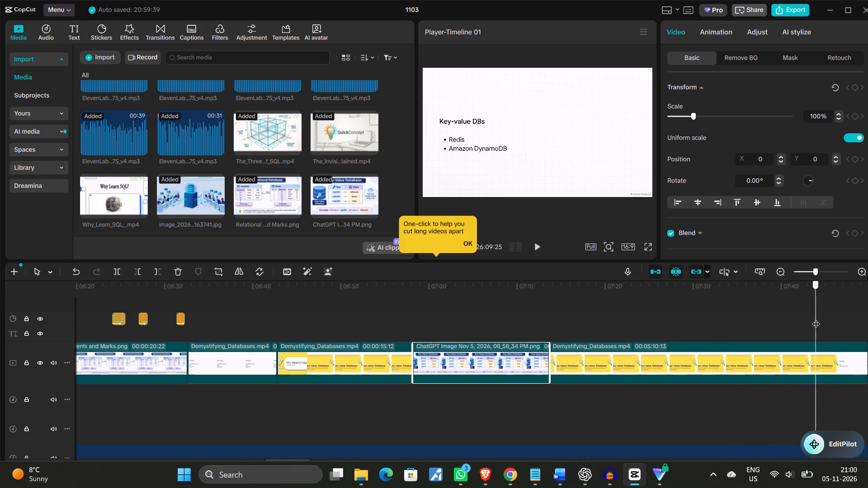
pyautogui.moveTo(816, 318); pyautogui.dragTo(851, 311)
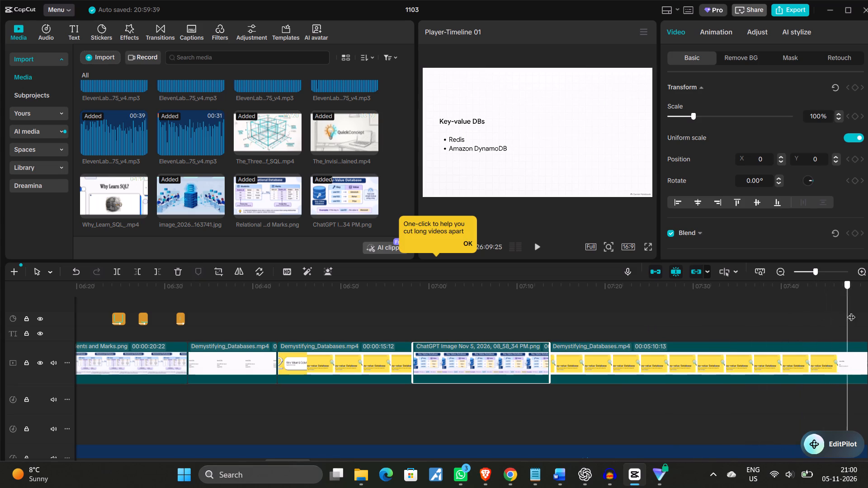
pyautogui.moveTo(851, 311); pyautogui.dragTo(809, 309)
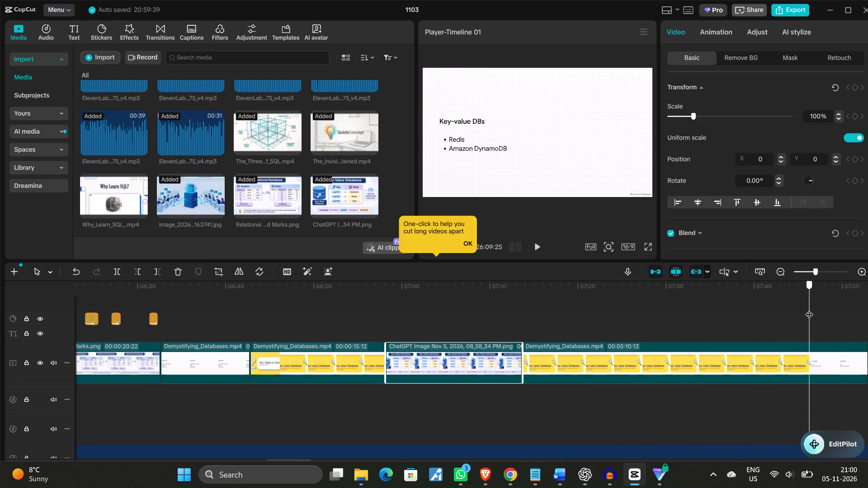
pyautogui.moveTo(809, 309); pyautogui.dragTo(807, 309)
pyautogui.click(601, 365)
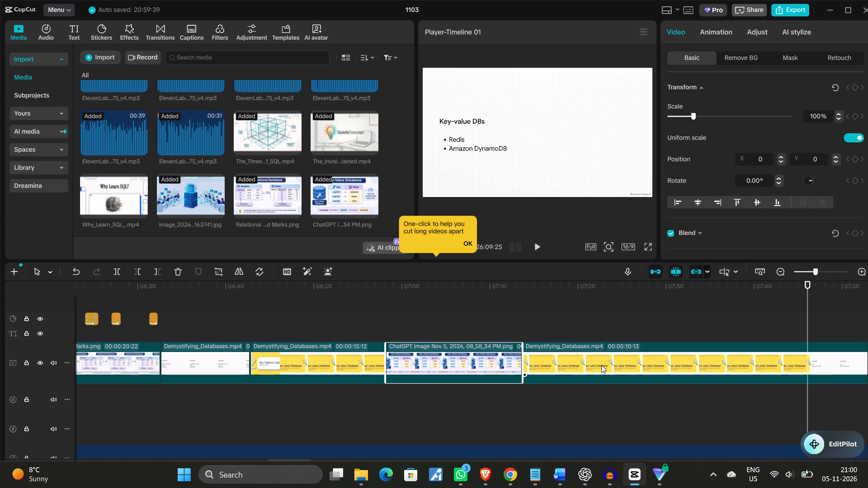
pyautogui.click(142, 271)
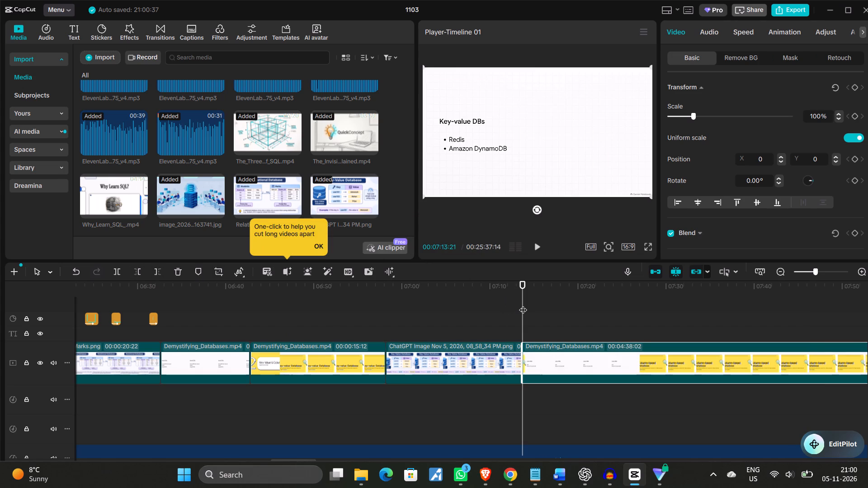
# Replay the narration from about 07:09 and split the Key-value DBs slide clip at about 07:17.
pyautogui.moveTo(523, 304); pyautogui.dragTo(484, 303)
pyautogui.click(535, 245)
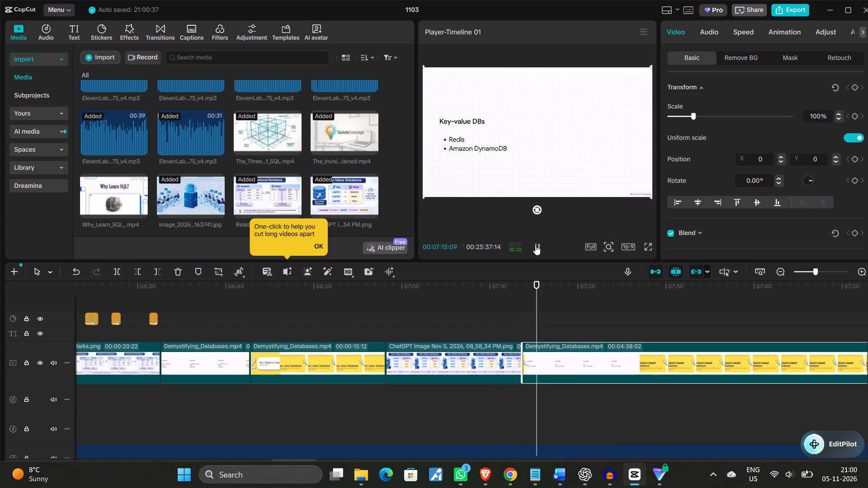
pyautogui.click(535, 245)
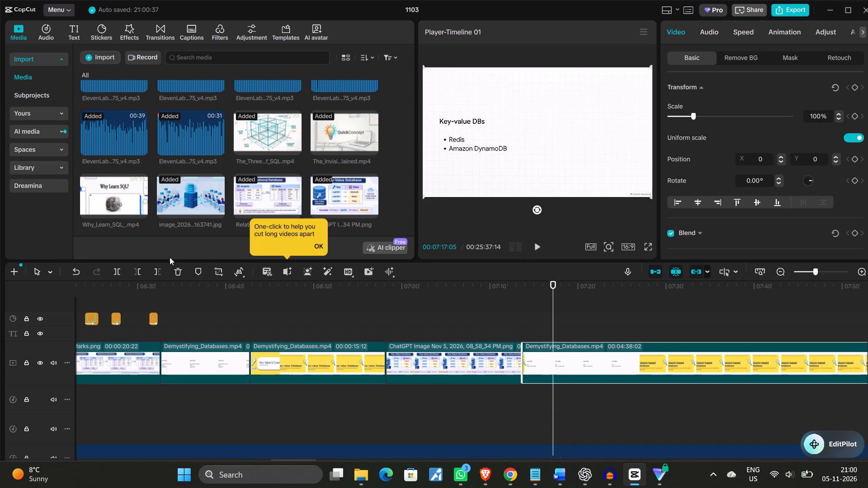
pyautogui.click(119, 269)
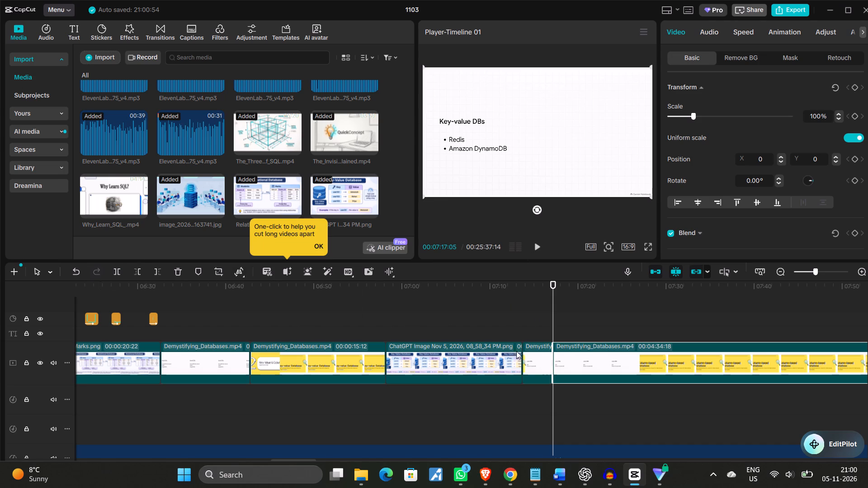
# Trim the start of the clip after the split up to about 07:26, so it begins with the yellow Column-based Database slide.
pyautogui.moveTo(554, 315); pyautogui.dragTo(593, 323)
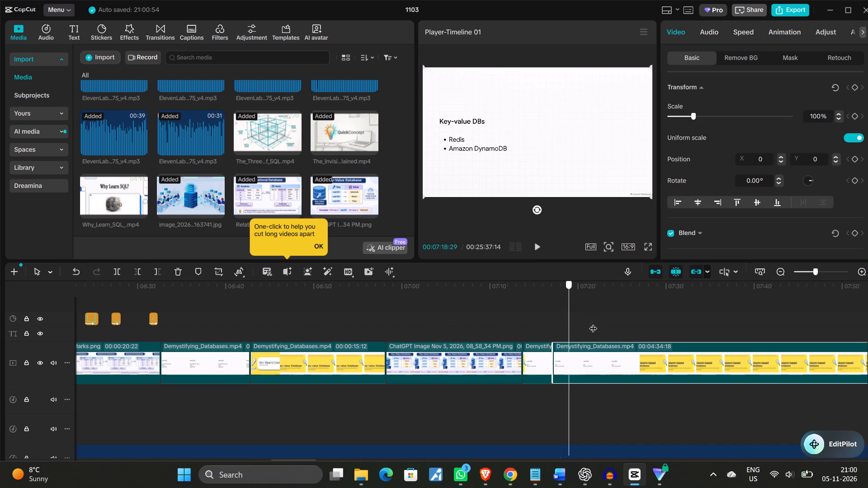
pyautogui.moveTo(593, 323); pyautogui.dragTo(634, 336)
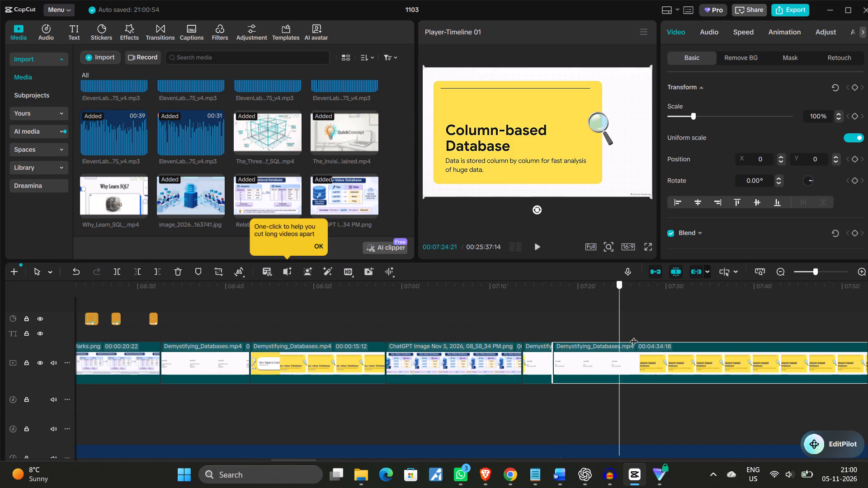
pyautogui.moveTo(634, 336); pyautogui.dragTo(639, 331)
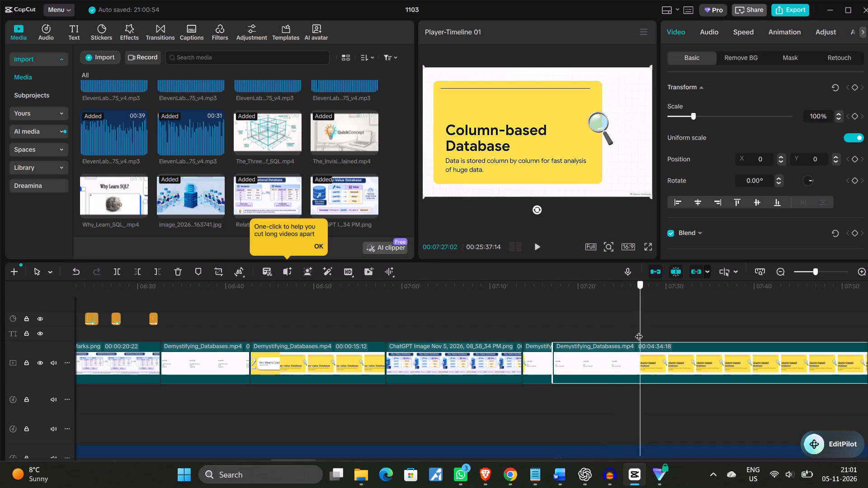
pyautogui.moveTo(639, 331); pyautogui.dragTo(637, 332)
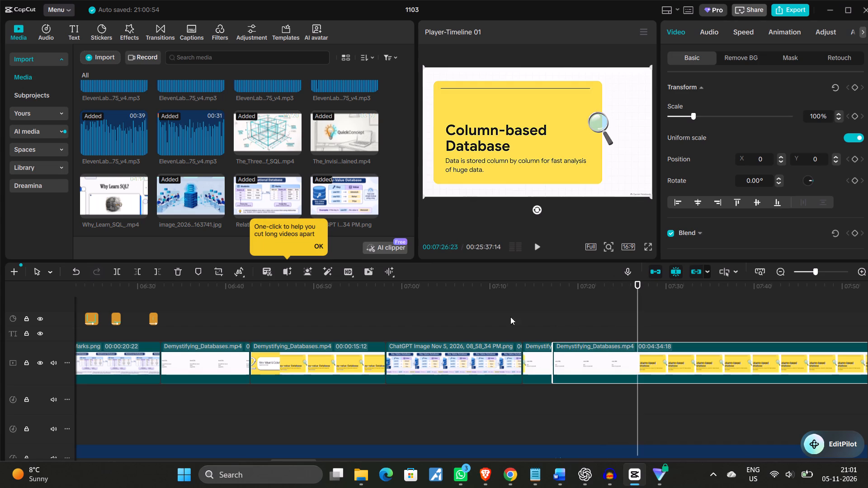
pyautogui.click(139, 272)
# Play the narration from about 07:17 over the Column-based Database slide to check its timing.
pyautogui.click(536, 246)
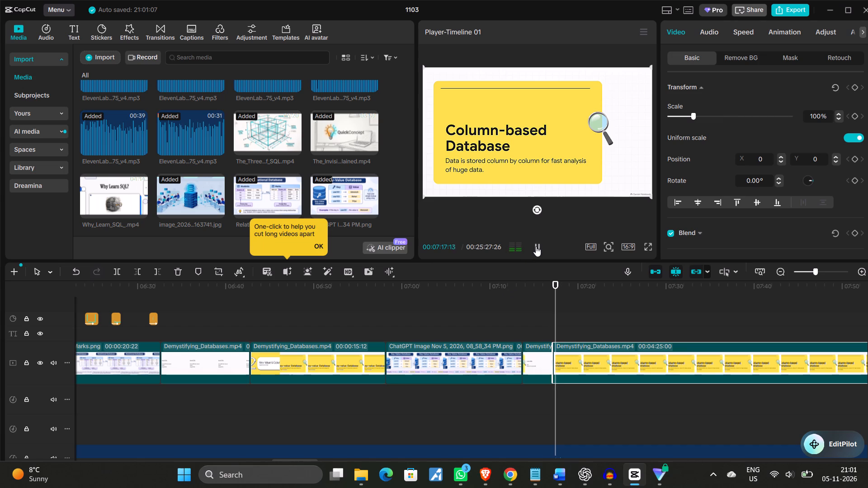
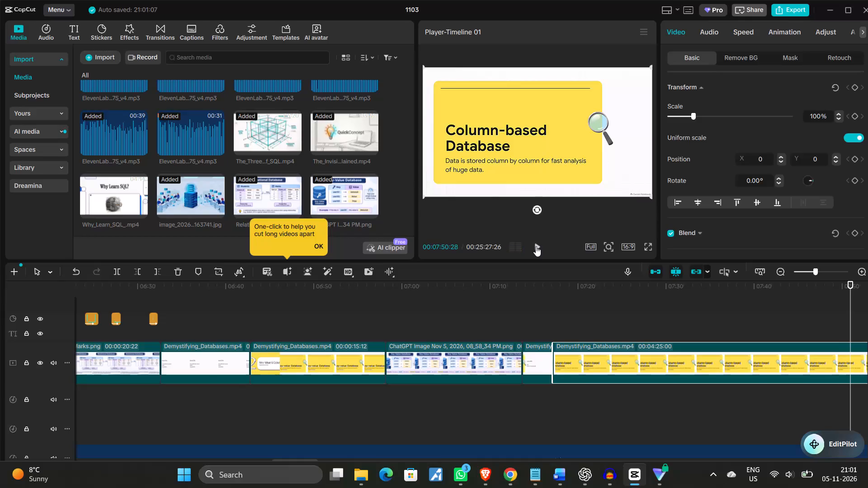
# Return the playhead to about 07:17, at the start of the yellow Column-based Database clip.
pyautogui.moveTo(851, 303); pyautogui.dragTo(554, 303)
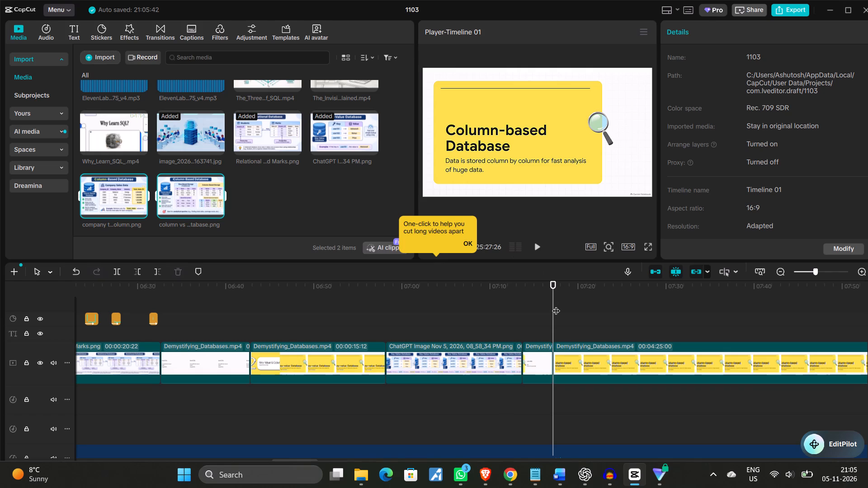
# Play the narration from about 07:17 and split the yellow Column-based Database clip at about 07:24.
pyautogui.click(536, 248)
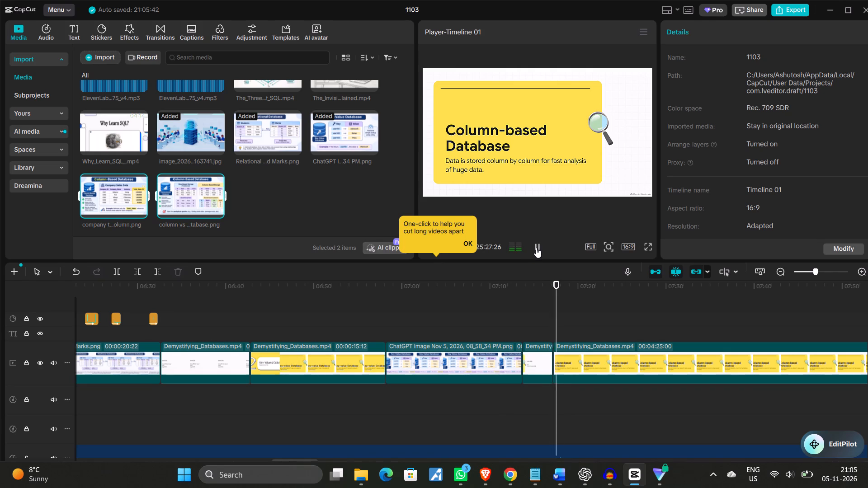
pyautogui.click(536, 248)
pyautogui.click(536, 248)
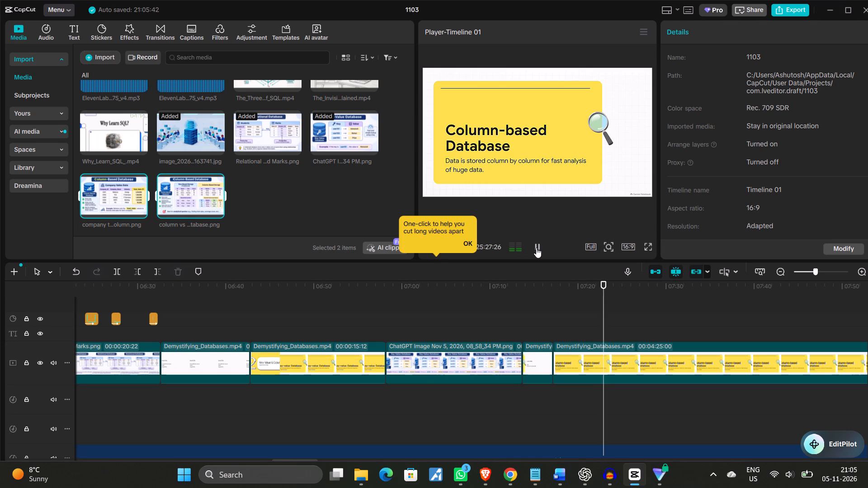
pyautogui.click(536, 248)
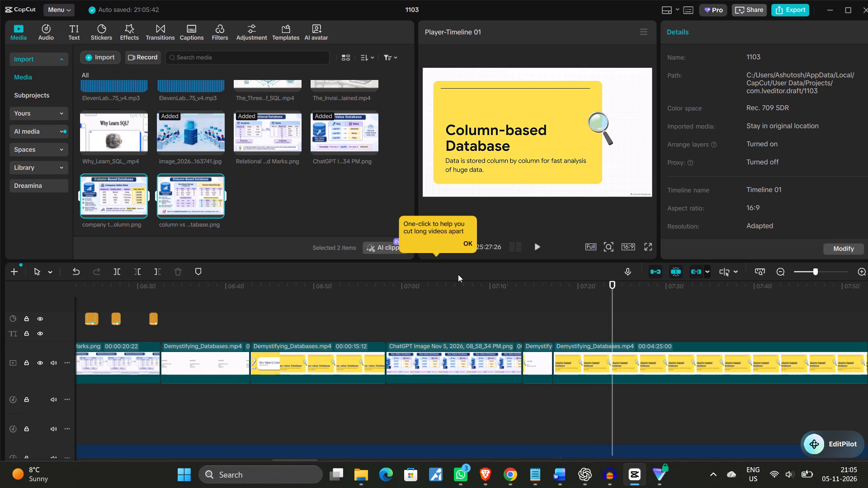
pyautogui.click(117, 271)
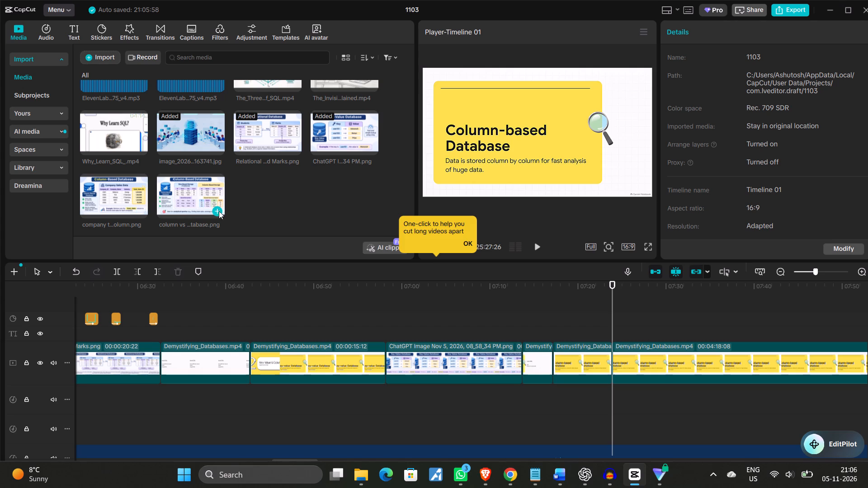
# Insert "column vs row database.png" at the split and extend it to about 12 seconds.
pyautogui.click(217, 211)
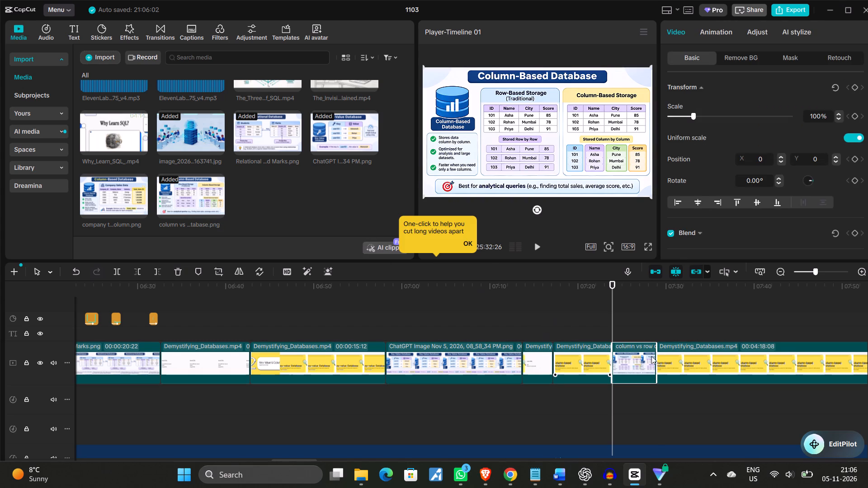
pyautogui.moveTo(655, 357); pyautogui.dragTo(718, 361)
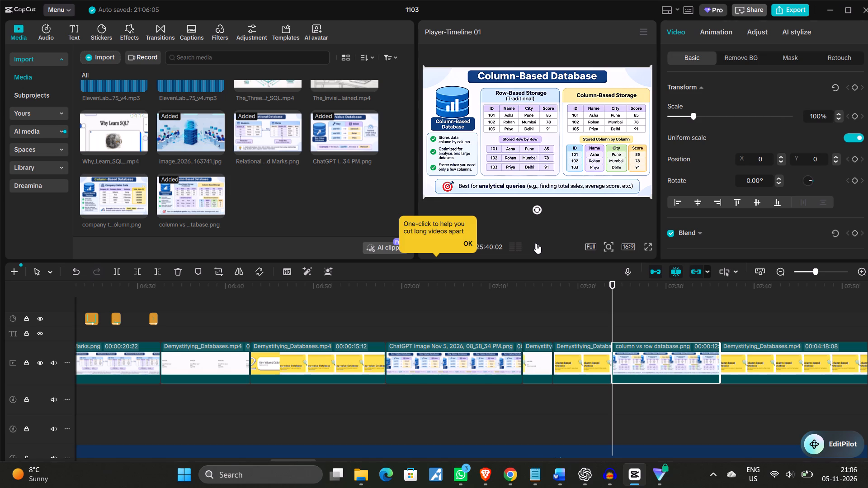
# Play the narration over the "column vs row database" image and split that image clip at about 07:31.
pyautogui.click(536, 244)
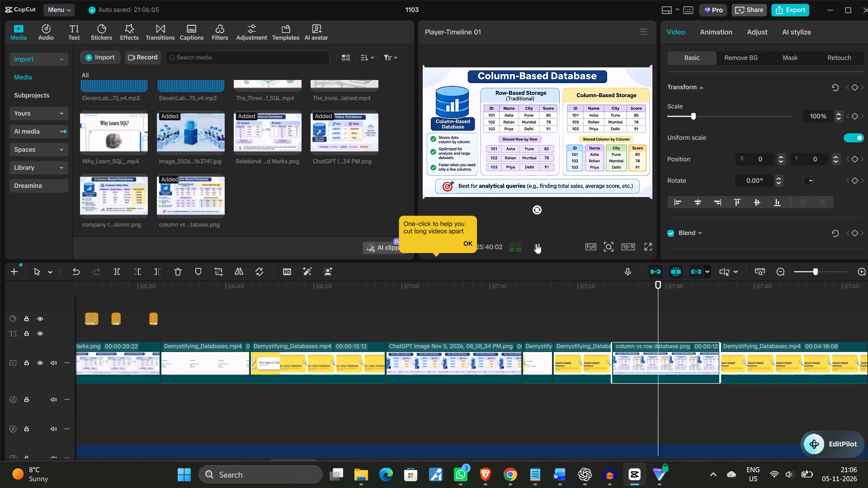
pyautogui.click(536, 244)
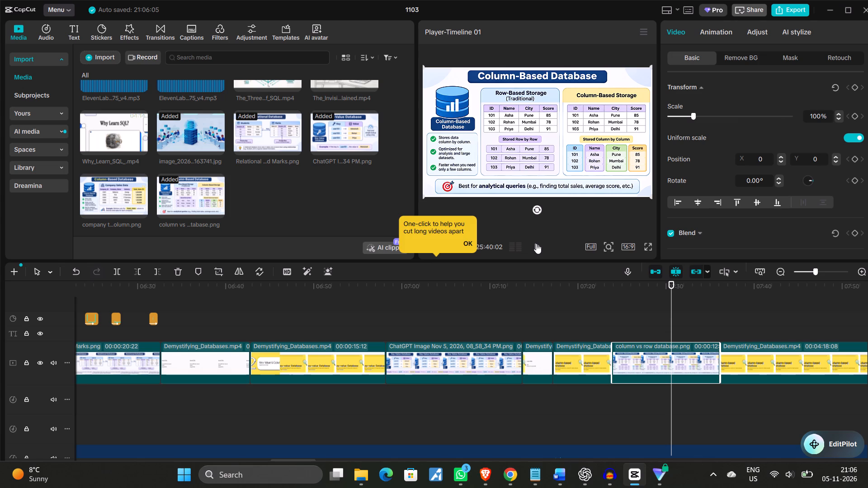
pyautogui.click(115, 273)
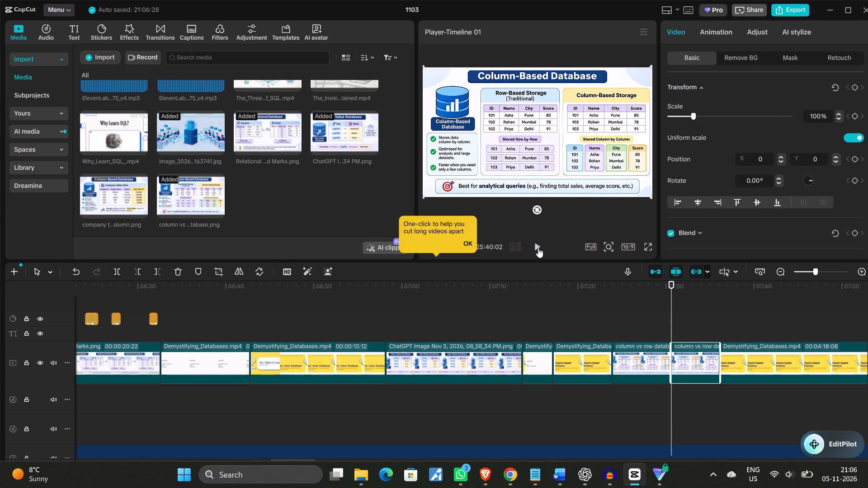
# Listen to the following narration and extend the second "column vs row database" piece so it ends at about 07:41.
pyautogui.click(538, 248)
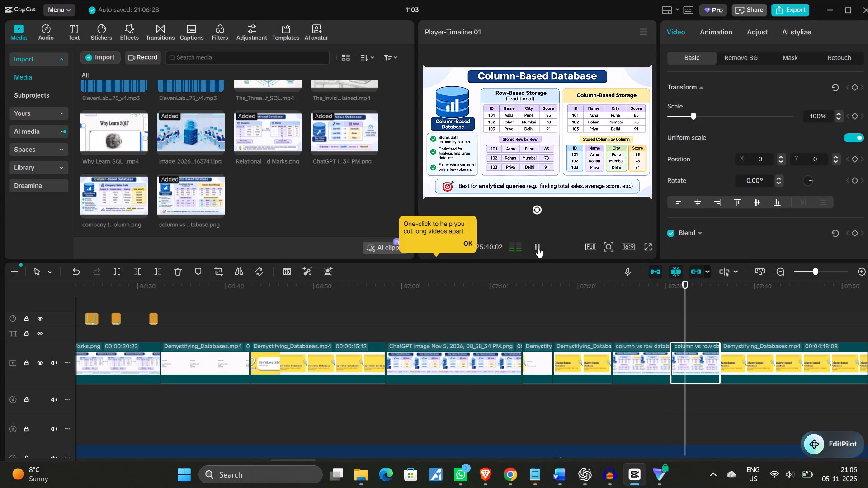
pyautogui.click(538, 248)
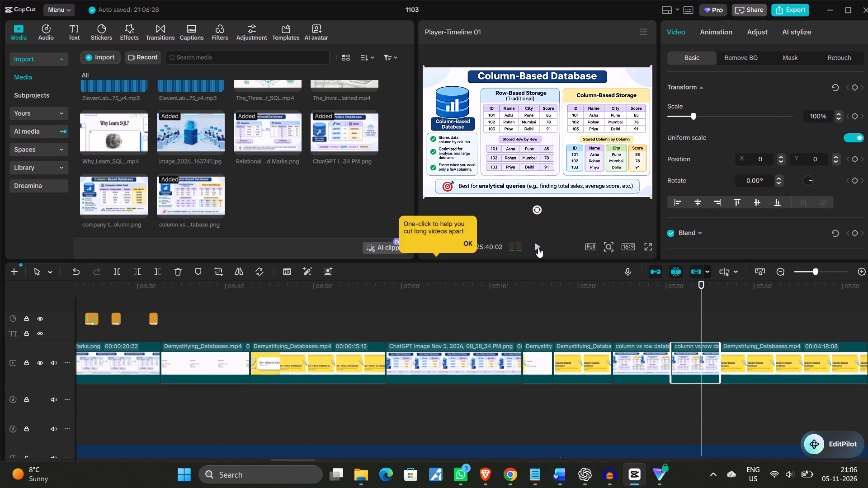
pyautogui.click(538, 248)
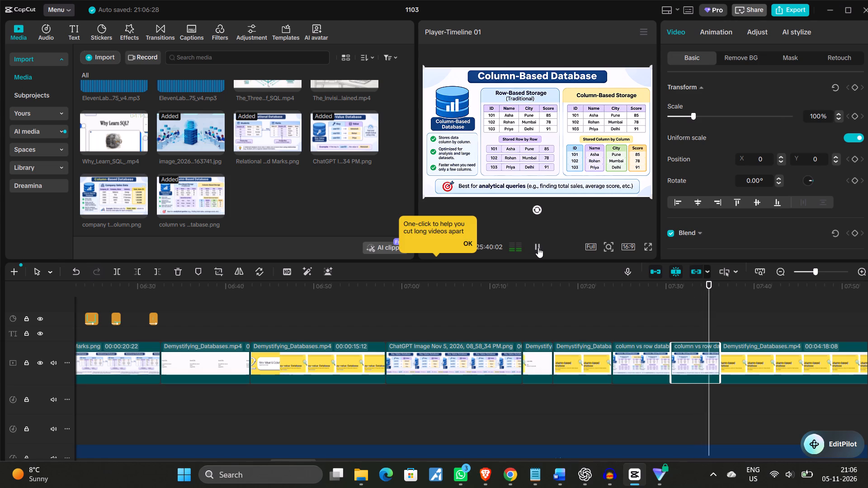
pyautogui.click(538, 248)
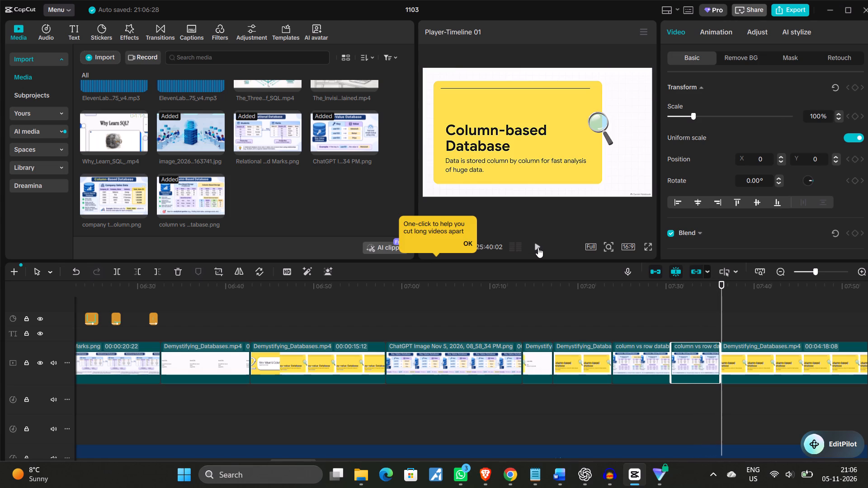
pyautogui.click(538, 248)
pyautogui.click(538, 248)
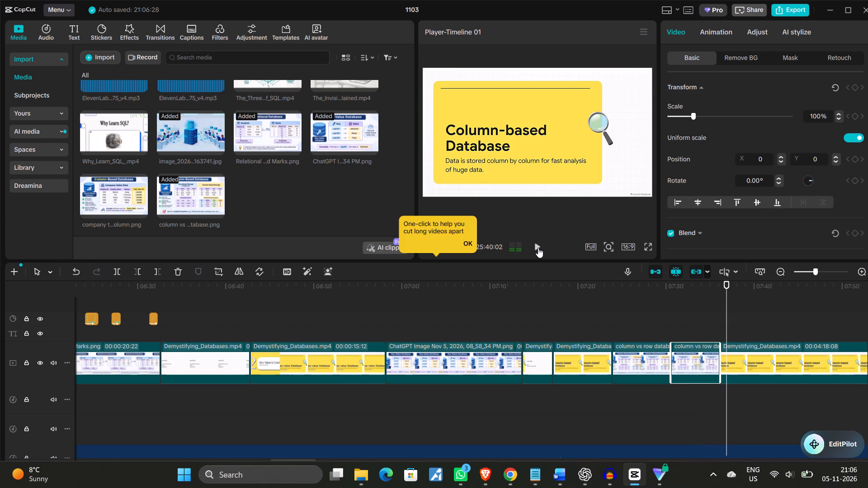
pyautogui.moveTo(728, 317); pyautogui.dragTo(697, 321)
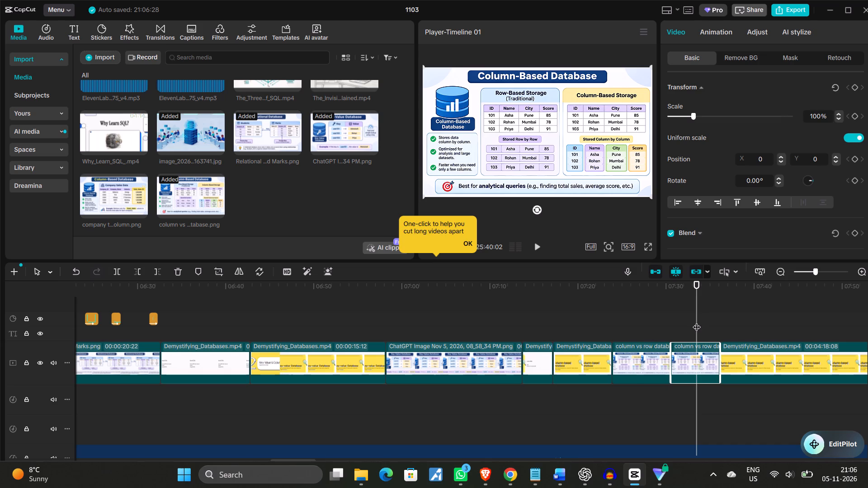
pyautogui.moveTo(720, 357); pyautogui.dragTo(727, 357)
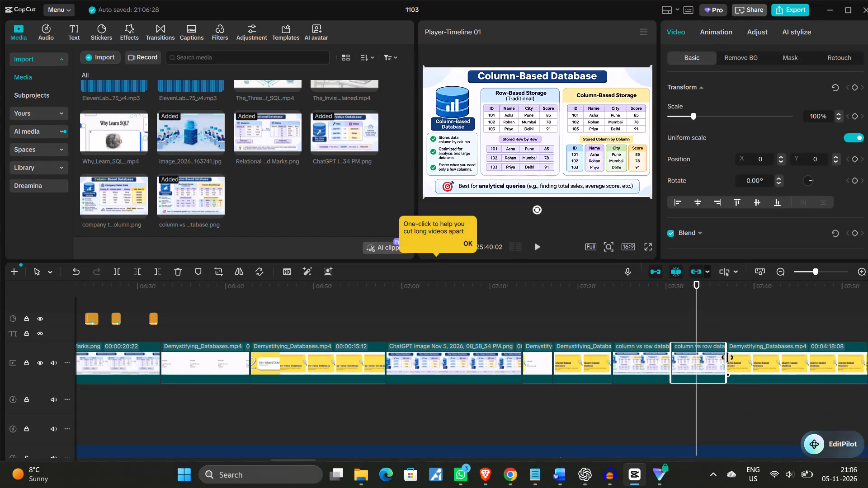
pyautogui.moveTo(727, 357); pyautogui.dragTo(741, 360)
pyautogui.click(537, 247)
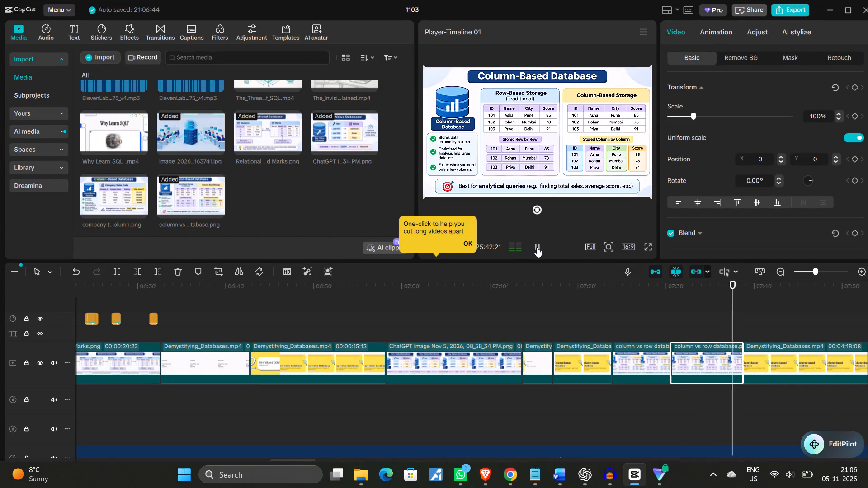
pyautogui.click(537, 247)
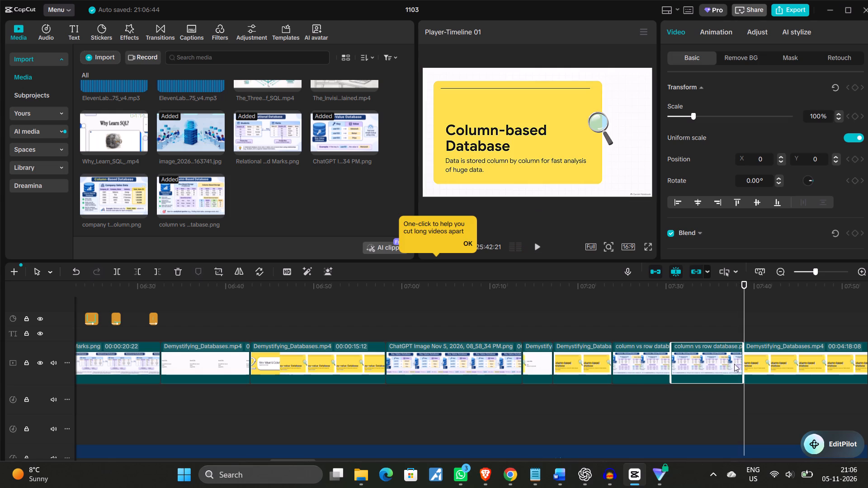
pyautogui.moveTo(744, 361); pyautogui.dragTo(761, 362)
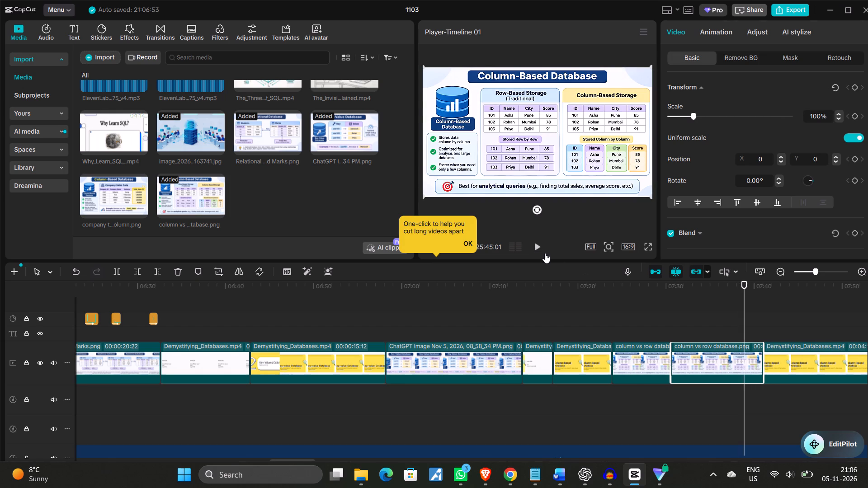
# Play on to about 07:41, insert "company total sales column.png" there and extend it to a duration of 00:00:19:15.
pyautogui.click(539, 247)
pyautogui.click(539, 247)
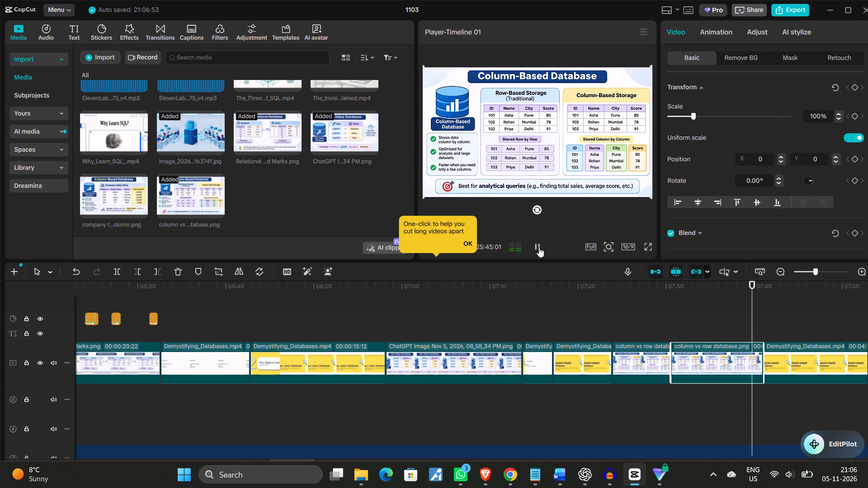
pyautogui.click(539, 247)
pyautogui.click(539, 247)
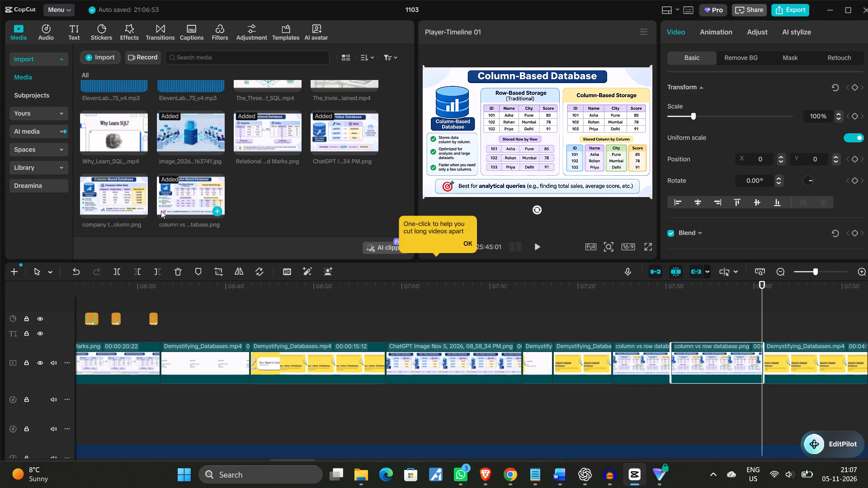
pyautogui.click(140, 209)
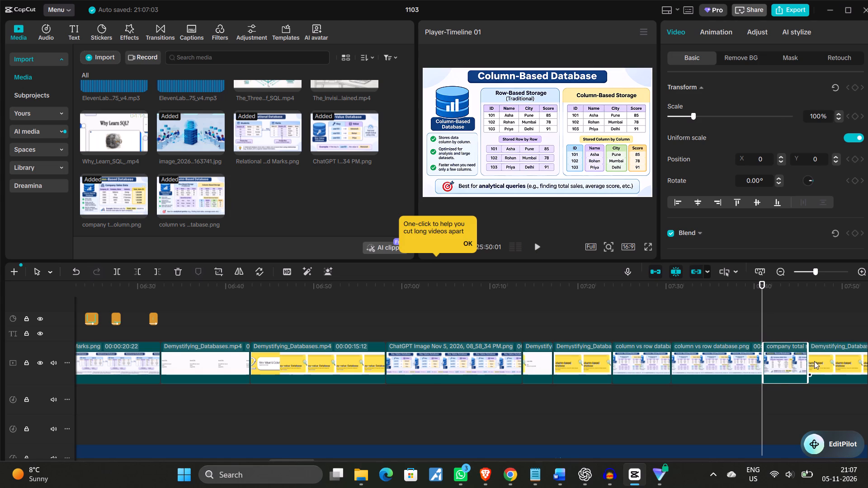
pyautogui.moveTo(808, 359); pyautogui.dragTo(766, 374)
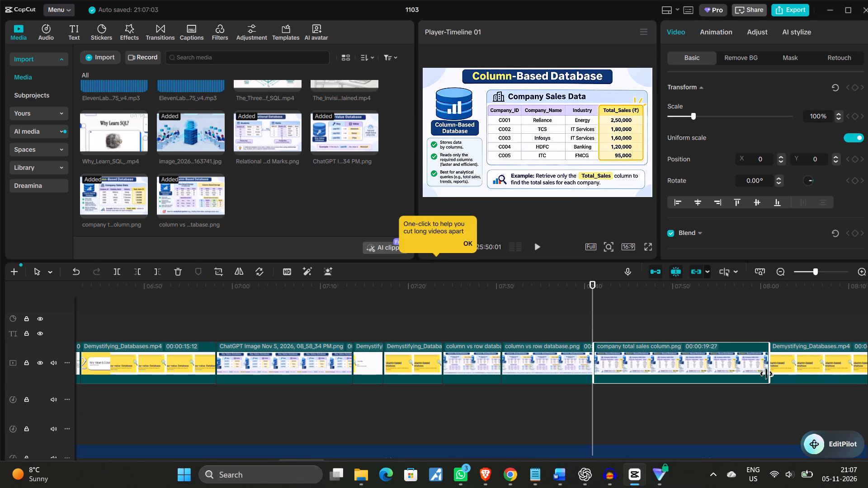
pyautogui.moveTo(766, 374); pyautogui.dragTo(763, 375)
# Play the narration over the "company total sales column" image and trim off the clip's remainder after about 07:49.
pyautogui.click(536, 246)
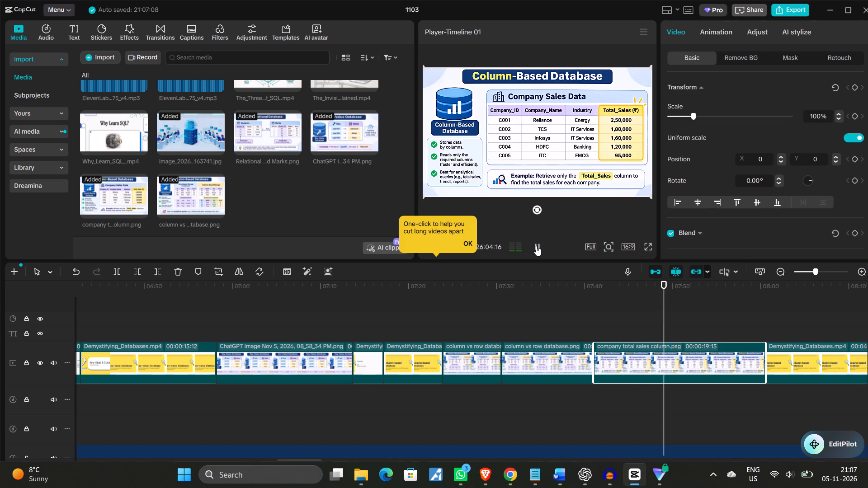
pyautogui.click(536, 246)
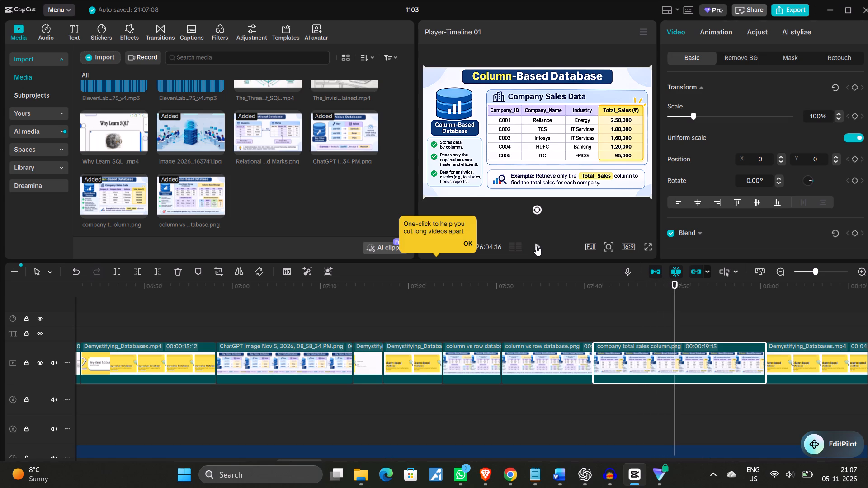
pyautogui.moveTo(674, 305); pyautogui.dragTo(660, 307)
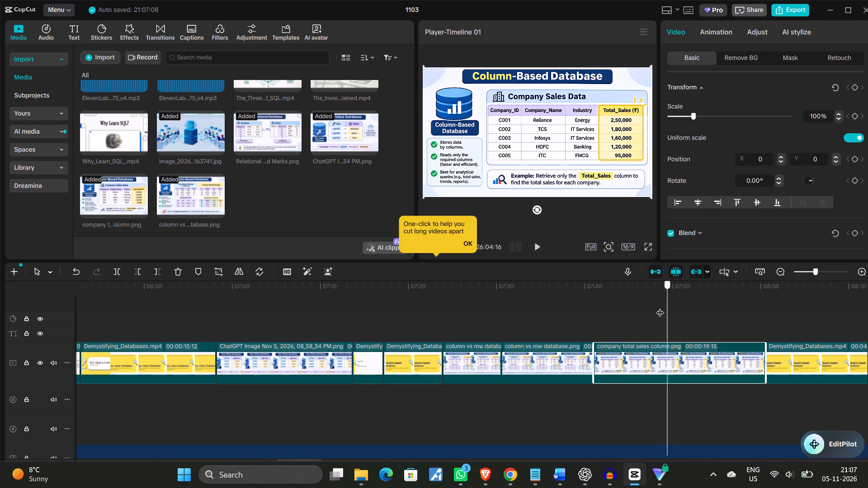
pyautogui.moveTo(660, 307); pyautogui.dragTo(652, 310)
pyautogui.click(536, 244)
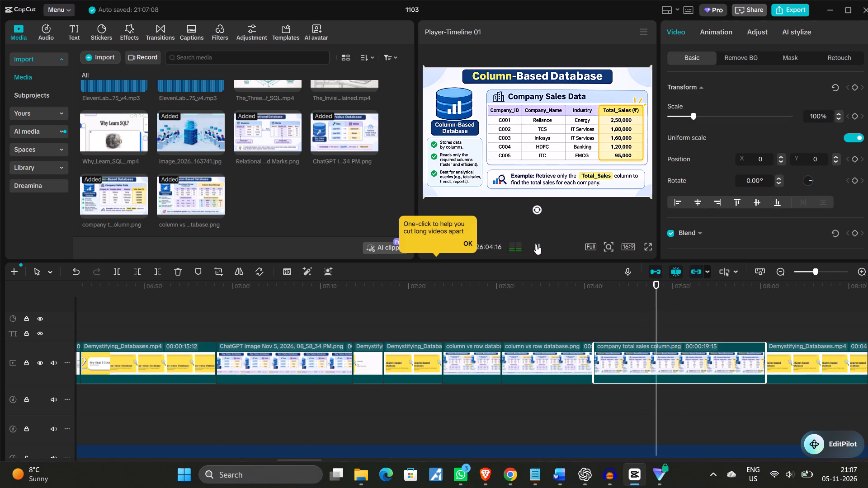
pyautogui.click(536, 244)
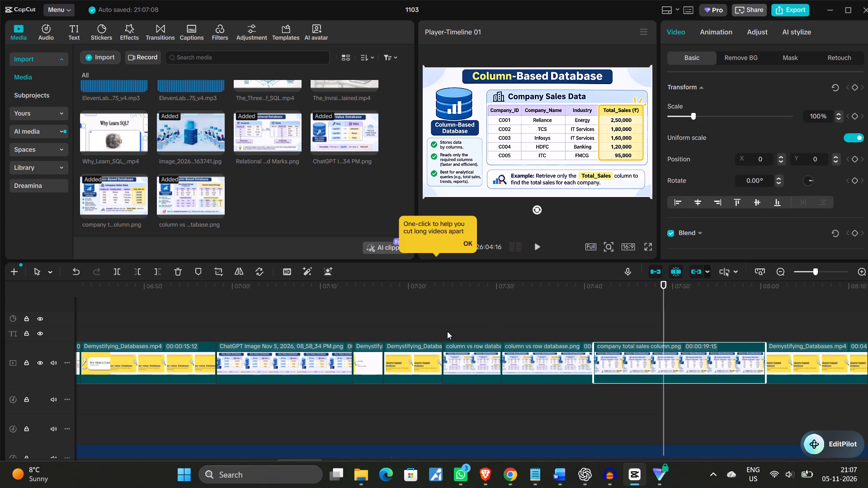
pyautogui.click(156, 272)
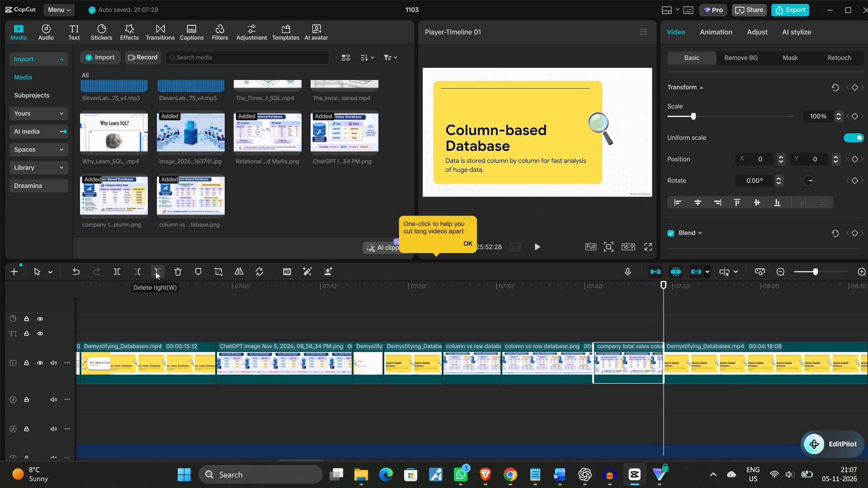
# Trim the start of the following Demystifying_Databases.mp4 clip up to the "Column-based DBs" slide, cutting at 00:08:23:23.
pyautogui.moveTo(663, 317); pyautogui.dragTo(699, 317)
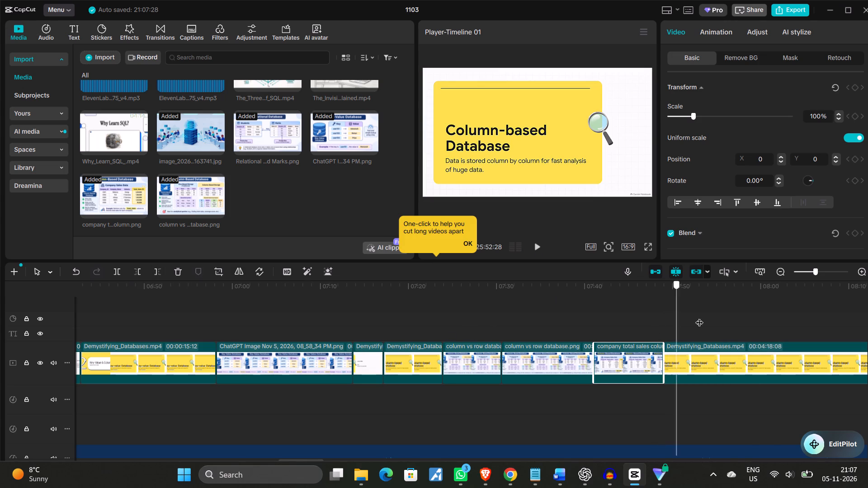
pyautogui.moveTo(699, 317); pyautogui.dragTo(832, 303)
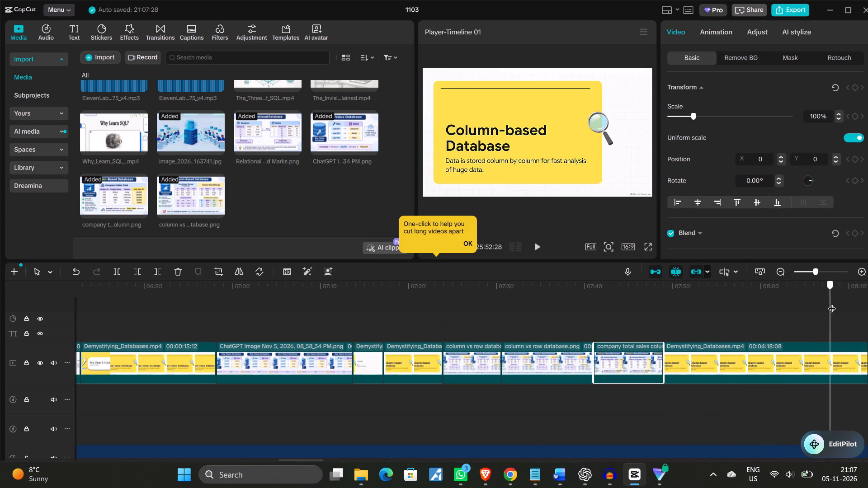
pyautogui.moveTo(832, 303); pyautogui.dragTo(781, 311)
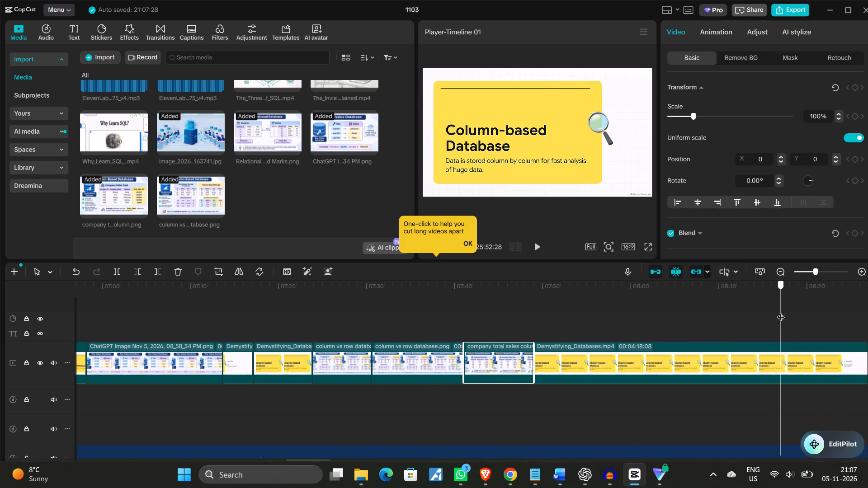
pyautogui.moveTo(781, 311); pyautogui.dragTo(838, 316)
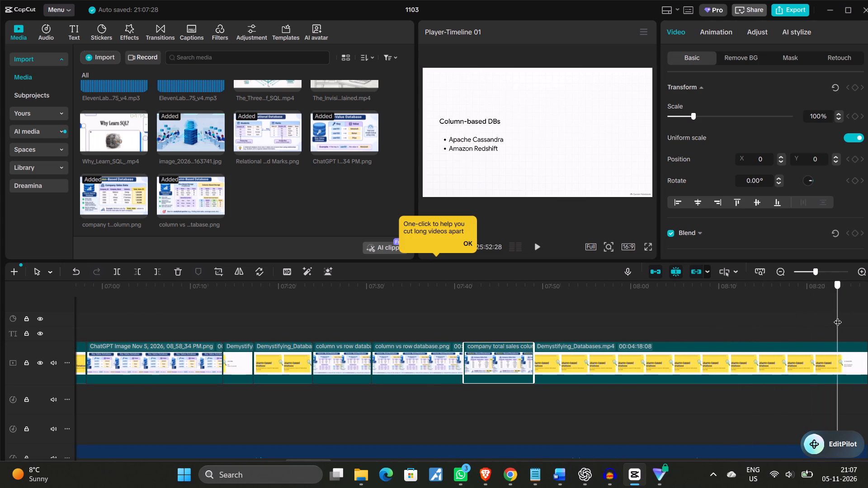
pyautogui.moveTo(838, 316); pyautogui.dragTo(838, 315)
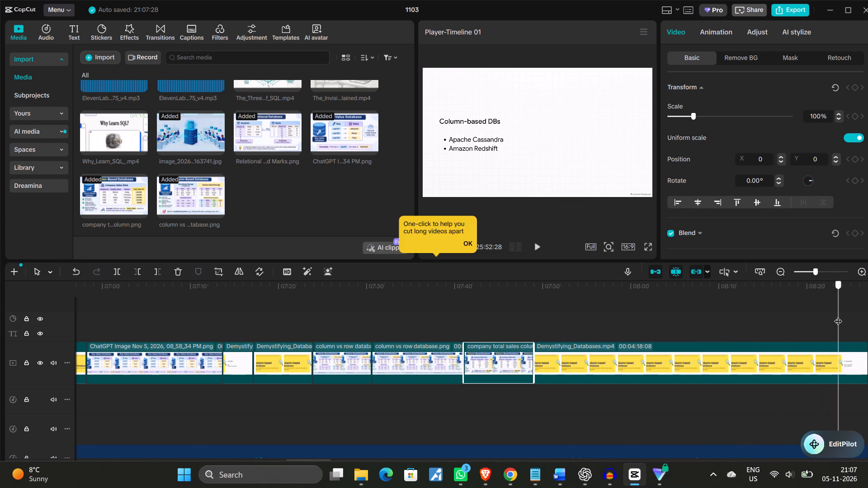
pyautogui.moveTo(838, 315); pyautogui.dragTo(840, 314)
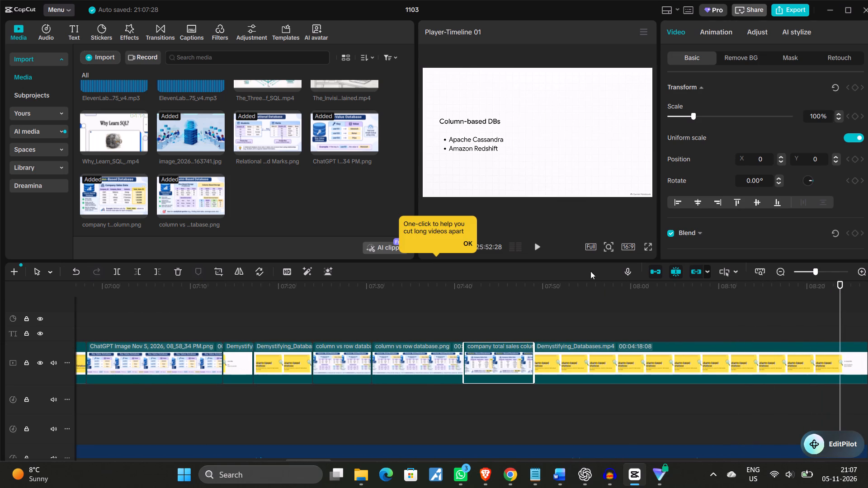
pyautogui.click(643, 369)
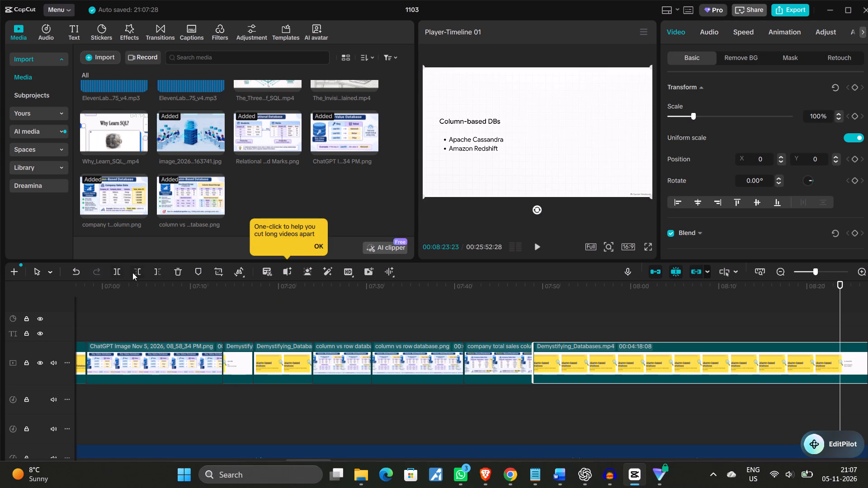
pyautogui.click(140, 272)
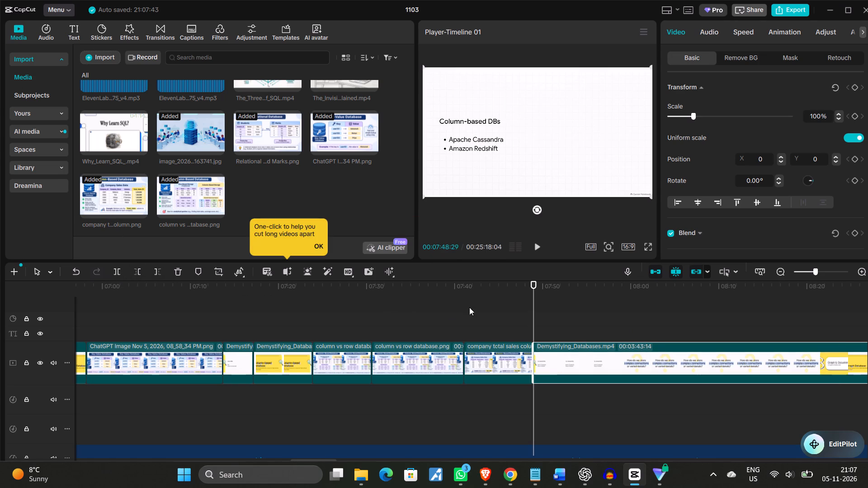
# Play the narration over the "Column-based DBs" slide and split Demystifying_Databases.mp4 at 00:07:52:23.
pyautogui.click(537, 247)
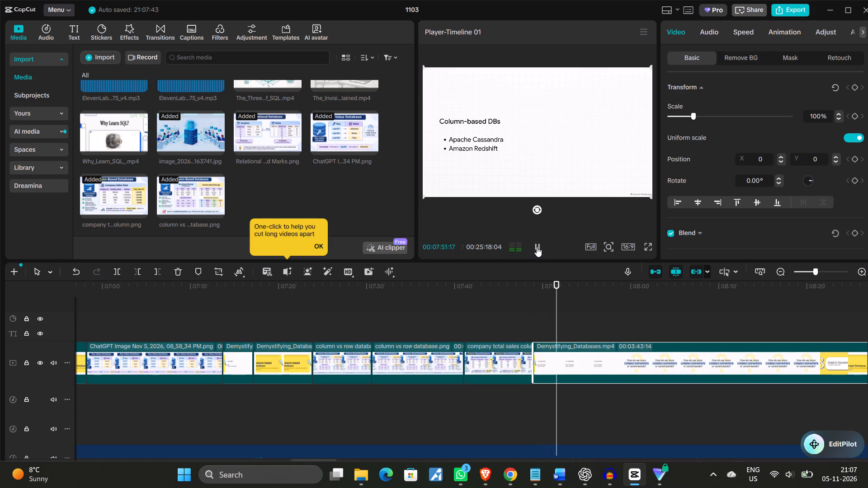
pyautogui.click(537, 247)
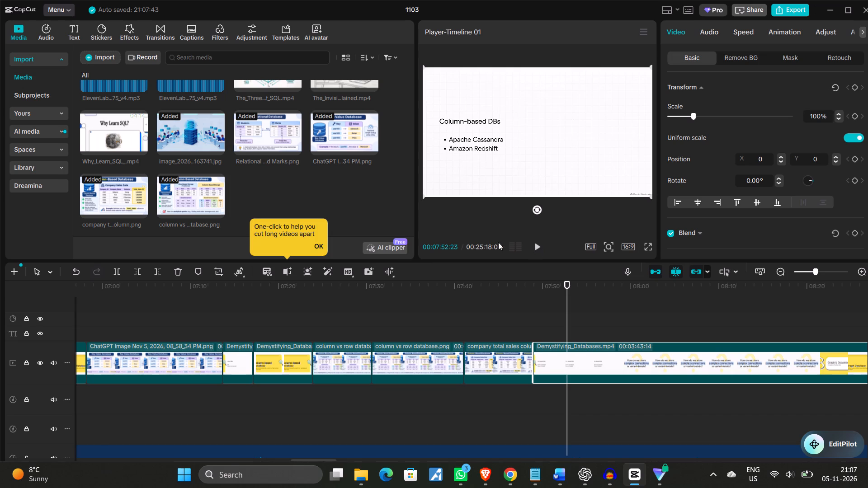
pyautogui.click(118, 272)
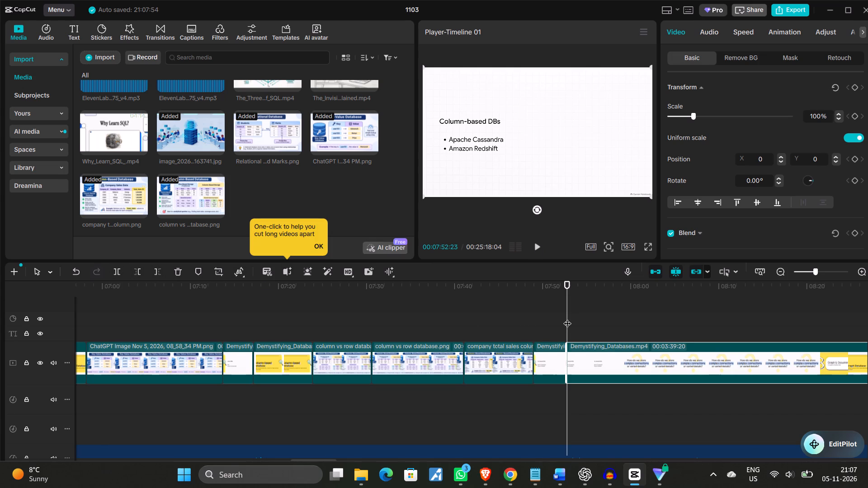
# Look through the slides after the split for the start of the "Graph & Document" section and replay the narration around the split.
pyautogui.moveTo(567, 318); pyautogui.dragTo(630, 333)
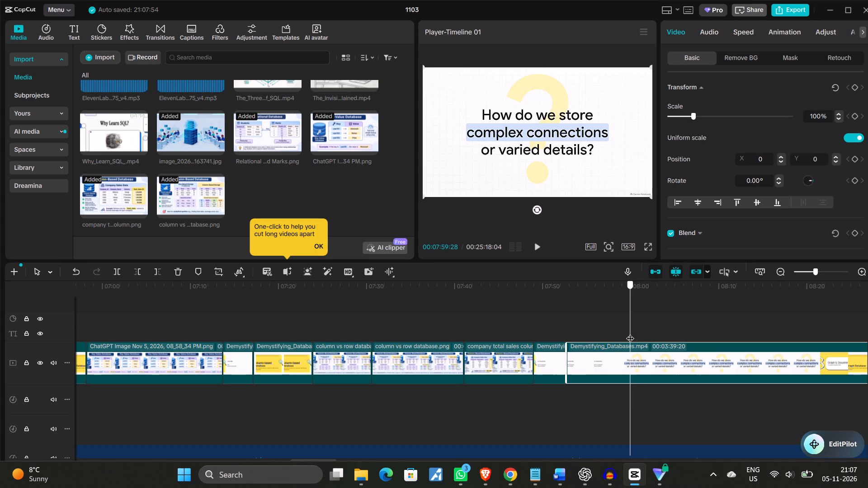
pyautogui.moveTo(630, 333); pyautogui.dragTo(769, 313)
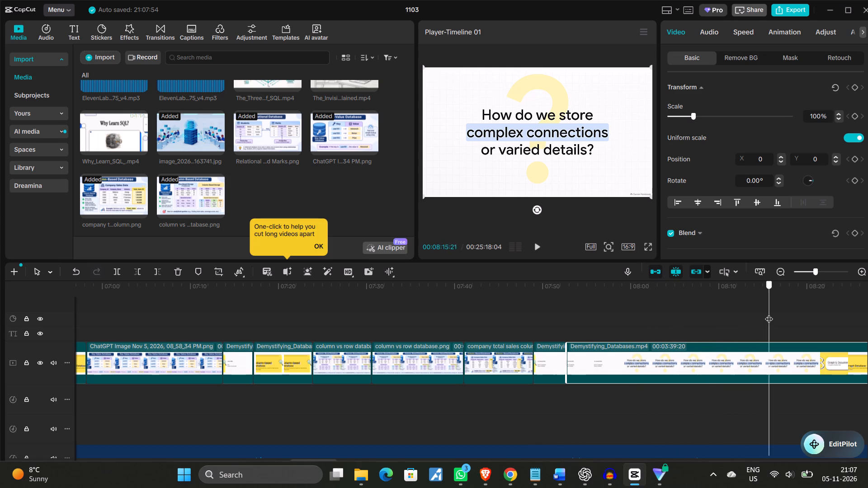
pyautogui.moveTo(769, 313); pyautogui.dragTo(773, 327)
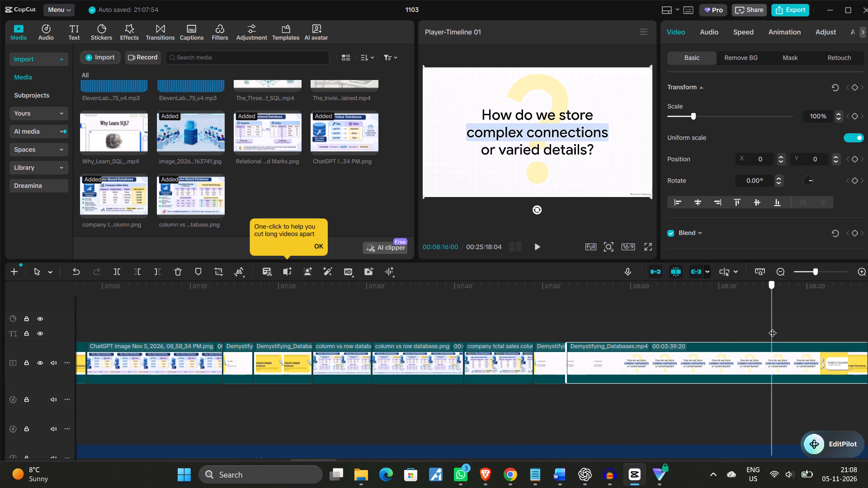
pyautogui.moveTo(773, 327); pyautogui.dragTo(805, 334)
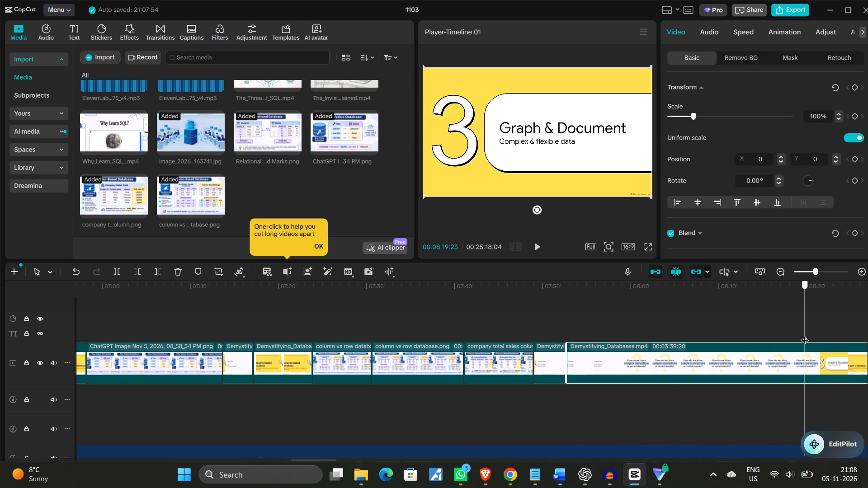
pyautogui.moveTo(805, 334); pyautogui.dragTo(823, 338)
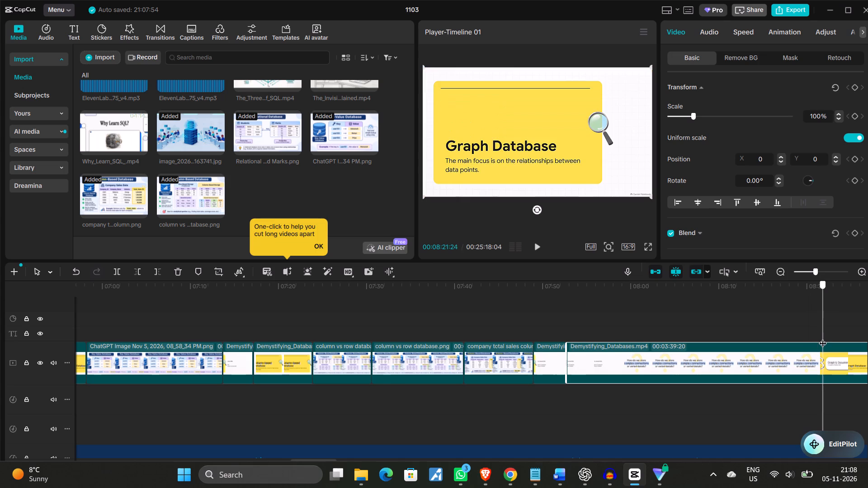
pyautogui.moveTo(823, 338); pyautogui.dragTo(807, 334)
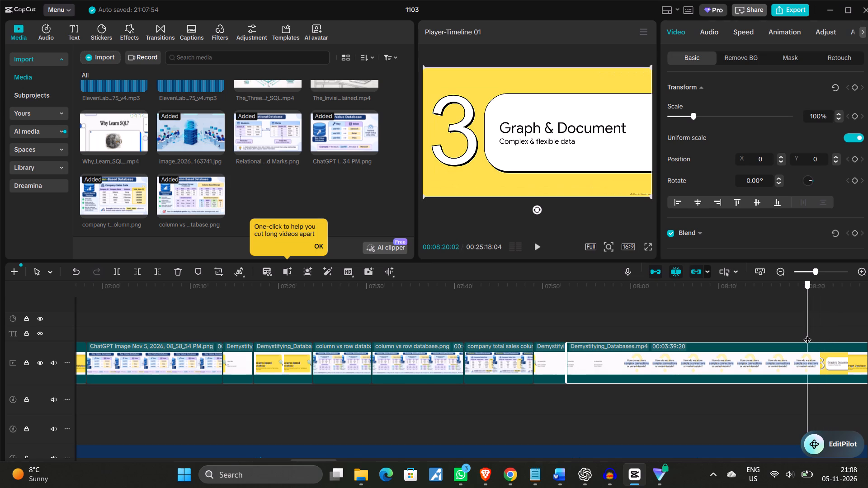
pyautogui.moveTo(807, 334); pyautogui.dragTo(808, 334)
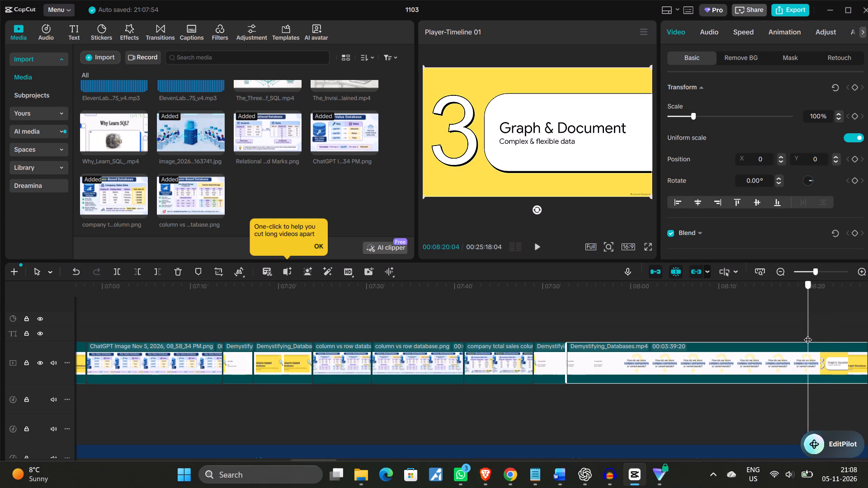
pyautogui.moveTo(808, 334); pyautogui.dragTo(555, 337)
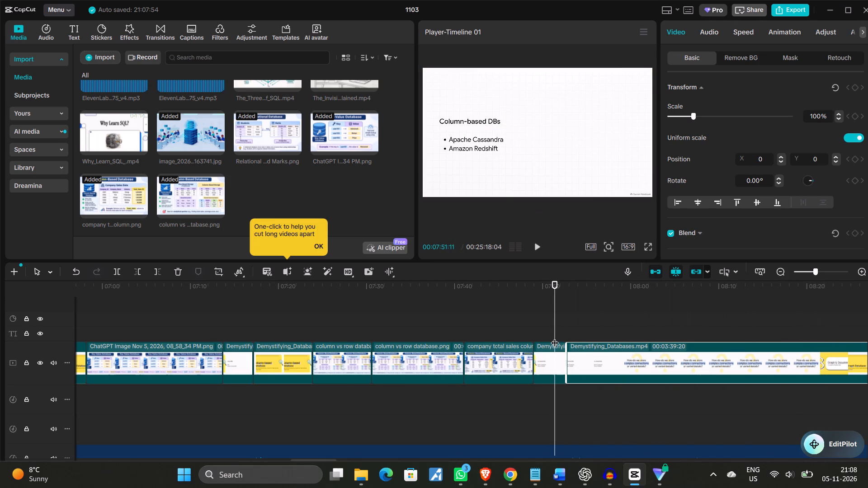
pyautogui.click(538, 243)
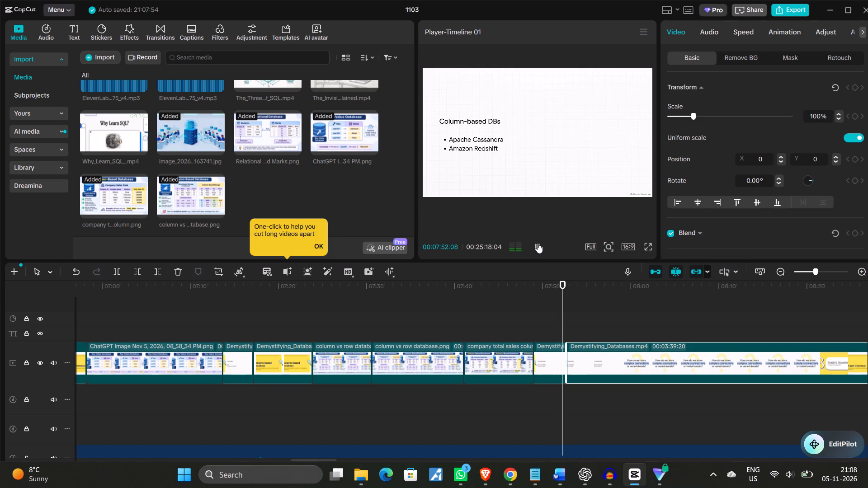
pyautogui.click(538, 243)
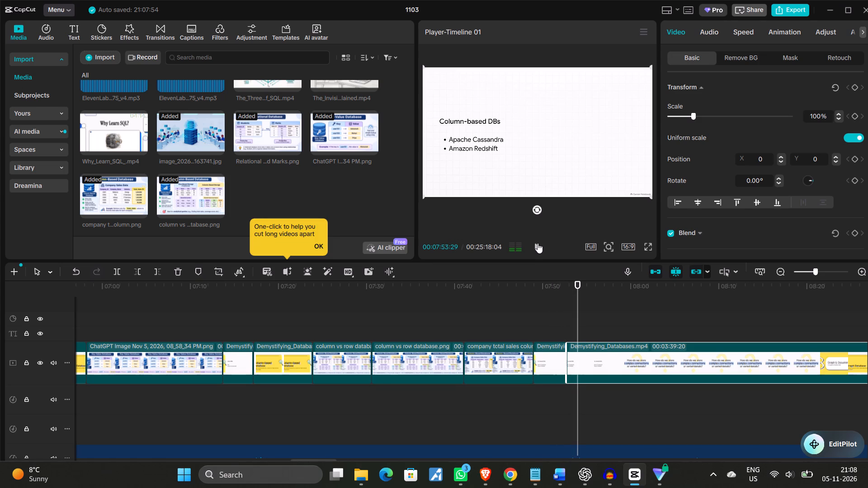
# Trim the start of the Demystifying_Databases.mp4 clip after the split up to the "3 Graph & Document" title, cutting at 00:08:21:04.
pyautogui.moveTo(578, 307); pyautogui.dragTo(795, 336)
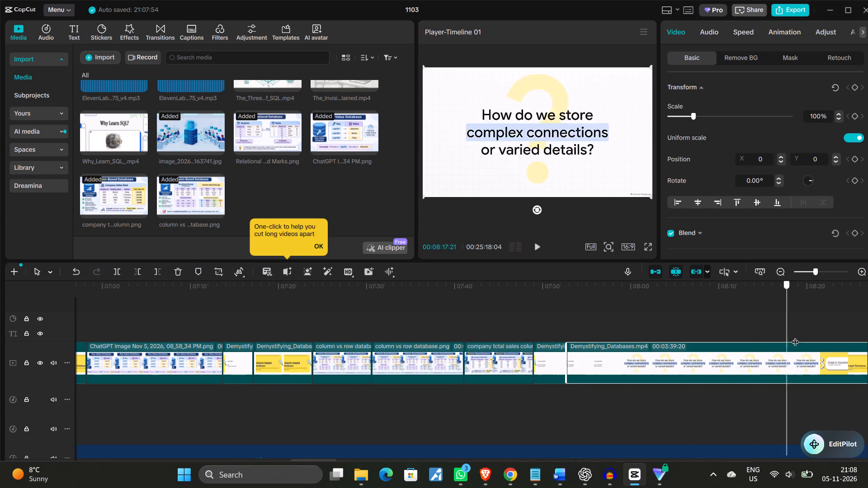
pyautogui.moveTo(795, 336); pyautogui.dragTo(719, 373)
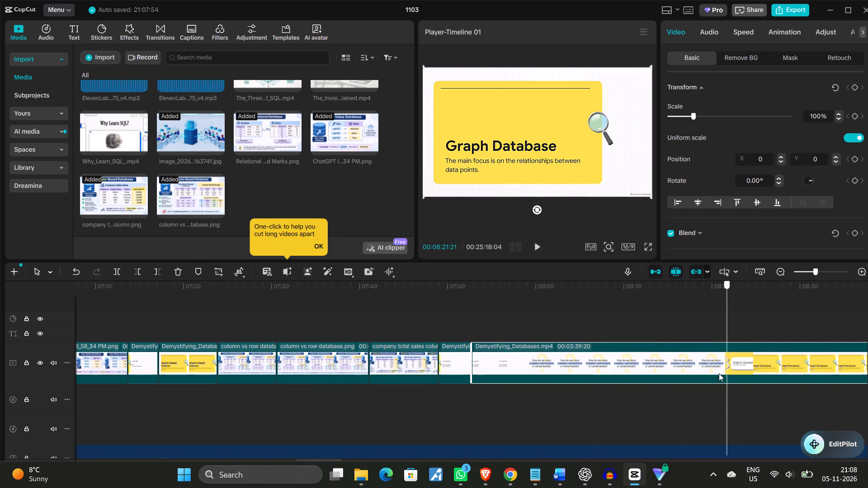
pyautogui.moveTo(719, 373); pyautogui.dragTo(732, 374)
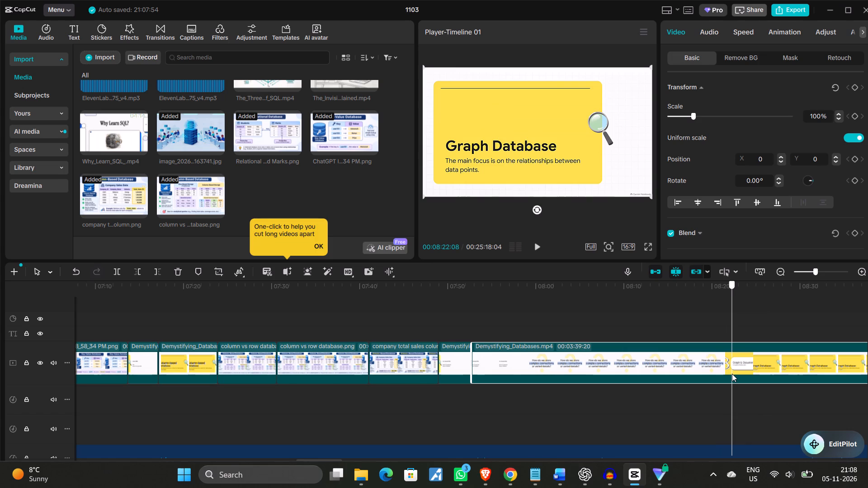
pyautogui.moveTo(732, 374); pyautogui.dragTo(723, 377)
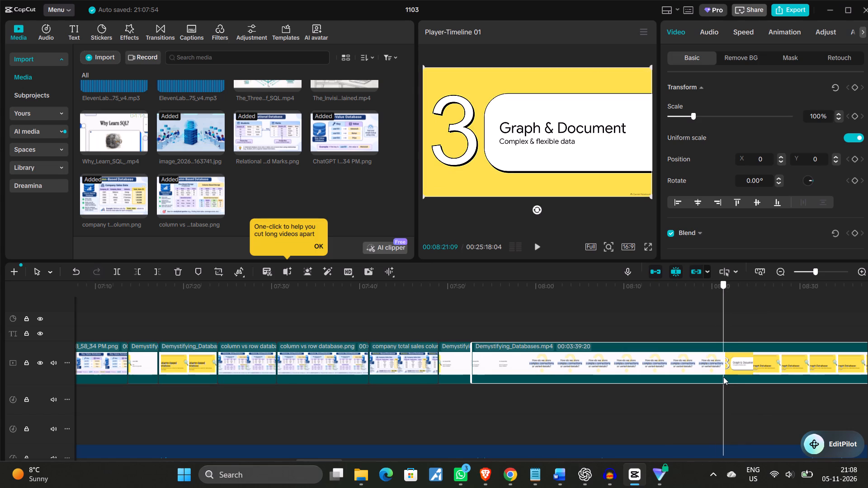
pyautogui.moveTo(723, 377); pyautogui.dragTo(723, 377)
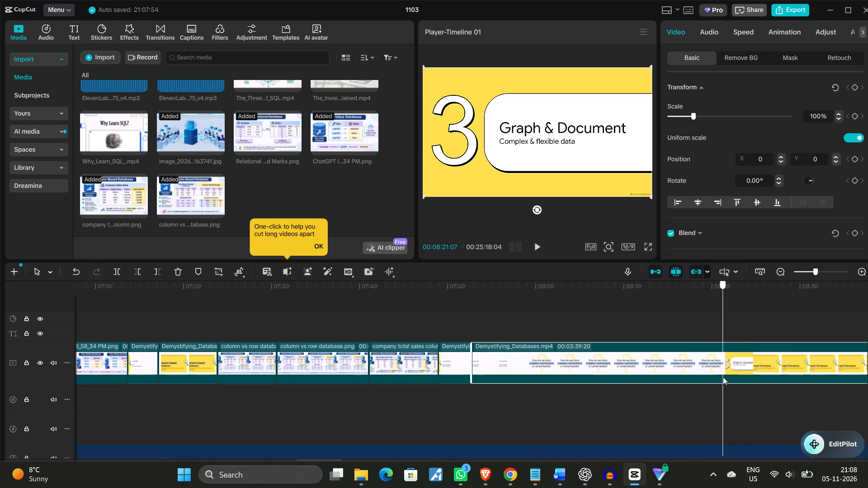
pyautogui.moveTo(723, 377); pyautogui.dragTo(722, 376)
pyautogui.moveTo(722, 376); pyautogui.dragTo(722, 377)
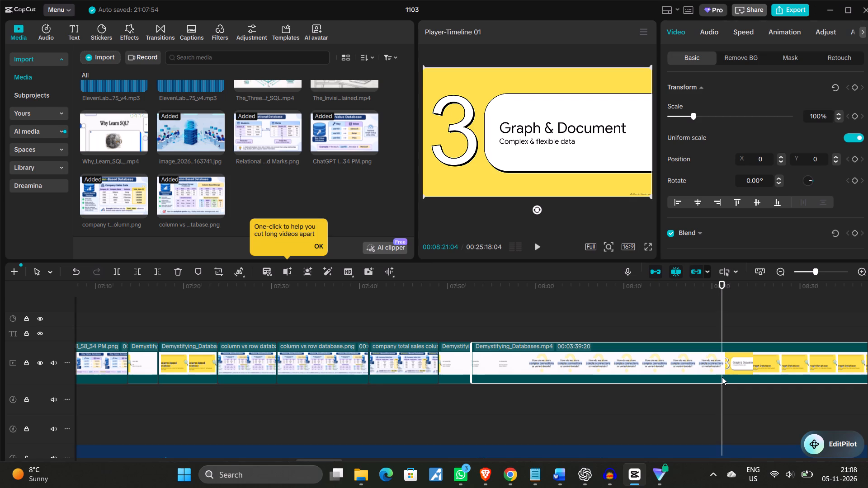
pyautogui.click(134, 272)
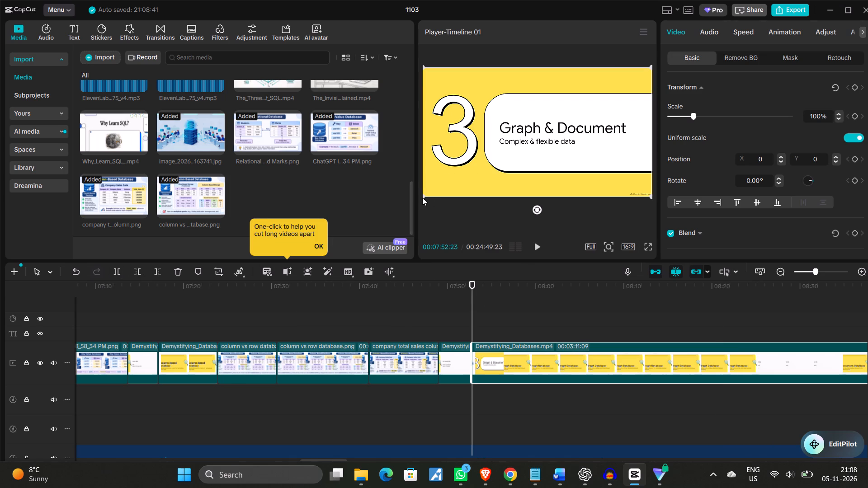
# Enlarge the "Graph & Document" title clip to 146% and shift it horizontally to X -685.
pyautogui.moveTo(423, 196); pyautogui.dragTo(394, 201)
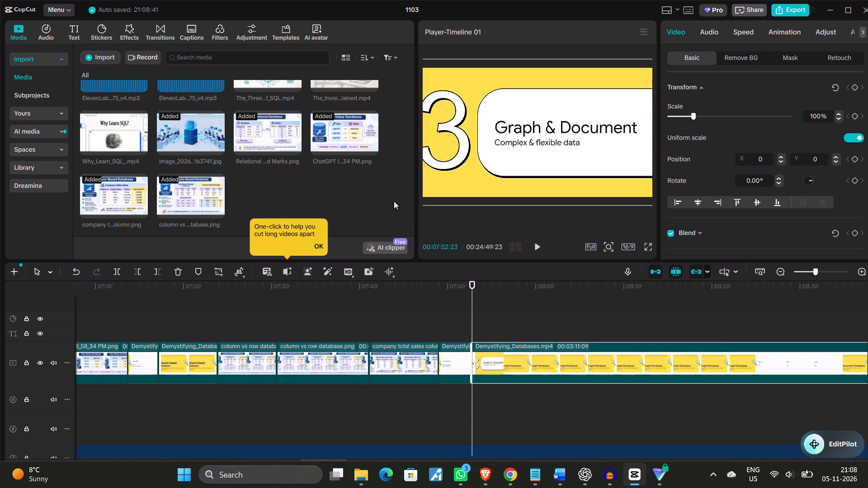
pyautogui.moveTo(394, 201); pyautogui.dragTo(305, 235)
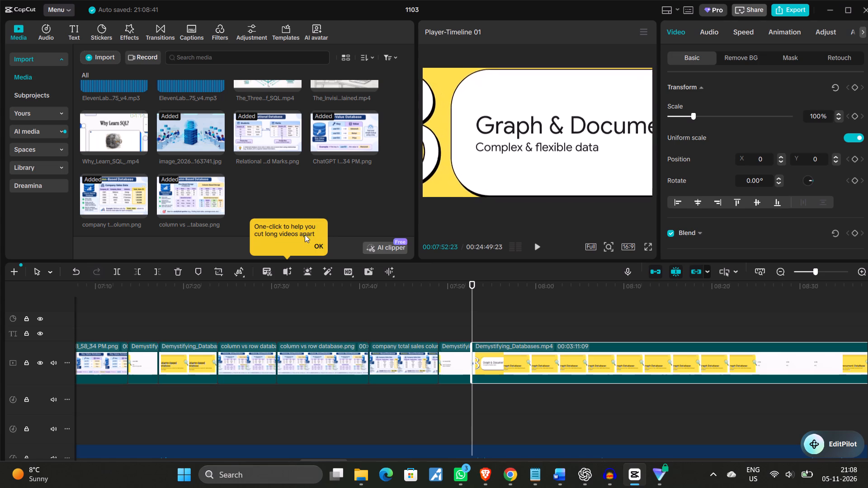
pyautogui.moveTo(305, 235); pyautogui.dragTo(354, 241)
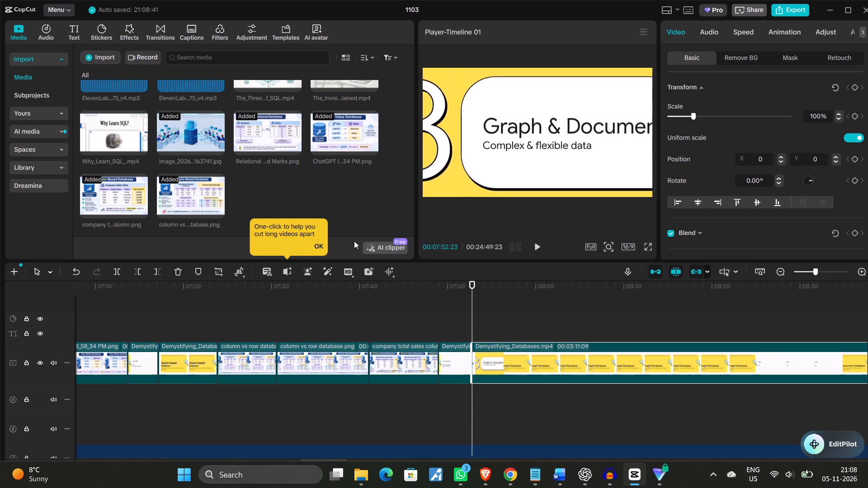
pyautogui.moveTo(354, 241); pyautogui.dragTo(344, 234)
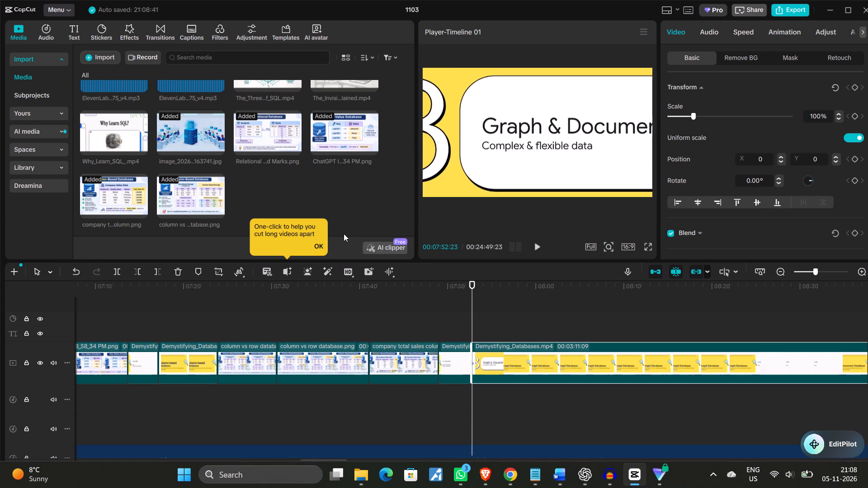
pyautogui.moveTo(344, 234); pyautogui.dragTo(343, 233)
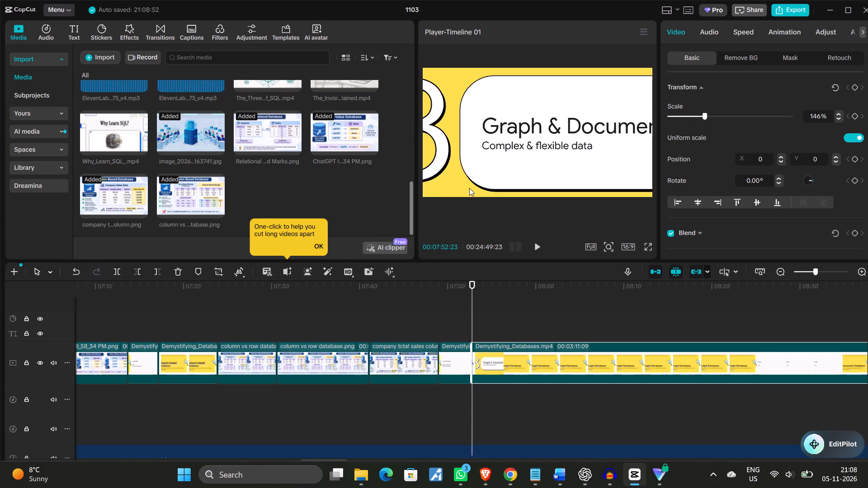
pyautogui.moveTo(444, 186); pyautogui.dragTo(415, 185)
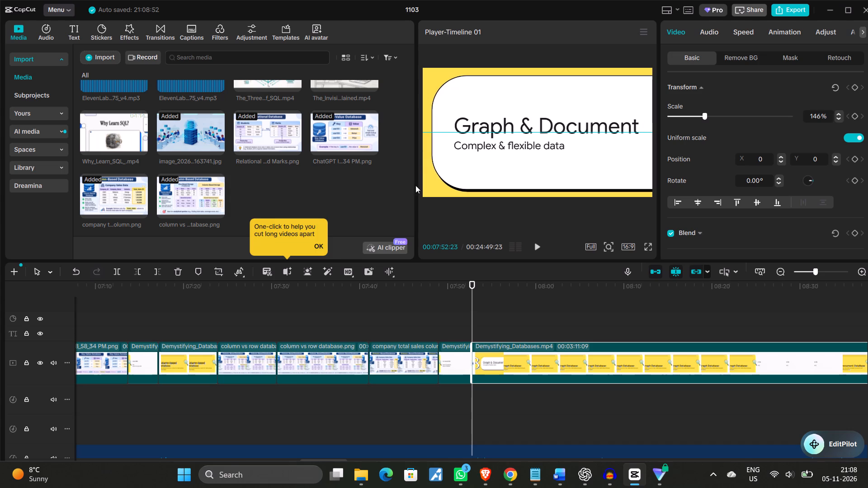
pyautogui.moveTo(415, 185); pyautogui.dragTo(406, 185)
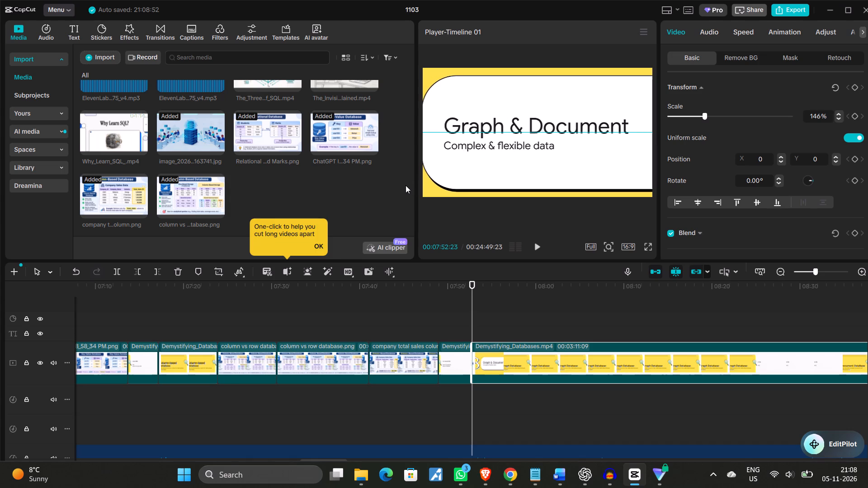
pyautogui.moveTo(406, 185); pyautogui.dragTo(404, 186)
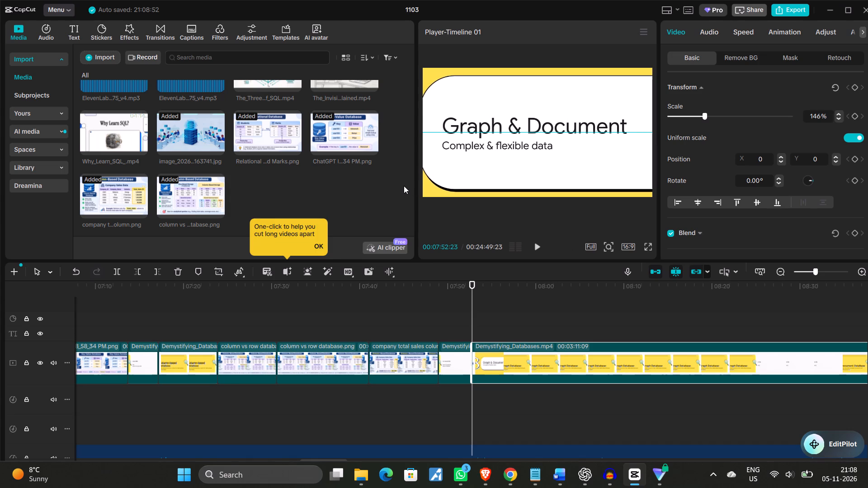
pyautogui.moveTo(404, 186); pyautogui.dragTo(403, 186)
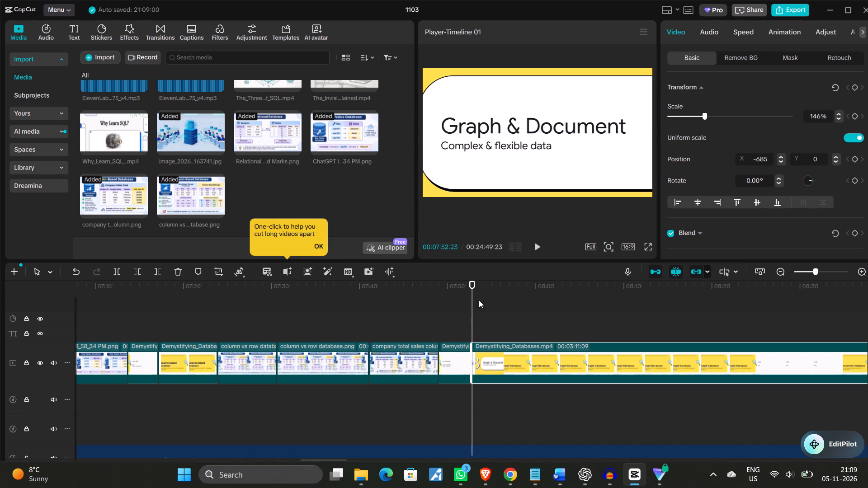
# Play the narration from the "Column-based DBs" slide into the enlarged "Graph & Document" clip and check the framing of its slides.
pyautogui.moveTo(472, 305); pyautogui.dragTo(449, 305)
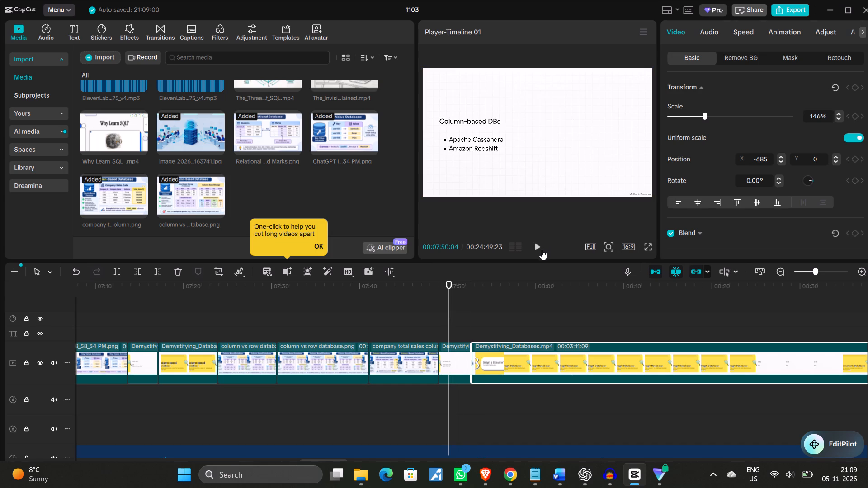
pyautogui.click(539, 245)
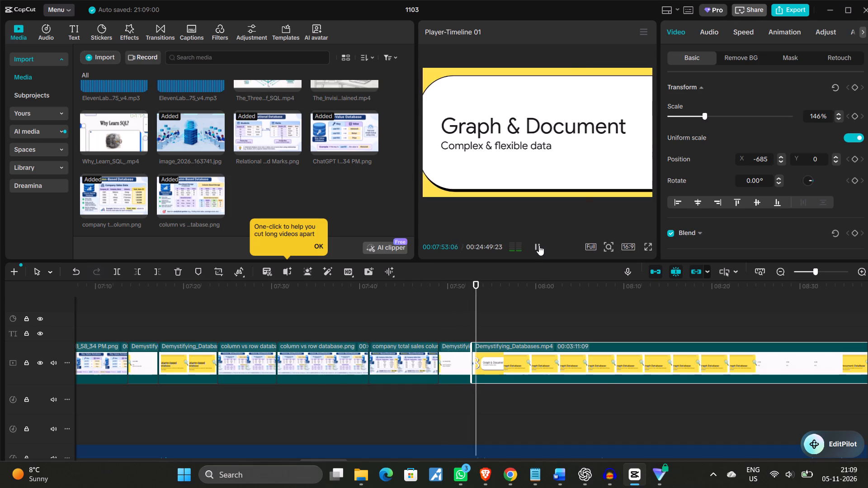
pyautogui.click(539, 245)
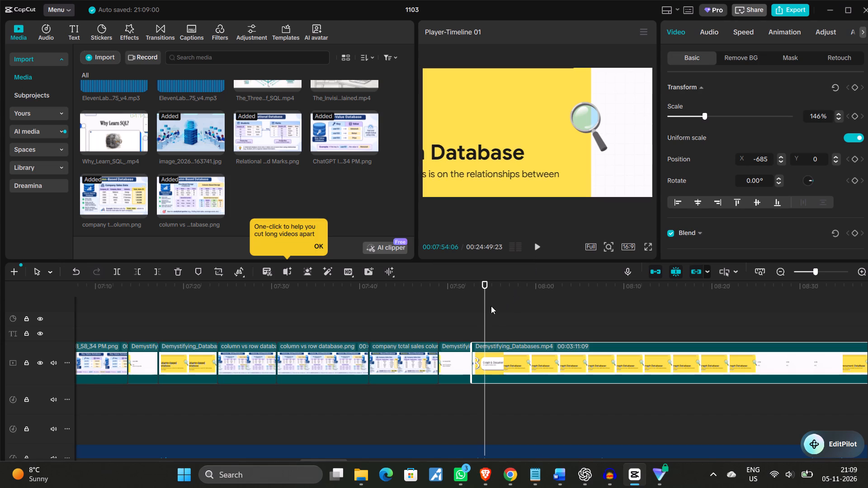
pyautogui.moveTo(486, 309); pyautogui.dragTo(488, 312)
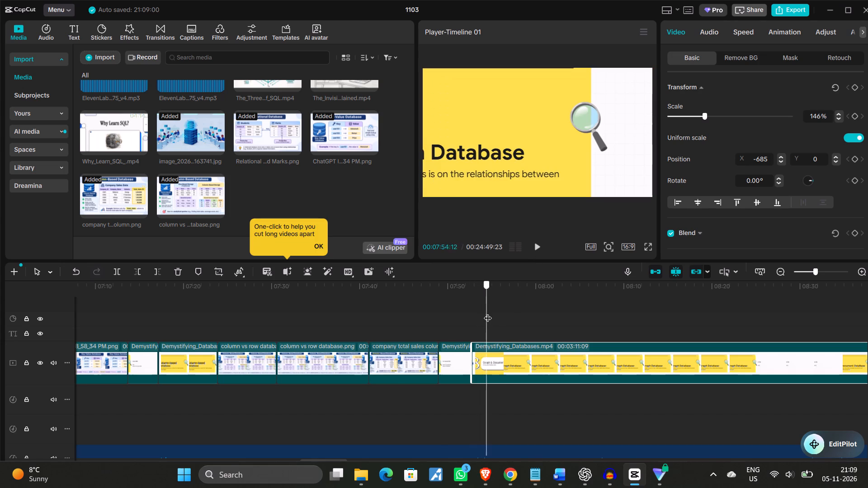
pyautogui.moveTo(488, 312); pyautogui.dragTo(520, 333)
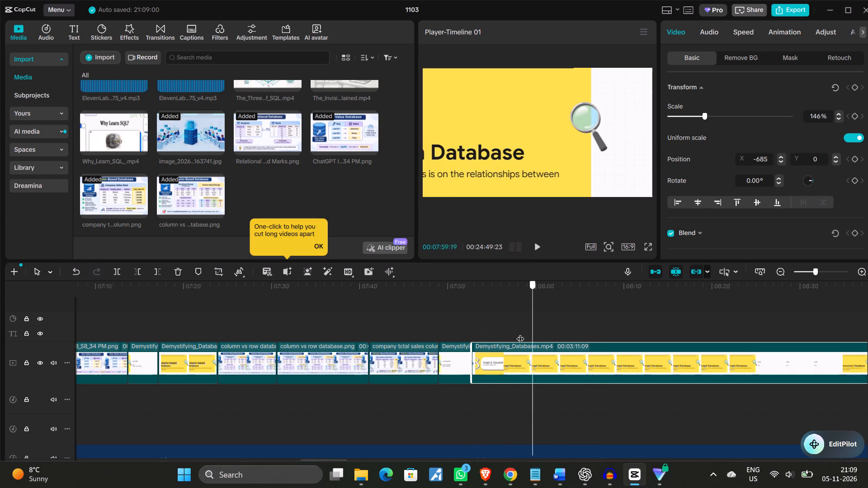
pyautogui.moveTo(520, 333); pyautogui.dragTo(483, 342)
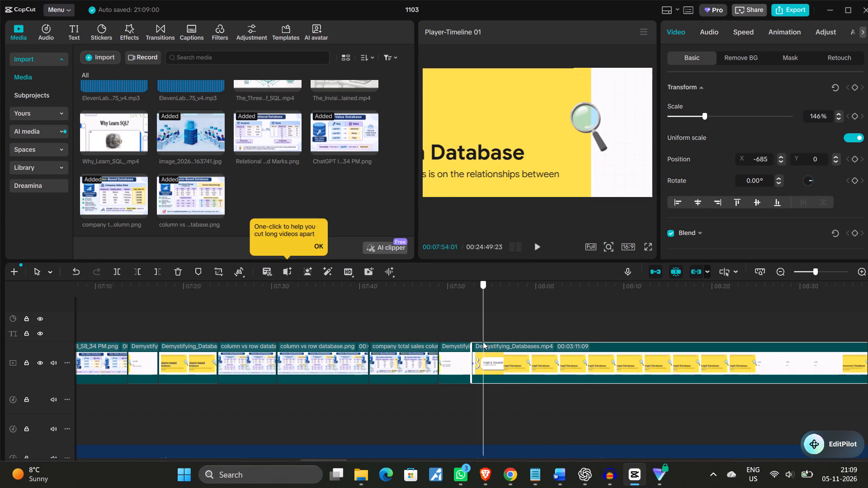
pyautogui.moveTo(483, 342); pyautogui.dragTo(475, 341)
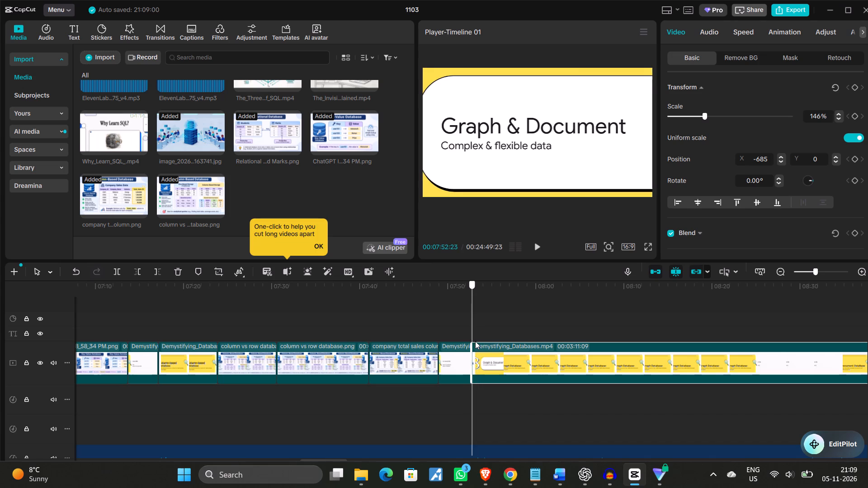
pyautogui.click(535, 244)
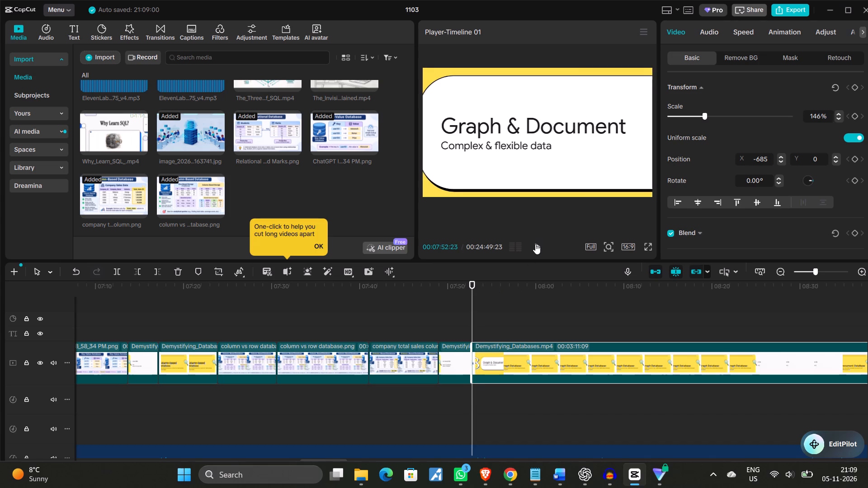
pyautogui.click(535, 244)
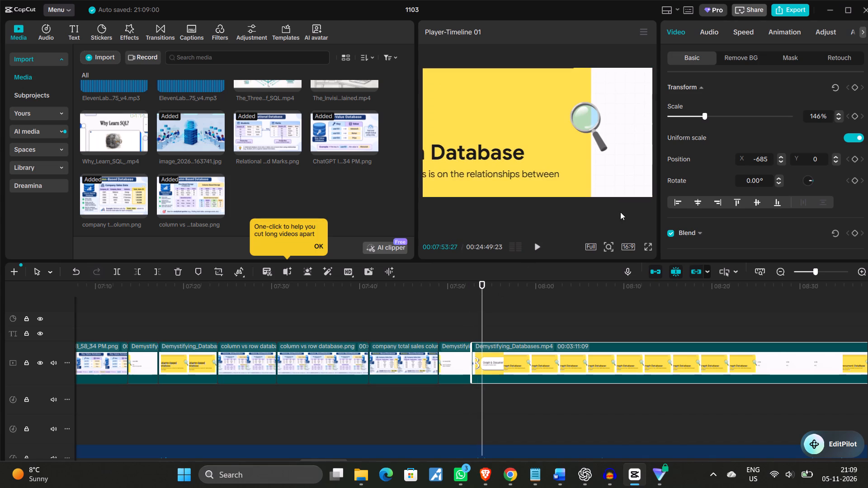
# Reduce the Graph & Document clip's scale to 100% and reposition it at X 0, Y -57.
pyautogui.click(838, 115)
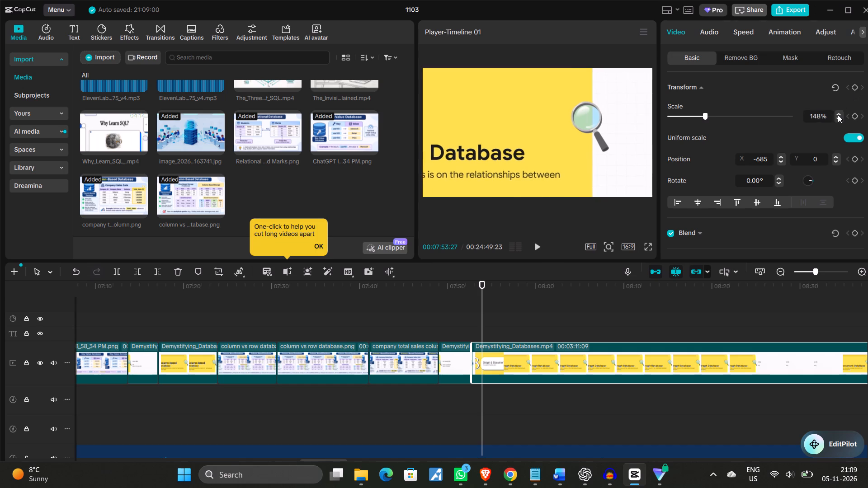
pyautogui.click(839, 117)
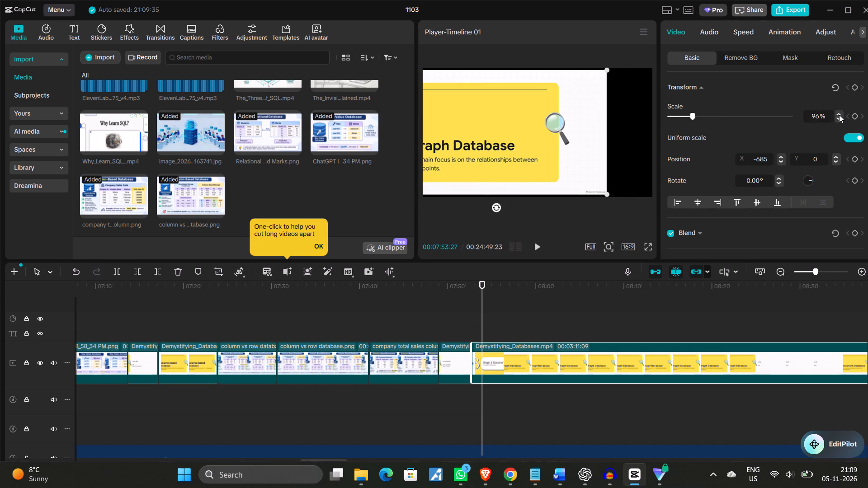
pyautogui.tripleClick(839, 115)
pyautogui.click(839, 115)
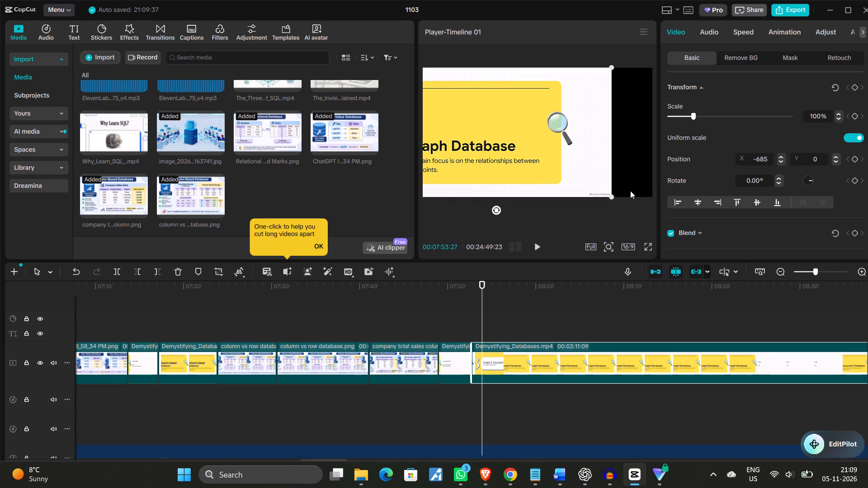
pyautogui.moveTo(558, 164); pyautogui.dragTo(602, 167)
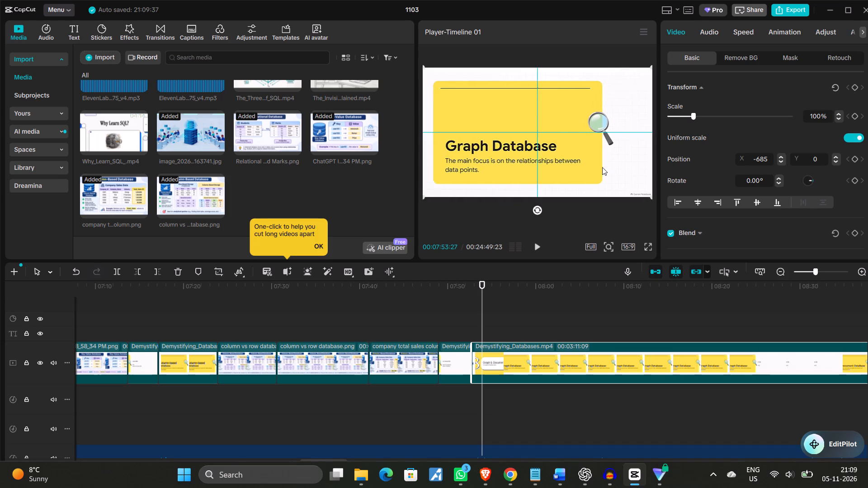
pyautogui.moveTo(602, 167); pyautogui.dragTo(598, 168)
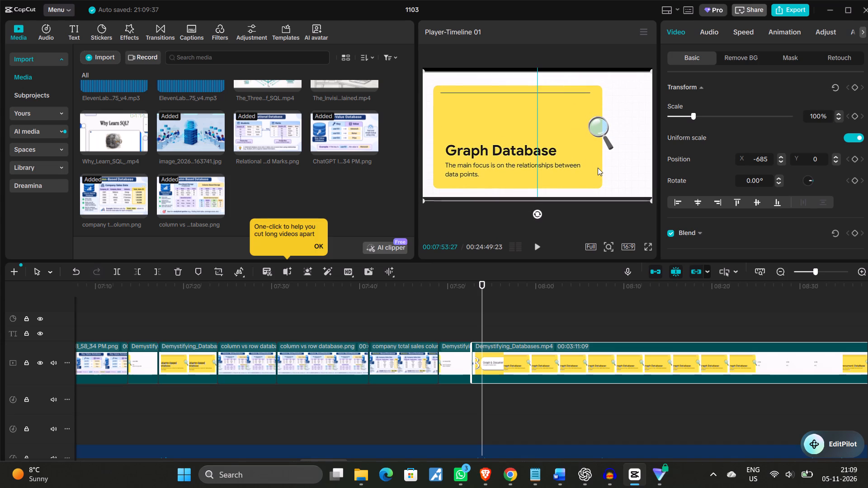
pyautogui.moveTo(598, 168); pyautogui.dragTo(598, 168)
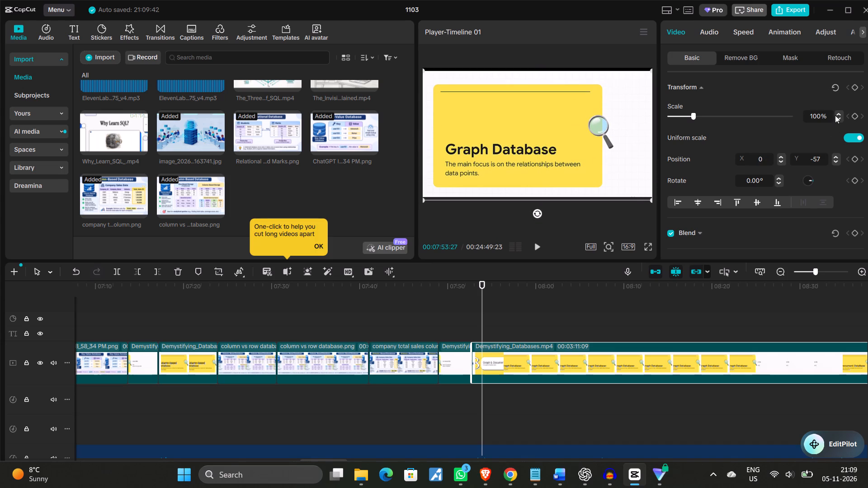
# Set the Graph & Document clip's scale to 106% so it fills the frame.
pyautogui.doubleClick(838, 113)
pyautogui.click(838, 113)
pyautogui.click(838, 113)
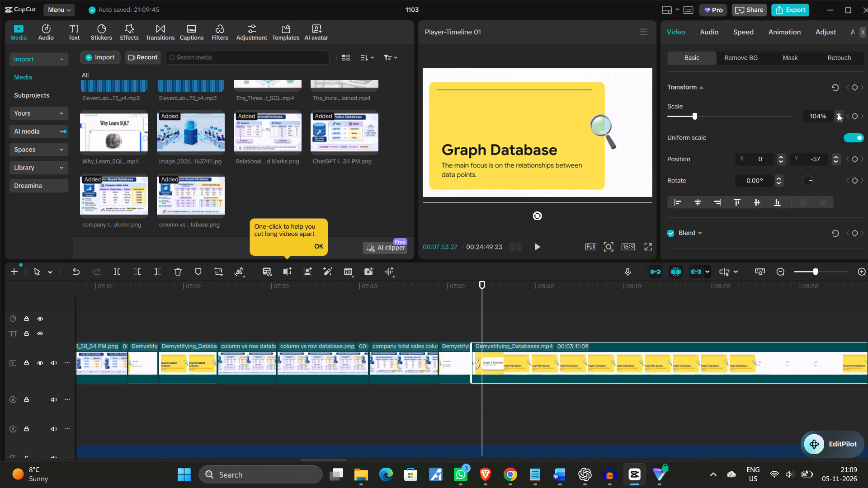
pyautogui.click(838, 113)
pyautogui.click(838, 113)
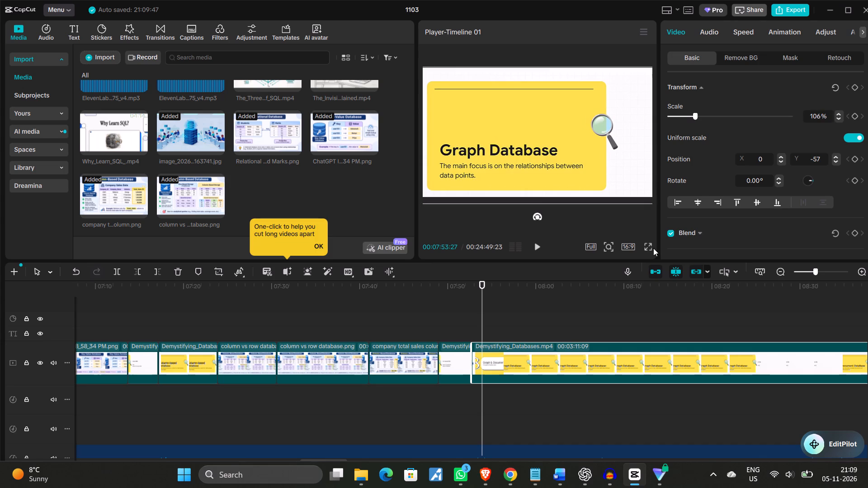
# Replay the narration from the "3 Graph & Document" title and trim the clip's start, cutting at 00:07:53:05.
pyautogui.moveTo(484, 321); pyautogui.dragTo(471, 323)
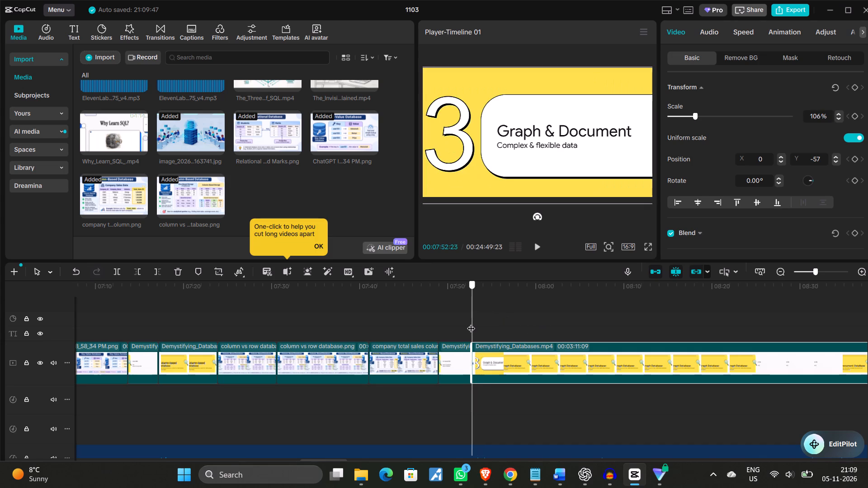
pyautogui.moveTo(471, 323); pyautogui.dragTo(472, 323)
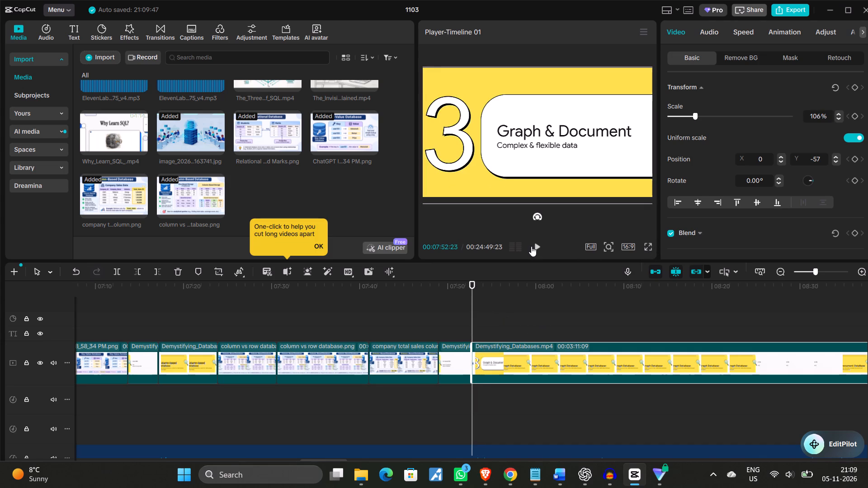
pyautogui.click(536, 246)
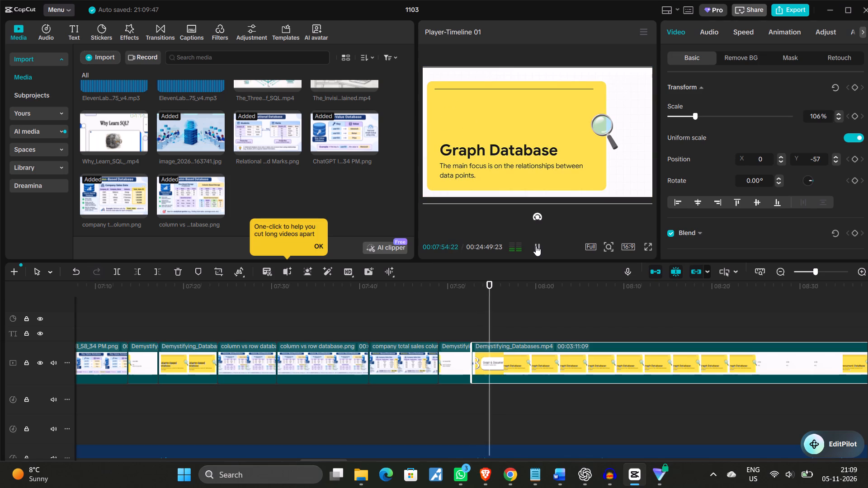
pyautogui.click(536, 246)
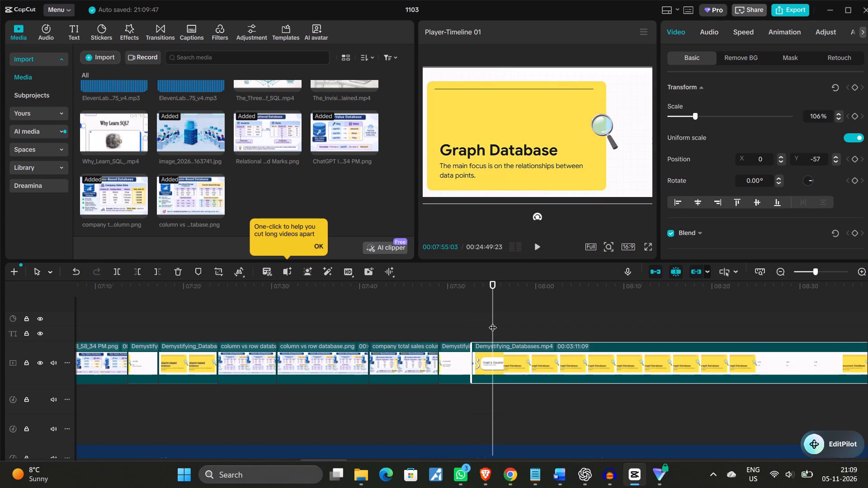
pyautogui.moveTo(493, 322); pyautogui.dragTo(480, 326)
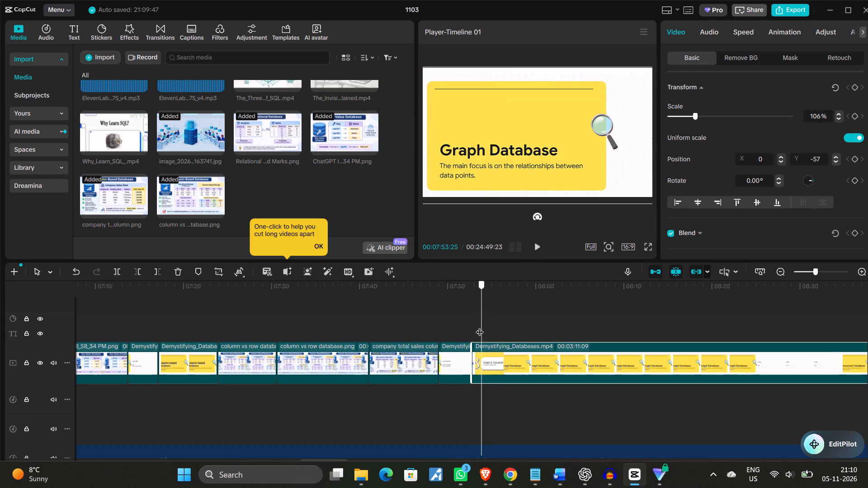
pyautogui.moveTo(480, 326); pyautogui.dragTo(478, 328)
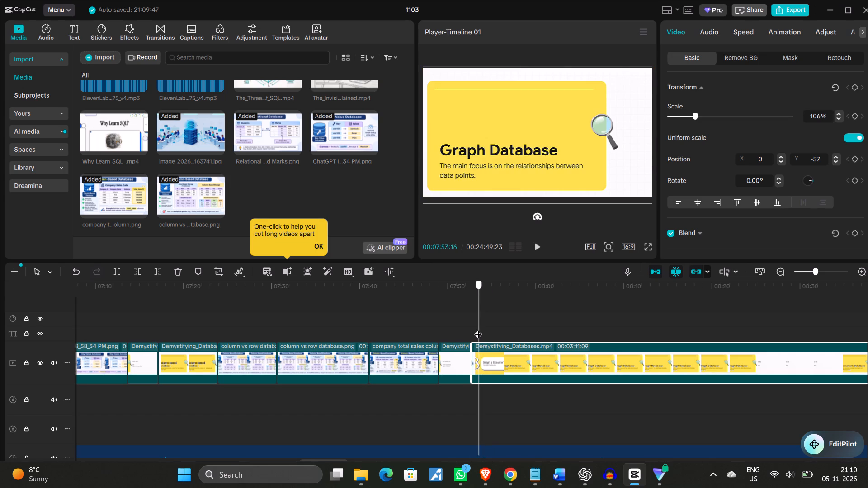
pyautogui.moveTo(478, 328); pyautogui.dragTo(476, 328)
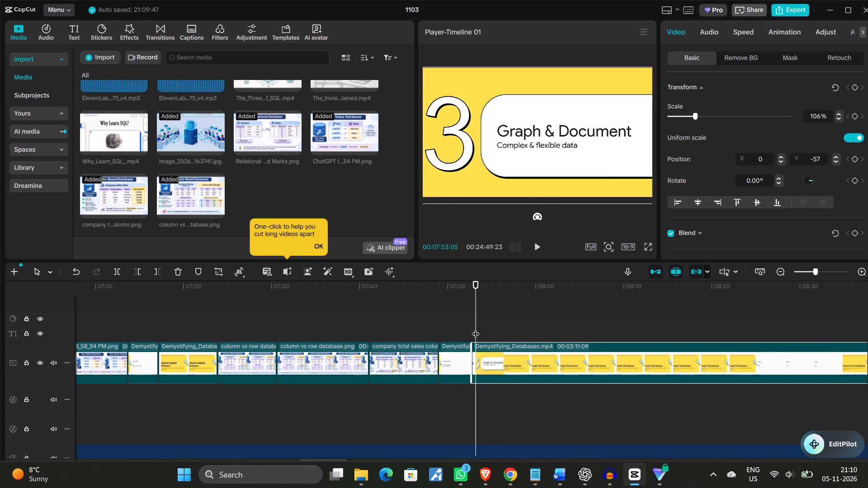
pyautogui.click(142, 273)
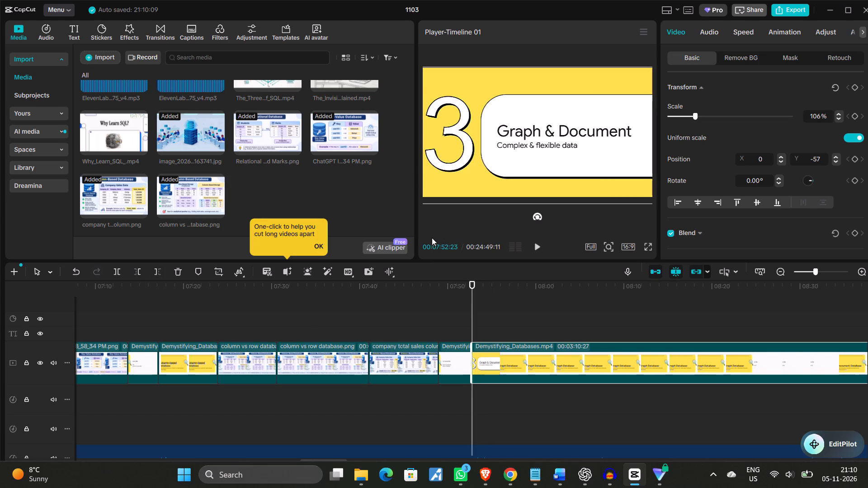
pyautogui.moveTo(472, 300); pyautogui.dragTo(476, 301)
# Trim the start of the Graph & Document clip at 00:07:53:08 so it opens on the "Graph Database" slide.
pyautogui.moveTo(476, 301); pyautogui.dragTo(476, 301)
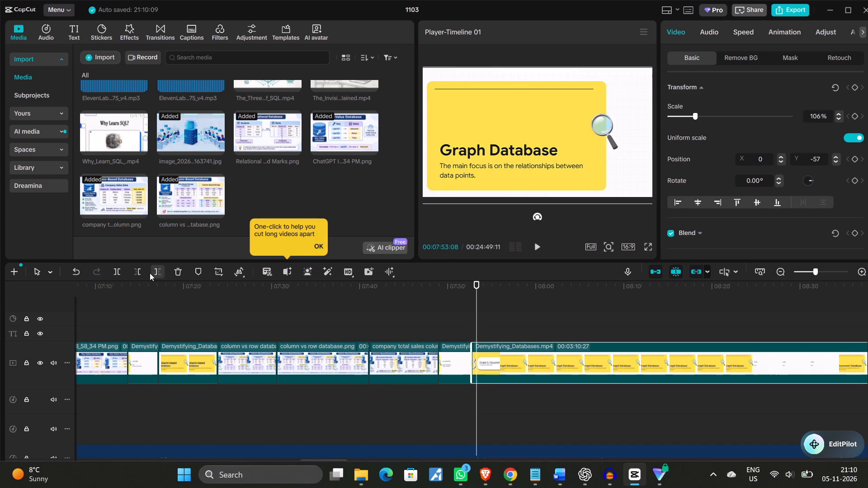
pyautogui.click(139, 273)
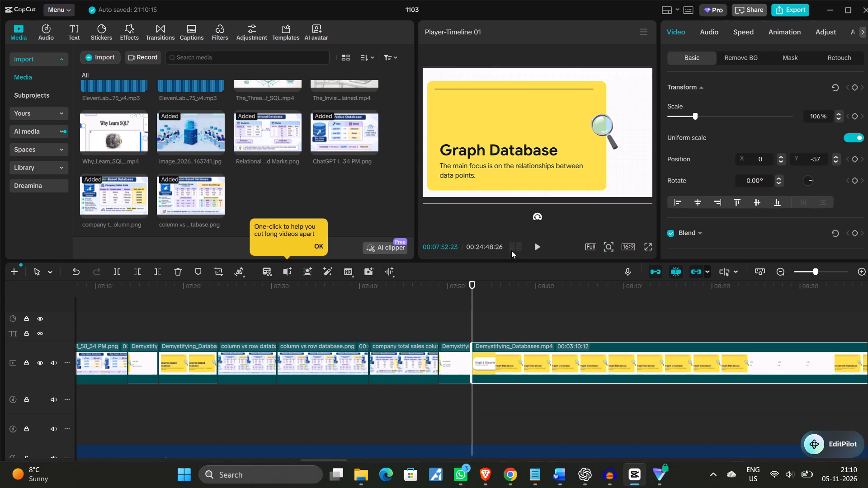
# Play the narration in short stretches over the "Graph Database" slide from the clip's start to about 00:08:04 to check which visual it needs.
pyautogui.click(535, 246)
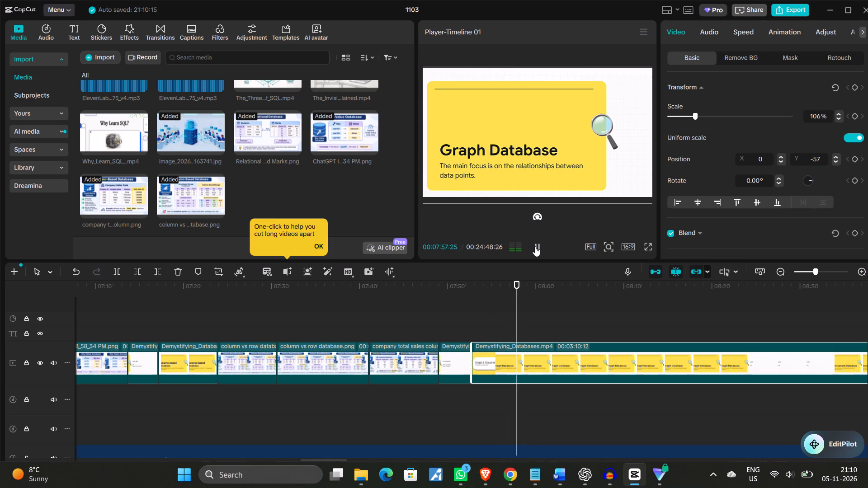
pyautogui.click(535, 246)
pyautogui.click(535, 246)
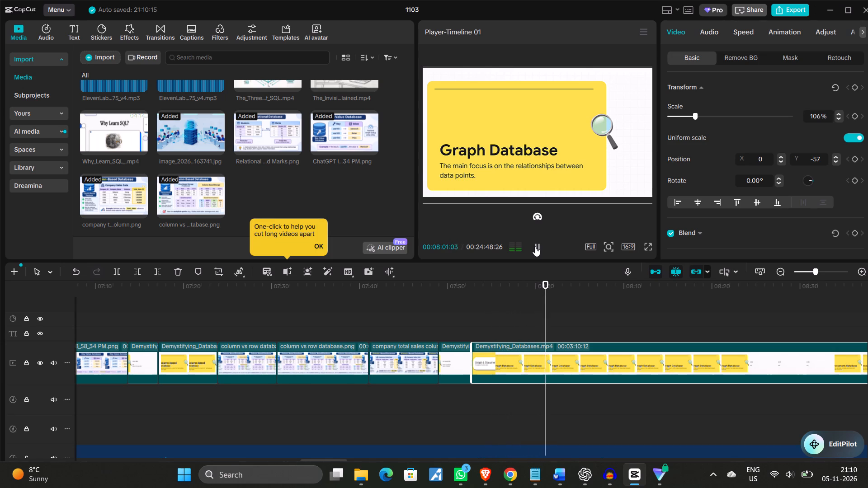
pyautogui.click(535, 246)
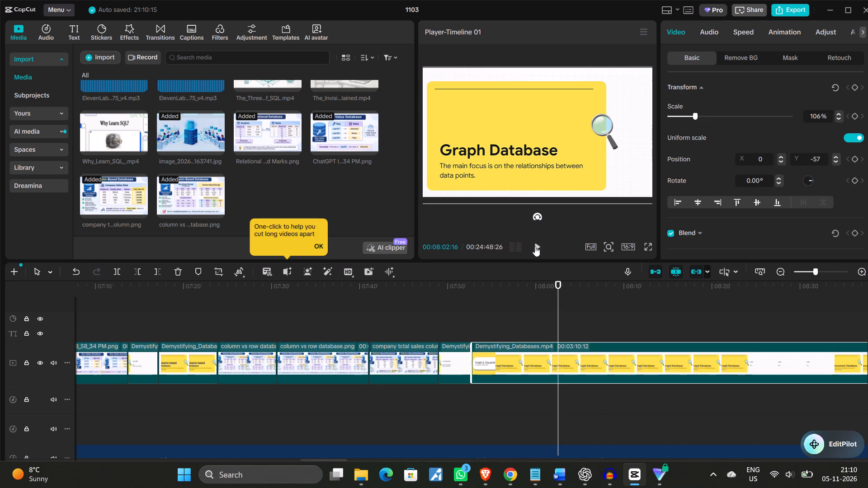
pyautogui.click(535, 246)
pyautogui.click(535, 246)
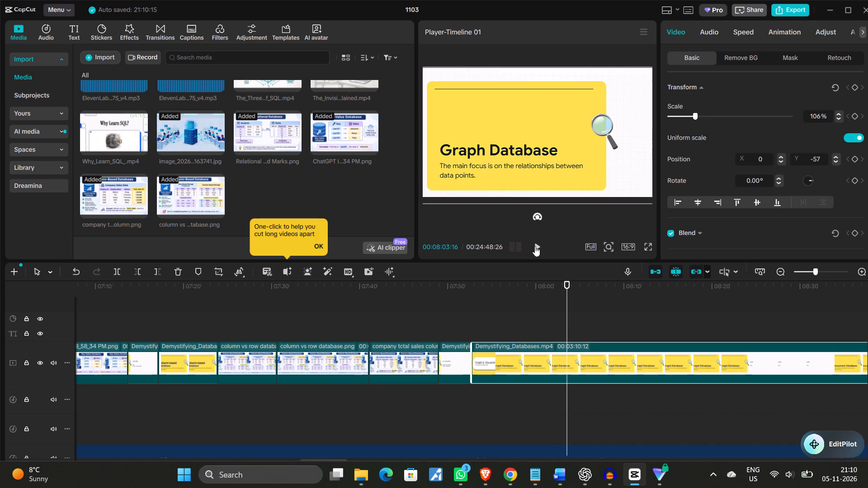
pyautogui.click(535, 246)
pyautogui.click(535, 246)
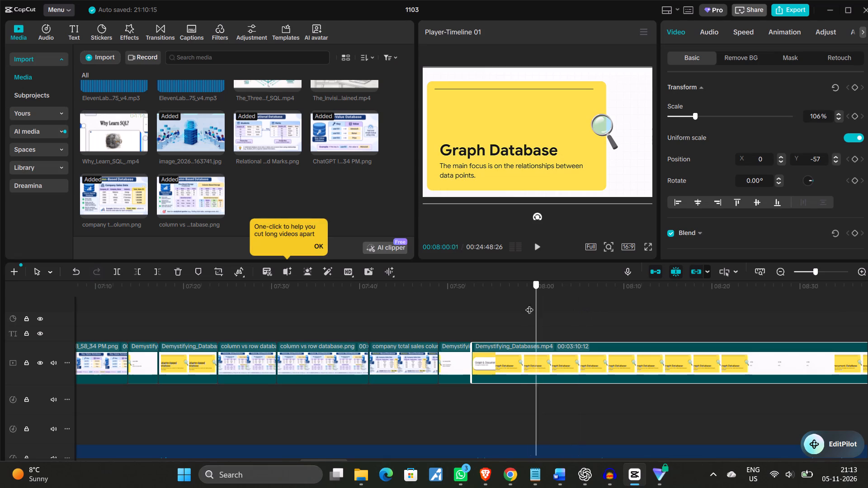
pyautogui.moveTo(529, 304); pyautogui.dragTo(528, 304)
pyautogui.click(535, 243)
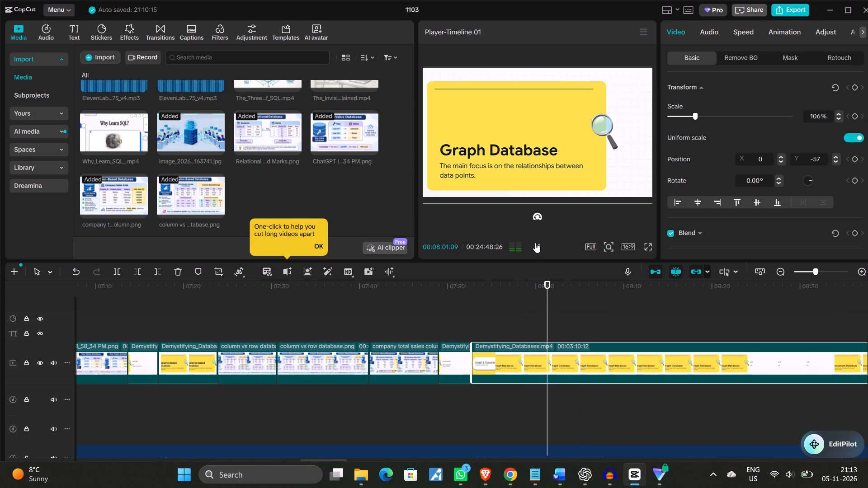
pyautogui.click(535, 243)
pyautogui.moveTo(552, 315); pyautogui.dragTo(478, 322)
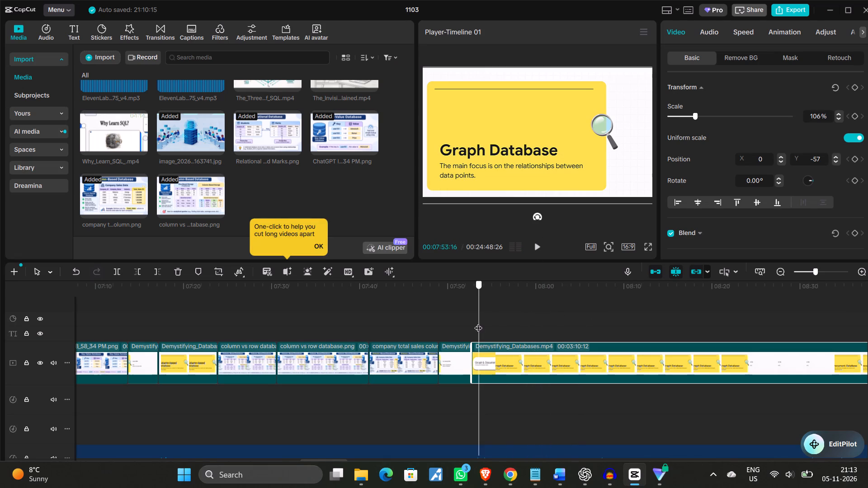
pyautogui.moveTo(478, 322); pyautogui.dragTo(478, 324)
pyautogui.click(536, 246)
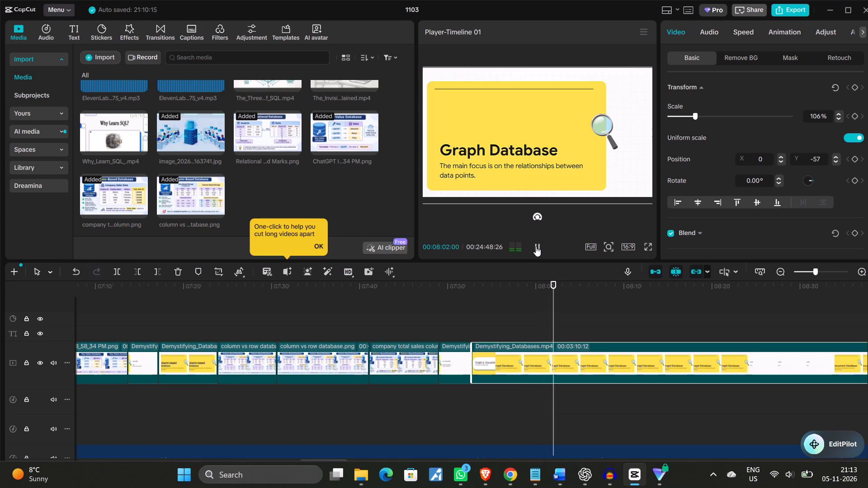
pyautogui.click(536, 246)
pyautogui.click(536, 246)
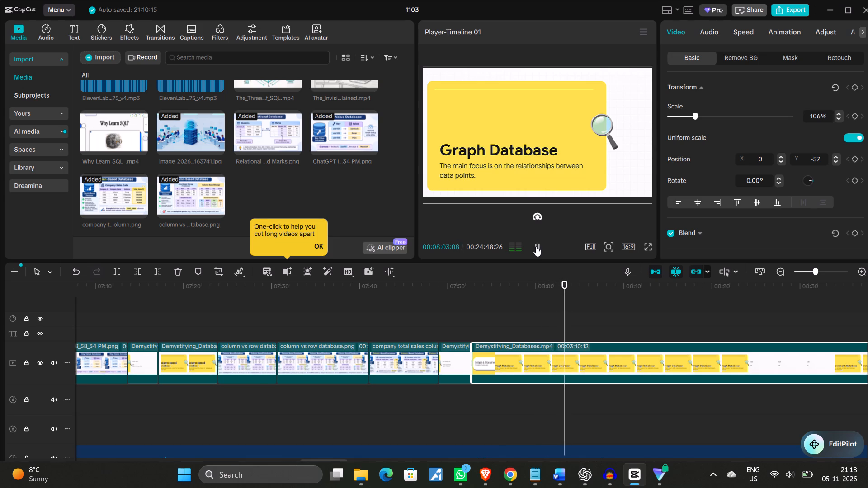
pyautogui.click(536, 246)
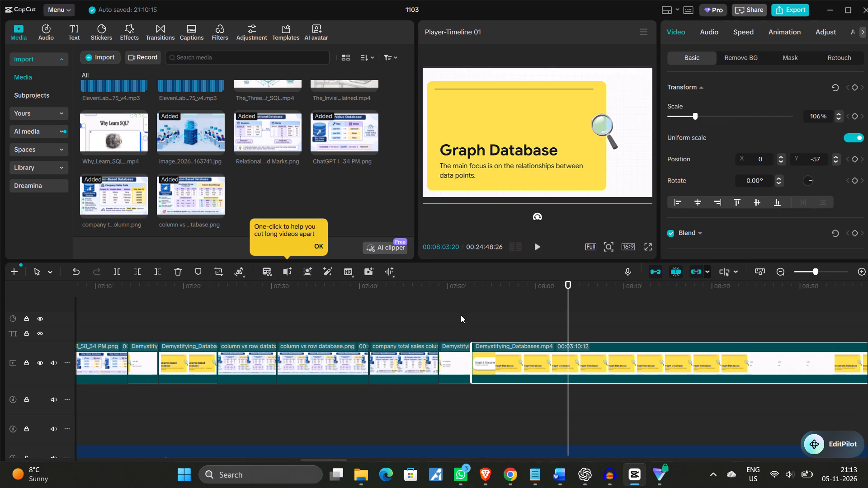
pyautogui.click(122, 272)
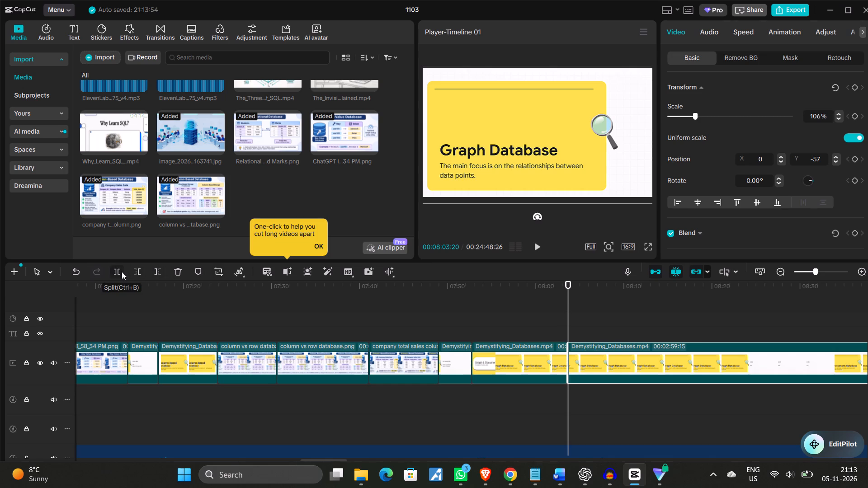
# Import the "Graph based database" image from Downloads and insert it on the main track at the 00:08:03:20 split.
pyautogui.click(95, 57)
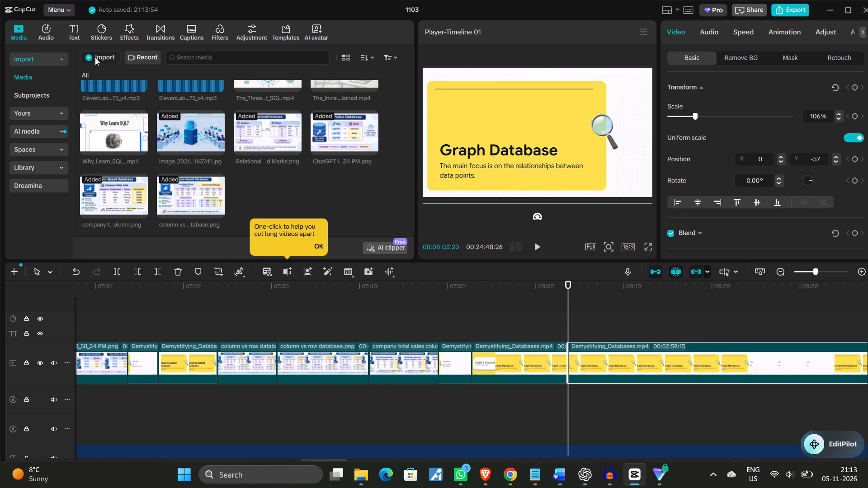
pyautogui.click(140, 93)
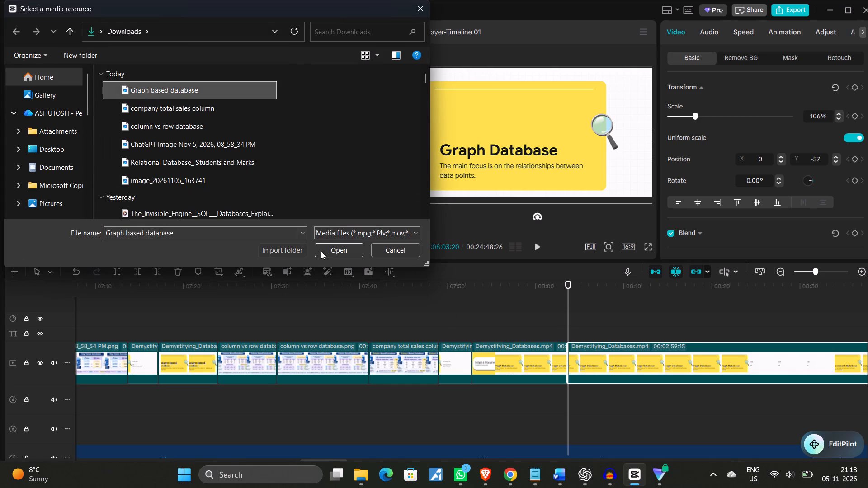
pyautogui.click(329, 252)
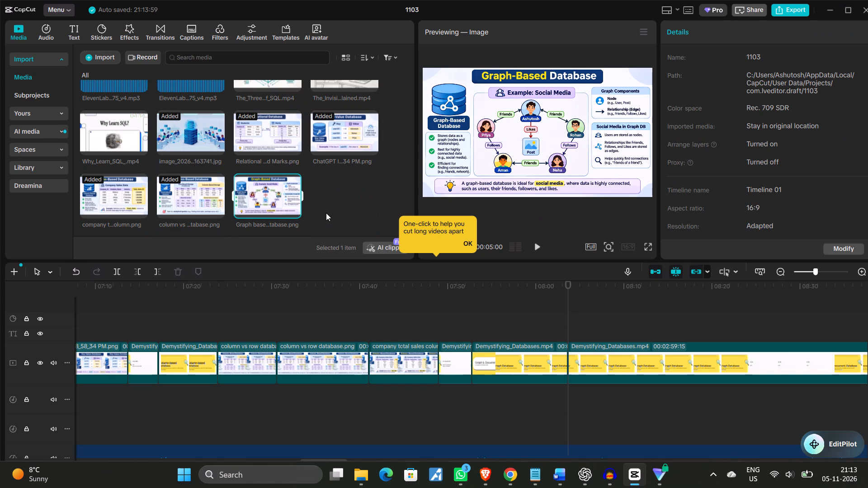
pyautogui.click(293, 212)
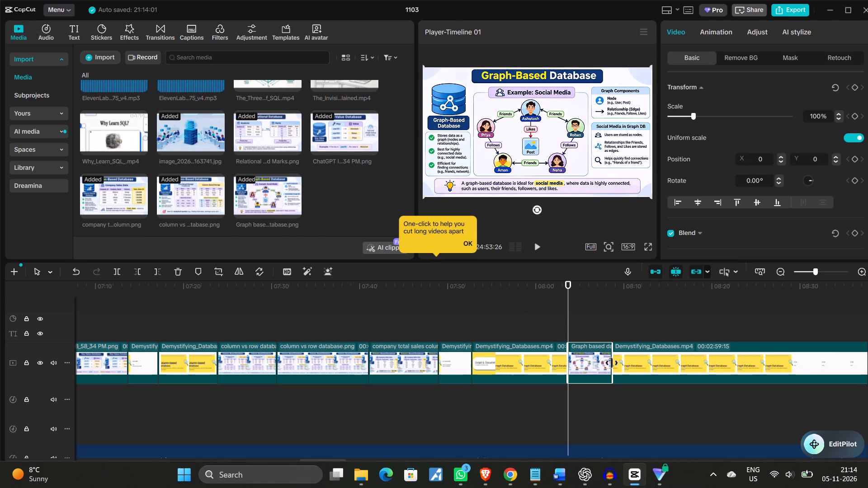
# Extend the "Graph based database" image clip to 00:00:17:28 and play the narration over it.
pyautogui.moveTo(612, 363); pyautogui.dragTo(726, 380)
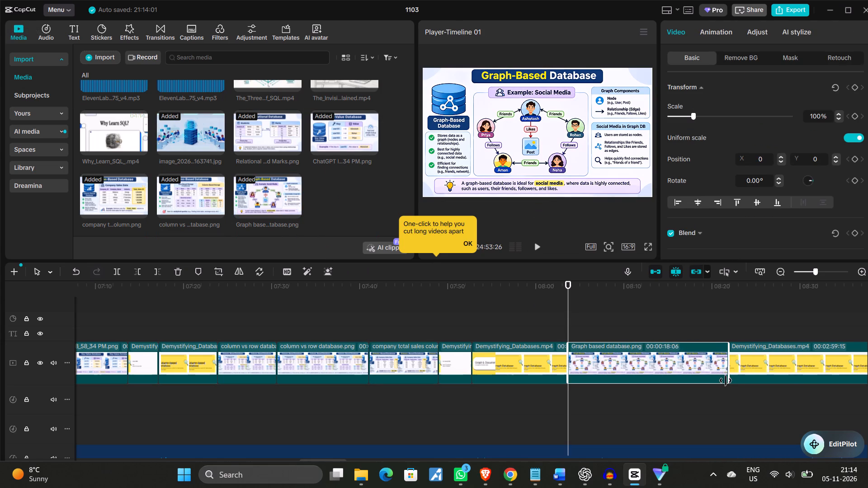
pyautogui.moveTo(726, 380); pyautogui.dragTo(723, 378)
pyautogui.click(536, 245)
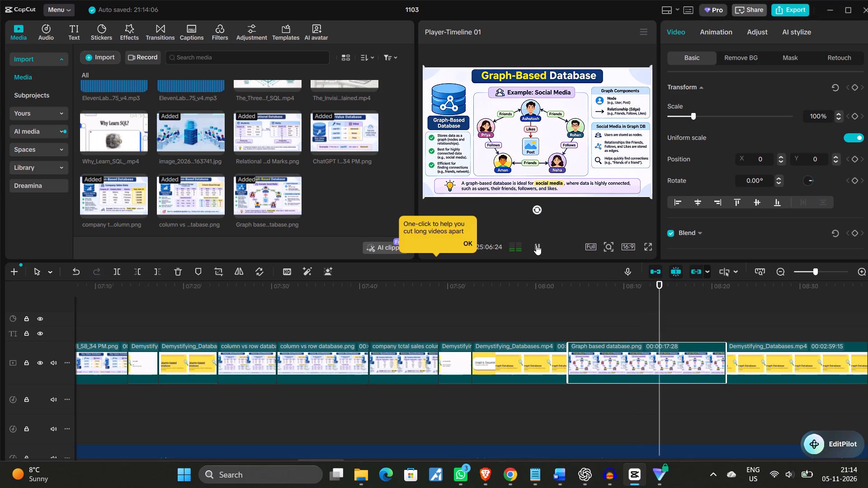
pyautogui.click(536, 245)
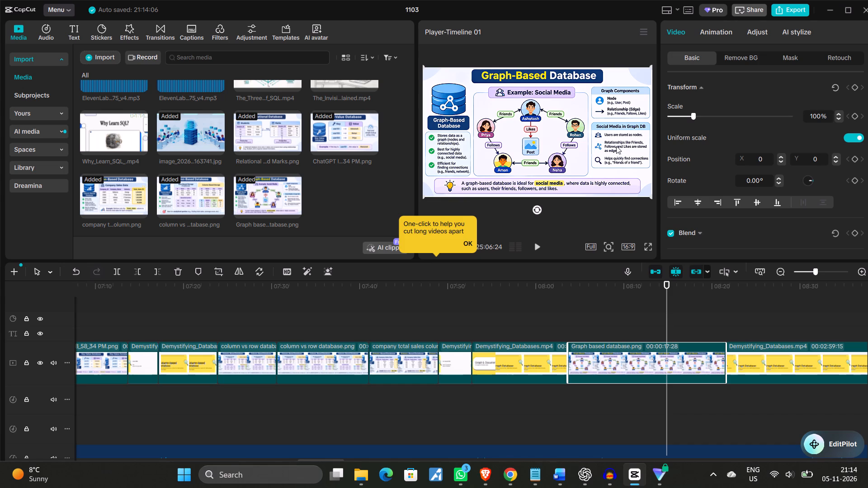
# Set the scale of the "Graph based database" image to 102%.
pyautogui.click(838, 113)
pyautogui.click(838, 113)
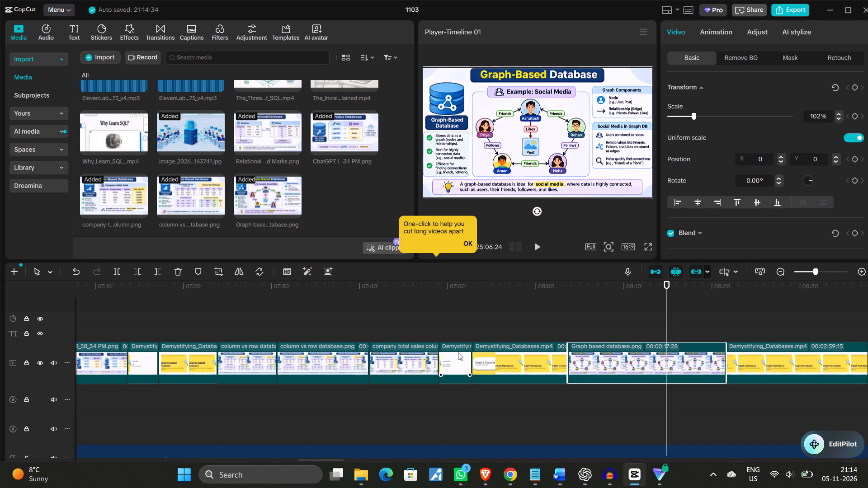
# Replay the social media narration and trim the end of the "Graph based database" image clip at 00:08:15:17.
pyautogui.click(536, 244)
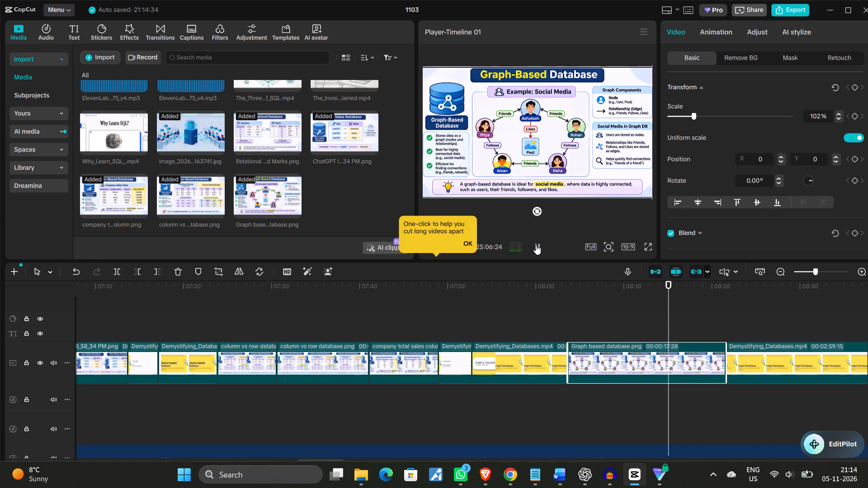
pyautogui.click(536, 244)
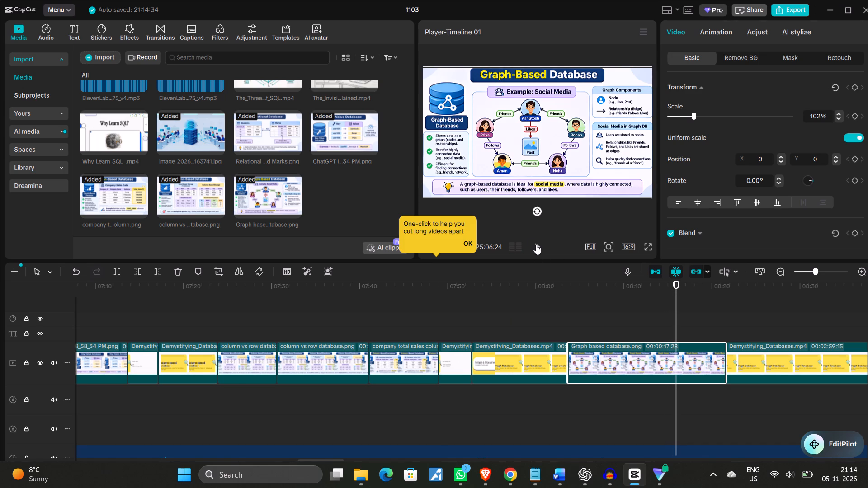
pyautogui.click(536, 244)
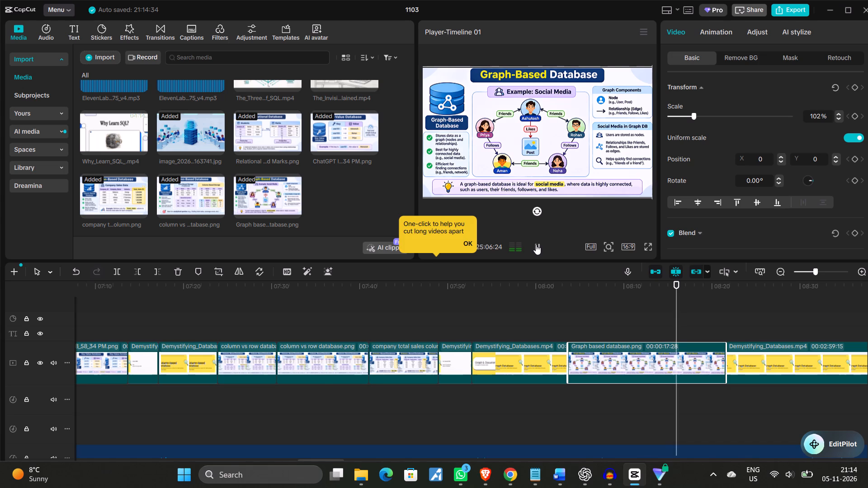
pyautogui.click(536, 244)
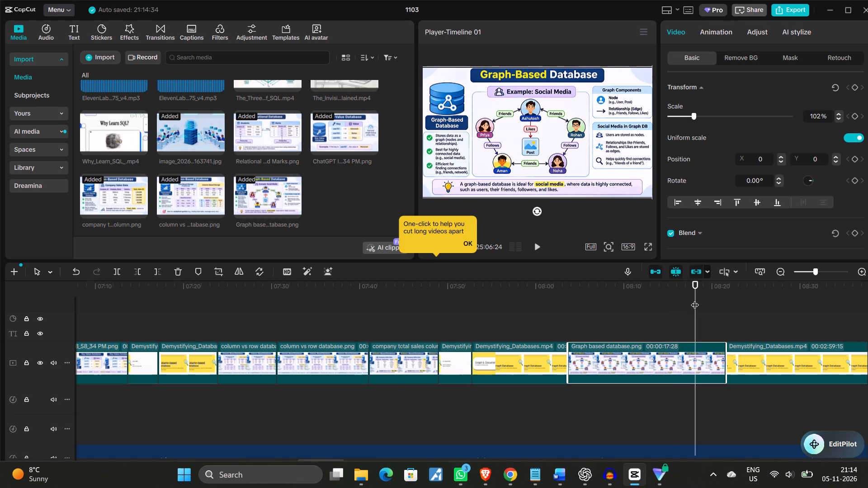
pyautogui.moveTo(695, 299); pyautogui.dragTo(629, 305)
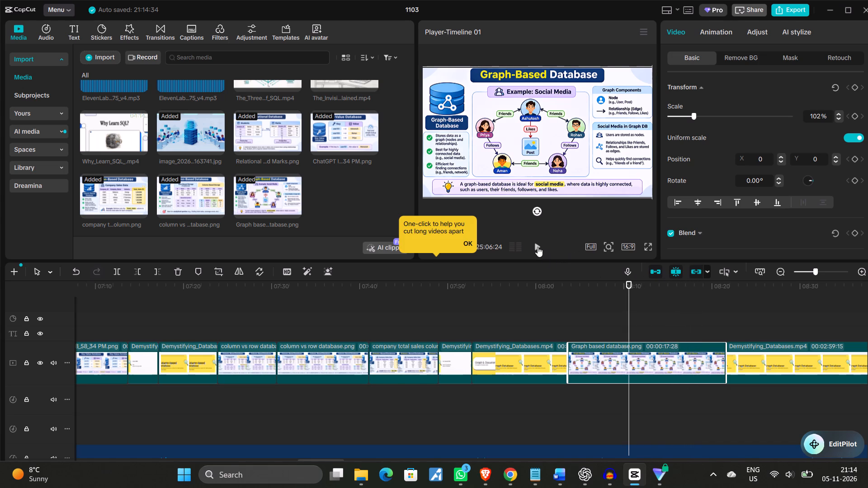
pyautogui.click(536, 245)
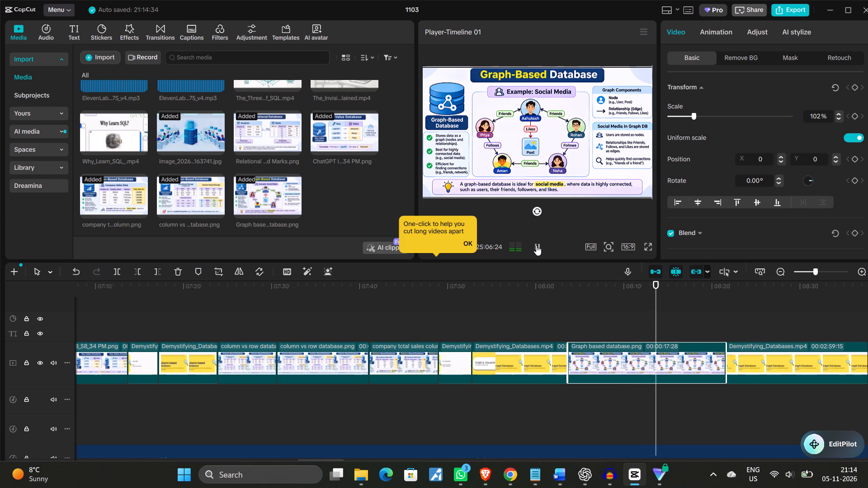
pyautogui.click(536, 245)
pyautogui.click(536, 245)
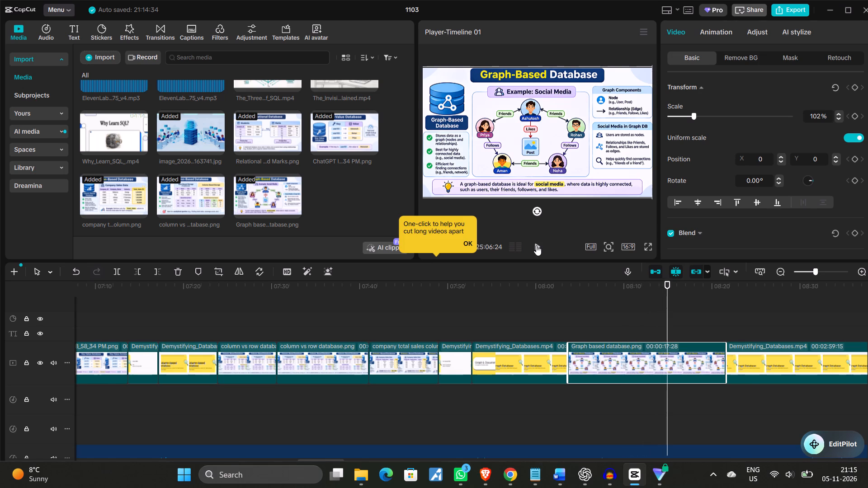
pyautogui.click(536, 245)
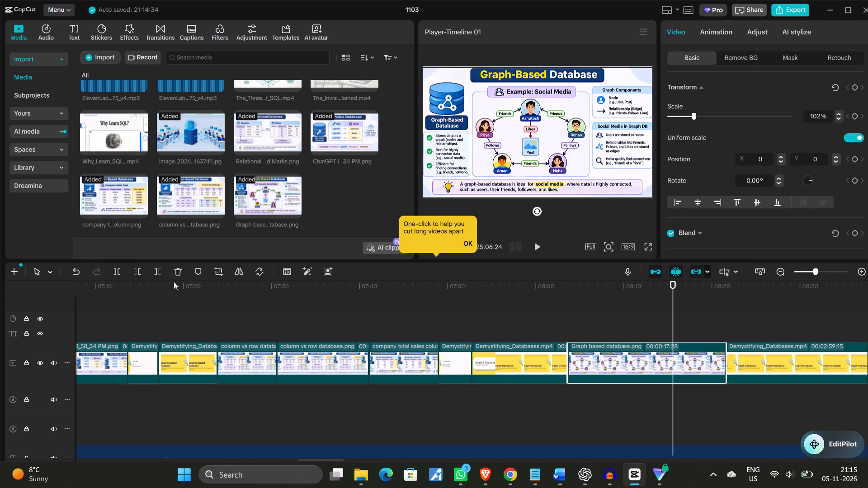
pyautogui.click(159, 273)
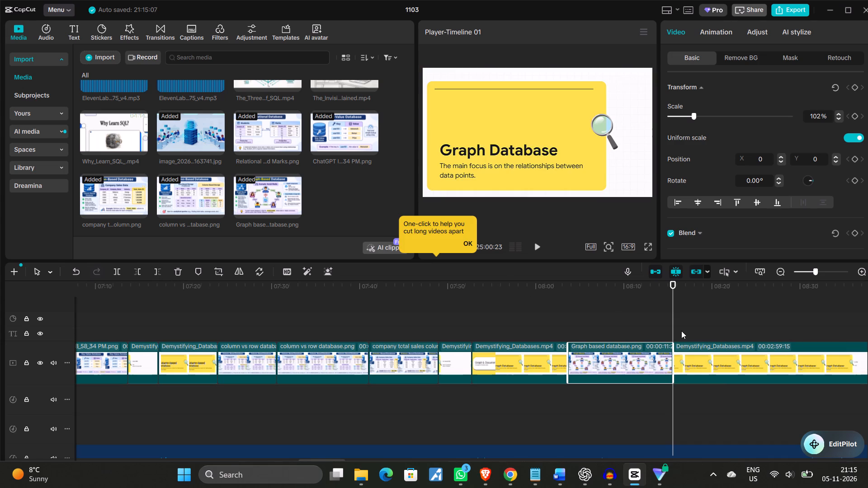
# Trim the start of the following Demystifying_Databases clip at 00:08:34:29 so it opens on the "Graph DBs" Neo4j slide.
pyautogui.moveTo(674, 328); pyautogui.dragTo(844, 370)
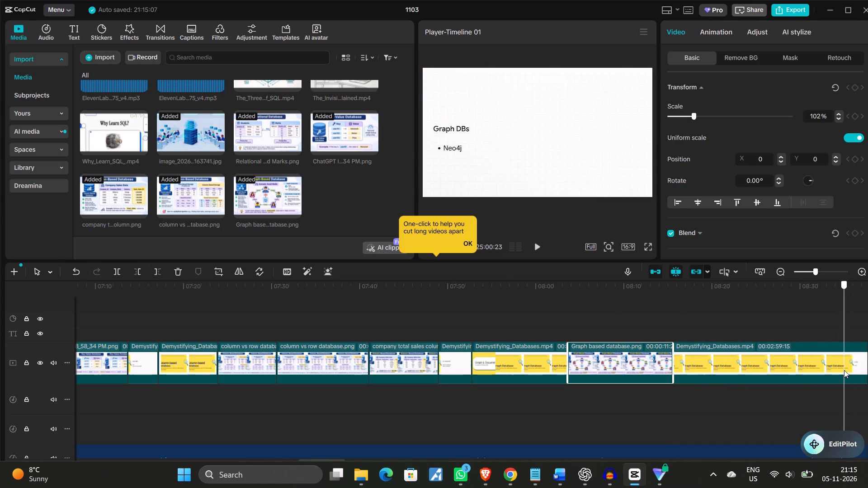
pyautogui.moveTo(844, 370); pyautogui.dragTo(844, 370)
pyautogui.click(807, 369)
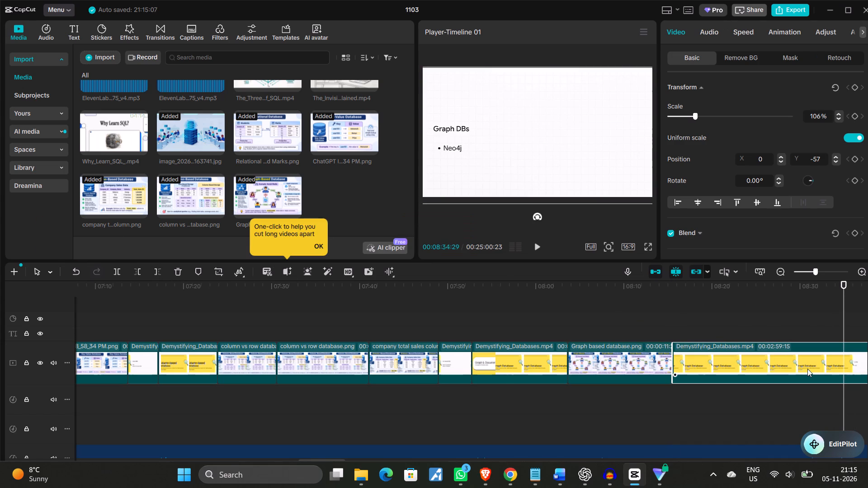
pyautogui.click(135, 270)
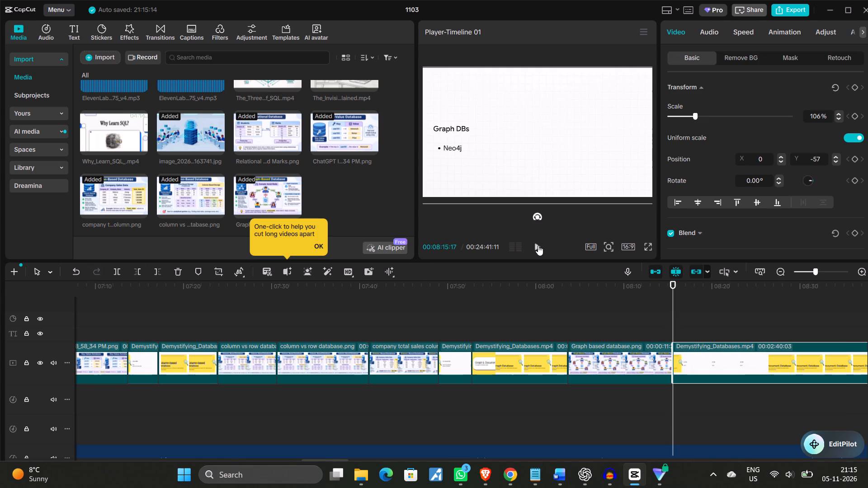
# Play the narration over the "Graph DBs" slide and split its clip at 00:08:18:02.
pyautogui.click(538, 245)
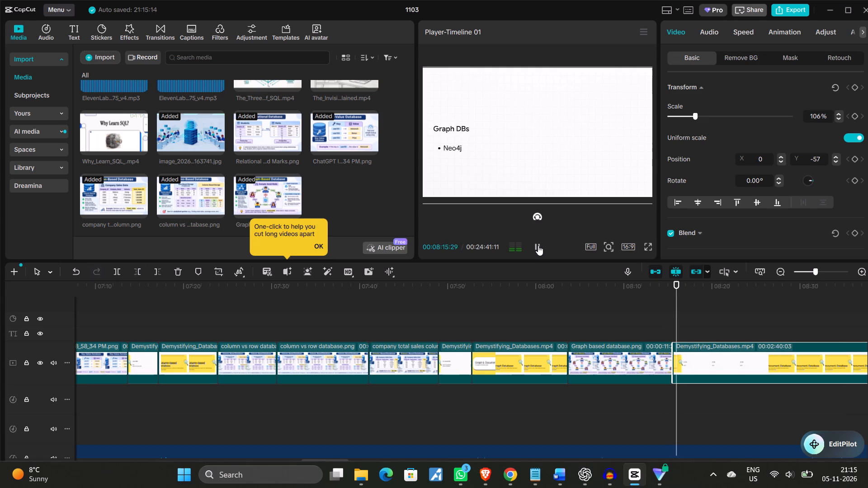
pyautogui.click(538, 245)
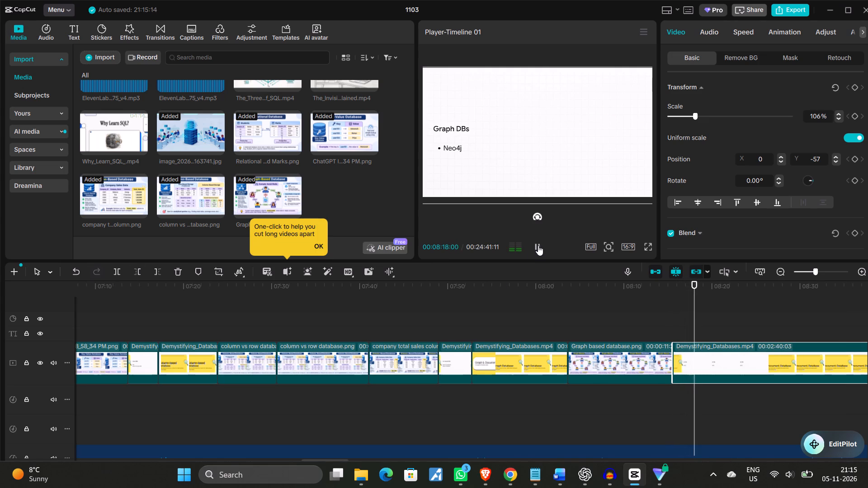
pyautogui.moveTo(696, 310); pyautogui.dragTo(665, 314)
pyautogui.click(536, 243)
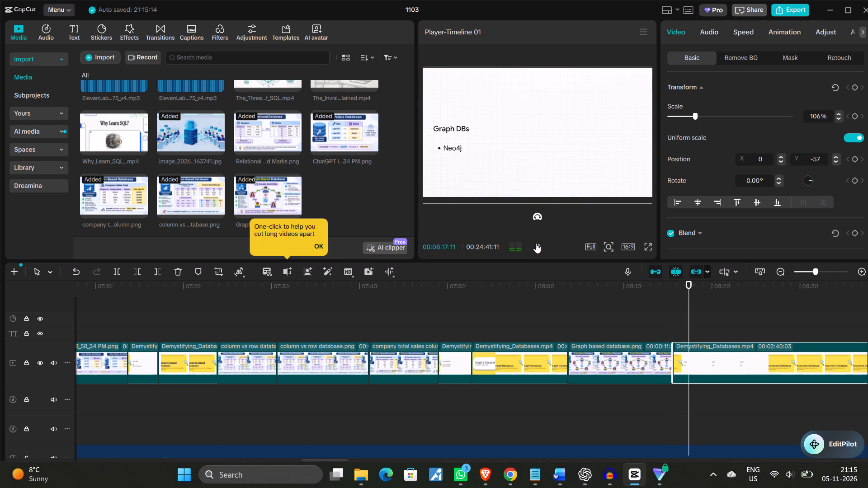
pyautogui.click(536, 243)
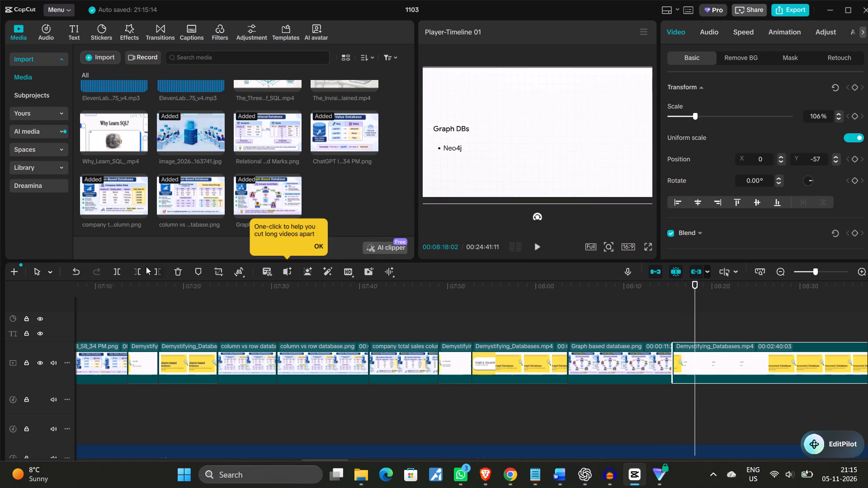
pyautogui.click(118, 272)
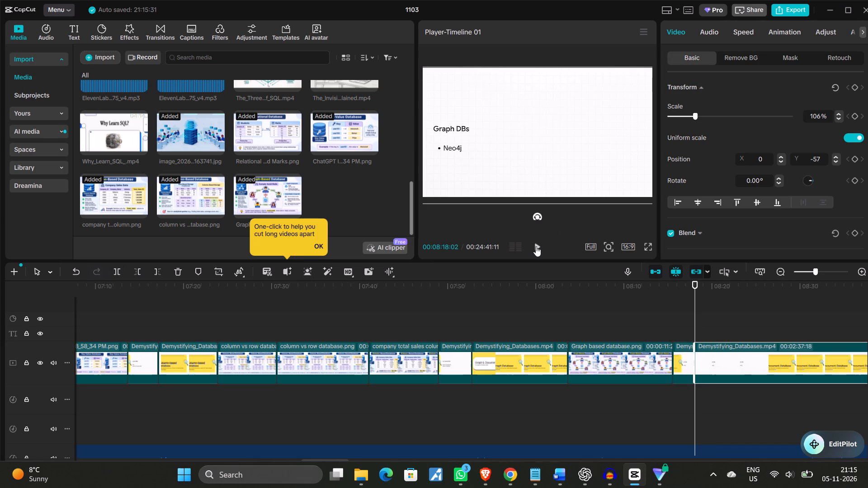
# Trim the start of the last Demystifying_Databases clip at 00:08:26:11 so it opens on the "Document Database" slide.
pyautogui.click(536, 246)
pyautogui.click(536, 246)
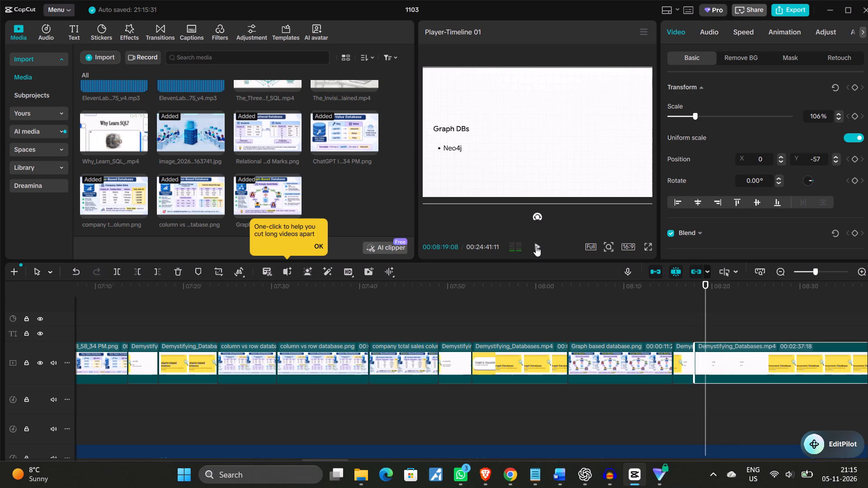
pyautogui.moveTo(706, 305); pyautogui.dragTo(774, 321)
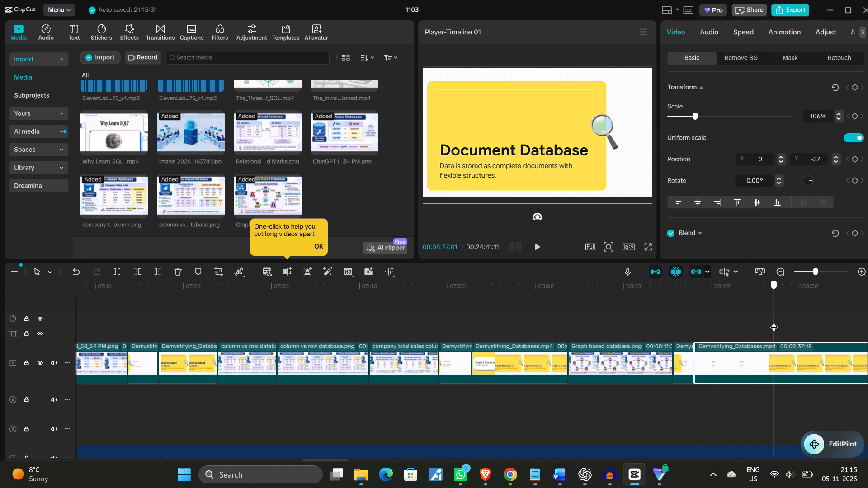
pyautogui.moveTo(774, 321); pyautogui.dragTo(768, 324)
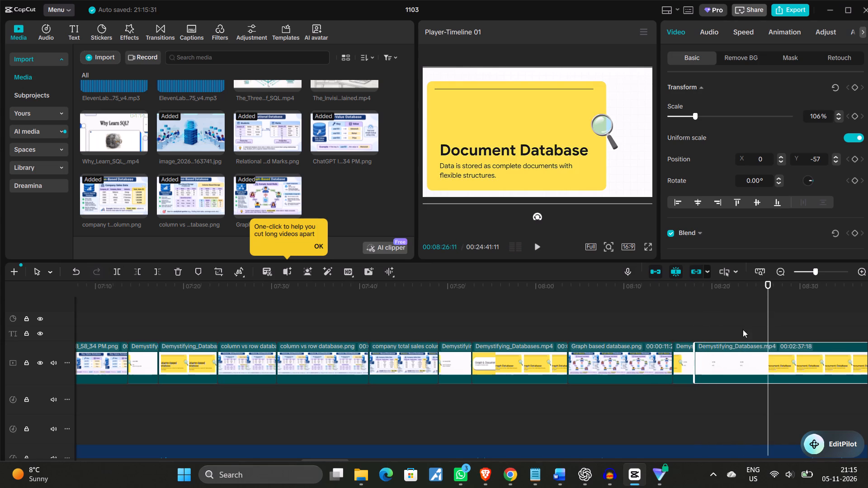
pyautogui.click(135, 273)
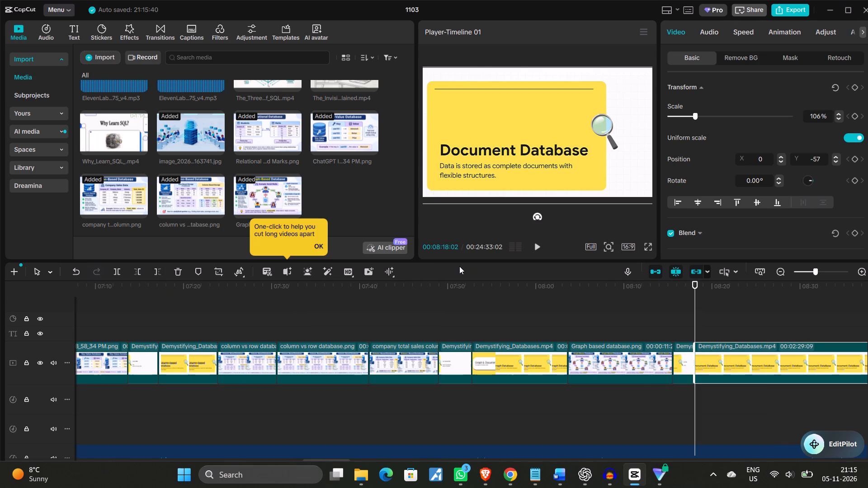
# Play the narration over the "Document Database" slide from 00:08:18:02, pausing to follow what it explains.
pyautogui.click(536, 247)
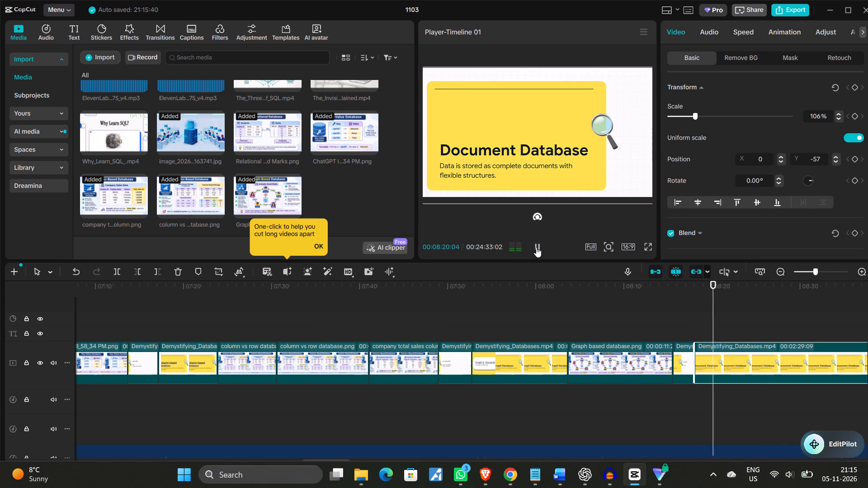
pyautogui.click(536, 247)
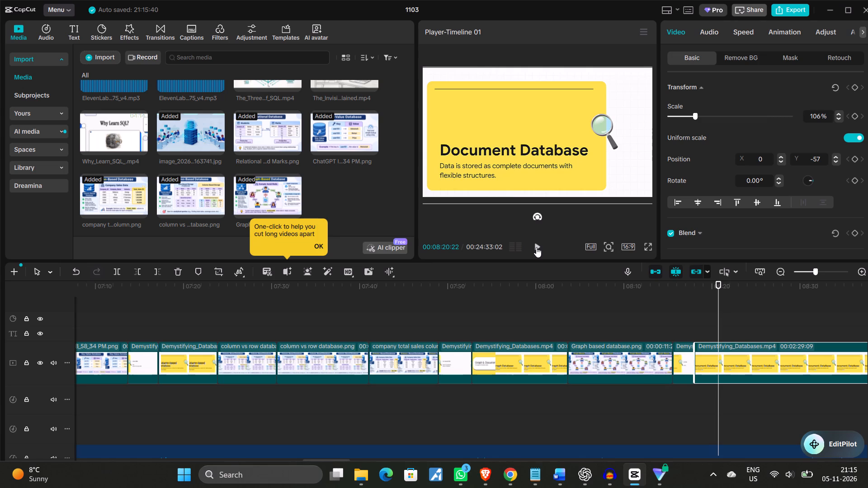
pyautogui.click(536, 247)
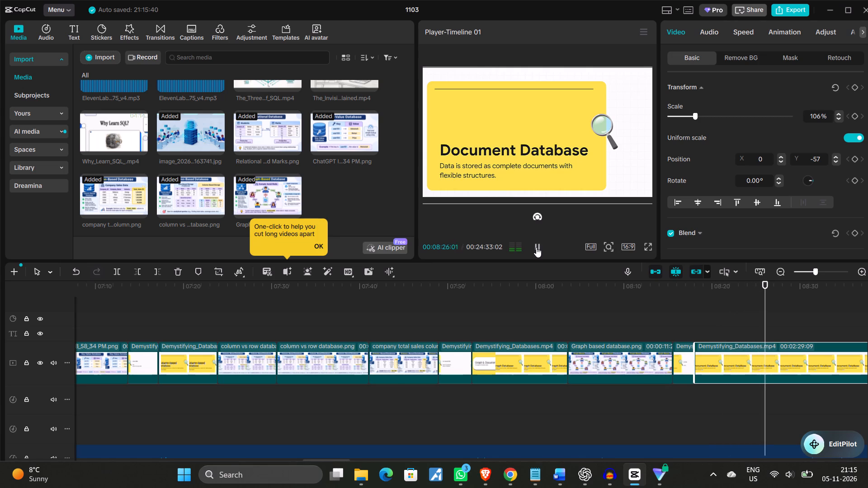
pyautogui.click(536, 247)
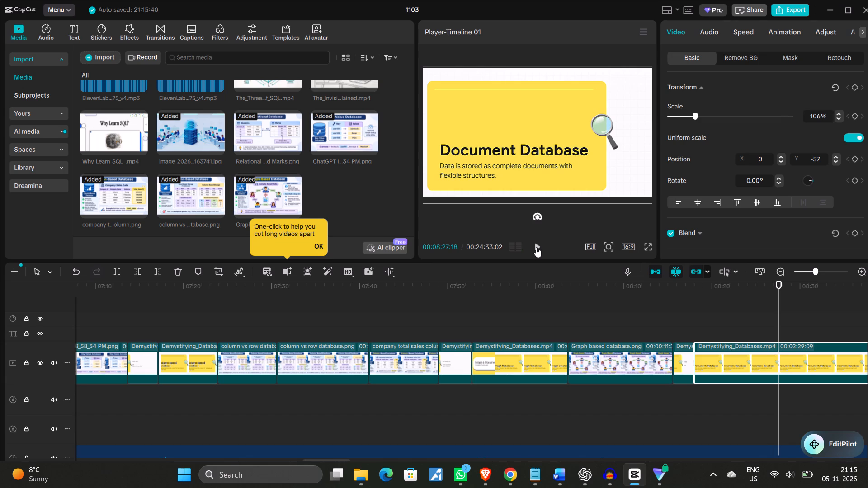
pyautogui.hscroll(-1, 570, 305)
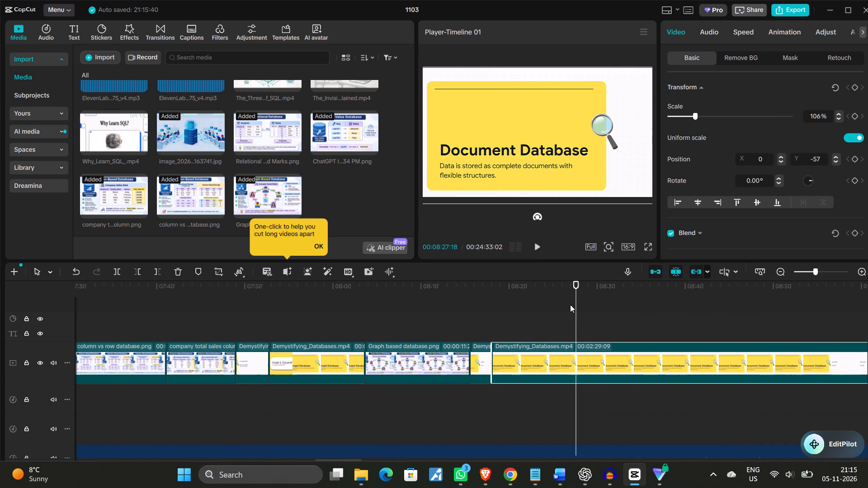
pyautogui.hscroll(-1, 570, 305)
pyautogui.click(535, 246)
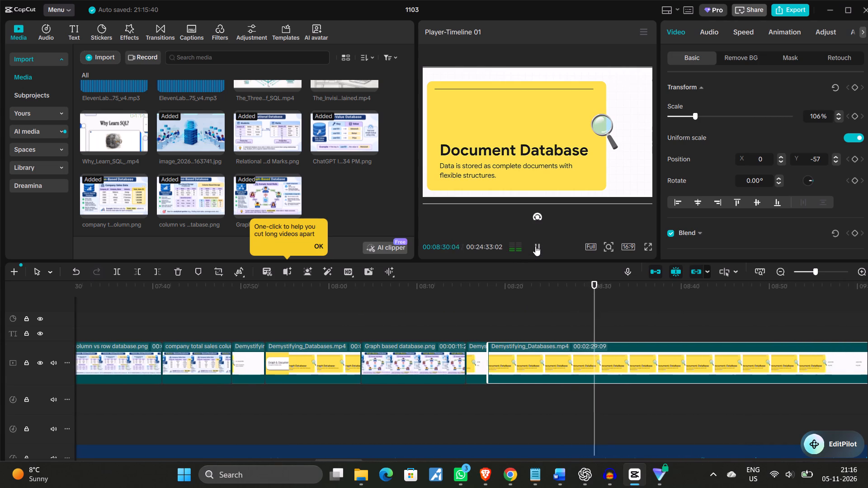
pyautogui.click(535, 246)
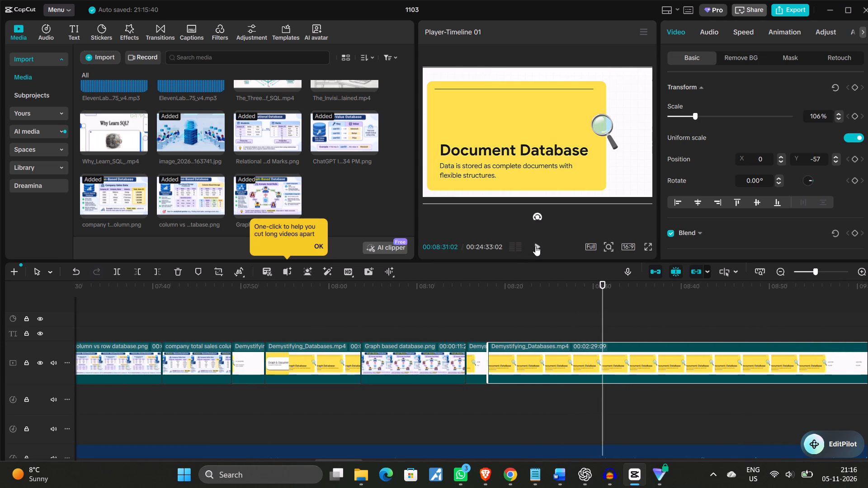
pyautogui.click(535, 246)
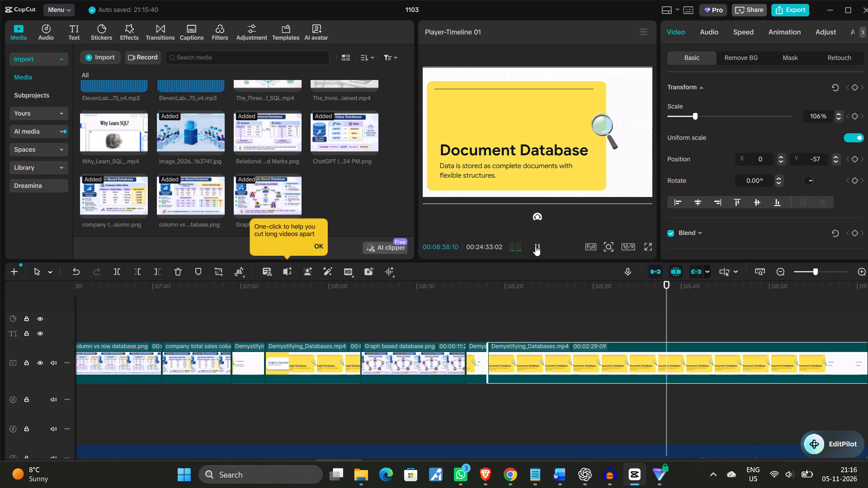
pyautogui.click(535, 246)
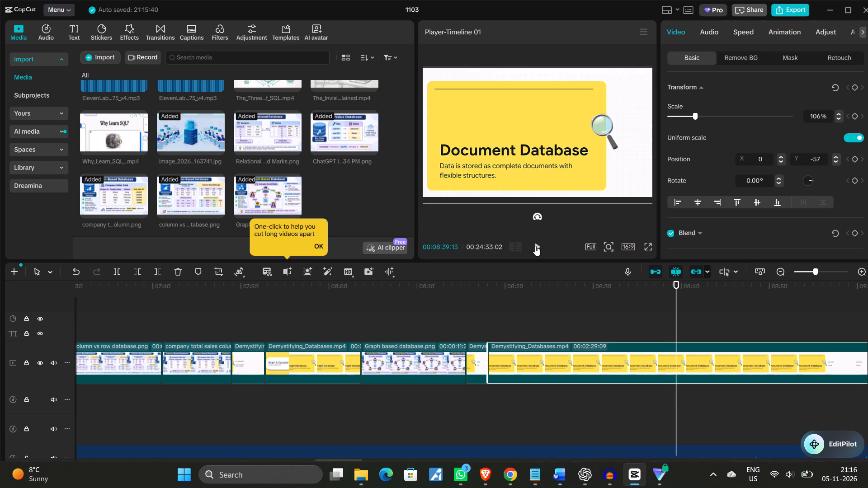
pyautogui.click(535, 246)
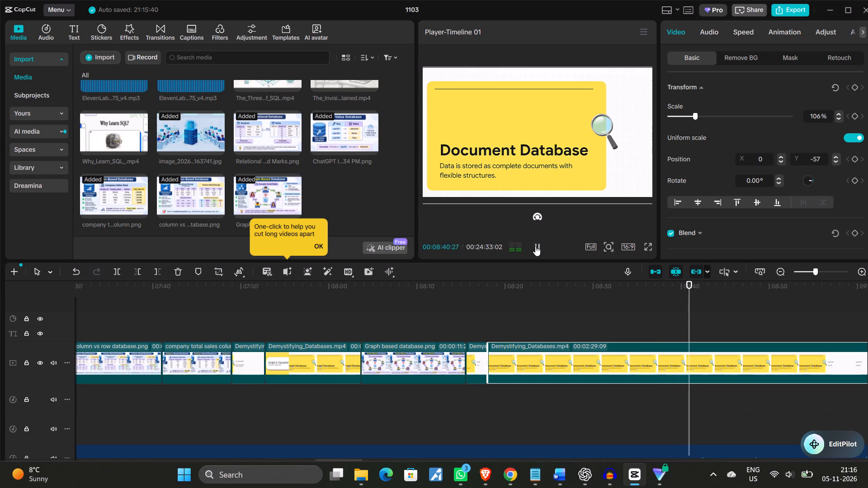
pyautogui.click(535, 246)
# Replay the narration from the start of the "Document Database" clip at 00:08:18:02 to check where an example image fits.
pyautogui.moveTo(695, 301); pyautogui.dragTo(489, 312)
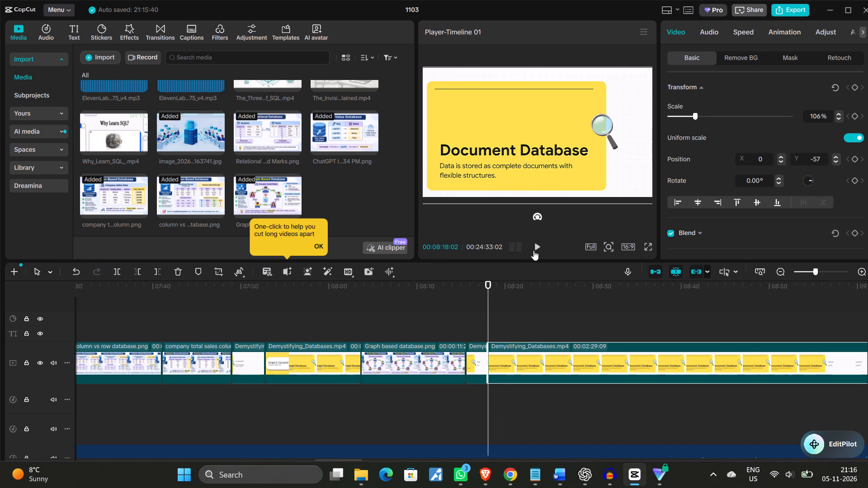
pyautogui.click(535, 246)
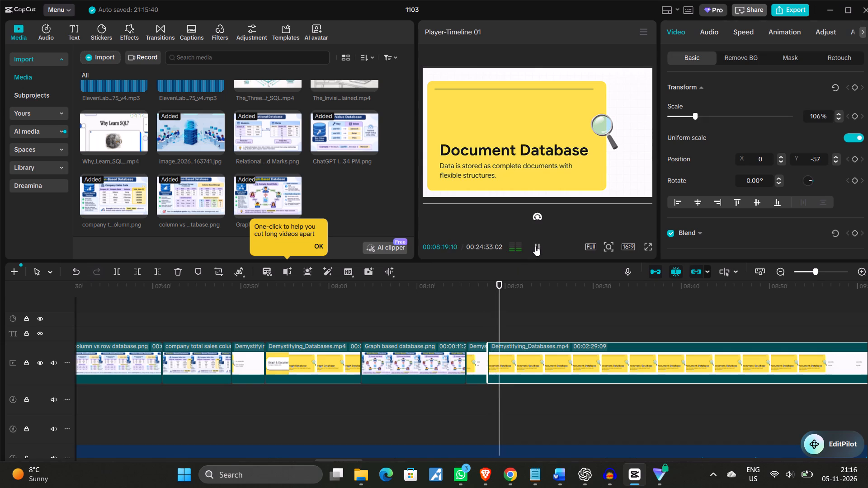
pyautogui.click(535, 246)
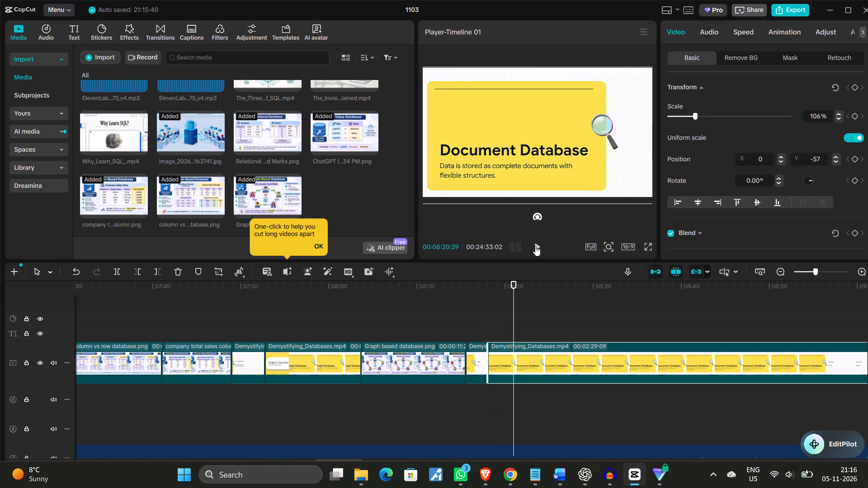
pyautogui.click(535, 246)
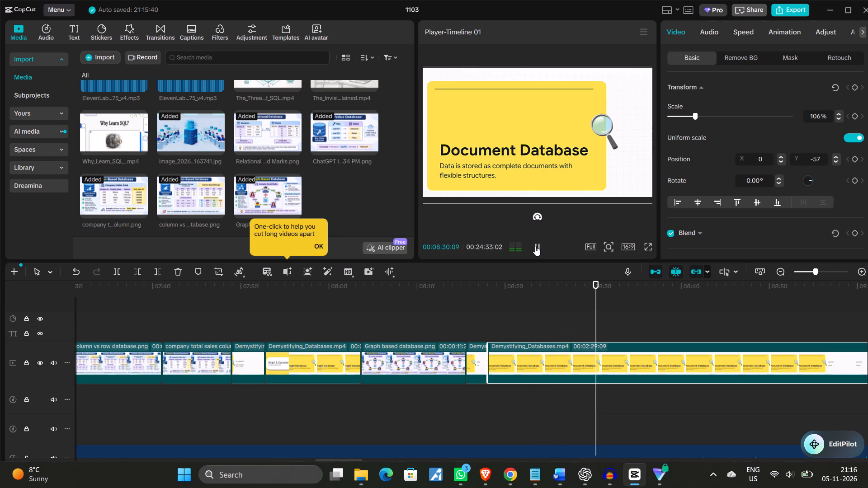
pyautogui.click(535, 246)
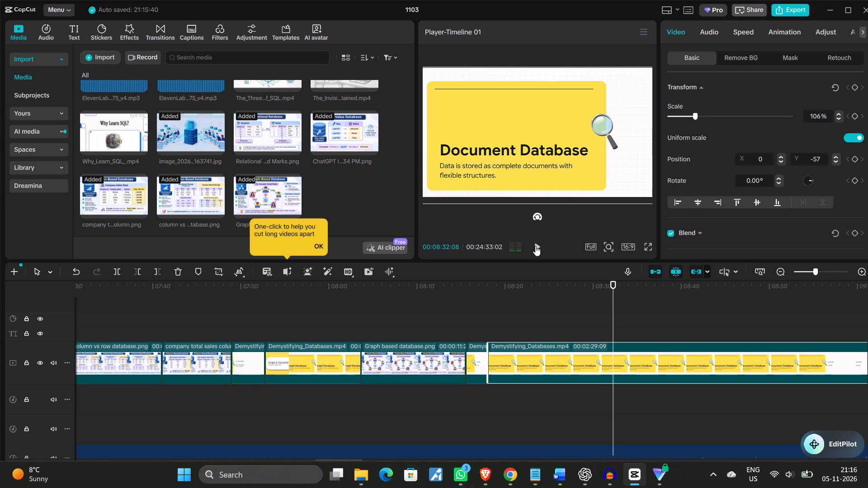
pyautogui.click(535, 246)
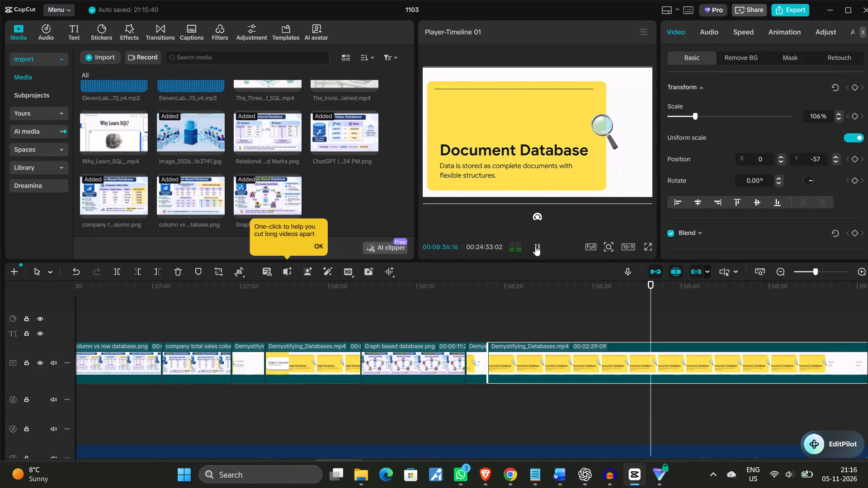
pyautogui.click(535, 246)
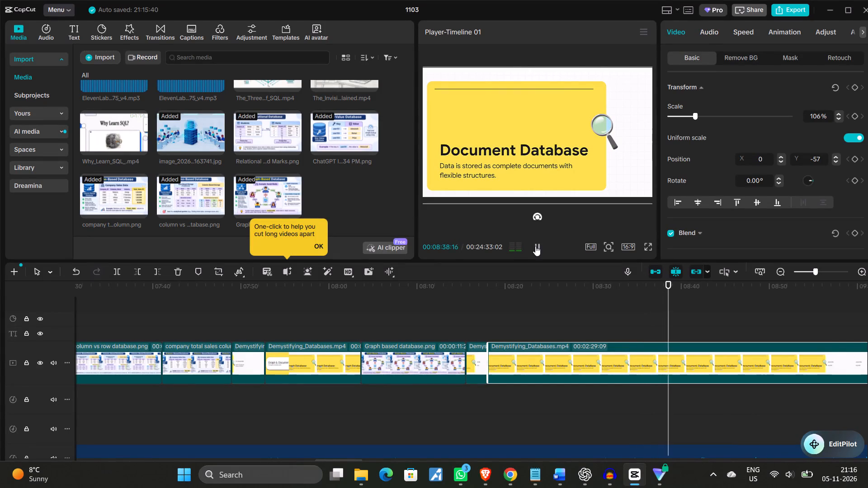
pyautogui.click(535, 246)
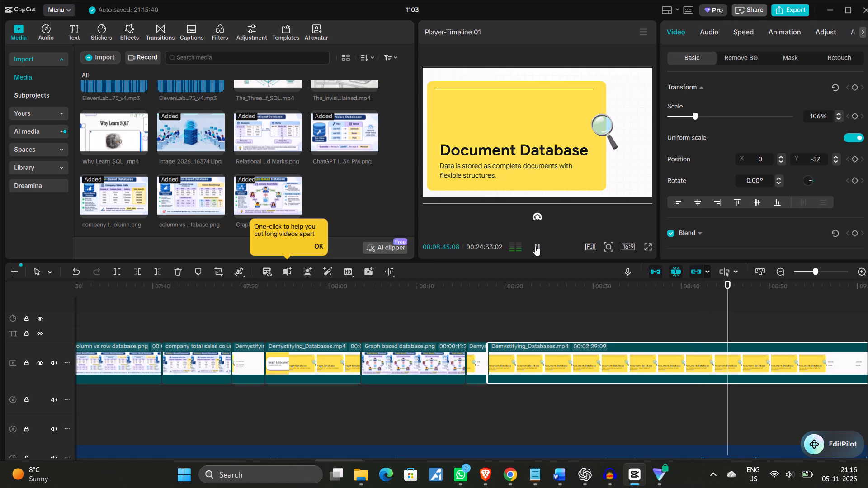
pyautogui.click(535, 246)
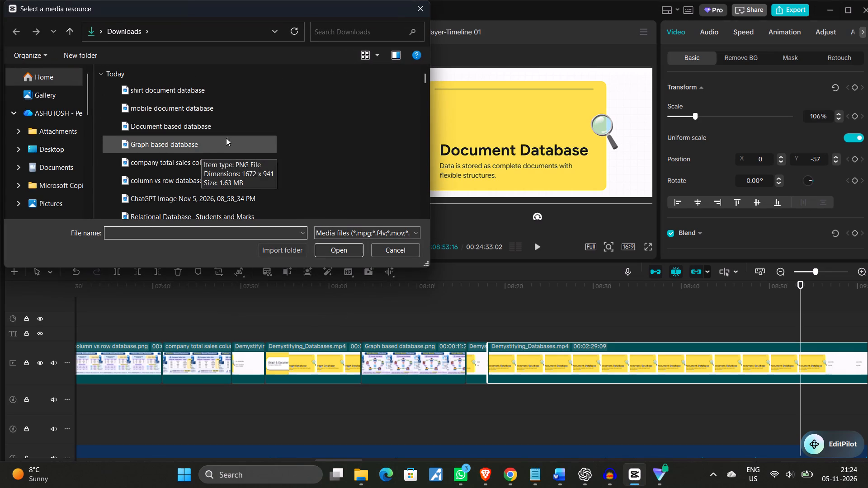
pyautogui.moveTo(221, 134); pyautogui.dragTo(170, 84)
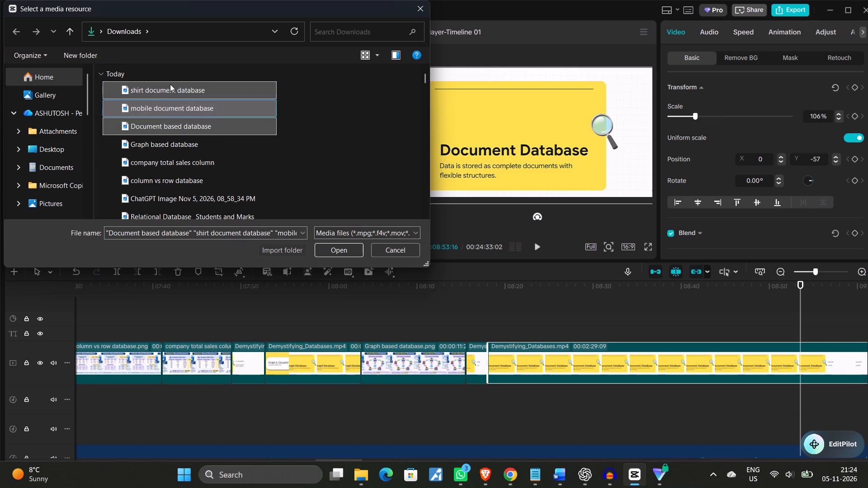
pyautogui.click(323, 253)
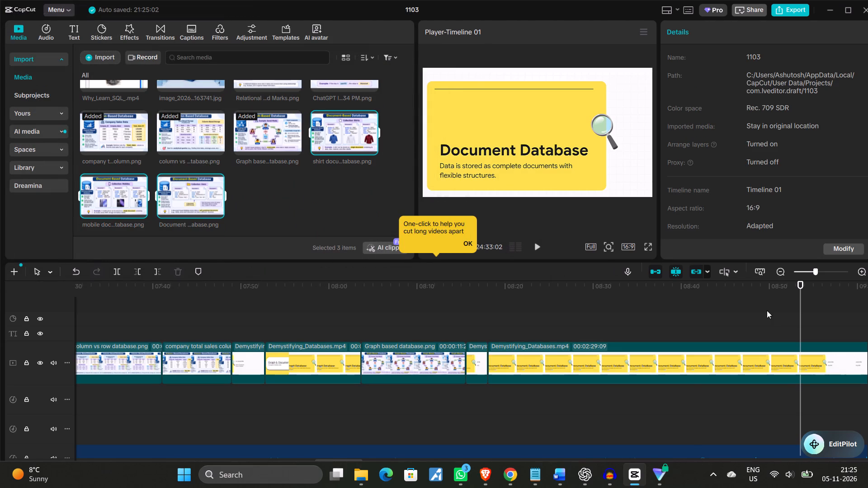
# Play the Document Database narration from about 00:08:25 to 00:08:32 to find where the document example image should start.
pyautogui.moveTo(800, 311); pyautogui.dragTo(549, 305)
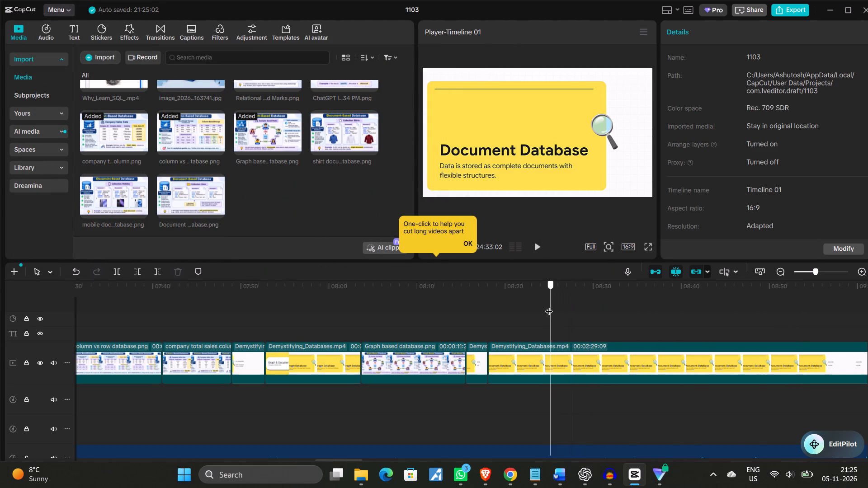
pyautogui.moveTo(549, 305); pyautogui.dragTo(546, 305)
pyautogui.click(535, 246)
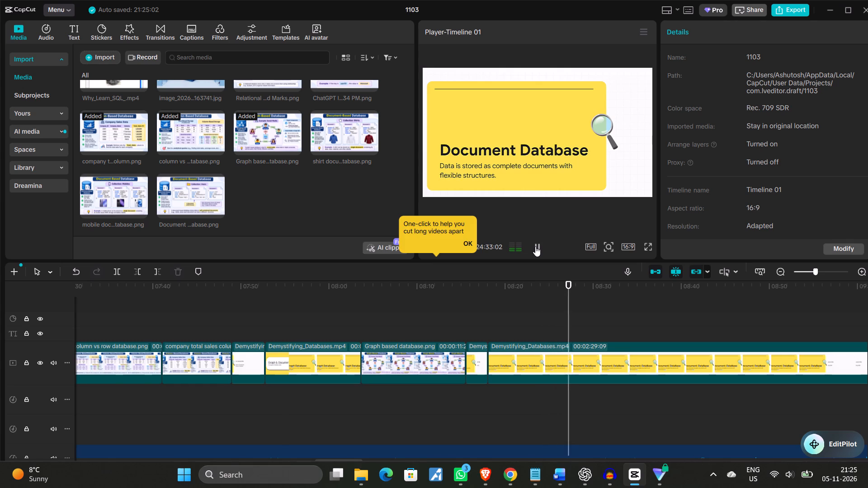
pyautogui.click(535, 246)
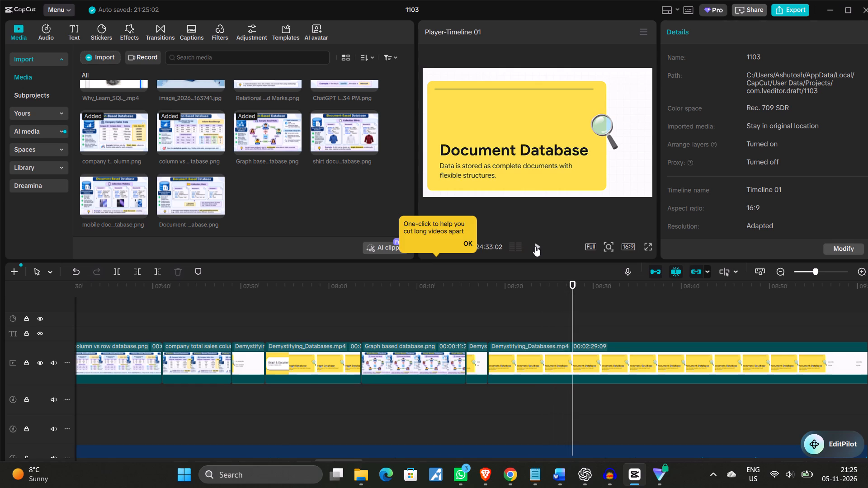
pyautogui.click(535, 246)
pyautogui.click(535, 246)
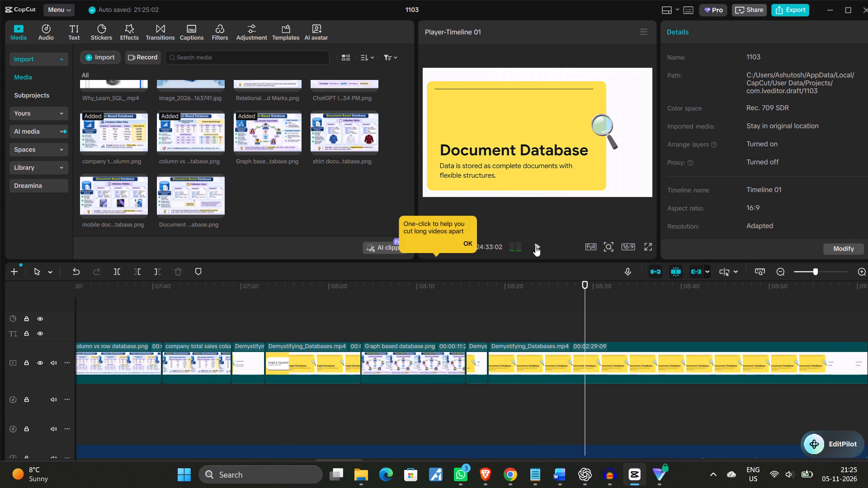
pyautogui.click(535, 246)
pyautogui.click(535, 246)
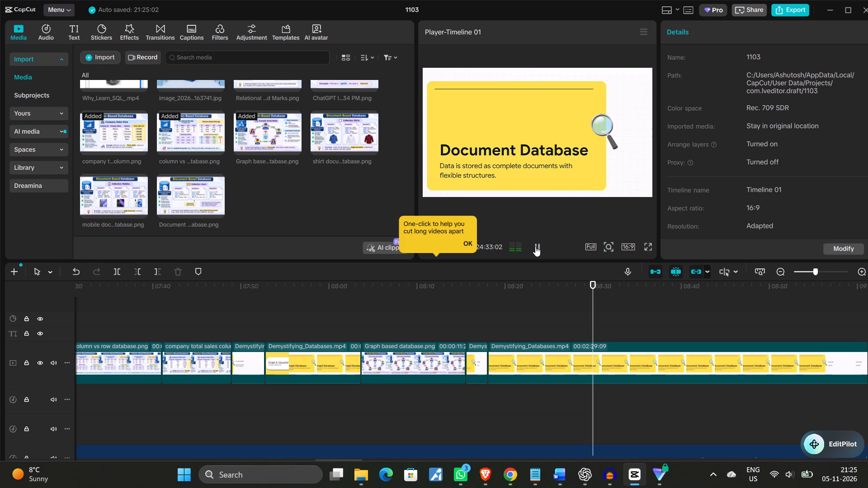
pyautogui.click(535, 246)
pyautogui.click(535, 246)
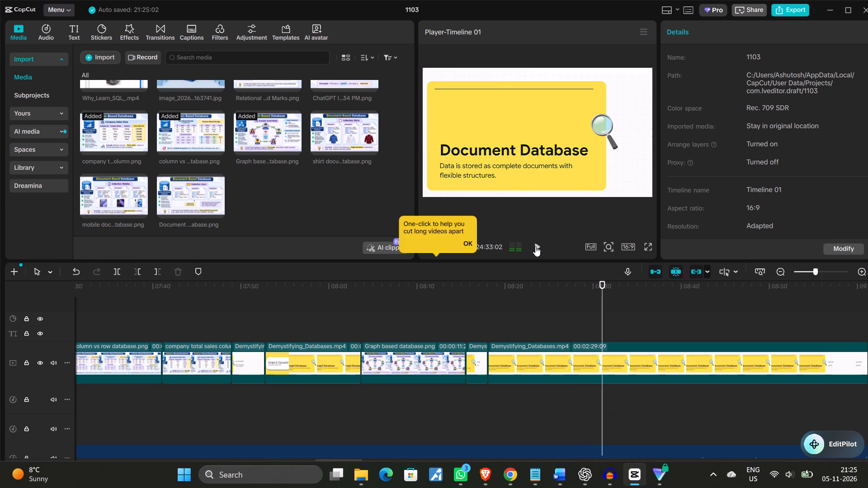
pyautogui.click(535, 246)
pyautogui.click(535, 246)
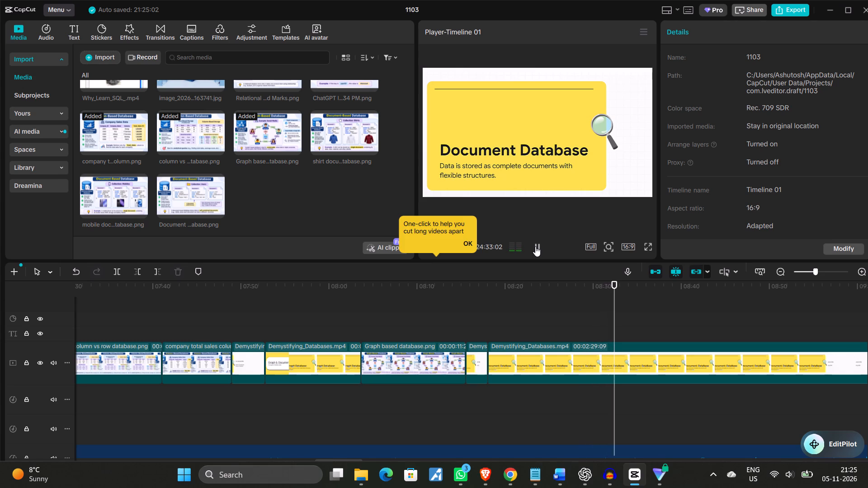
# Replay the narration from about 00:08:23 and split the Document Database section of Demystifying_Databases.mp4 at 00:08:27:17.
pyautogui.moveTo(617, 300); pyautogui.dragTo(561, 302)
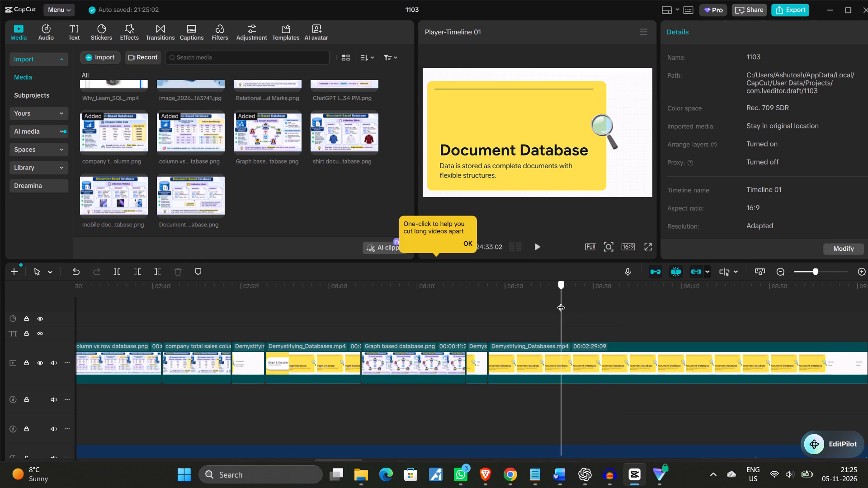
pyautogui.moveTo(561, 302); pyautogui.dragTo(530, 305)
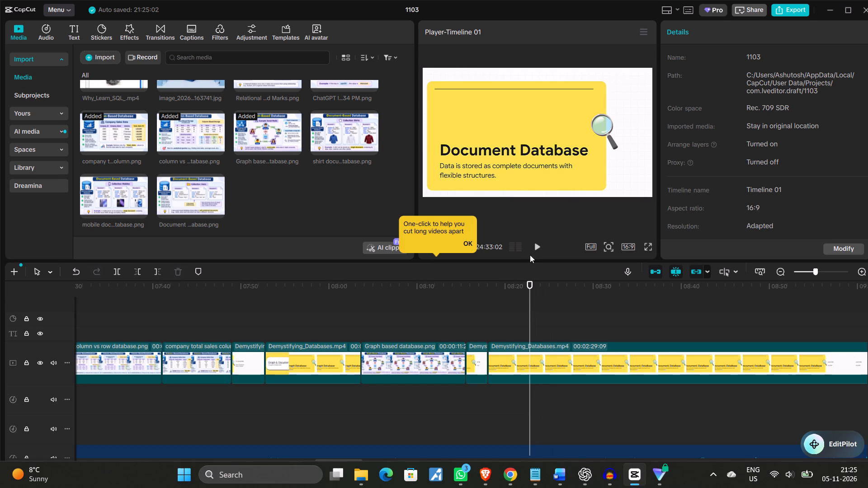
pyautogui.click(536, 244)
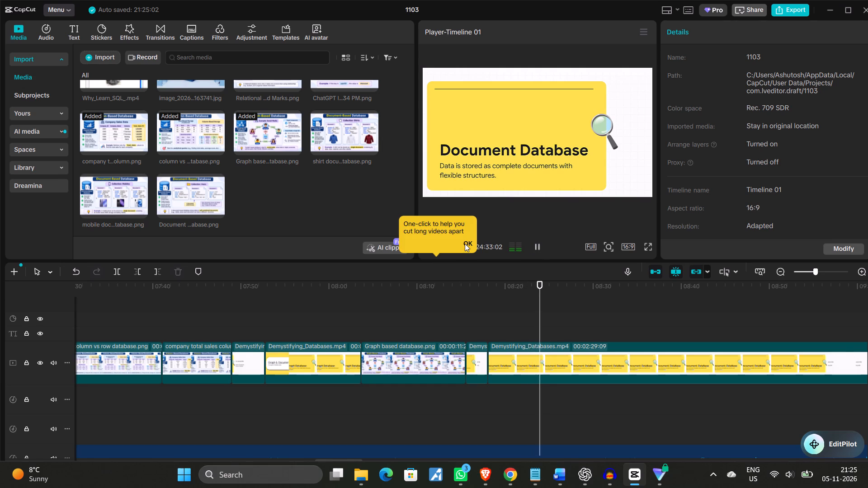
pyautogui.click(465, 244)
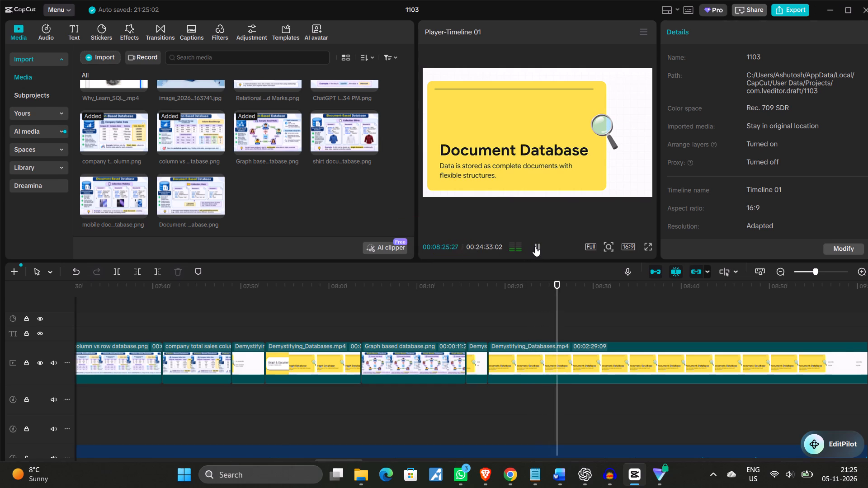
pyautogui.click(535, 246)
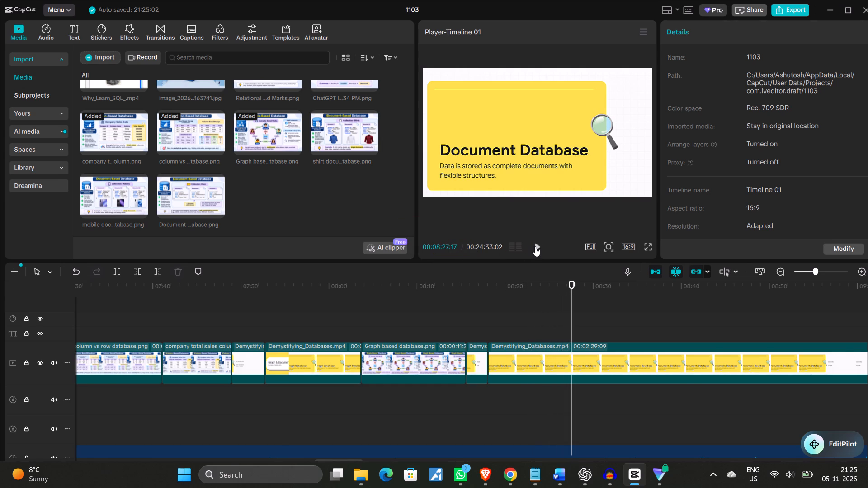
pyautogui.click(116, 275)
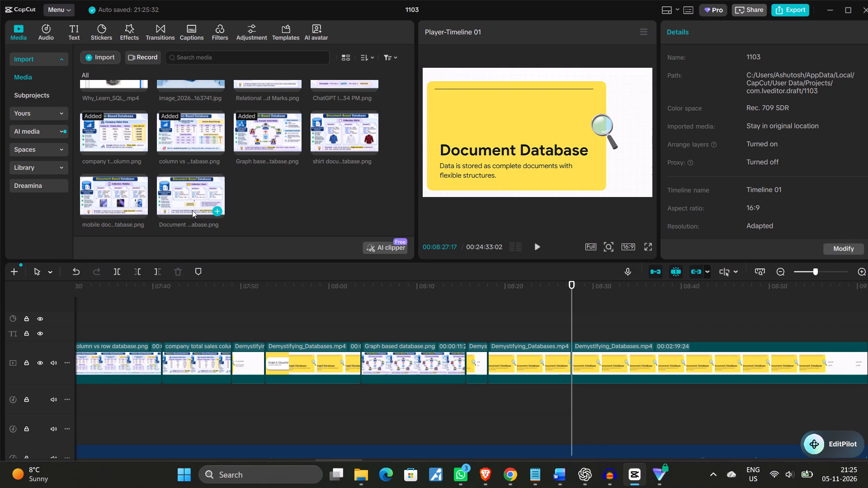
# Insert the "Document based database" image at 00:08:27:17, extend it to 00:00:14:28, and play it back against the narration.
pyautogui.click(216, 210)
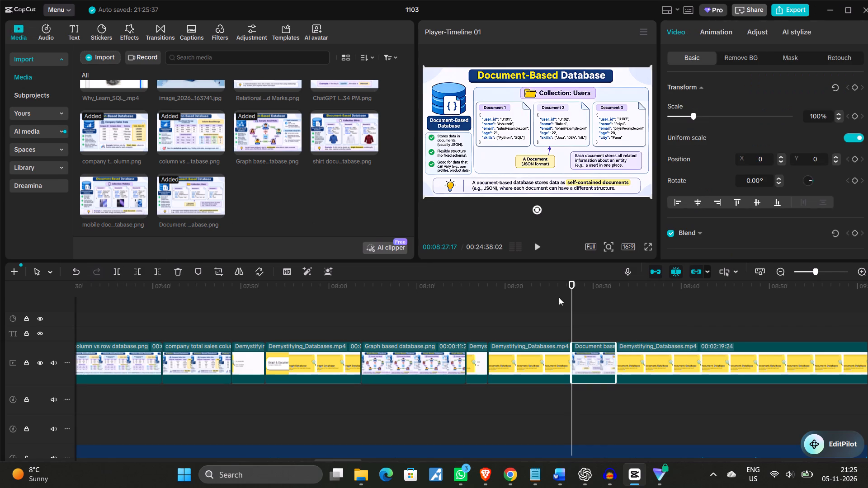
pyautogui.moveTo(617, 357); pyautogui.dragTo(701, 372)
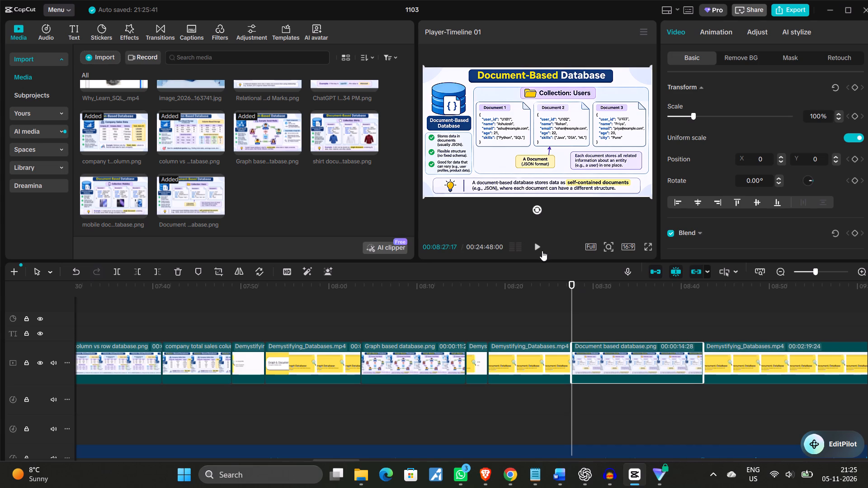
pyautogui.click(534, 246)
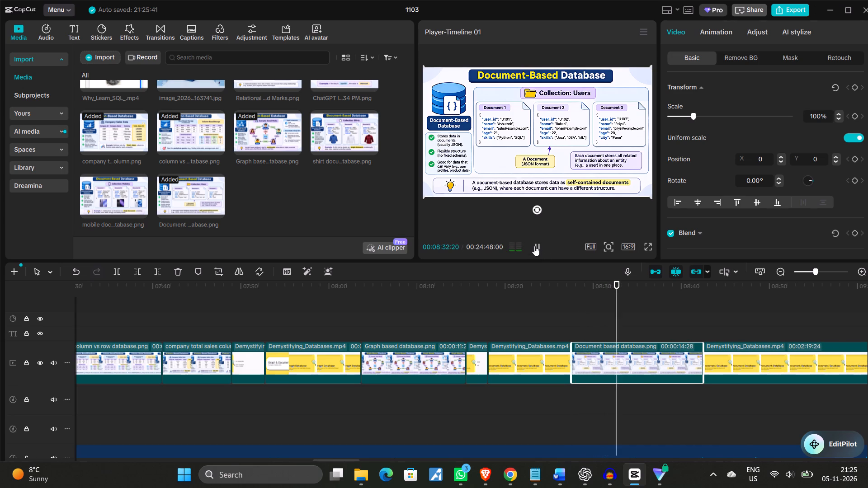
pyautogui.click(534, 246)
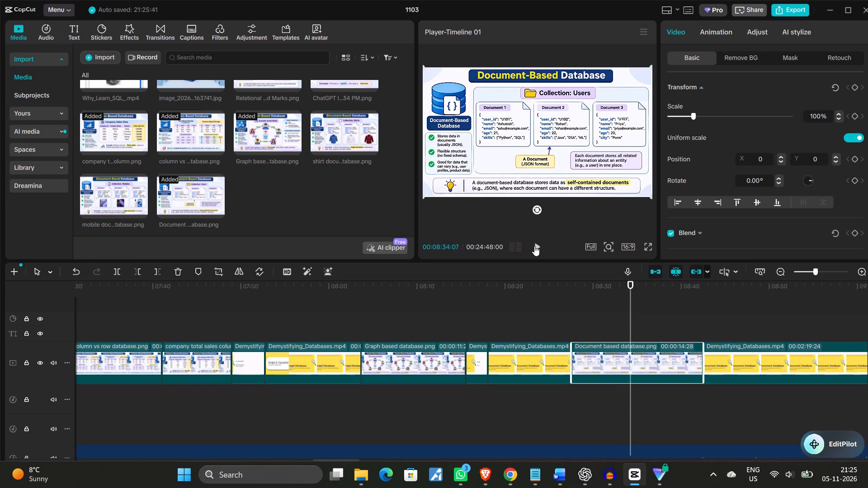
pyautogui.click(534, 246)
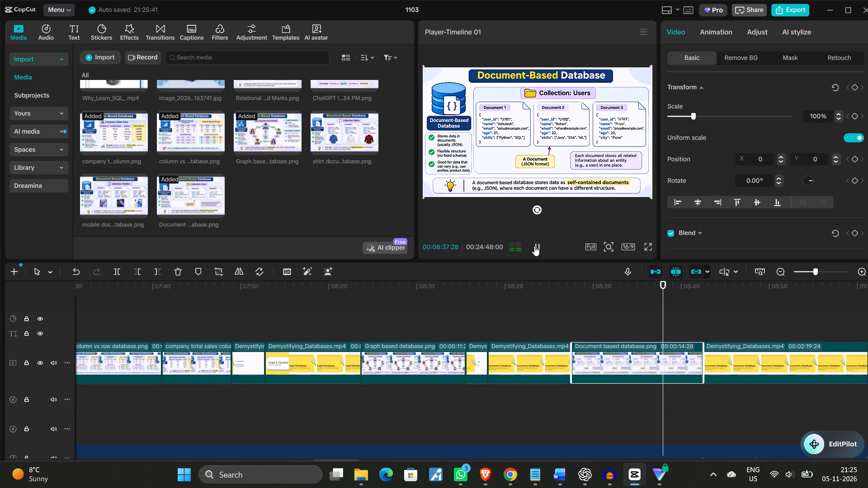
pyautogui.click(534, 246)
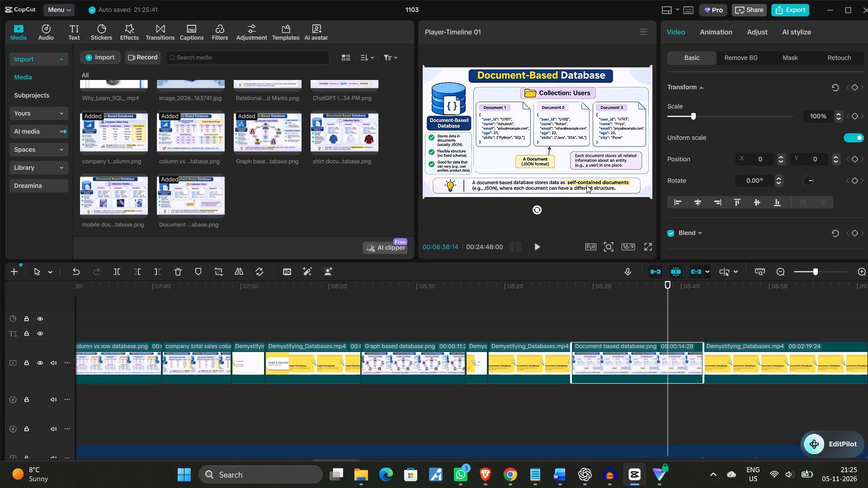
# Set the scale of the "Document based database" image to 105%.
pyautogui.click(837, 114)
pyautogui.click(837, 114)
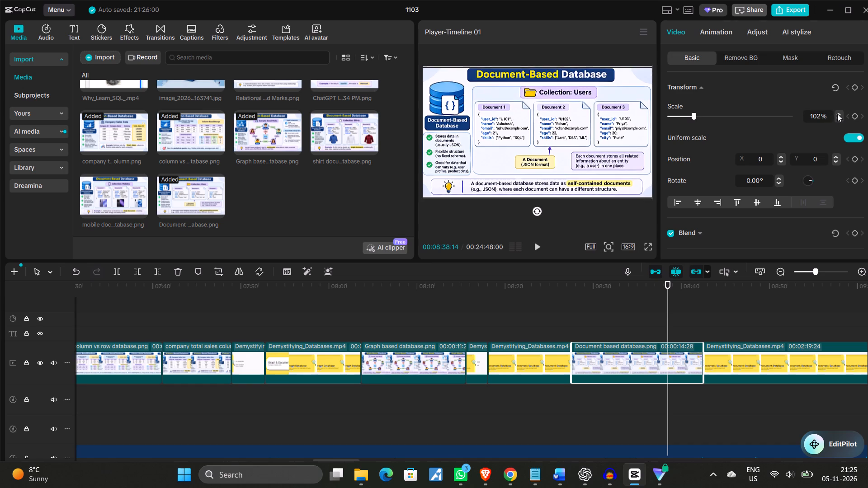
pyautogui.click(837, 114)
pyautogui.click(837, 114)
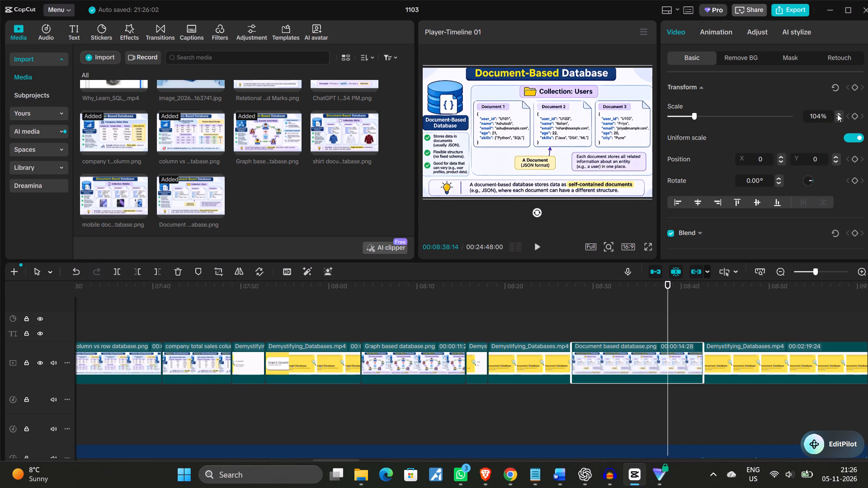
pyautogui.click(837, 114)
pyautogui.click(837, 114)
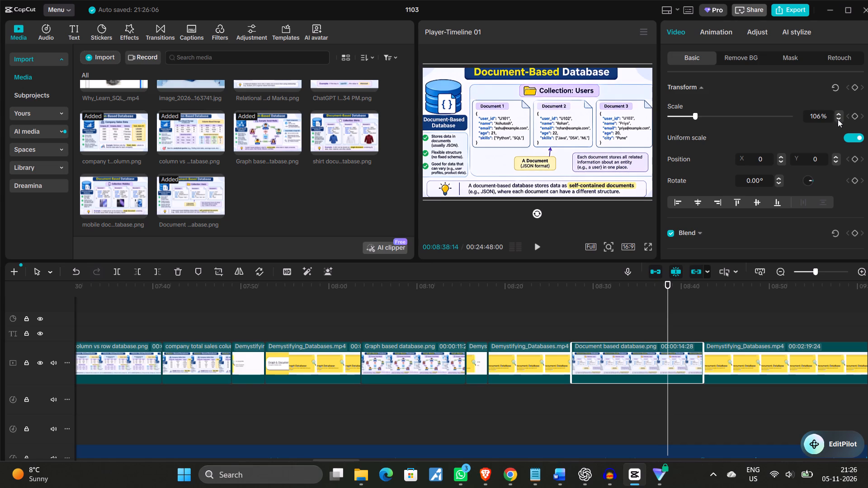
pyautogui.doubleClick(838, 118)
pyautogui.click(838, 118)
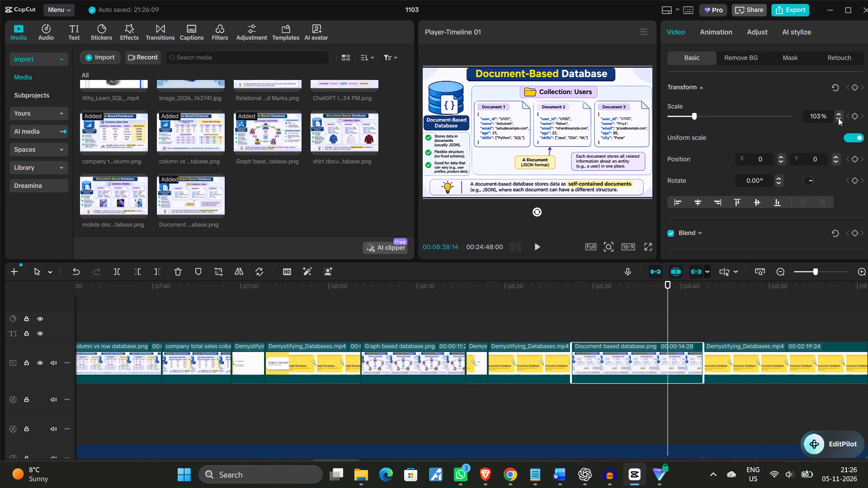
pyautogui.click(838, 114)
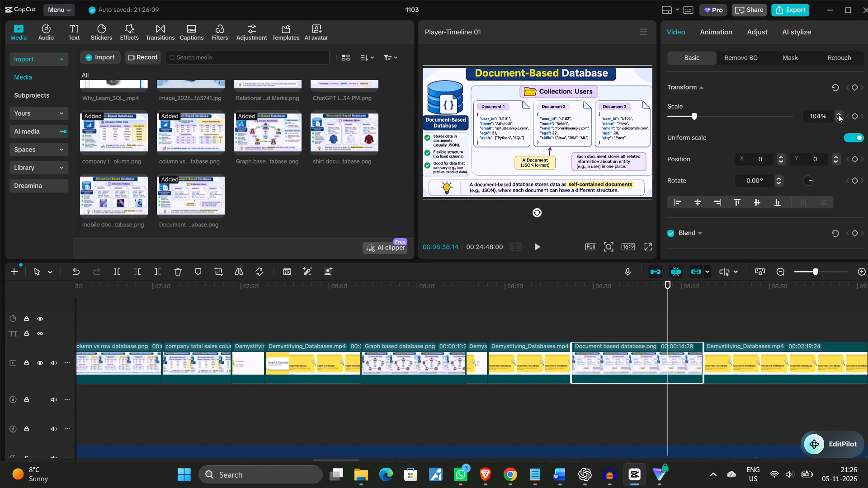
pyautogui.click(838, 114)
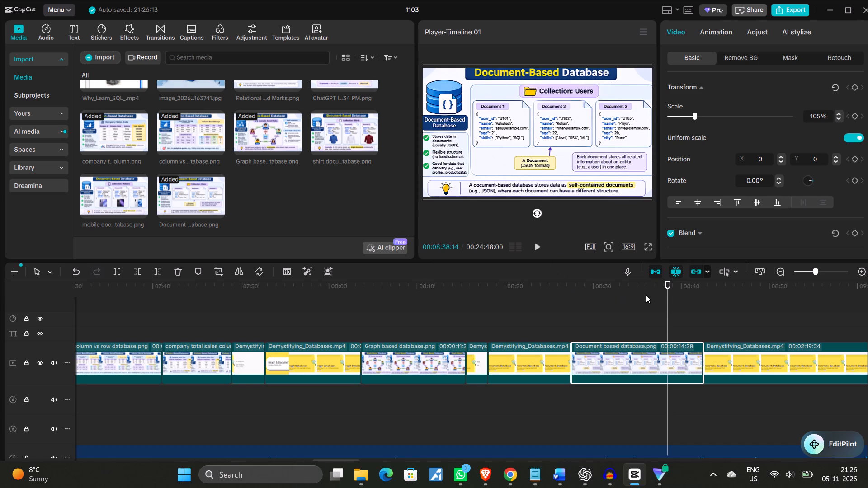
# Play the narration under the "Document based database" image from 00:08:35:26 to about 00:08:40, replaying the part from about 00:08:38.
pyautogui.moveTo(667, 314); pyautogui.dragTo(645, 315)
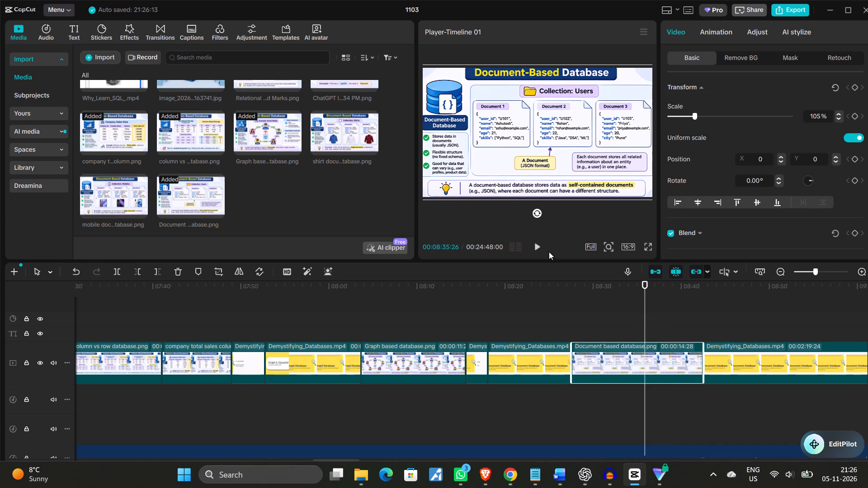
pyautogui.click(537, 244)
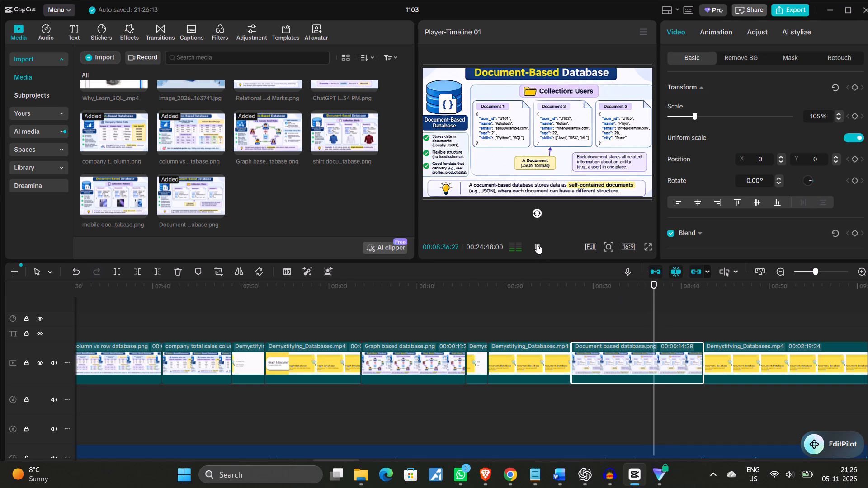
pyautogui.click(537, 244)
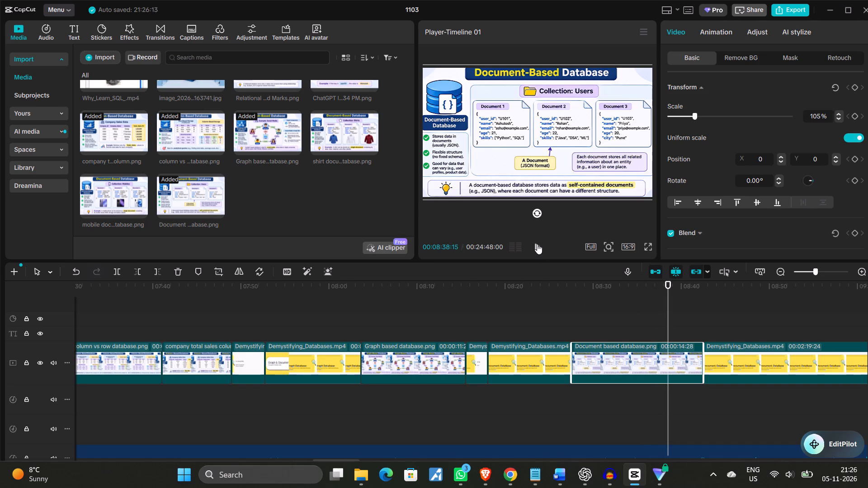
pyautogui.click(537, 244)
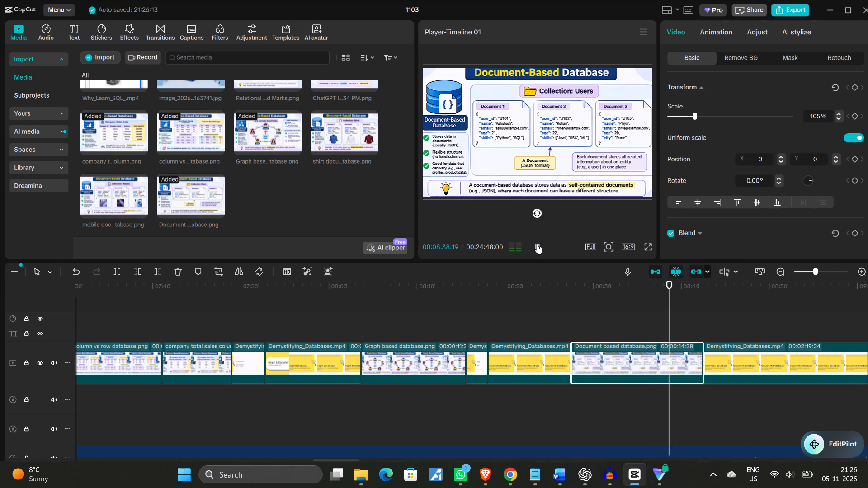
pyautogui.click(537, 244)
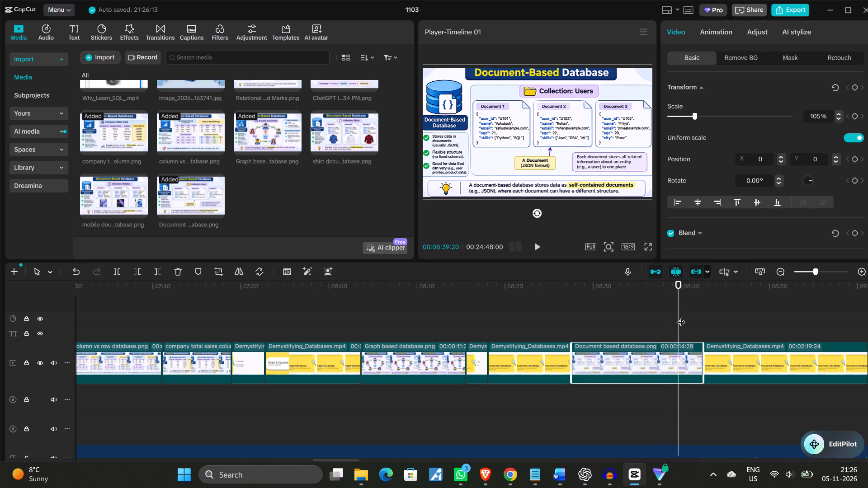
pyautogui.moveTo(679, 318); pyautogui.dragTo(673, 320)
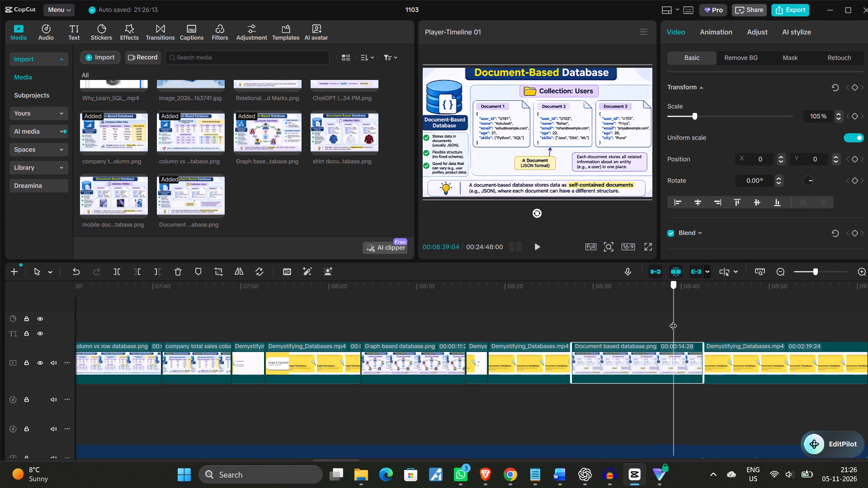
pyautogui.moveTo(673, 320); pyautogui.dragTo(666, 321)
pyautogui.click(535, 247)
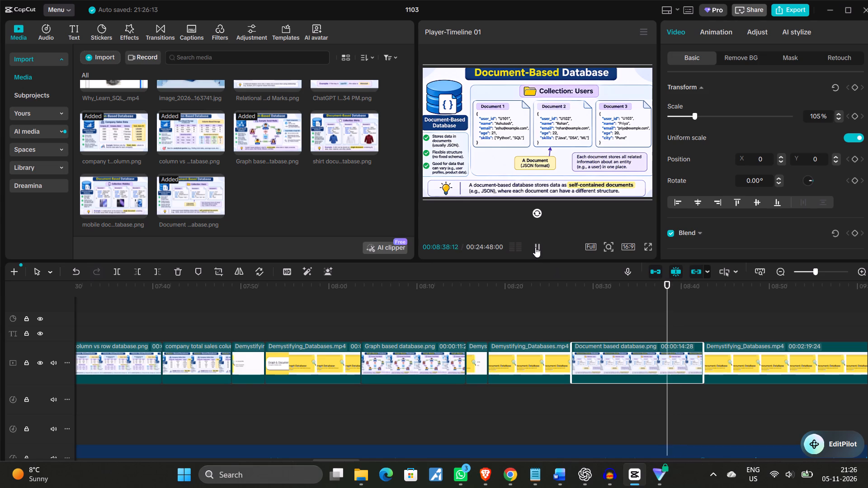
pyautogui.click(535, 247)
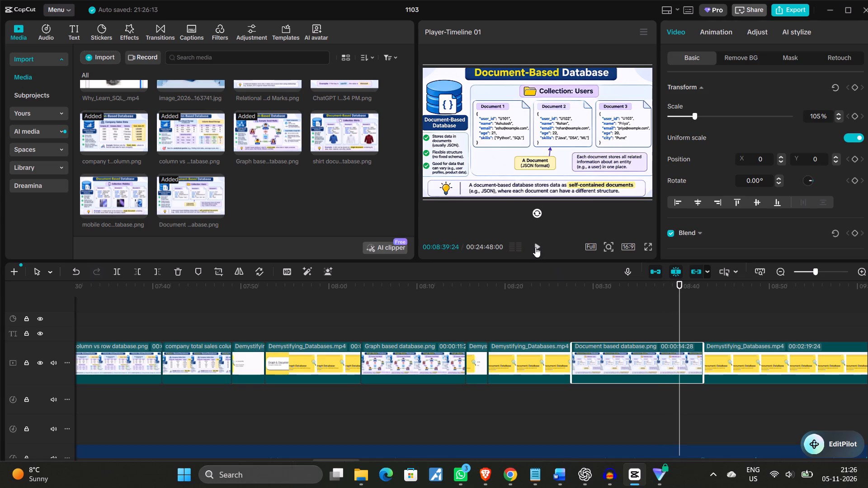
pyautogui.click(535, 247)
pyautogui.click(535, 247)
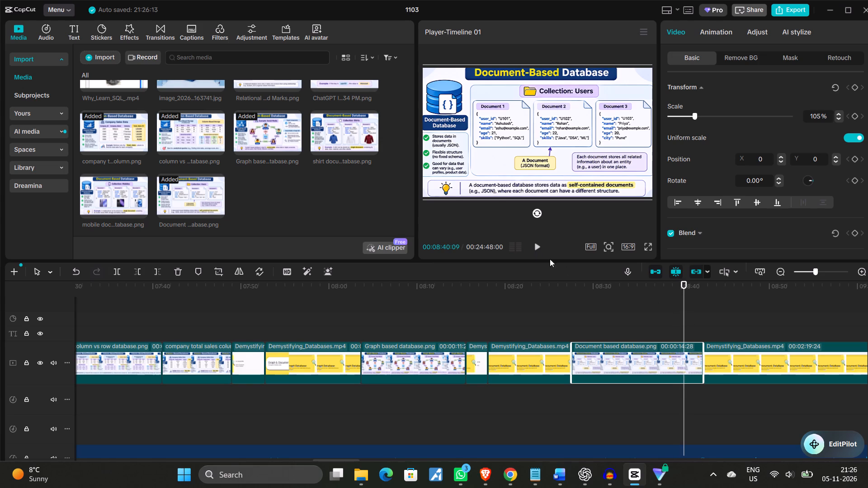
# Play the narration from about 00:08:40 past the "Document based database" image's end, replaying parts to find where the image should end.
pyautogui.click(536, 247)
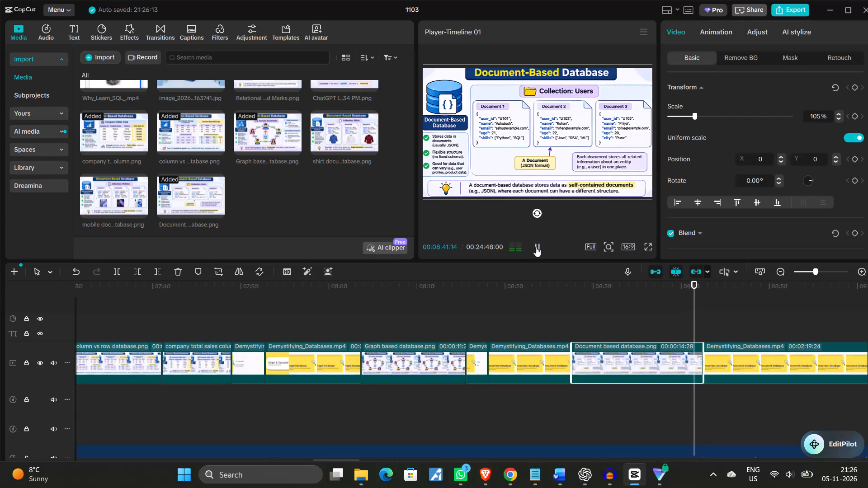
pyautogui.click(536, 247)
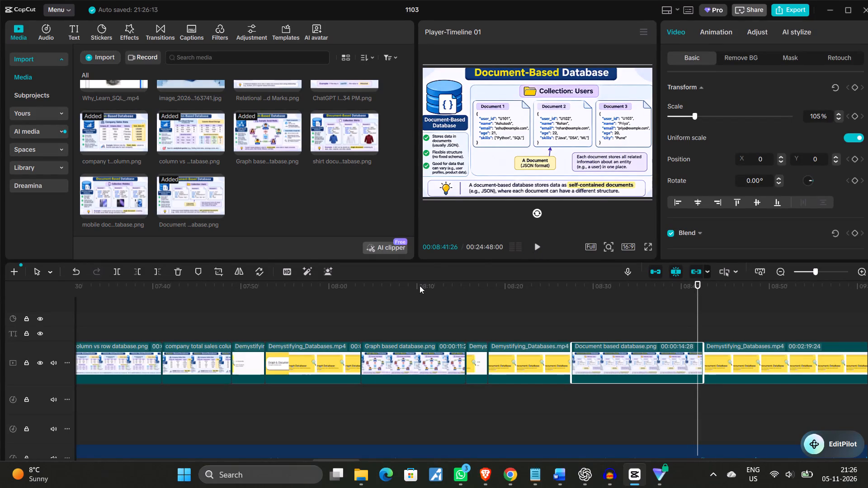
pyautogui.click(534, 247)
pyautogui.click(534, 247)
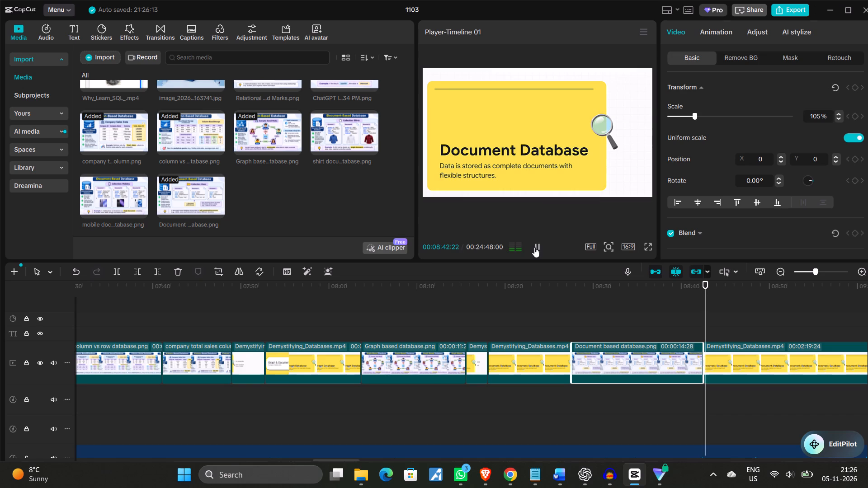
pyautogui.moveTo(706, 315); pyautogui.dragTo(704, 316)
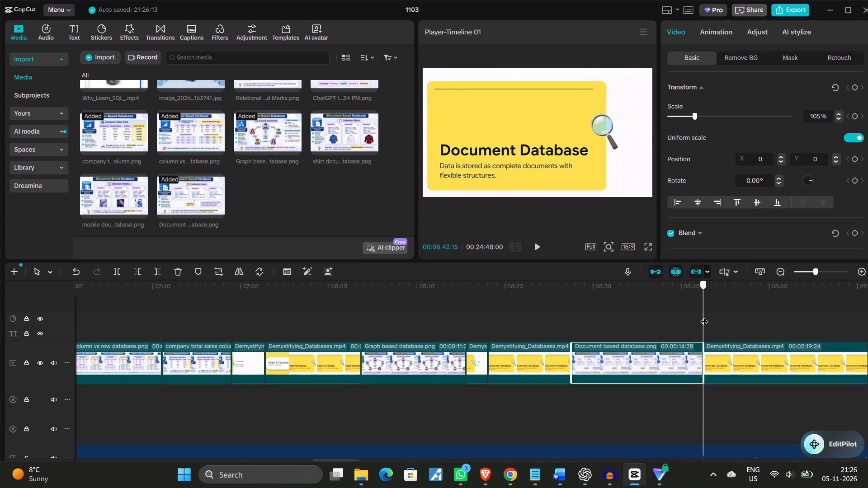
pyautogui.moveTo(704, 316); pyautogui.dragTo(695, 319)
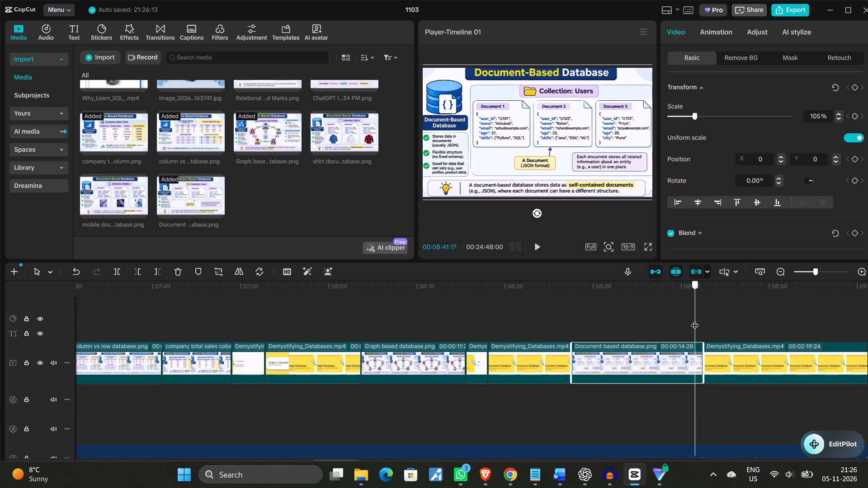
pyautogui.click(534, 248)
pyautogui.click(534, 248)
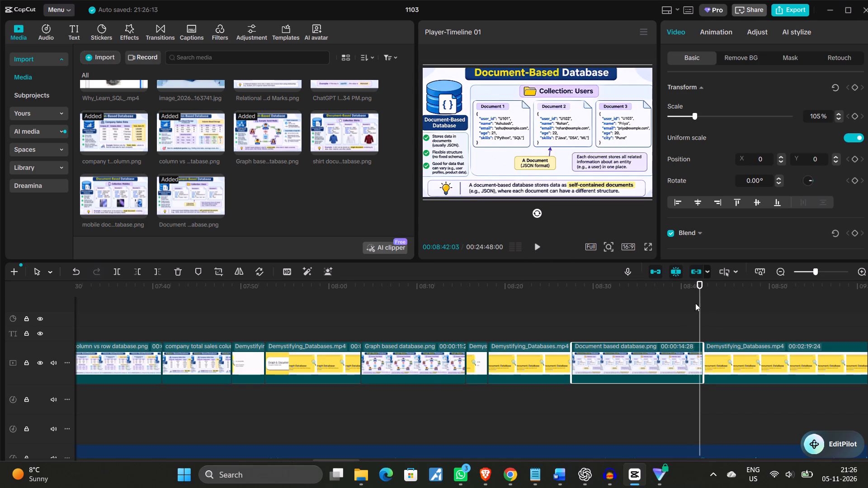
pyautogui.moveTo(699, 303); pyautogui.dragTo(671, 306)
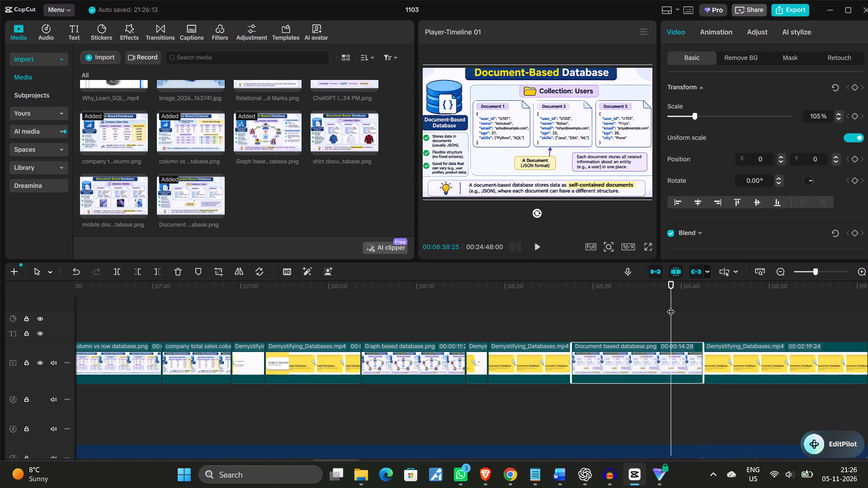
pyautogui.click(535, 244)
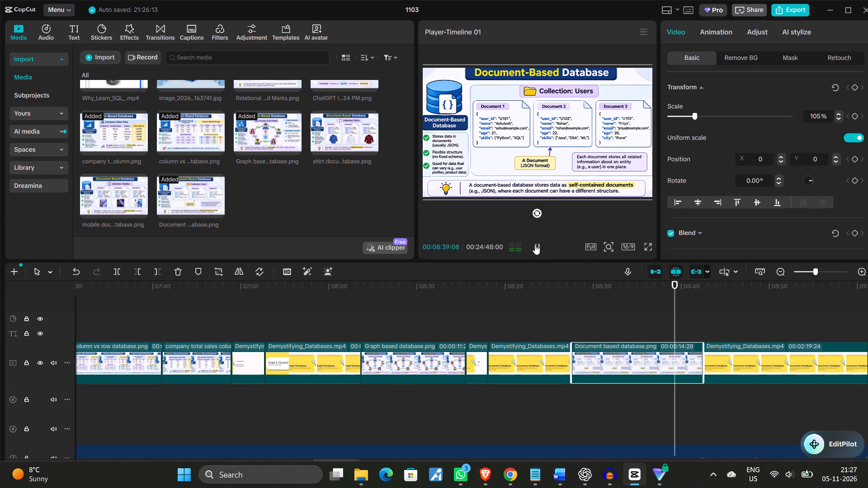
pyautogui.click(535, 244)
# Set the scale of the "Document based database" image to 106%.
pyautogui.click(838, 113)
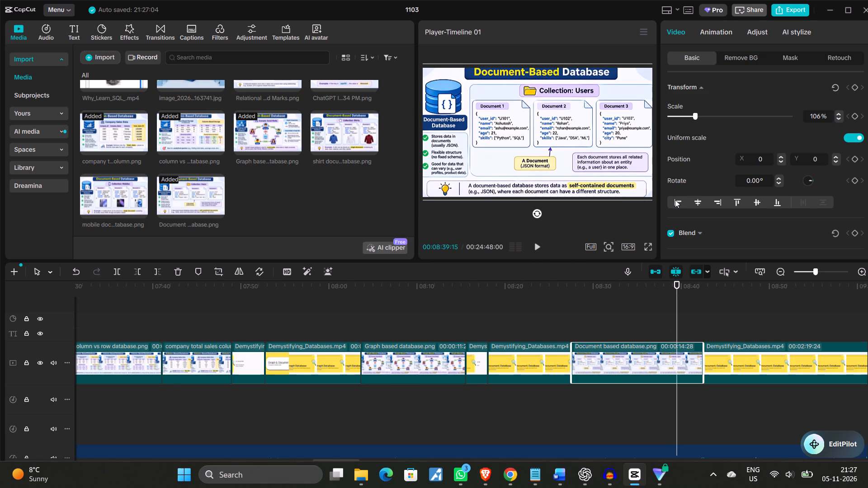
# Play the narration on from 00:08:39:15 and trim the end of the "Document based database" image to 00:08:41:24.
pyautogui.click(538, 241)
pyautogui.click(538, 241)
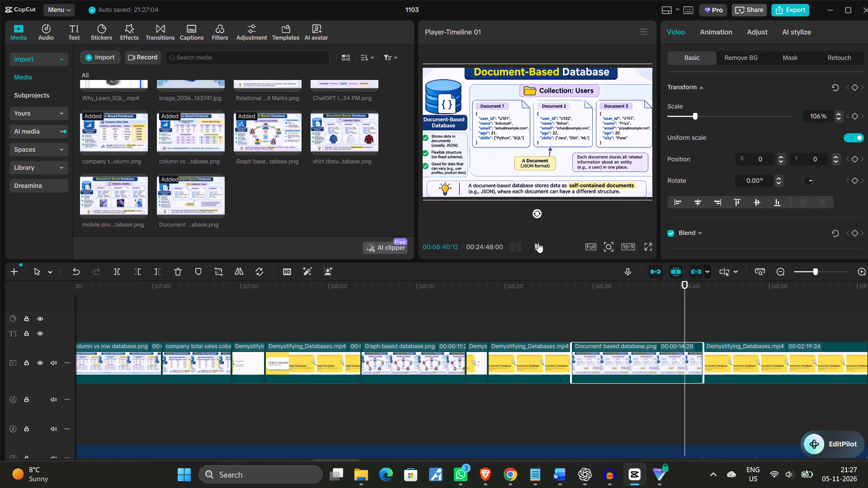
pyautogui.click(538, 246)
pyautogui.click(538, 246)
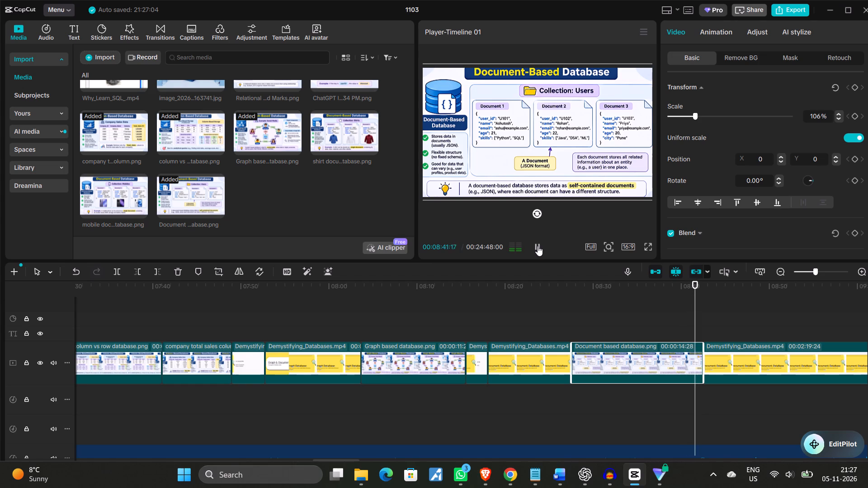
pyautogui.click(159, 272)
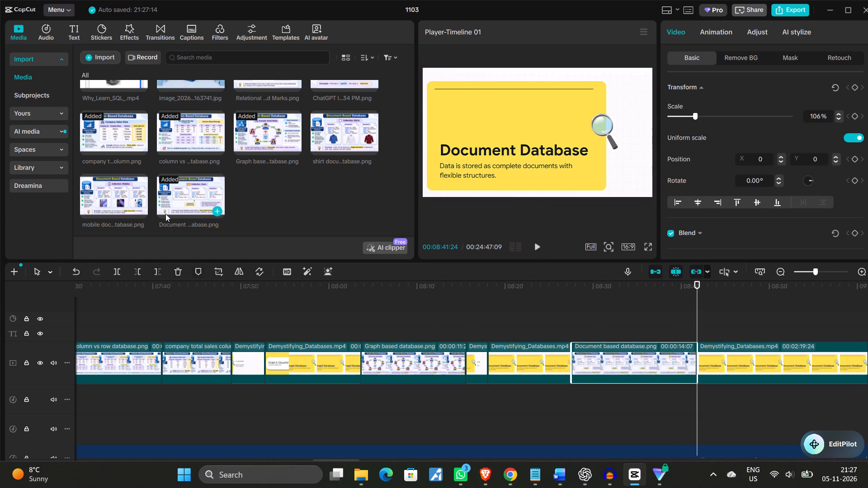
# Insert the "mobile document database" image at 00:08:41:24 and extend it to about 13 seconds.
pyautogui.click(140, 212)
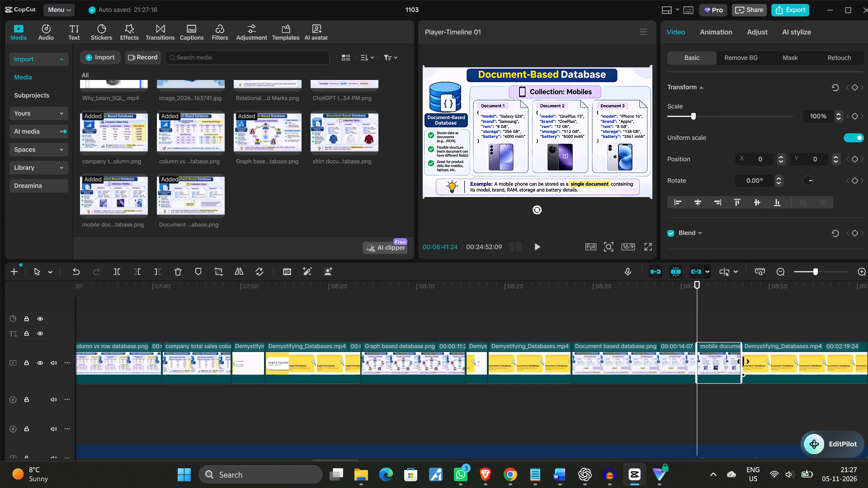
pyautogui.moveTo(742, 363); pyautogui.dragTo(815, 370)
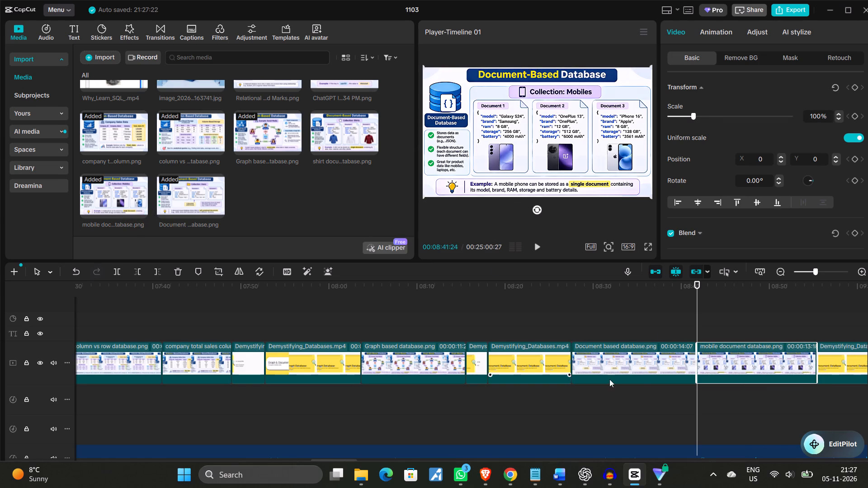
# Set the scale of the Demystifying_Databases.mp4 section just before the "Document based database" image to 100%.
pyautogui.click(612, 366)
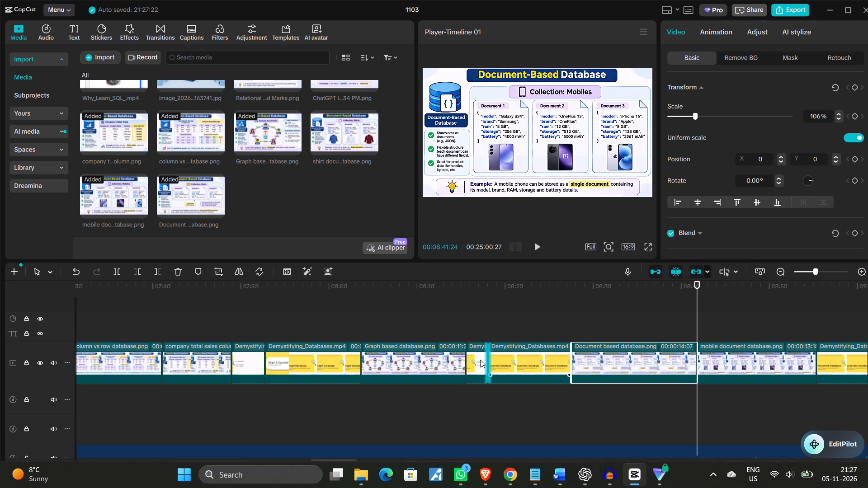
pyautogui.click(538, 370)
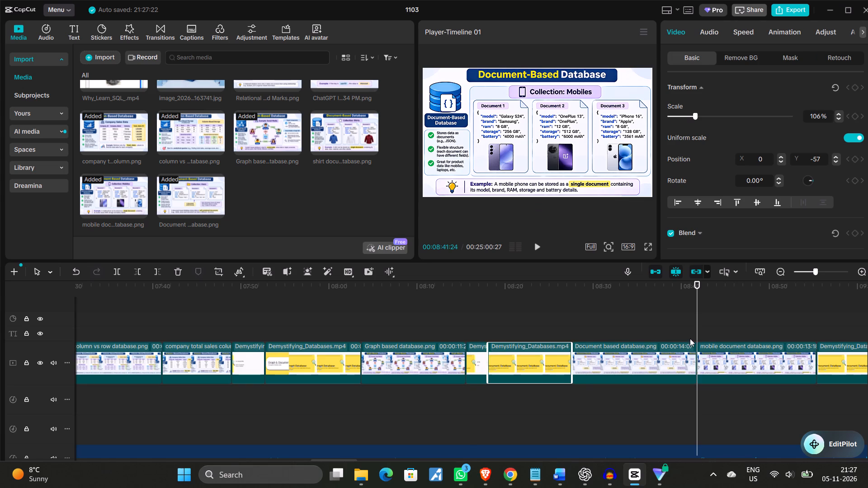
pyautogui.moveTo(698, 321); pyautogui.dragTo(600, 329)
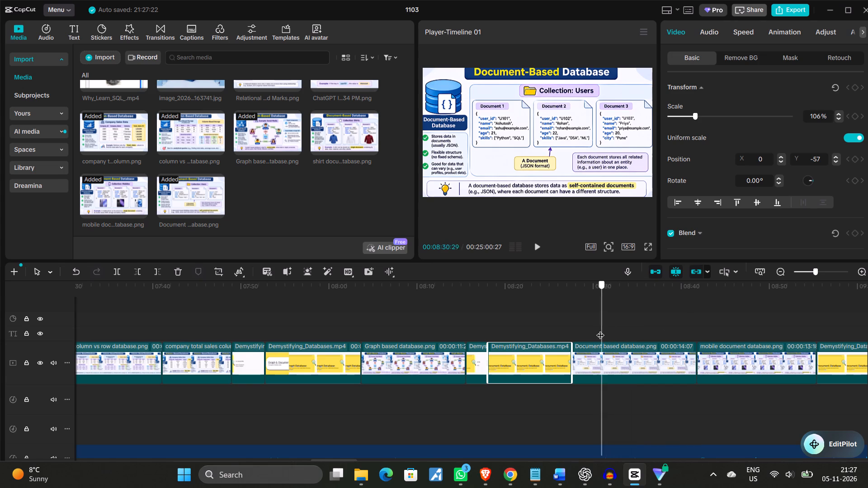
pyautogui.moveTo(600, 329); pyautogui.dragTo(610, 330)
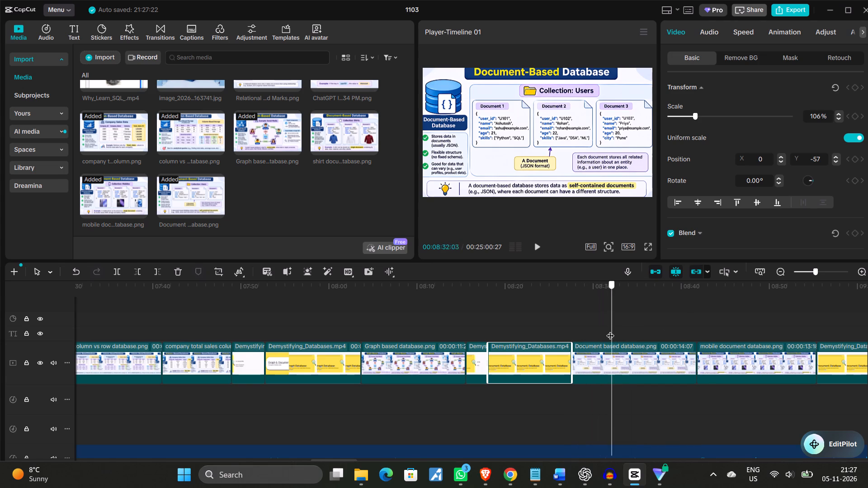
pyautogui.moveTo(610, 330); pyautogui.dragTo(572, 331)
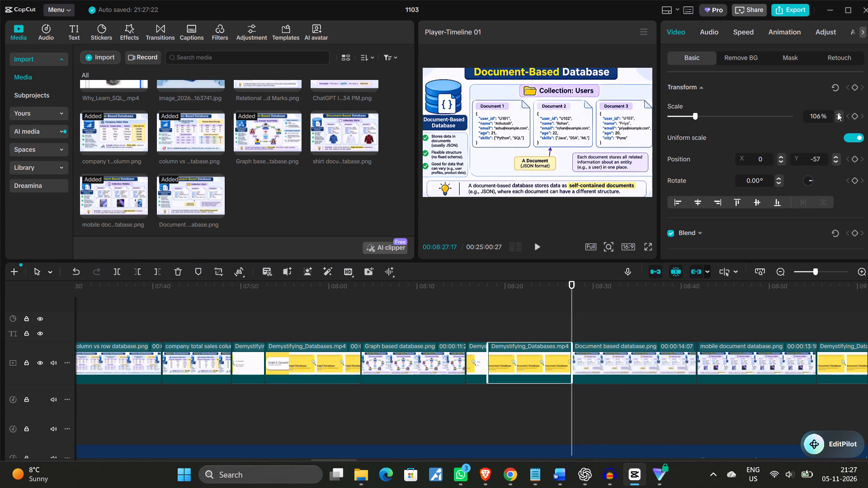
pyautogui.tripleClick(839, 118)
pyautogui.doubleClick(839, 118)
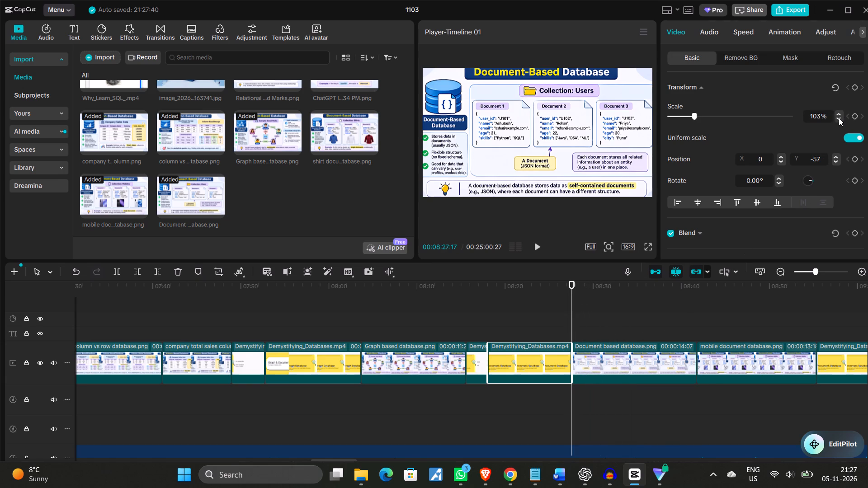
pyautogui.click(839, 118)
# Scrub across the cut between the "Document based database" and "mobile document database" images at 00:08:41:24 to compare their framing.
pyautogui.moveTo(573, 311); pyautogui.dragTo(693, 318)
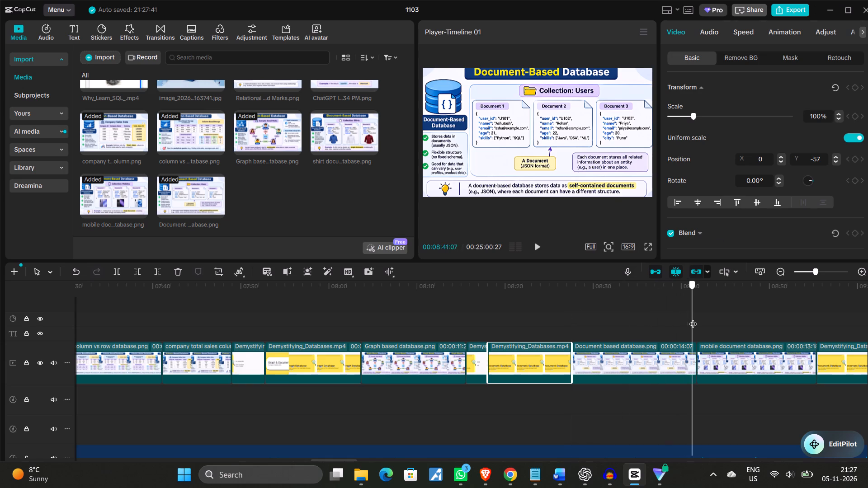
pyautogui.moveTo(693, 318); pyautogui.dragTo(694, 329)
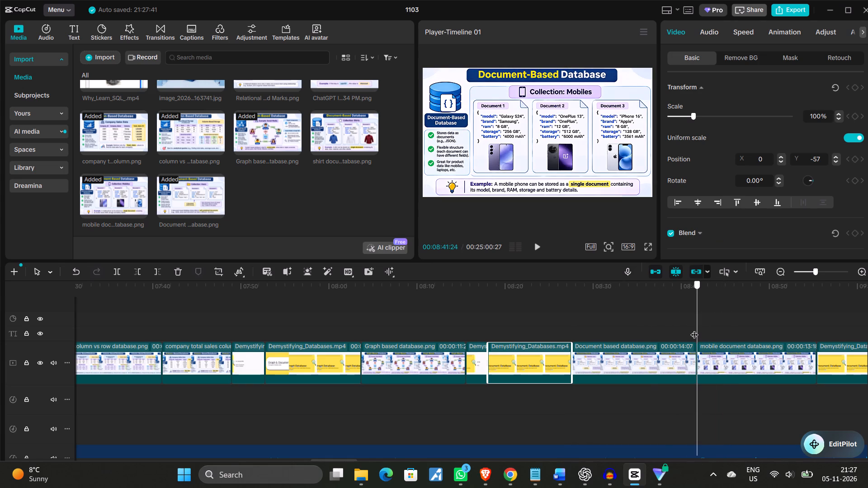
pyautogui.moveTo(694, 329); pyautogui.dragTo(700, 328)
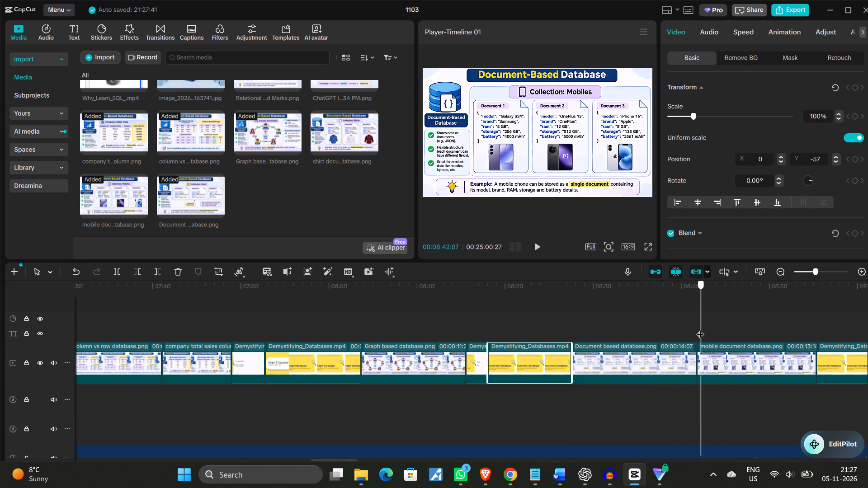
pyautogui.moveTo(700, 328); pyautogui.dragTo(700, 332)
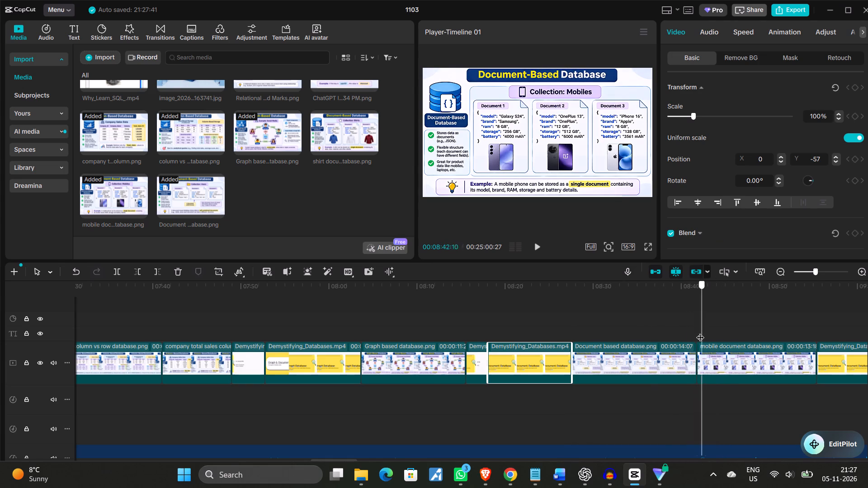
pyautogui.moveTo(700, 332); pyautogui.dragTo(694, 334)
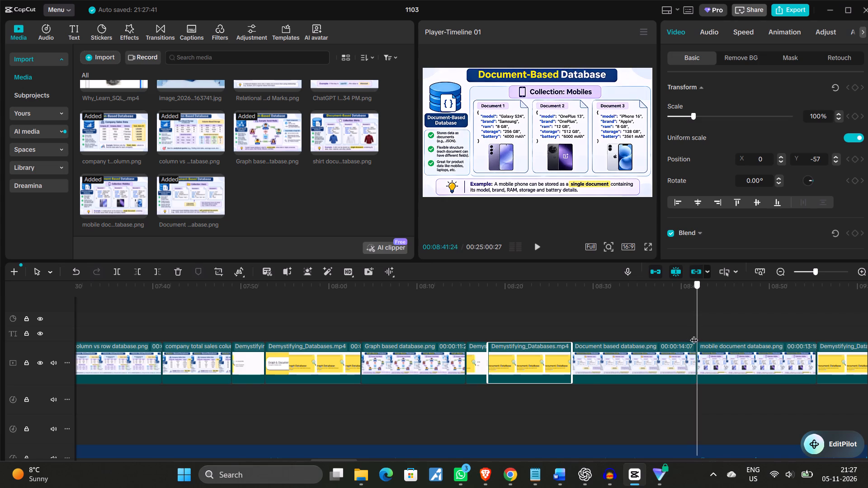
# Scrub back and forth over the "Document based database" image and its cut to the "mobile document database" image to compare their framing.
pyautogui.moveTo(694, 334); pyautogui.dragTo(696, 334)
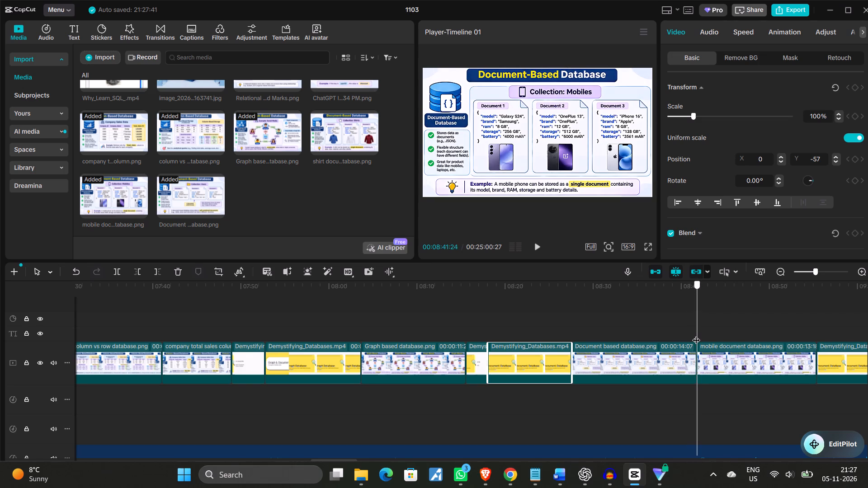
pyautogui.moveTo(696, 334); pyautogui.dragTo(683, 334)
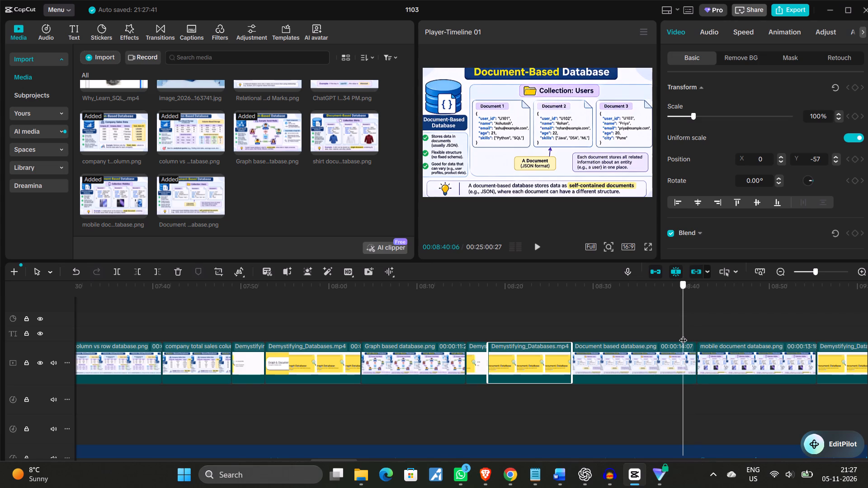
pyautogui.moveTo(683, 334); pyautogui.dragTo(698, 335)
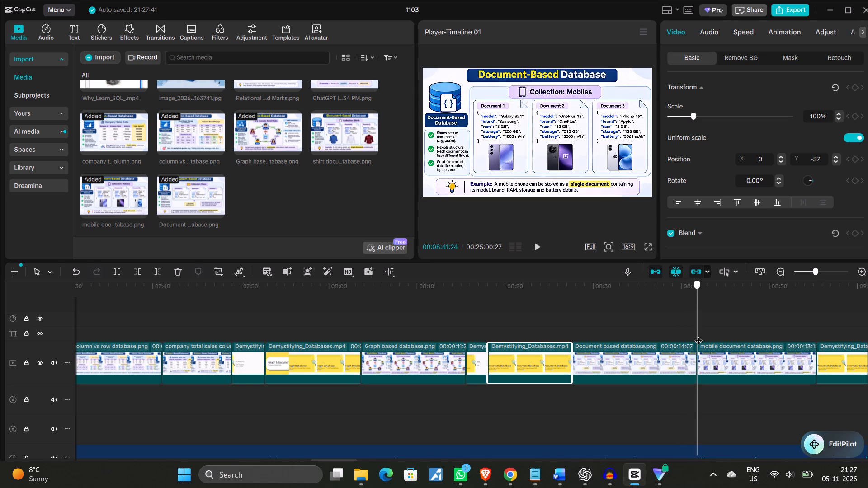
pyautogui.moveTo(698, 335); pyautogui.dragTo(692, 334)
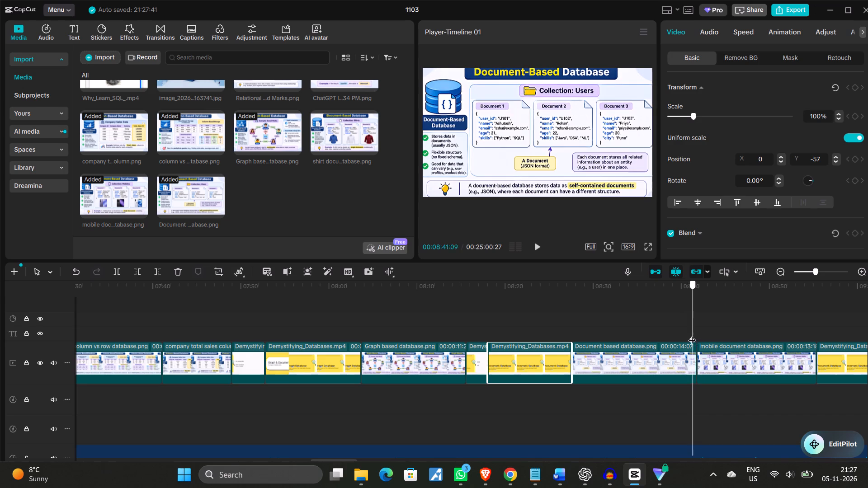
pyautogui.moveTo(692, 334); pyautogui.dragTo(572, 346)
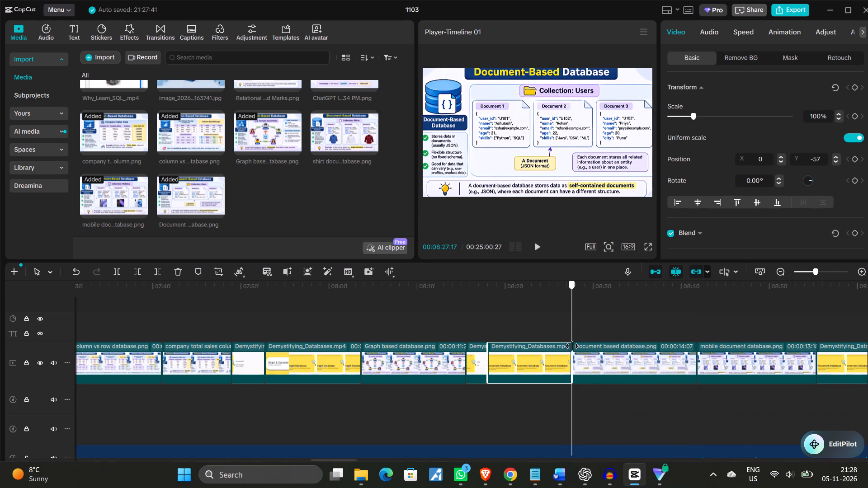
pyautogui.moveTo(572, 346); pyautogui.dragTo(707, 354)
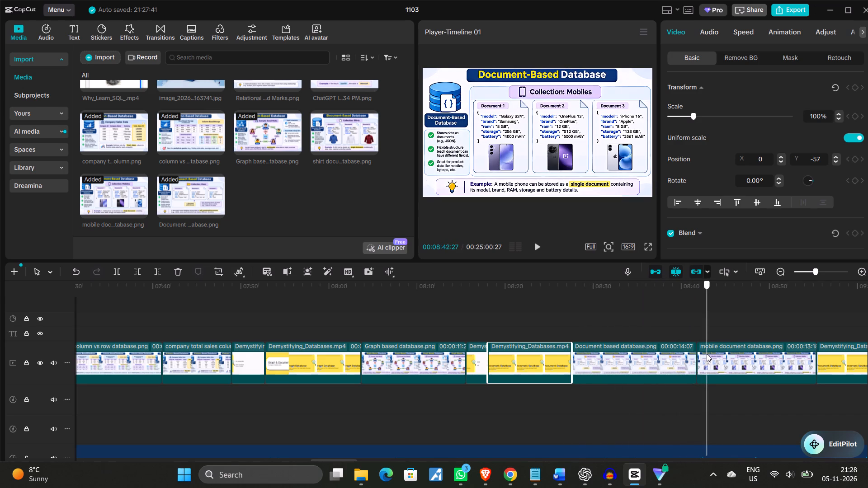
# Play the narration from 00:08:40:05 and trim the end of the "mobile document database" image to 00:08:49:17.
pyautogui.moveTo(707, 354); pyautogui.dragTo(683, 359)
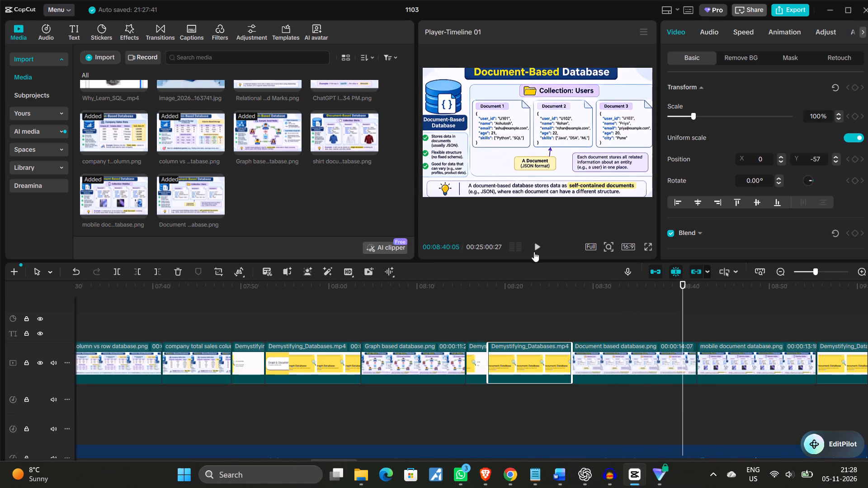
pyautogui.click(537, 246)
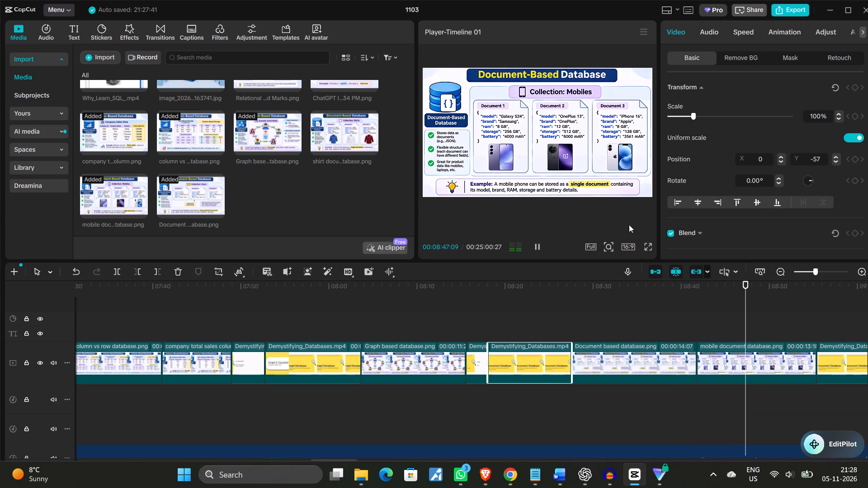
pyautogui.click(535, 242)
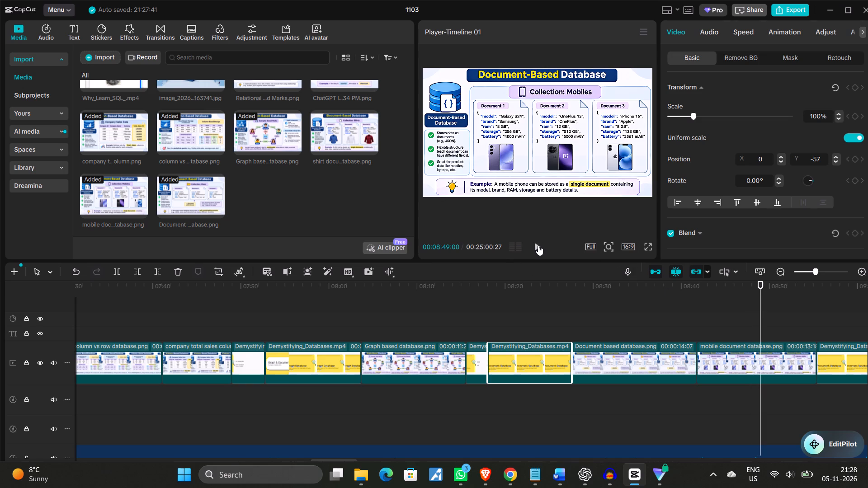
pyautogui.click(538, 247)
pyautogui.click(538, 247)
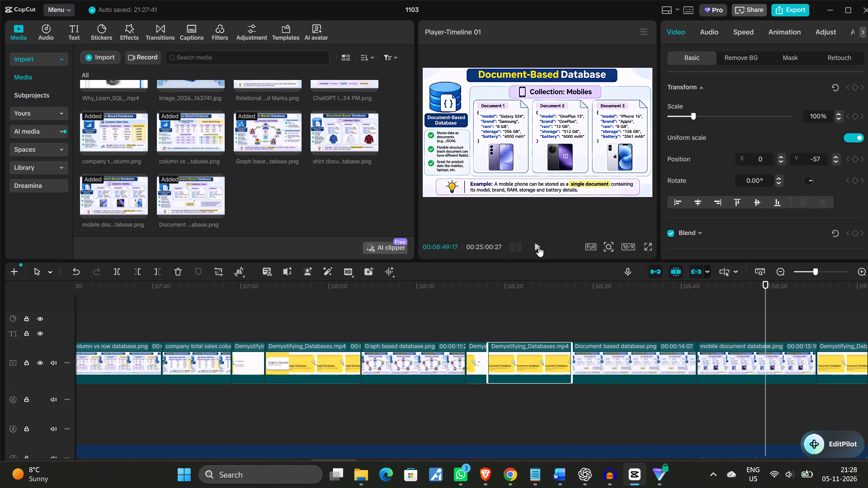
pyautogui.click(741, 365)
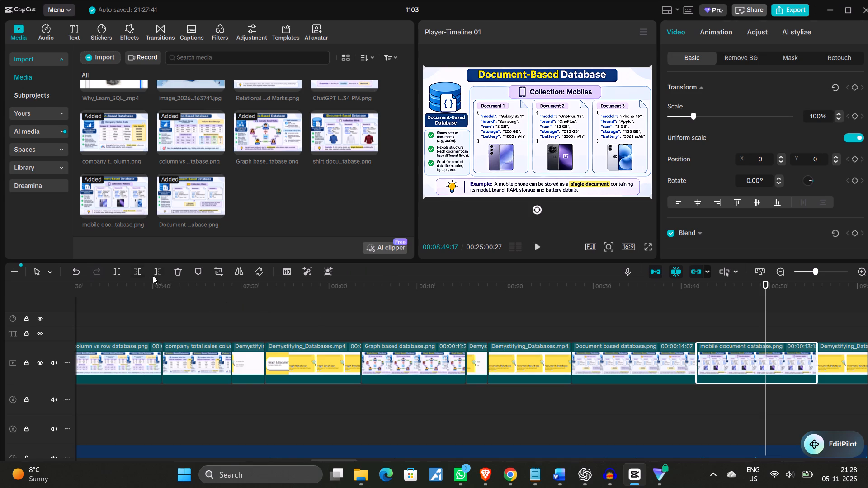
pyautogui.click(157, 272)
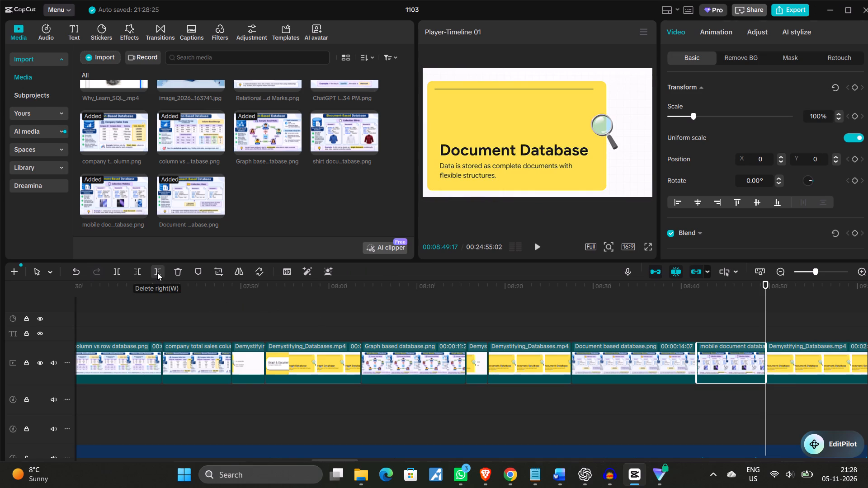
# Insert the "shirt document database" image at 00:08:49:17 and extend it to about 8 seconds.
pyautogui.click(371, 147)
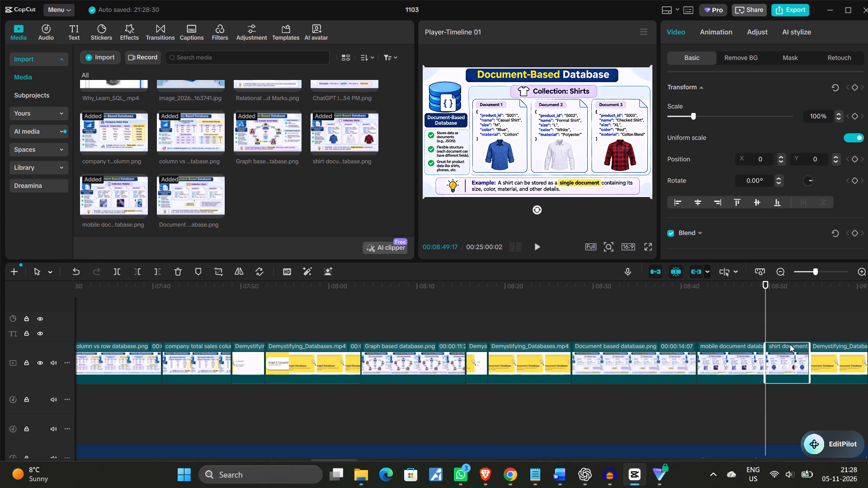
pyautogui.moveTo(810, 362); pyautogui.dragTo(833, 362)
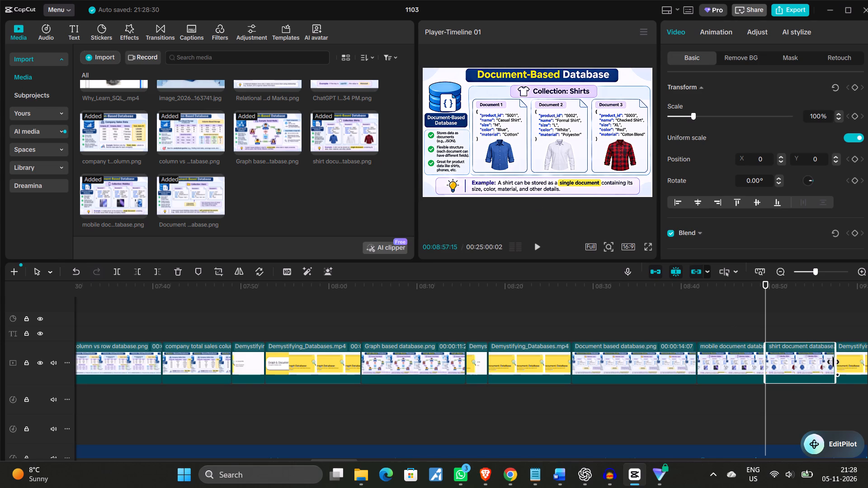
pyautogui.moveTo(833, 362); pyautogui.dragTo(832, 362)
# Play the narration over the "shirt document database" image and trim the image's end to 00:08:56:27.
pyautogui.click(536, 247)
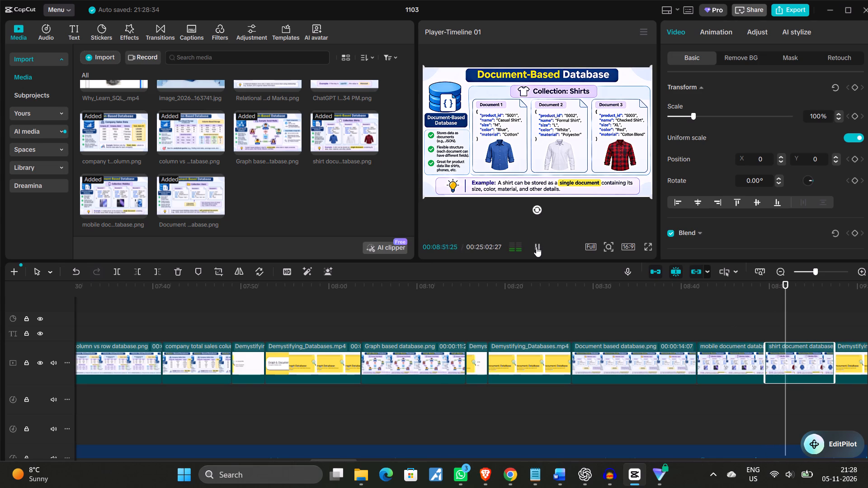
pyautogui.click(536, 247)
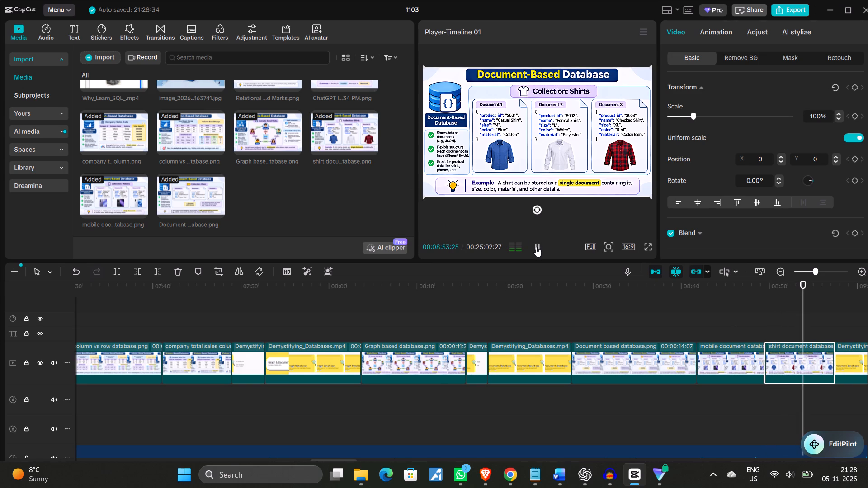
pyautogui.click(536, 247)
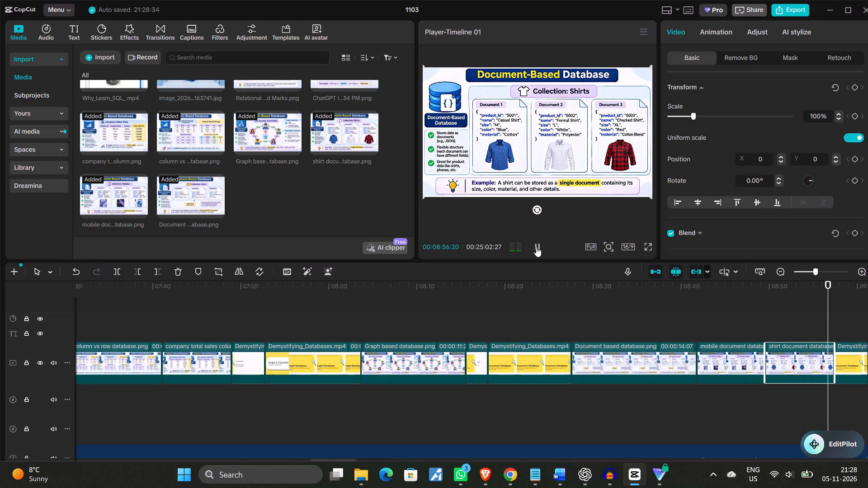
pyautogui.click(536, 247)
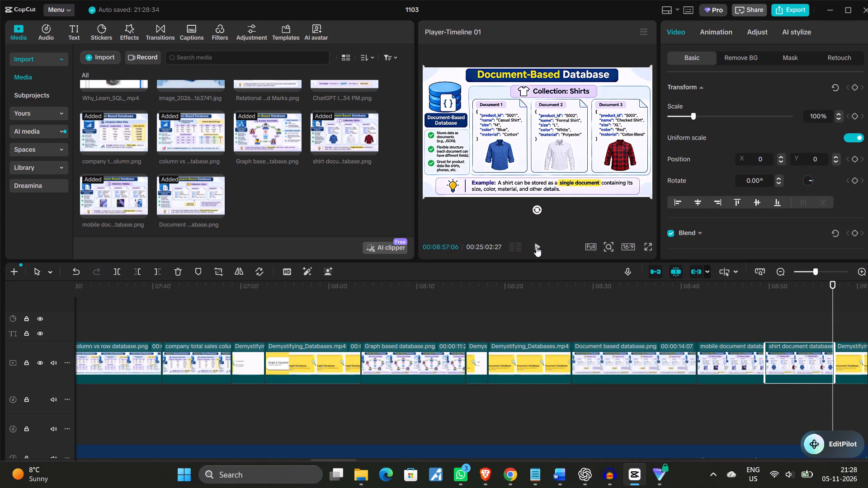
pyautogui.click(536, 247)
pyautogui.click(536, 247)
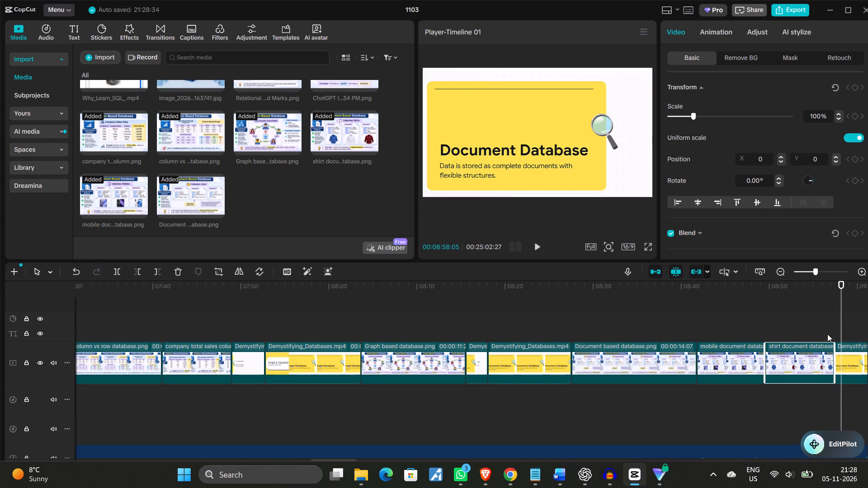
pyautogui.moveTo(842, 315); pyautogui.dragTo(815, 323)
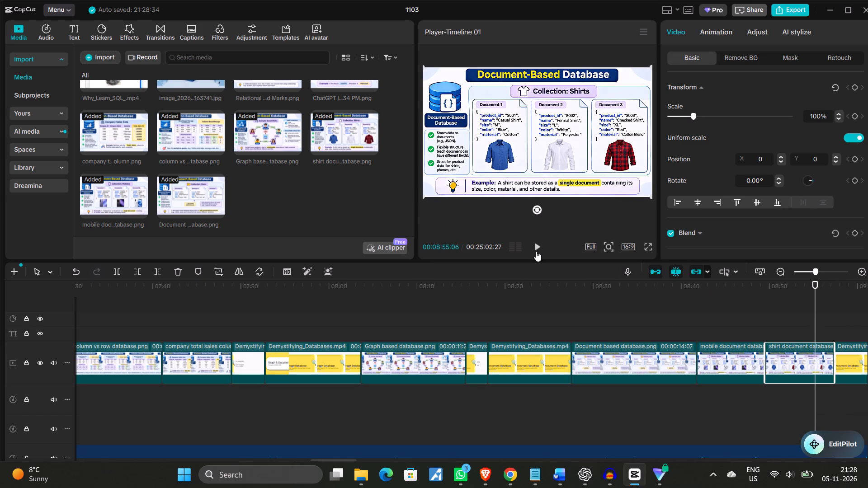
pyautogui.click(536, 247)
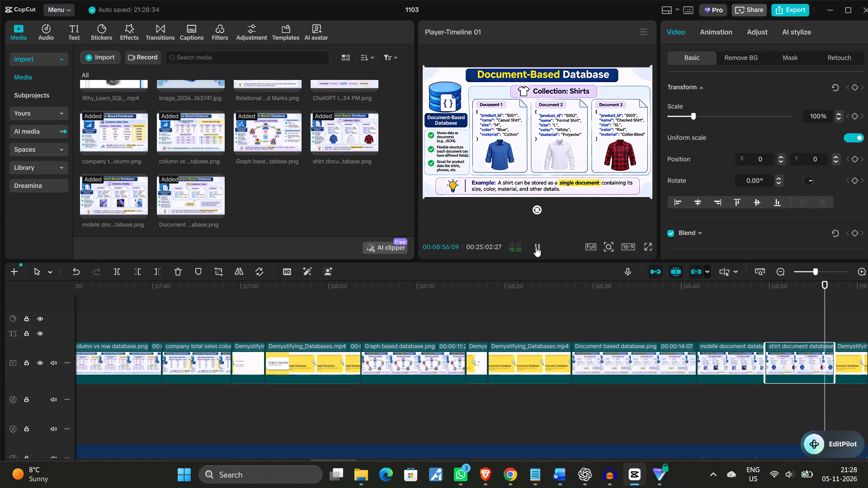
pyautogui.click(536, 247)
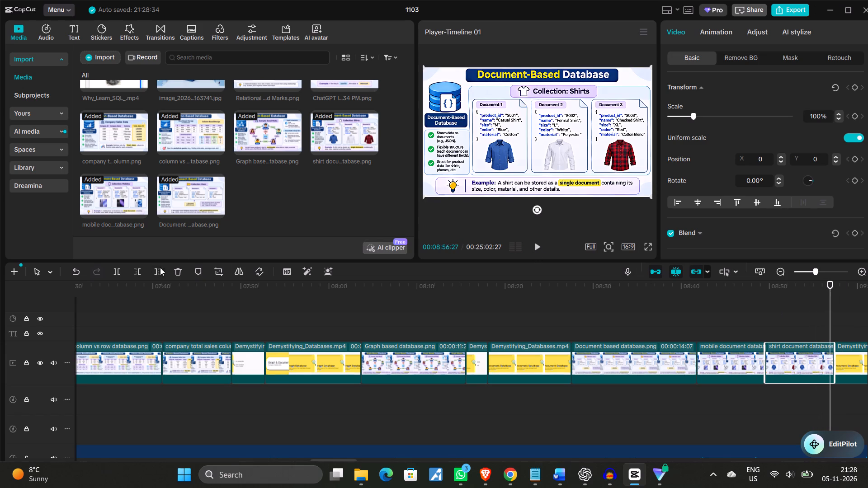
pyautogui.click(157, 267)
# Trim away the start of the Demystifying_Databases.mp4 section after the shirt image, up to the "Document DBs" MongoDB slide at 00:09:25:18.
pyautogui.hscroll(-1, 720, 299)
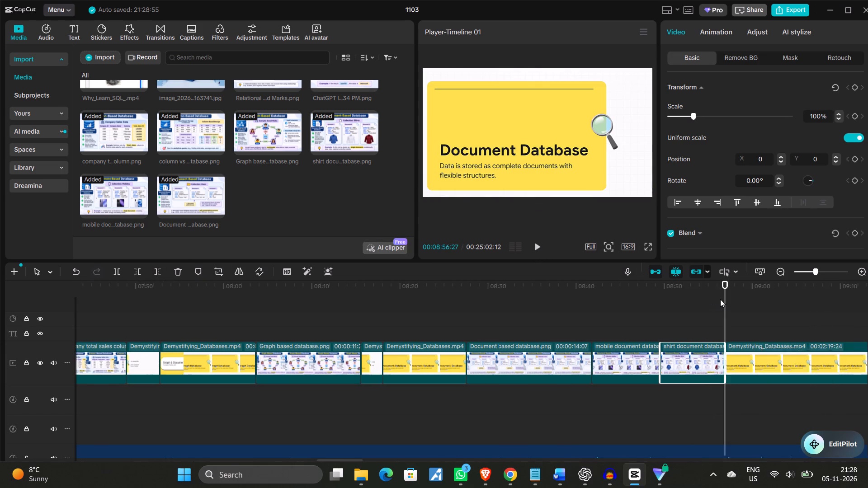
pyautogui.hscroll(-1, 720, 299)
pyautogui.moveTo(524, 319); pyautogui.dragTo(706, 325)
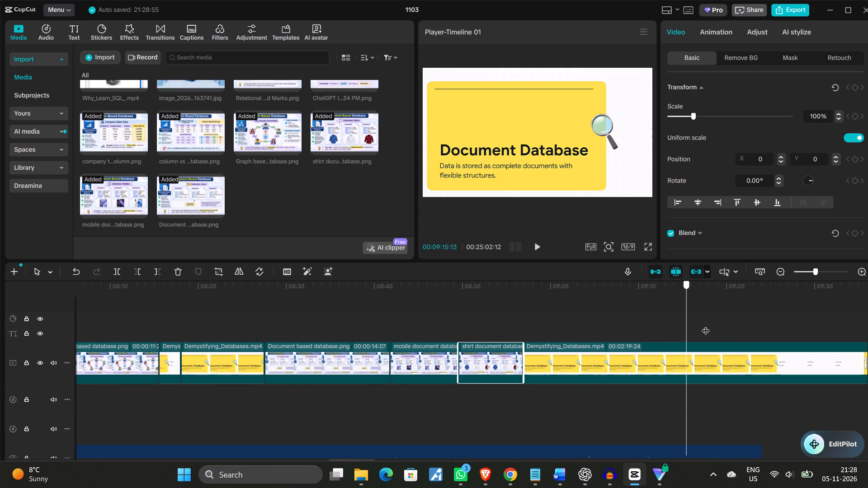
pyautogui.moveTo(706, 325); pyautogui.dragTo(777, 327)
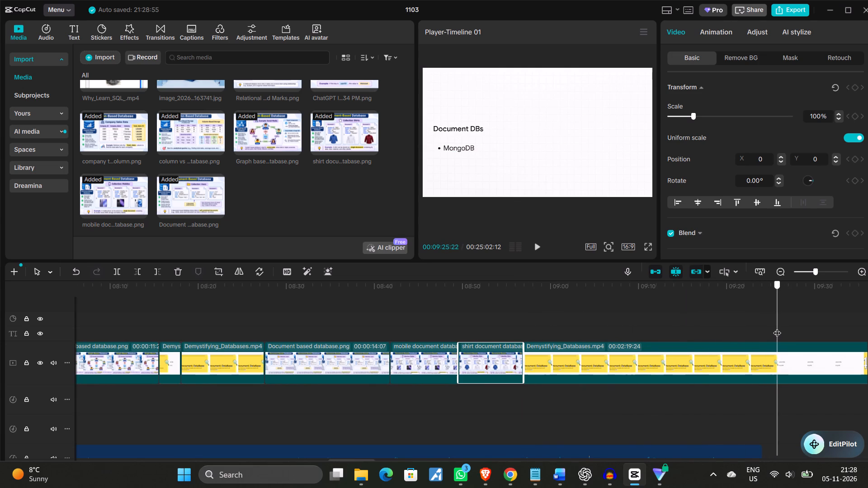
pyautogui.moveTo(777, 327); pyautogui.dragTo(776, 327)
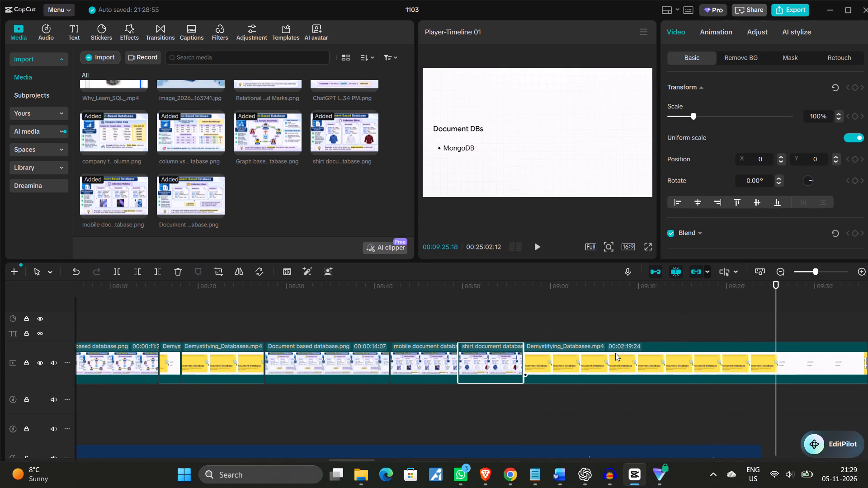
pyautogui.click(615, 361)
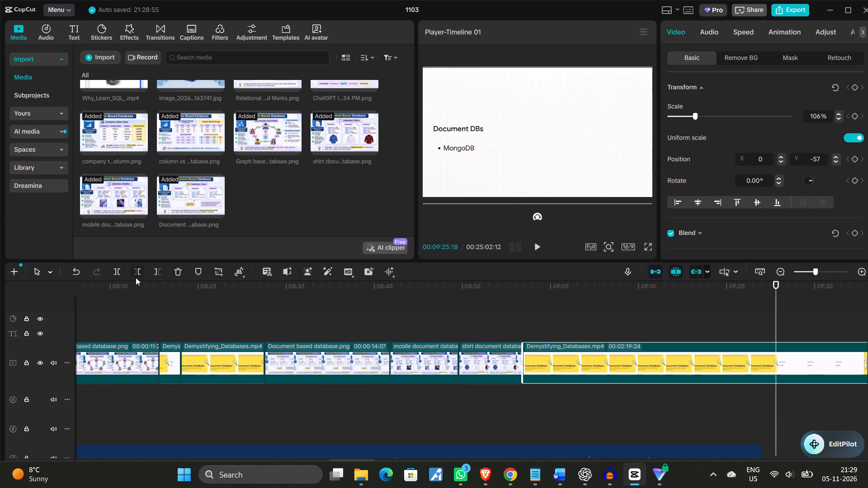
pyautogui.click(137, 274)
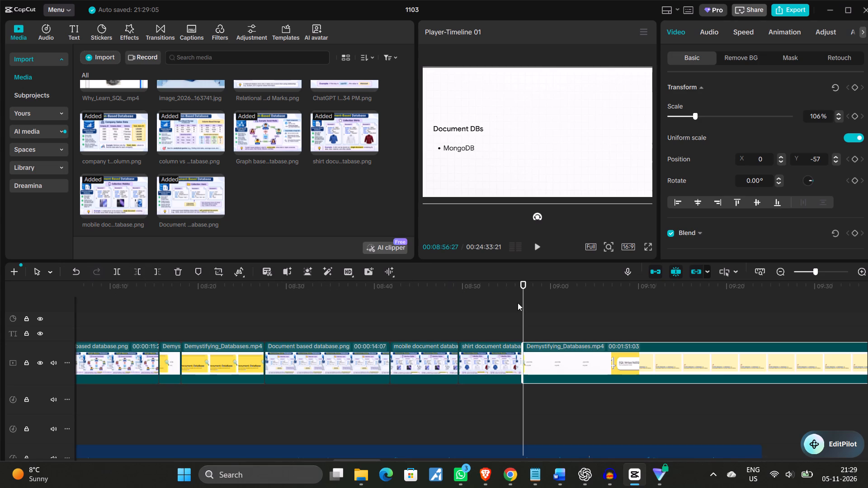
# Play the narration over the MongoDB slide from 00:08:56:27 and split the Demystifying_Databases.mp4 section at 00:09:00:18.
pyautogui.click(535, 244)
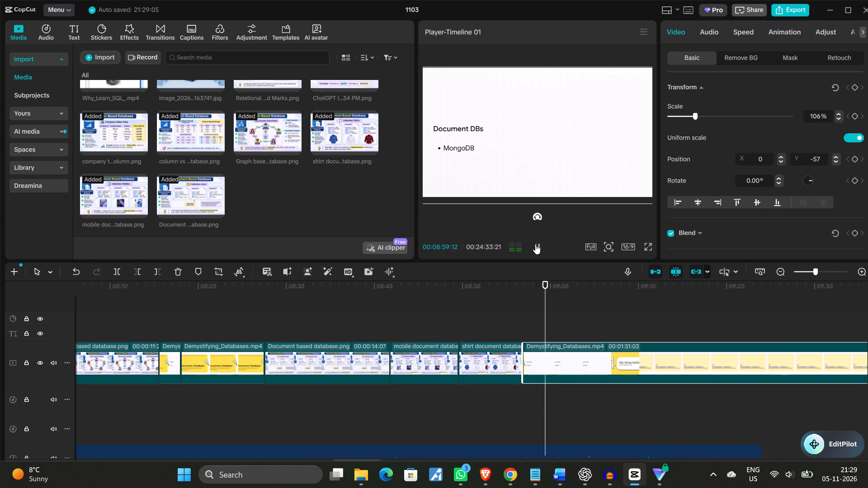
pyautogui.click(535, 244)
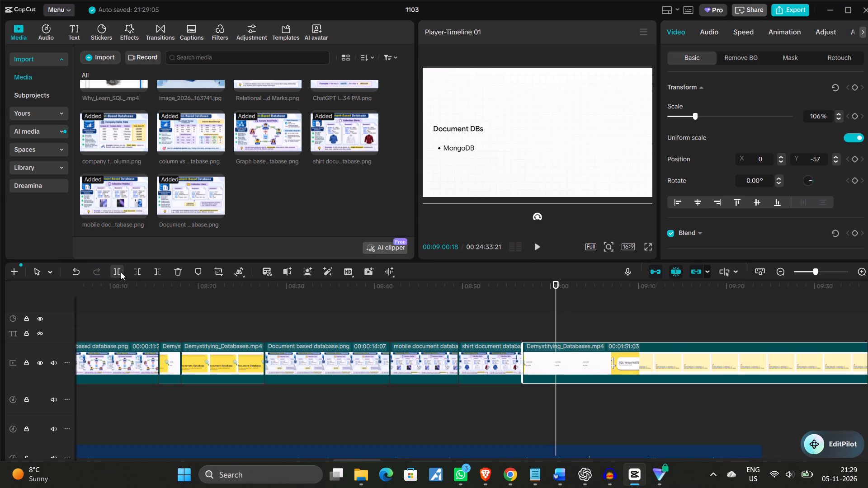
pyautogui.click(121, 272)
# Play the narration from 00:09:00:18 and scrub through the MongoDB and "SQL Versus NoSQL" slides to check which visuals match it.
pyautogui.click(537, 246)
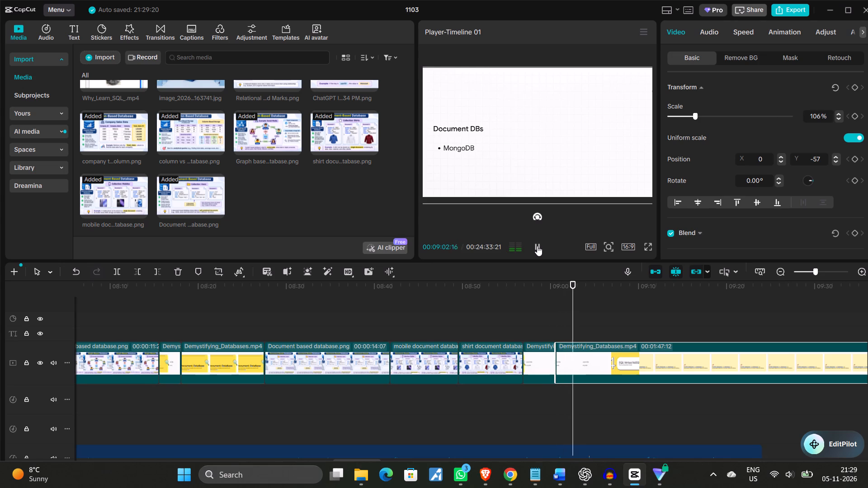
pyautogui.click(537, 246)
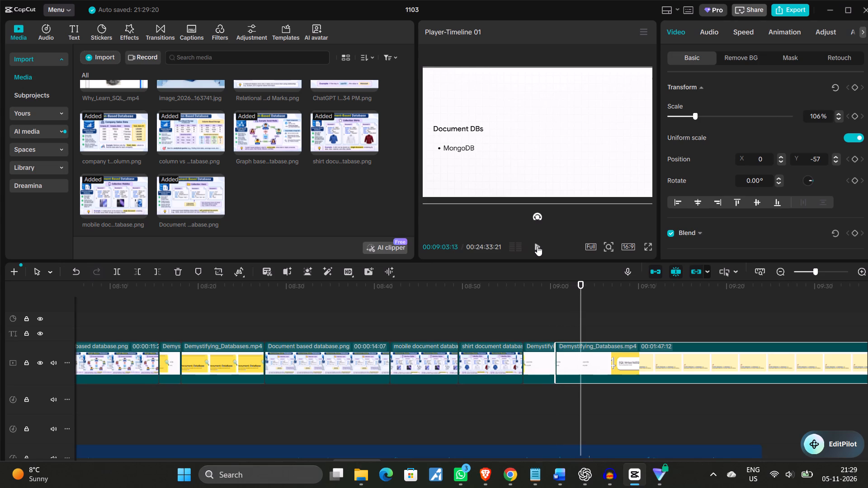
pyautogui.click(537, 246)
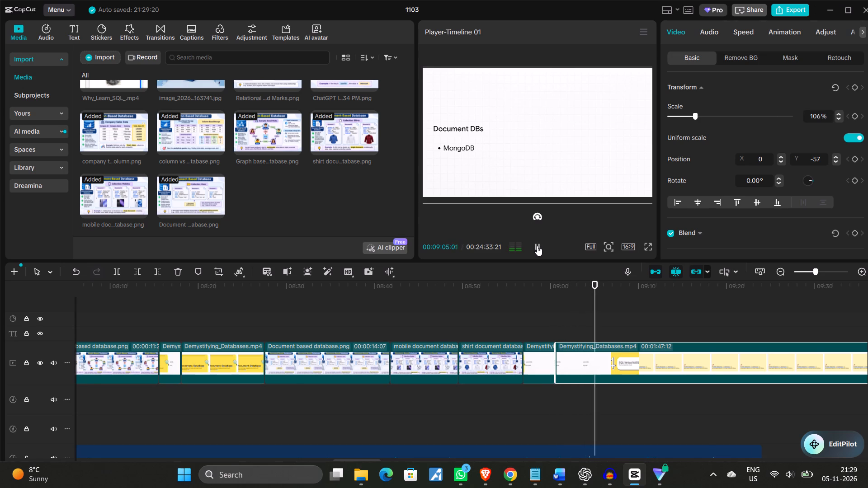
pyautogui.click(537, 246)
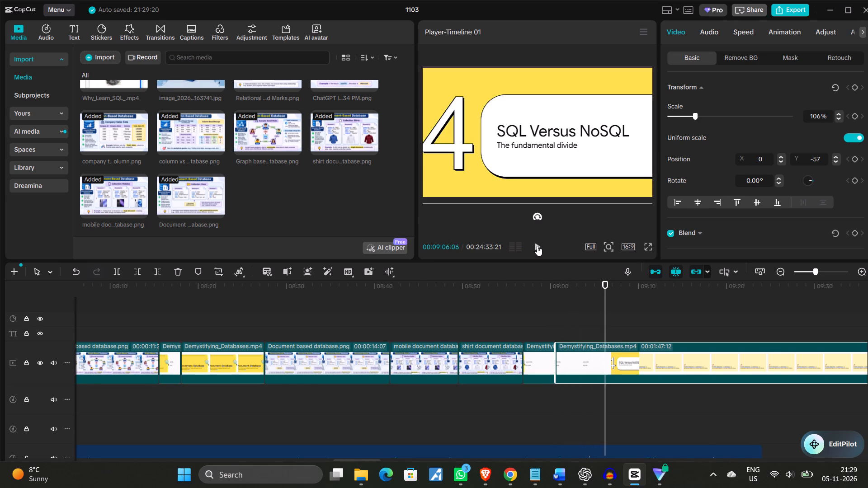
pyautogui.moveTo(605, 316); pyautogui.dragTo(742, 344)
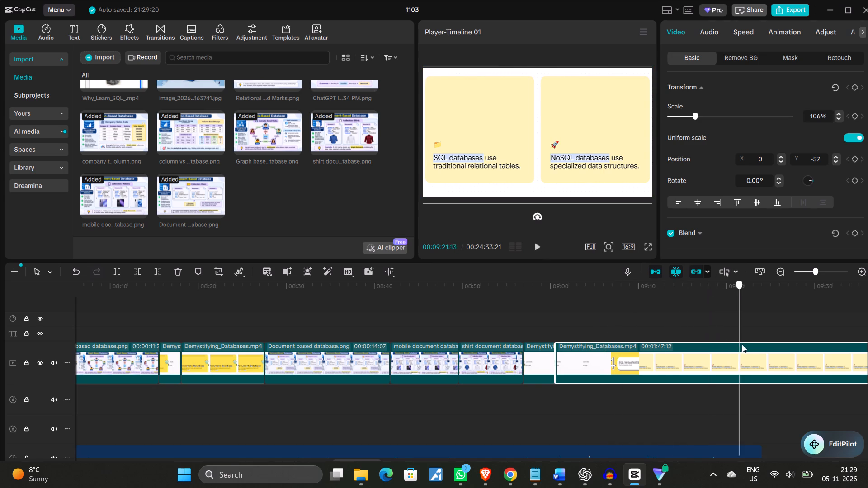
pyautogui.moveTo(742, 344); pyautogui.dragTo(737, 361)
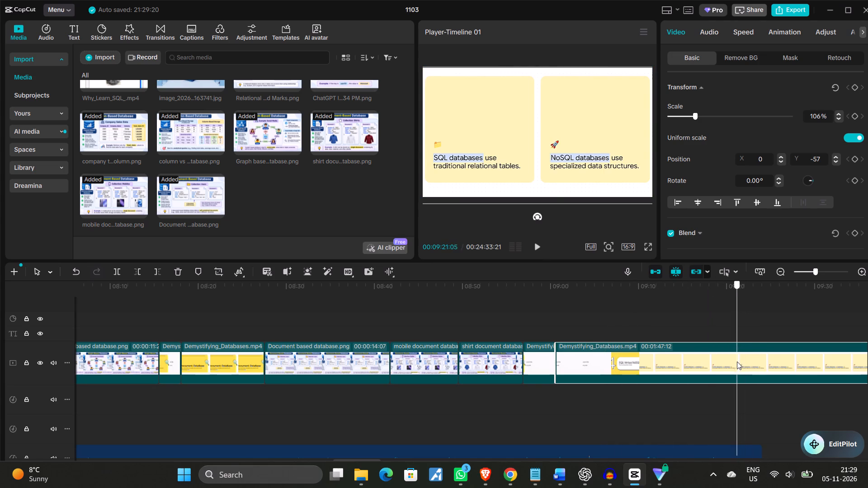
pyautogui.moveTo(737, 361); pyautogui.dragTo(597, 342)
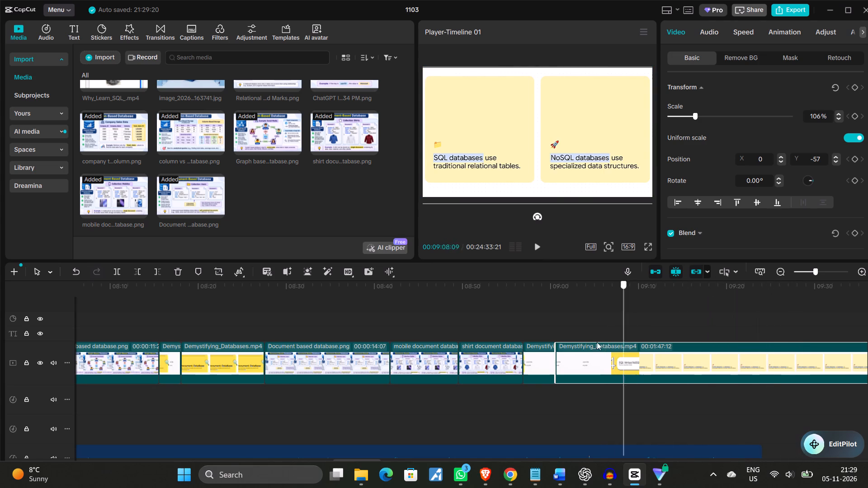
pyautogui.moveTo(597, 342); pyautogui.dragTo(558, 344)
pyautogui.click(538, 244)
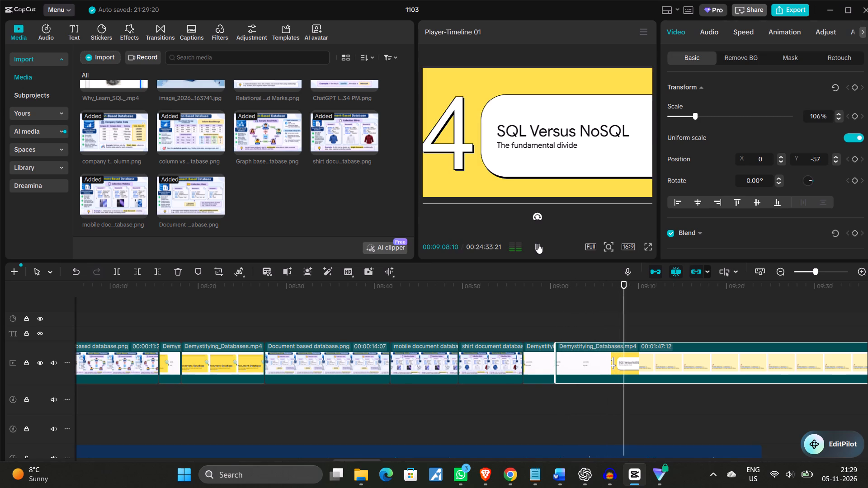
pyautogui.click(538, 244)
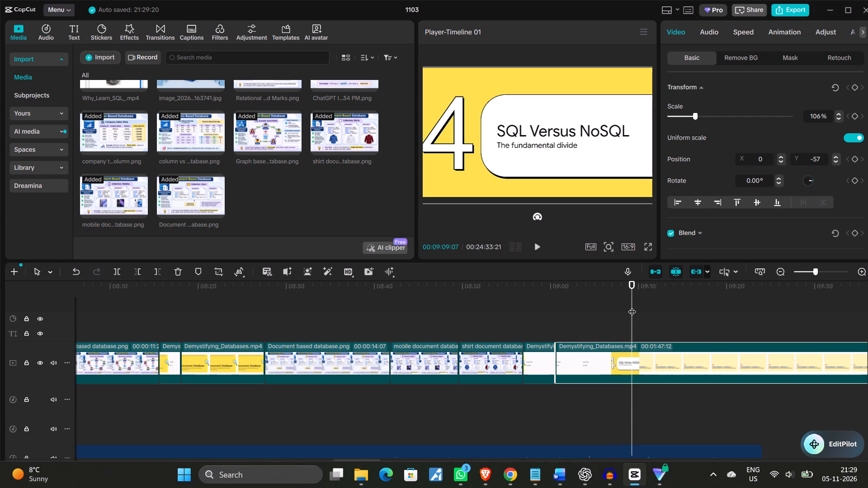
# Find the "NoSQL Database Types" slide in SQL___DB_Interview_Playbook.mp4 and split the clip where it begins, at 00:13:06:07.
pyautogui.moveTo(632, 306); pyautogui.dragTo(867, 334)
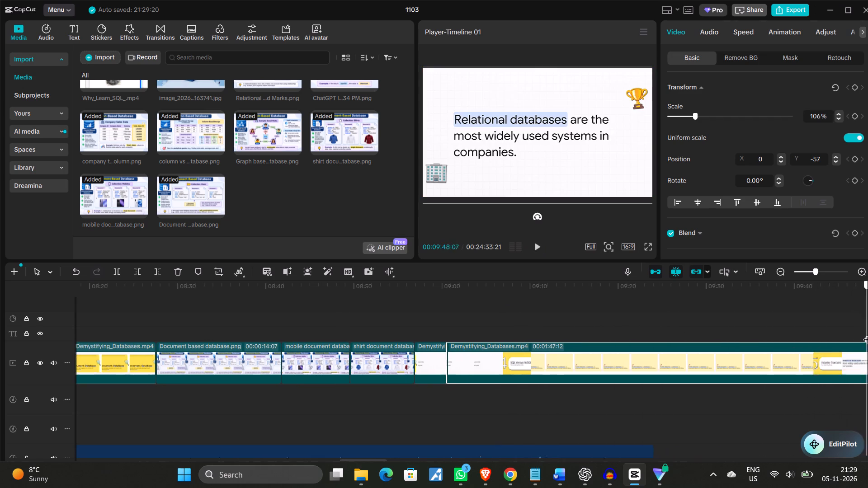
pyautogui.moveTo(867, 334); pyautogui.dragTo(852, 337)
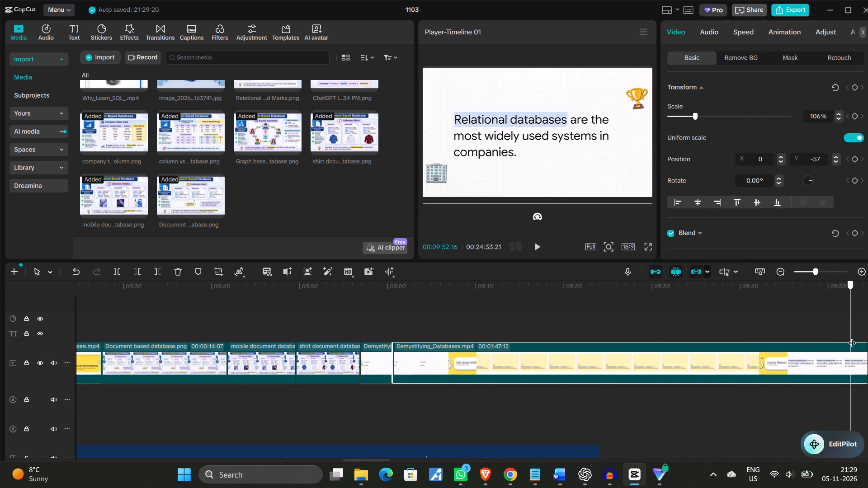
pyautogui.moveTo(852, 337); pyautogui.dragTo(840, 333)
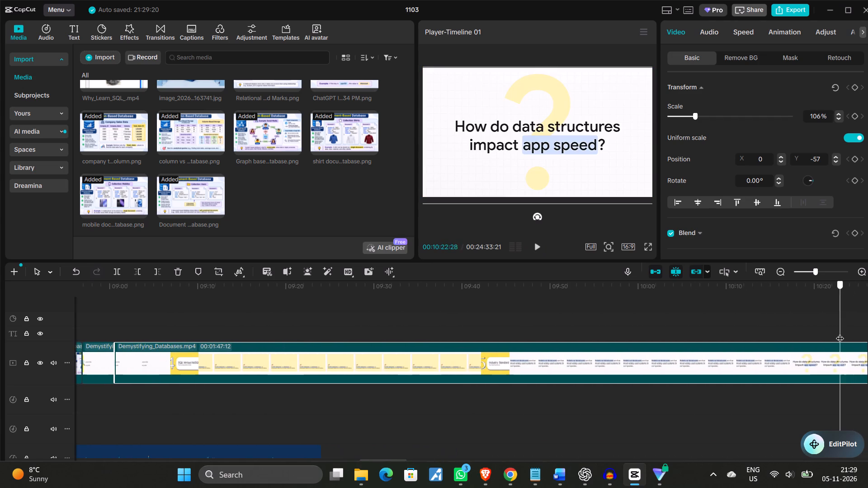
pyautogui.moveTo(840, 333); pyautogui.dragTo(854, 330)
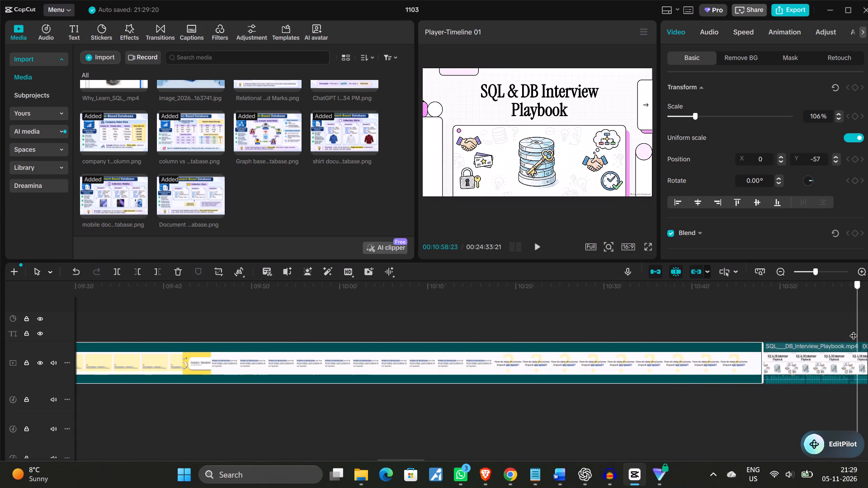
pyautogui.moveTo(854, 330); pyautogui.dragTo(844, 335)
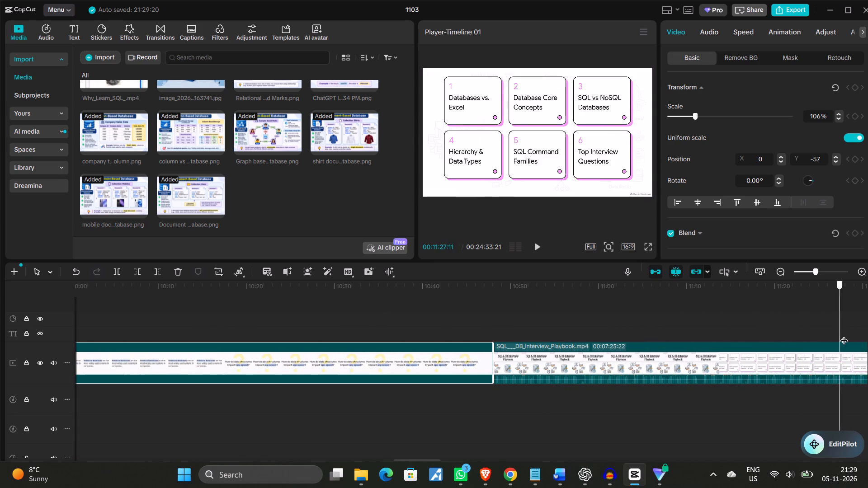
pyautogui.moveTo(844, 335); pyautogui.dragTo(856, 337)
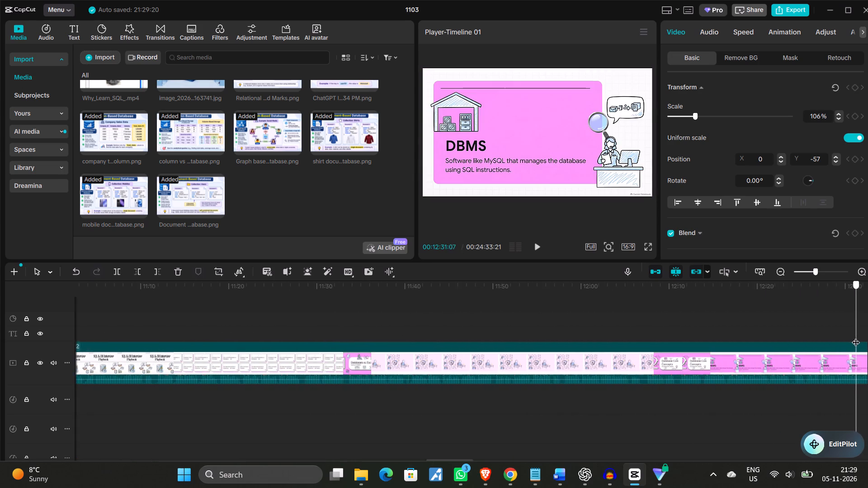
pyautogui.moveTo(856, 337); pyautogui.dragTo(855, 334)
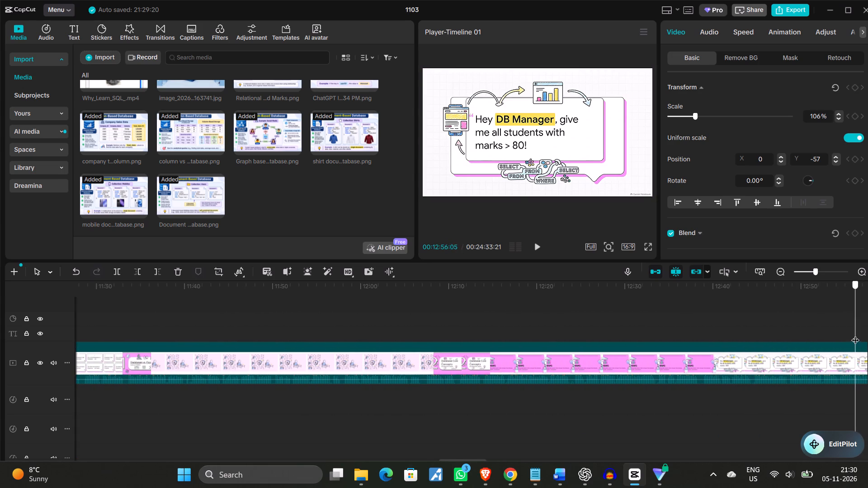
pyautogui.moveTo(855, 334); pyautogui.dragTo(819, 337)
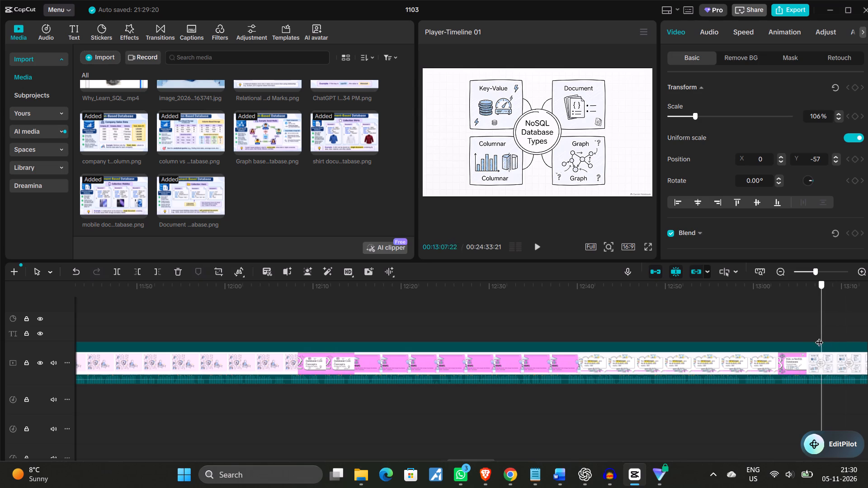
pyautogui.moveTo(819, 337); pyautogui.dragTo(809, 338)
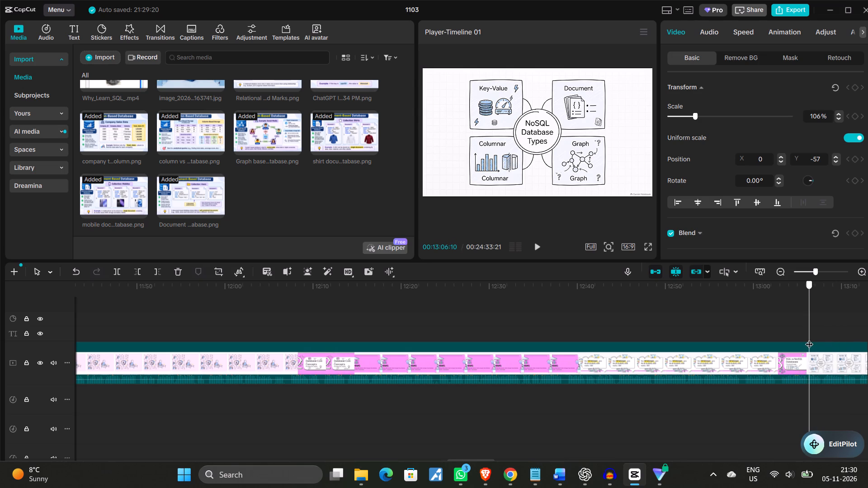
pyautogui.moveTo(809, 338); pyautogui.dragTo(757, 341)
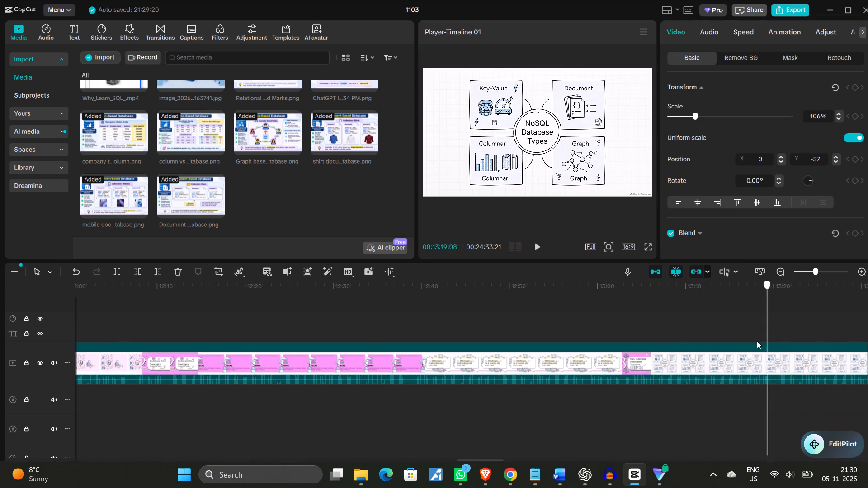
pyautogui.moveTo(757, 341); pyautogui.dragTo(652, 353)
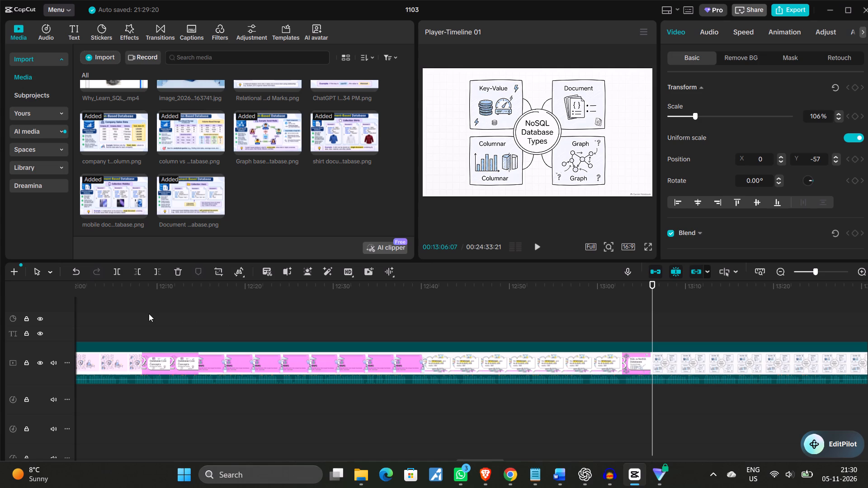
pyautogui.click(115, 274)
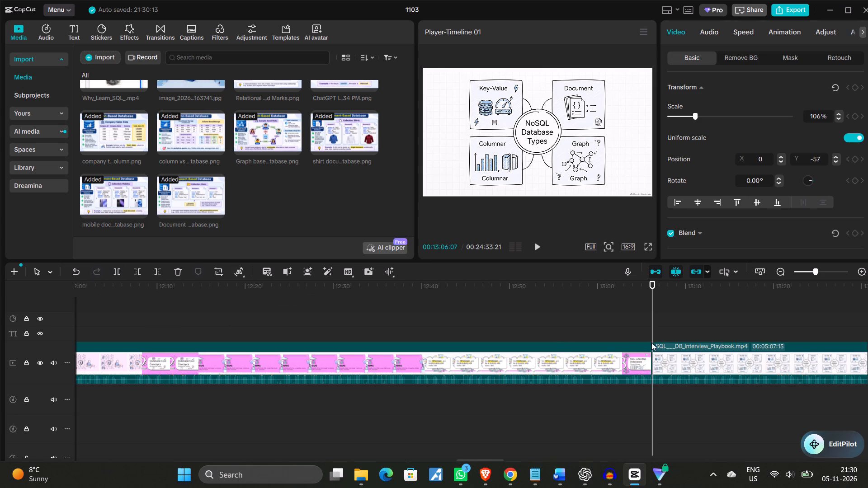
# Split SQL___DB_Interview_Playbook.mp4 again at 00:13:27:07 to isolate a 21-second section of the "NoSQL Database Types" slide.
pyautogui.moveTo(653, 324); pyautogui.dragTo(716, 328)
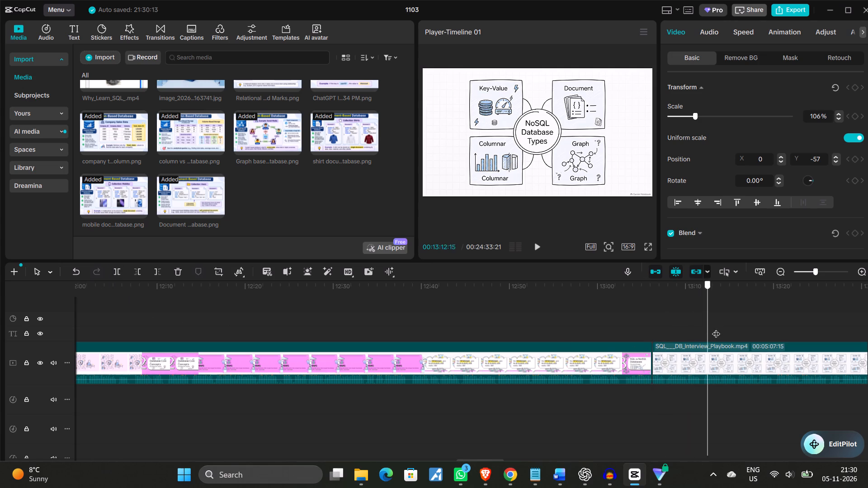
pyautogui.moveTo(716, 328); pyautogui.dragTo(837, 330)
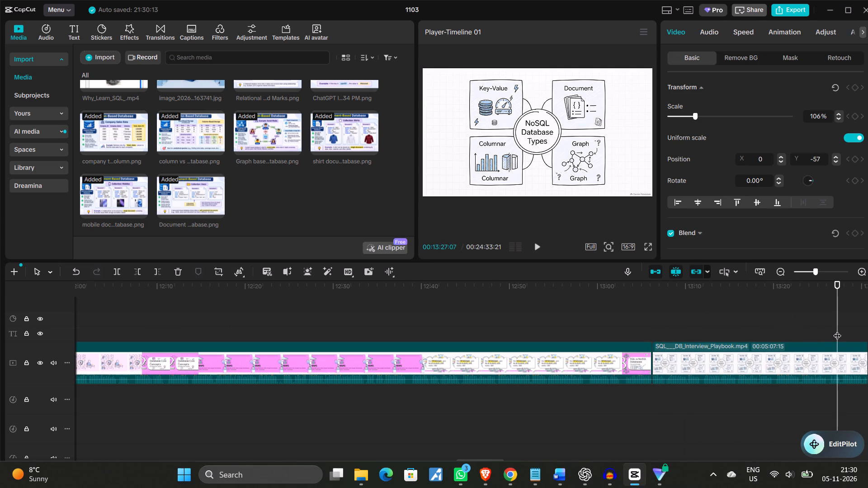
pyautogui.click(120, 273)
# Move the 21-second "NoSQL Database Types" section to the Demystifying_Databases.mp4 cut at 00:09:00:18, directly after the short MongoDB slide piece.
pyautogui.moveTo(837, 314); pyautogui.dragTo(658, 315)
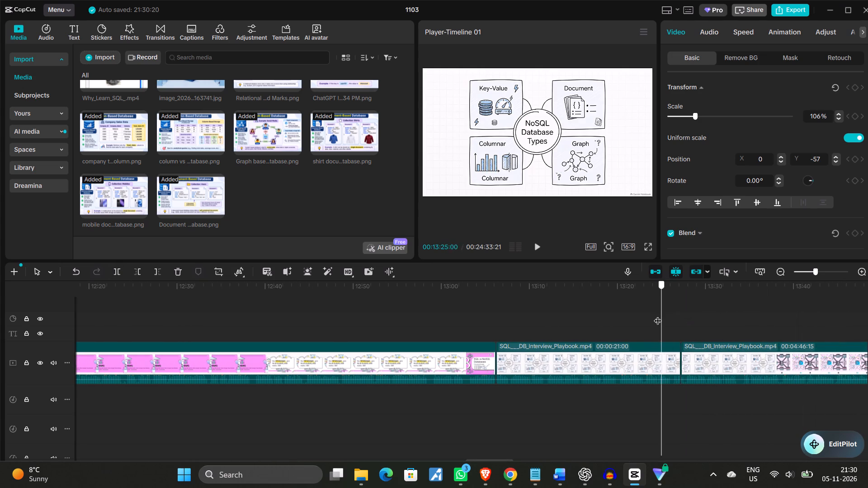
pyautogui.moveTo(658, 315); pyautogui.dragTo(692, 321)
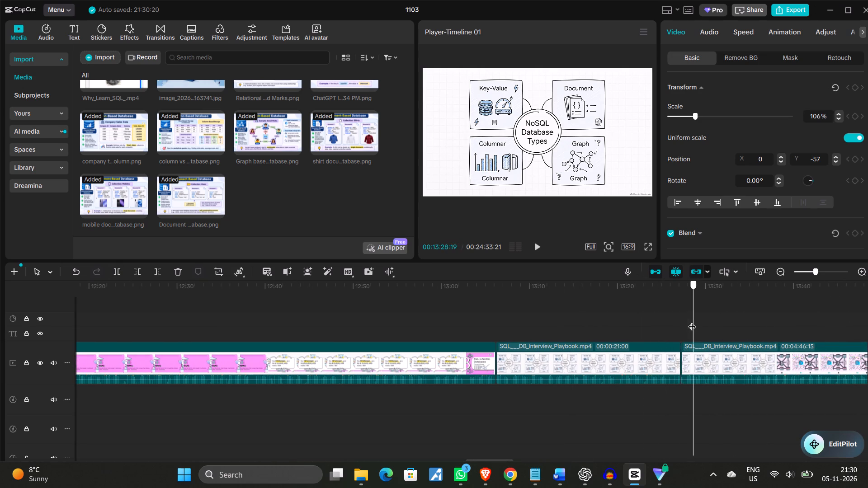
pyautogui.moveTo(692, 321); pyautogui.dragTo(659, 326)
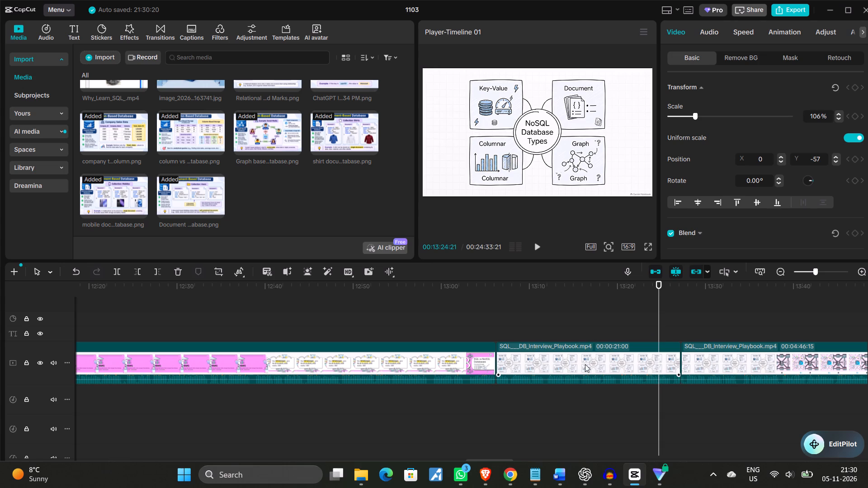
pyautogui.moveTo(585, 368); pyautogui.dragTo(146, 330)
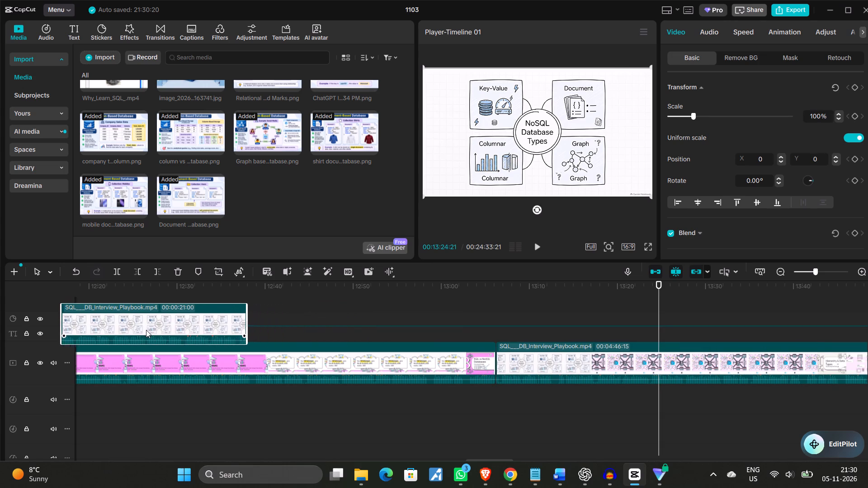
pyautogui.moveTo(146, 330); pyautogui.dragTo(0, 327)
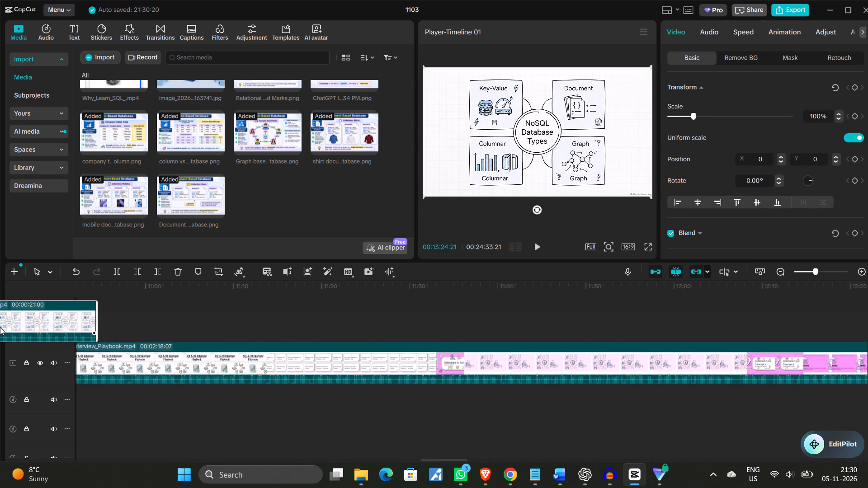
pyautogui.moveTo(0, 327); pyautogui.dragTo(126, 305)
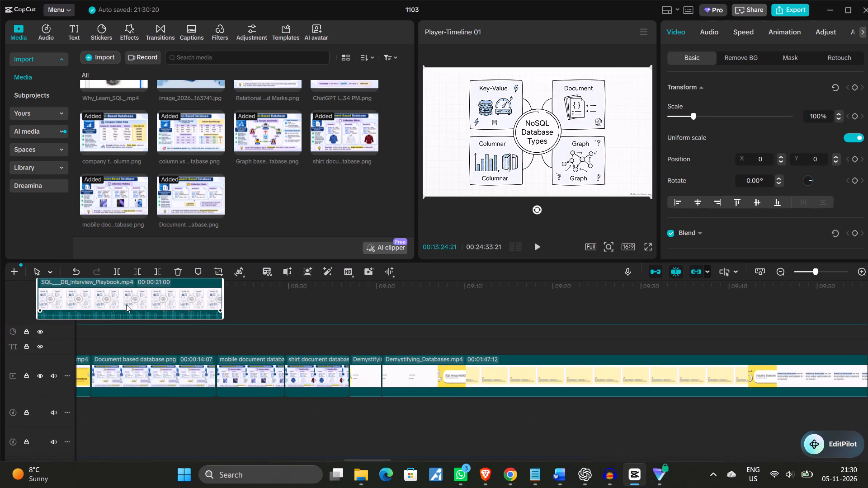
pyautogui.moveTo(126, 305); pyautogui.dragTo(483, 379)
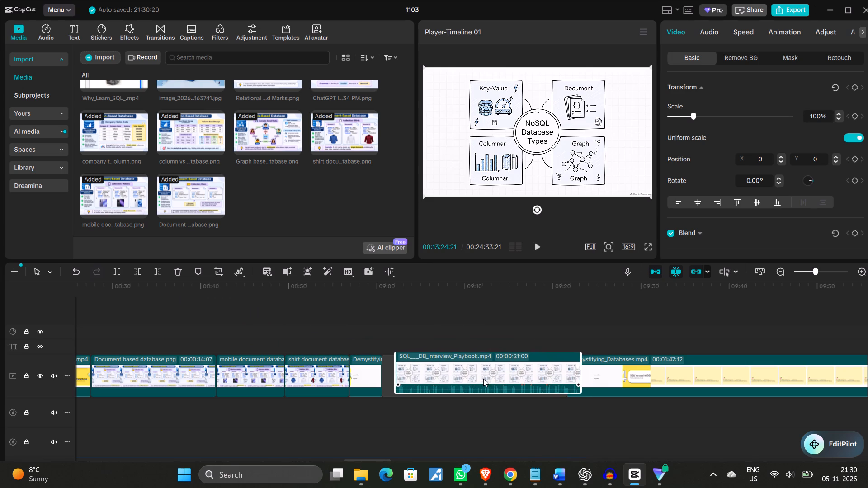
pyautogui.moveTo(483, 379); pyautogui.dragTo(473, 382)
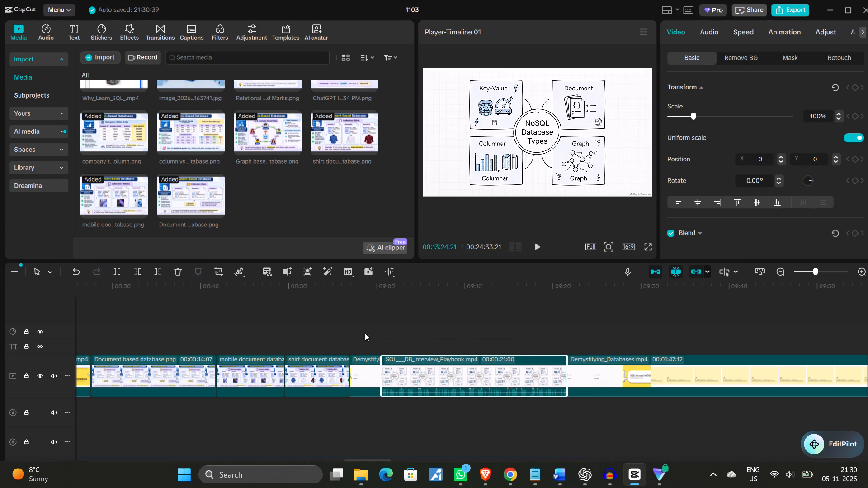
# Mute the 21-second "NoSQL Database Types" clip placed after the MongoDB slide by lowering its volume to -∞ dB.
pyautogui.click(335, 324)
pyautogui.click(538, 244)
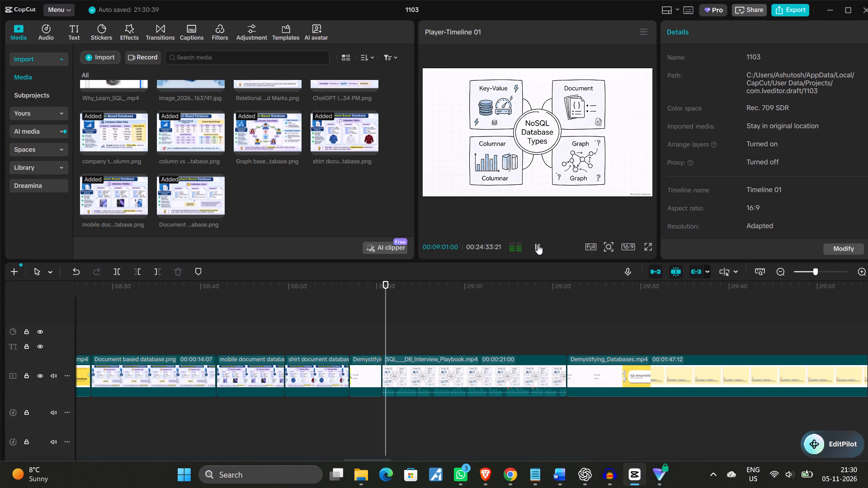
pyautogui.click(538, 244)
pyautogui.click(540, 376)
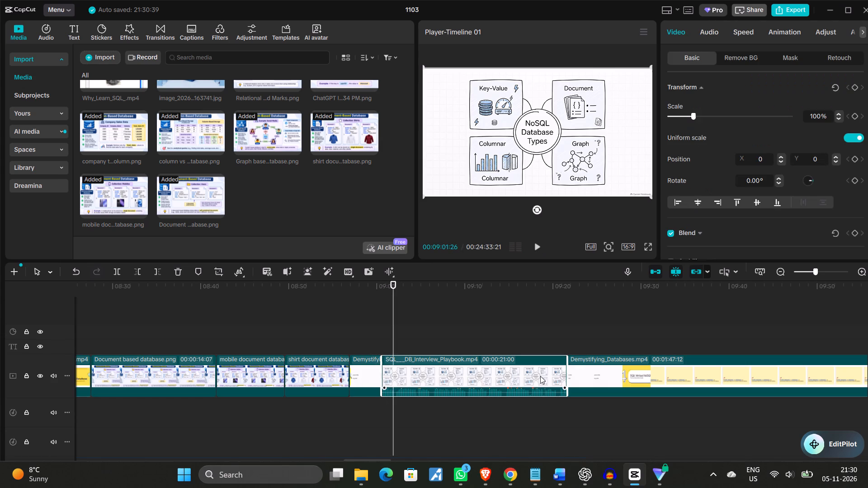
pyautogui.click(706, 33)
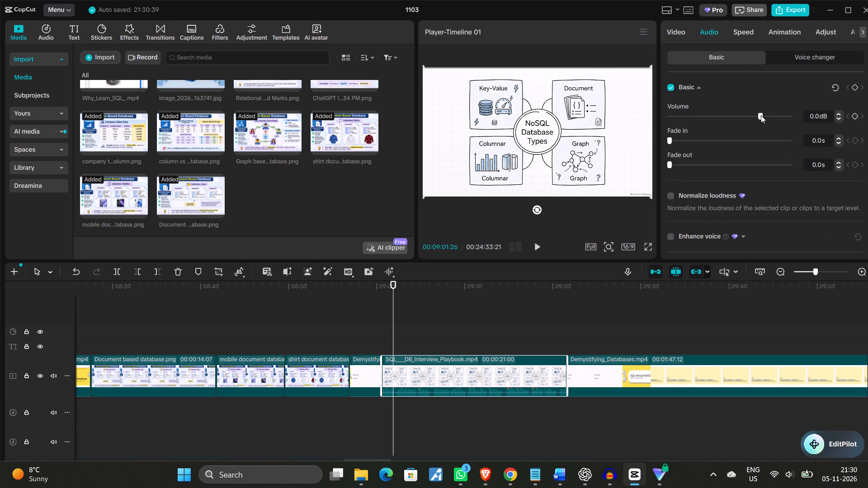
pyautogui.moveTo(760, 116); pyautogui.dragTo(660, 118)
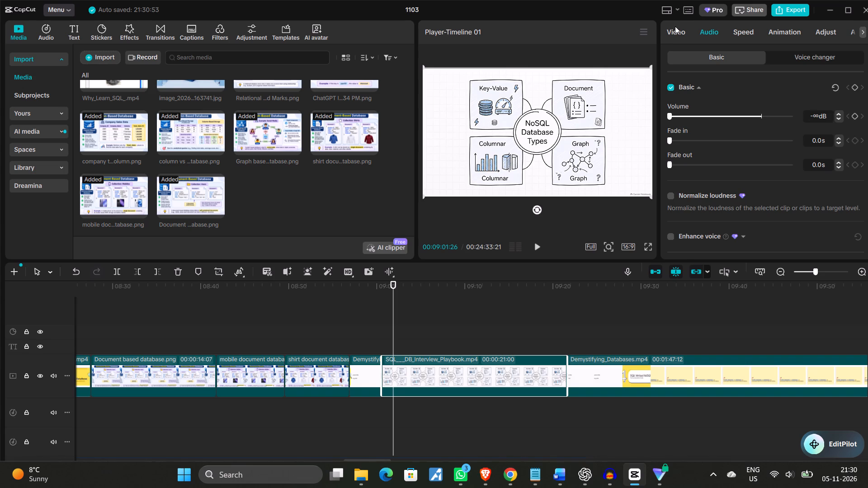
# Play on through the "NoSQL Database Types" clip to 00:09:08:07 and set its scale to 106%.
pyautogui.click(675, 26)
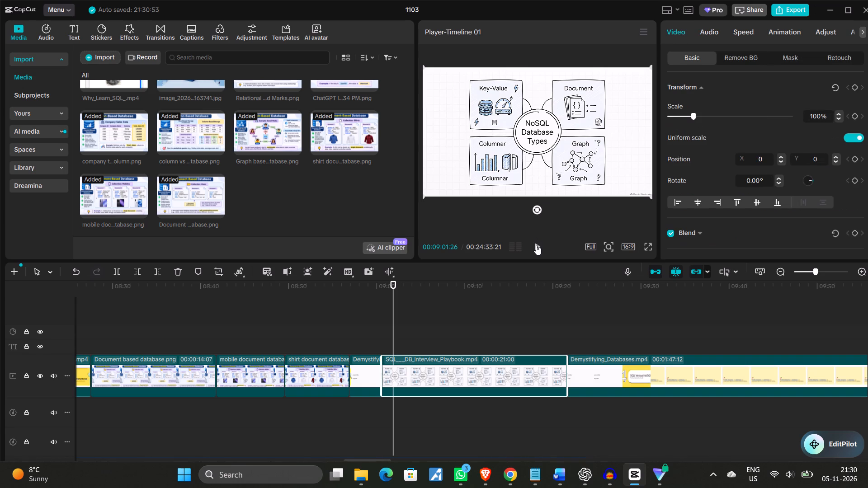
pyautogui.click(536, 245)
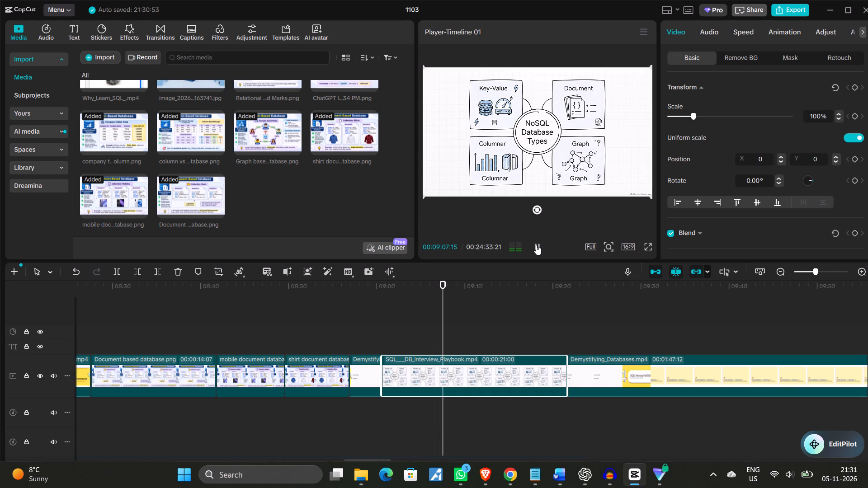
pyautogui.click(536, 245)
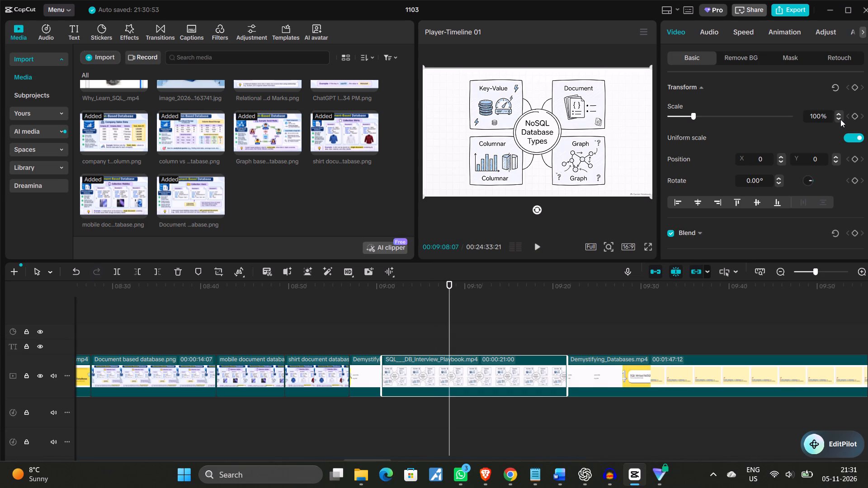
pyautogui.click(839, 117)
pyautogui.tripleClick(839, 114)
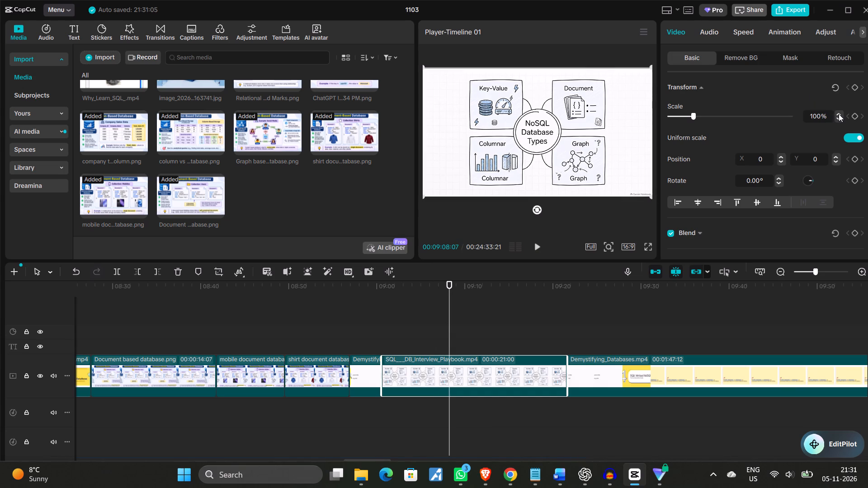
pyautogui.tripleClick(839, 114)
pyautogui.click(839, 114)
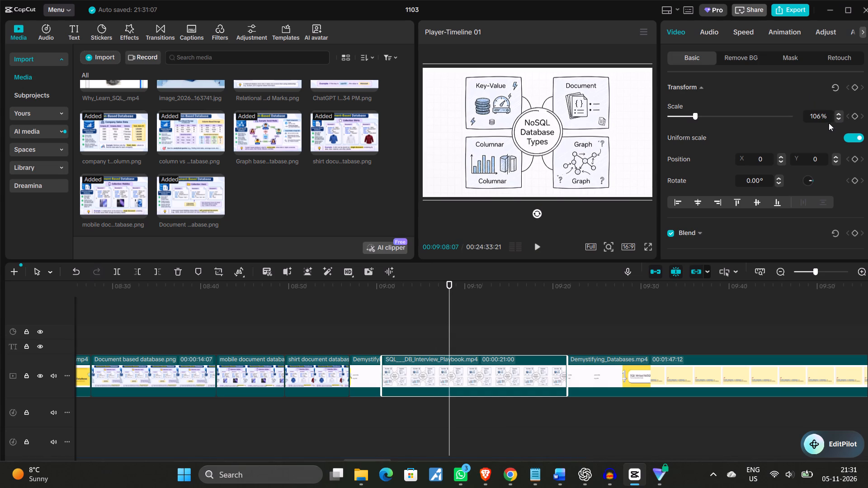
# Play the "NoSQL Database Types" clip on to 00:09:10:25 and trim off everything in it after that point.
pyautogui.click(536, 247)
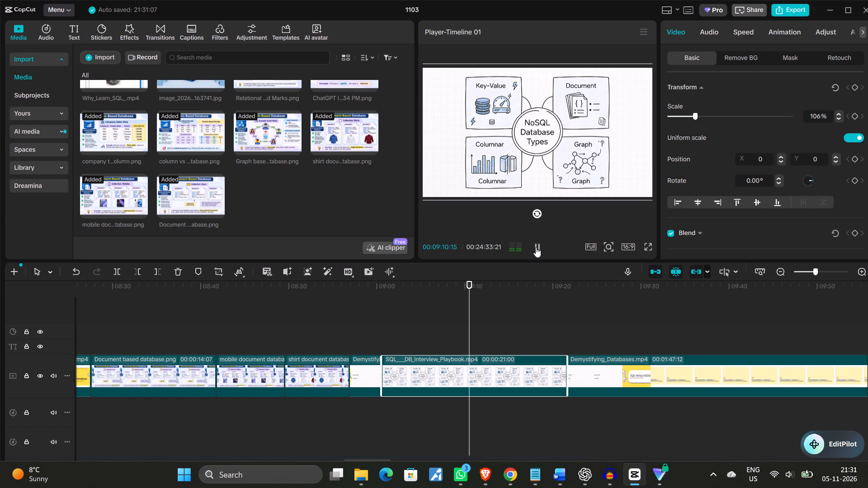
pyautogui.click(536, 247)
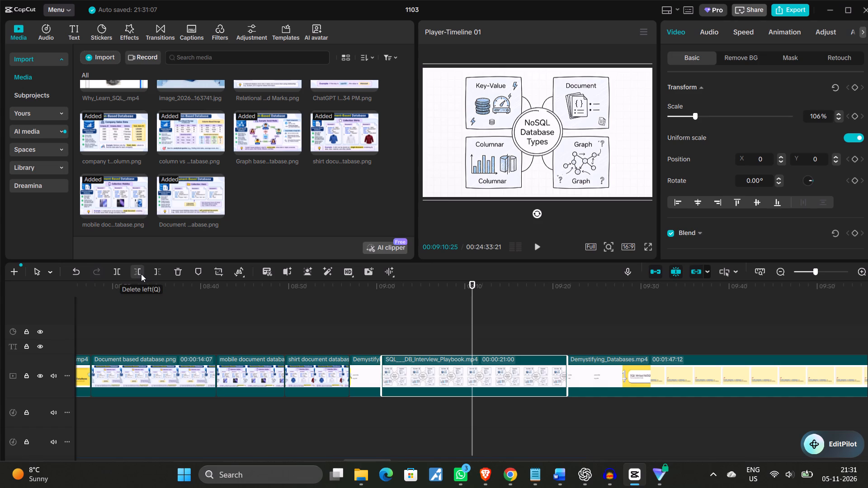
pyautogui.click(156, 274)
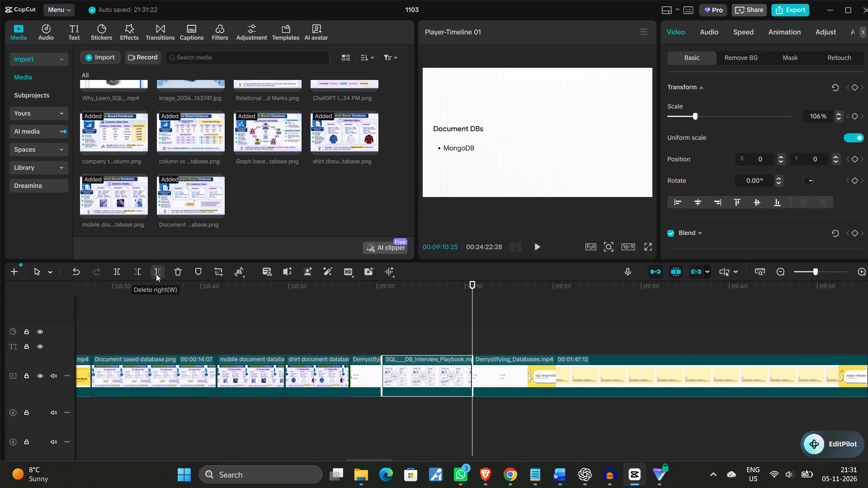
# Play the narration from 00:09:10:25 and scrub through the rest of Demystifying_Databases.mp4 to check which slides match it.
pyautogui.click(535, 246)
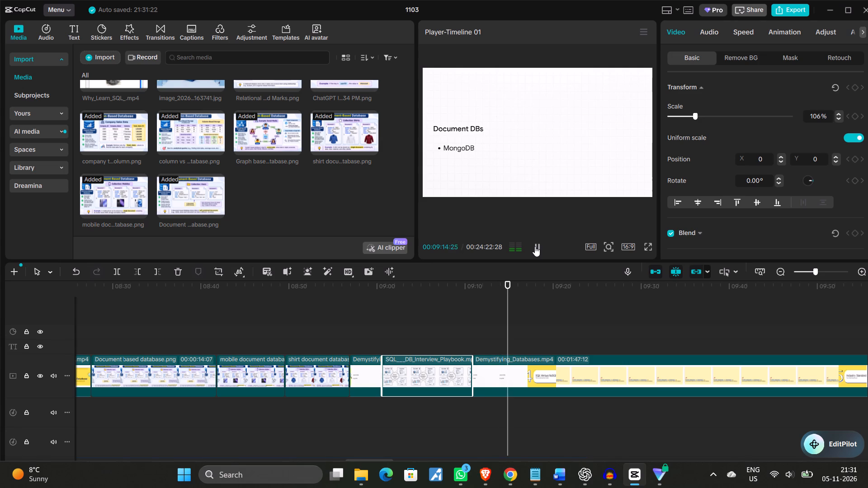
pyautogui.click(535, 246)
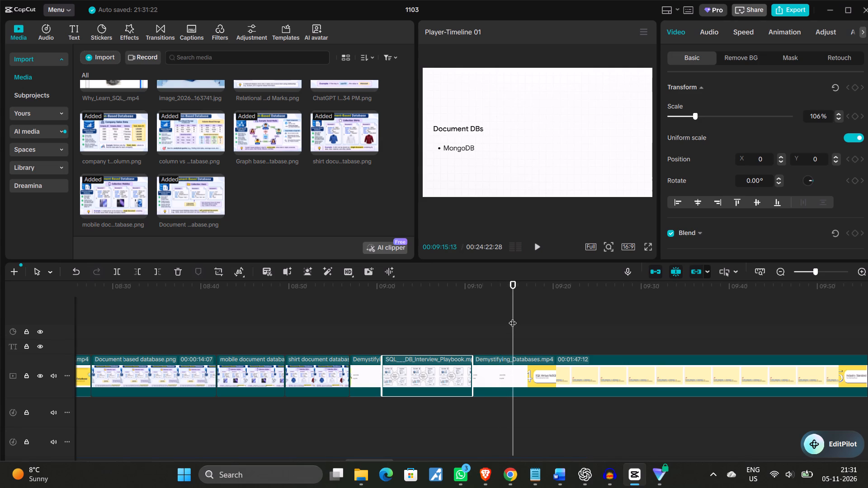
pyautogui.moveTo(513, 314); pyautogui.dragTo(634, 327)
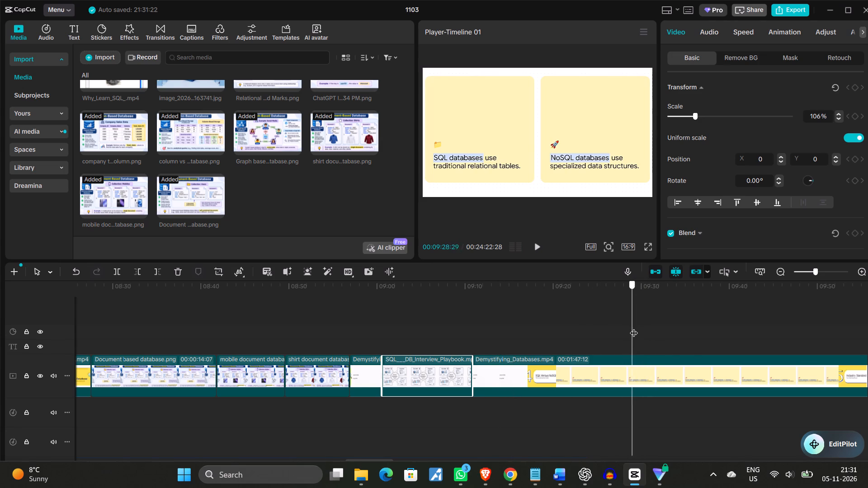
pyautogui.moveTo(634, 327); pyautogui.dragTo(592, 333)
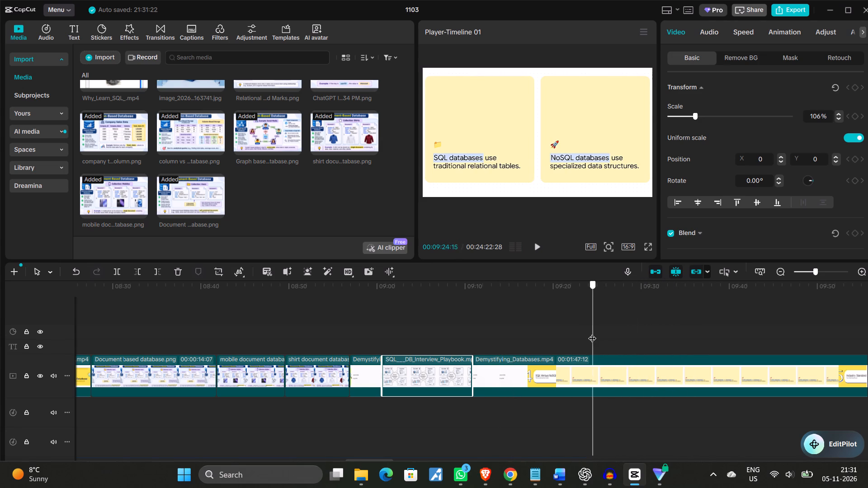
pyautogui.moveTo(592, 333); pyautogui.dragTo(496, 351)
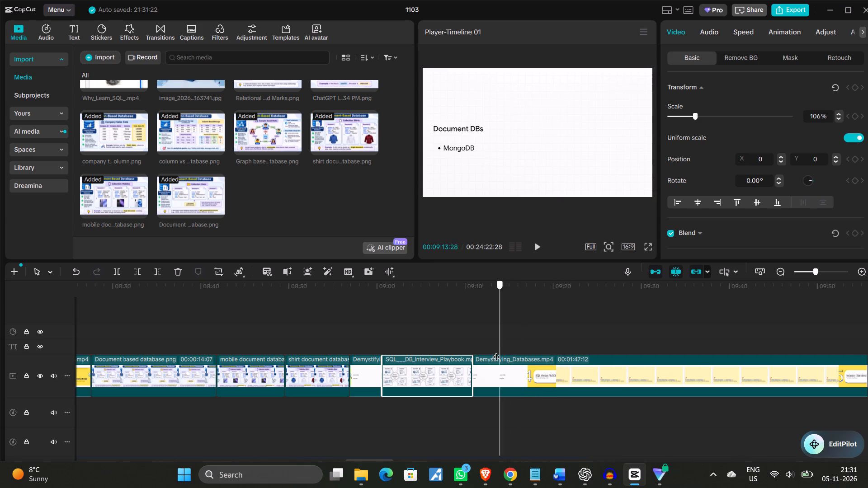
pyautogui.moveTo(496, 351); pyautogui.dragTo(566, 350)
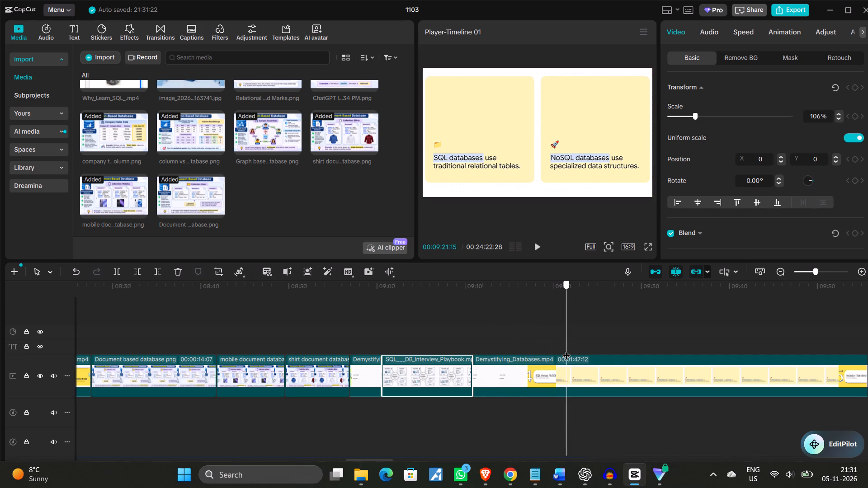
pyautogui.moveTo(566, 350); pyautogui.dragTo(792, 347)
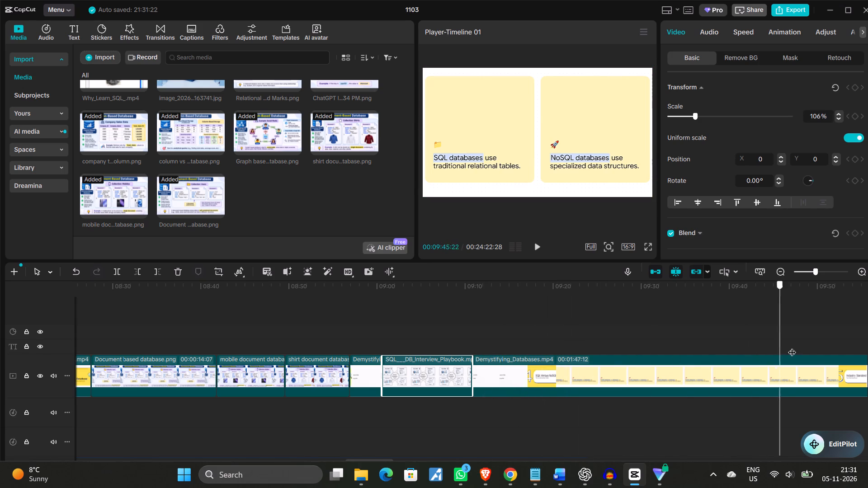
pyautogui.moveTo(792, 347); pyautogui.dragTo(859, 333)
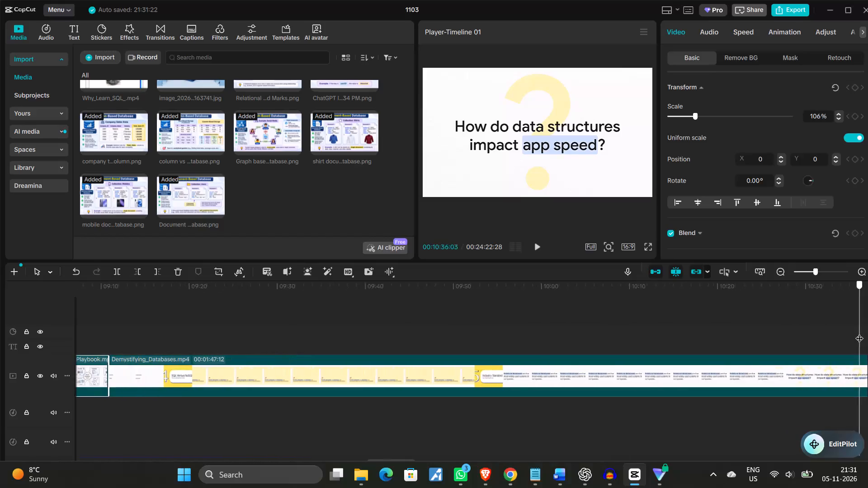
# Scrub ahead from 00:10:36:03 through the SQL___DB_Interview_Playbook.mp4 clips up to the "SQL Command Families" slide, looking for visuals that match the narration.
pyautogui.moveTo(859, 333); pyautogui.dragTo(855, 328)
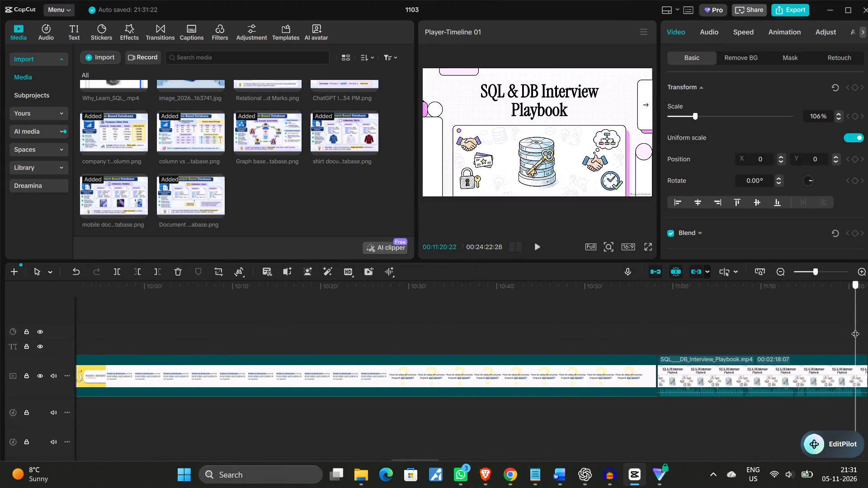
pyautogui.moveTo(855, 328); pyautogui.dragTo(853, 326)
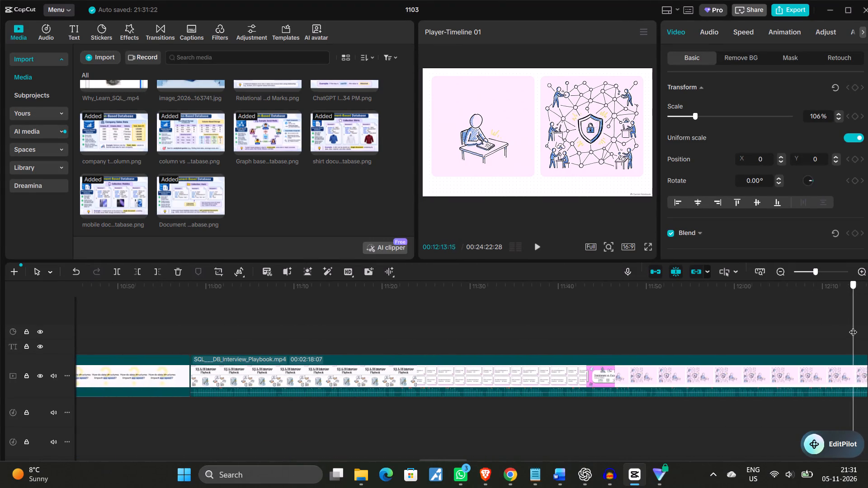
pyautogui.moveTo(853, 326); pyautogui.dragTo(865, 317)
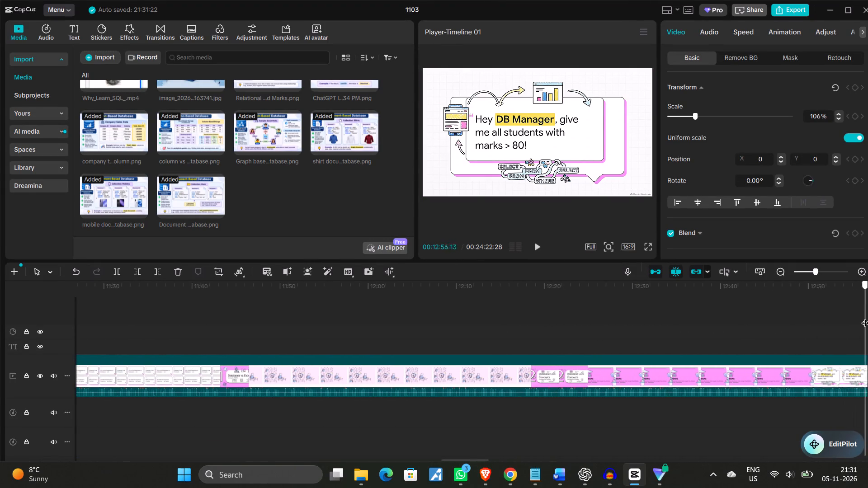
pyautogui.moveTo(865, 317); pyautogui.dragTo(850, 310)
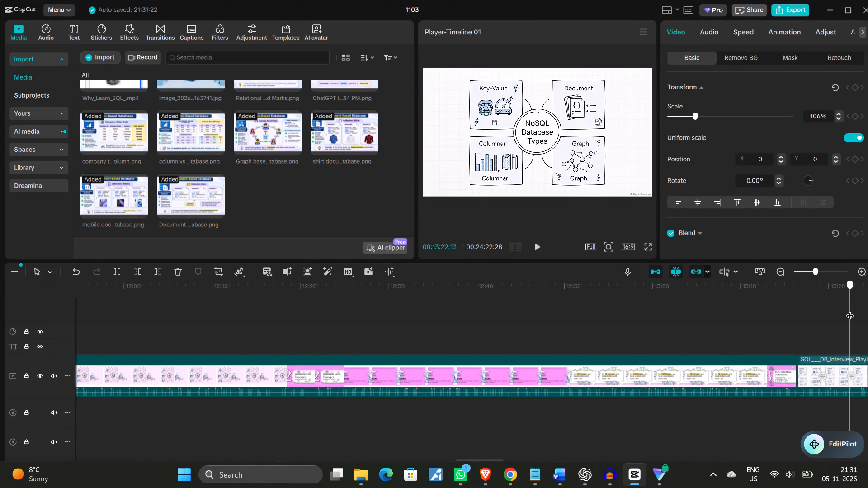
pyautogui.moveTo(850, 310); pyautogui.dragTo(757, 305)
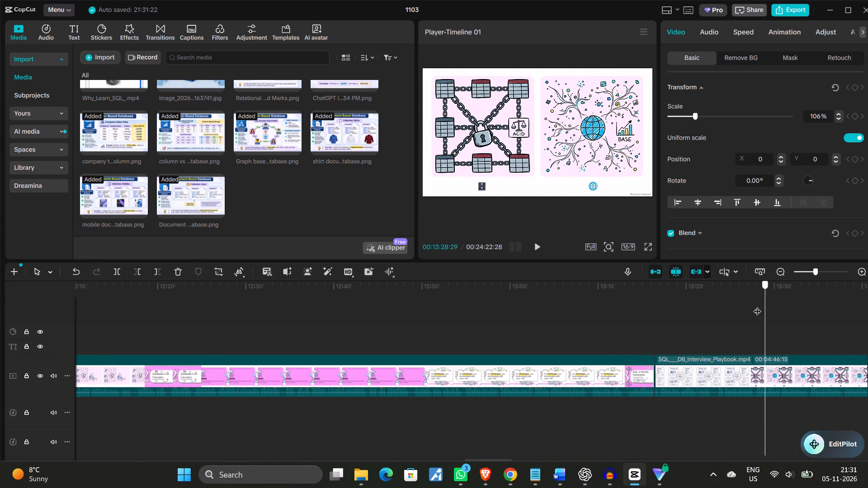
pyautogui.moveTo(757, 305); pyautogui.dragTo(590, 315)
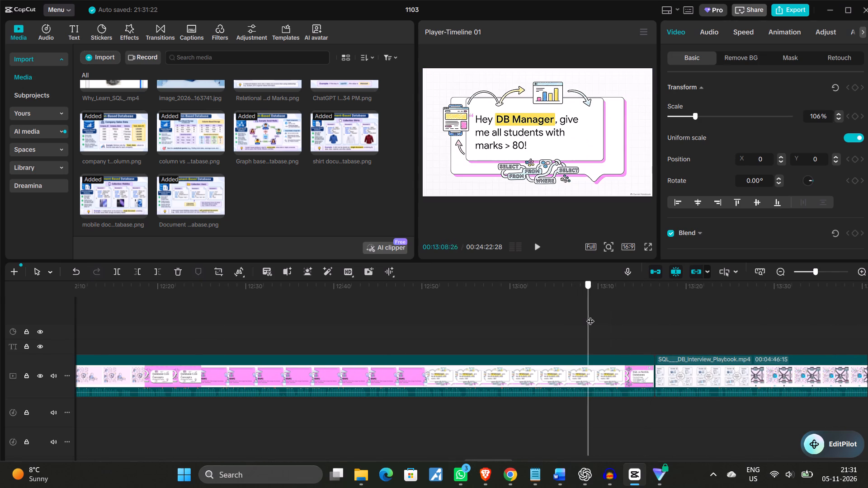
pyautogui.moveTo(590, 315); pyautogui.dragTo(619, 319)
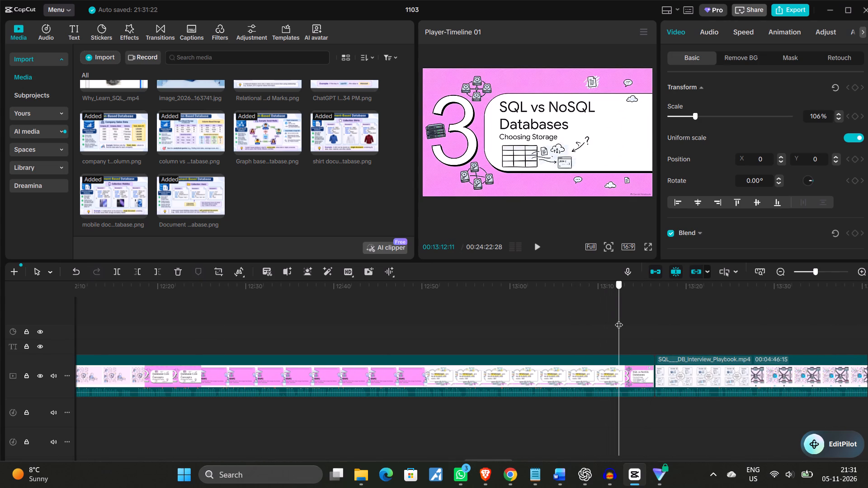
pyautogui.moveTo(619, 319); pyautogui.dragTo(645, 322)
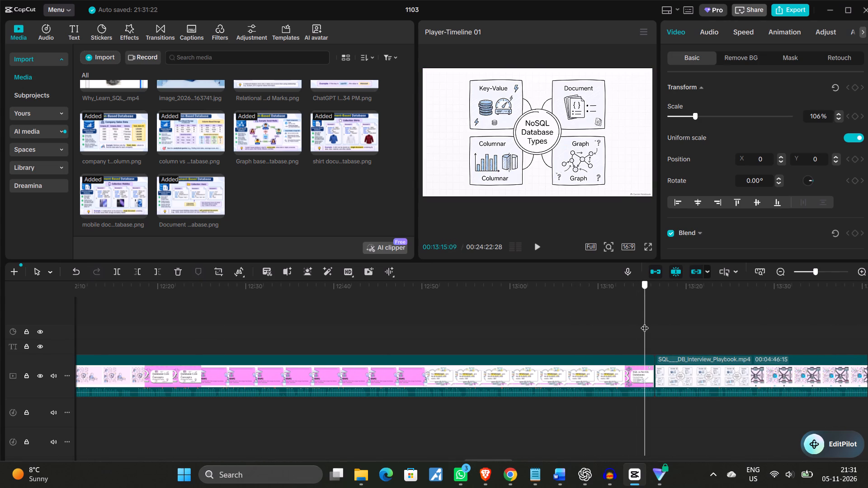
pyautogui.moveTo(645, 322); pyautogui.dragTo(651, 323)
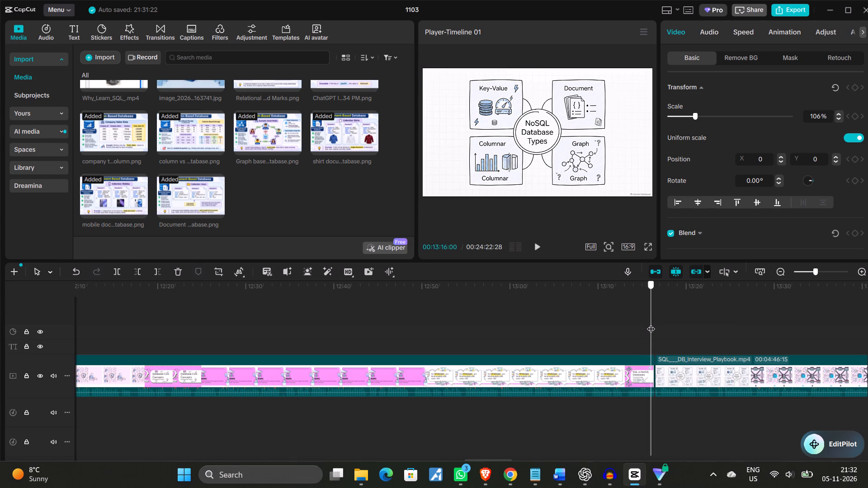
pyautogui.moveTo(651, 323); pyautogui.dragTo(703, 329)
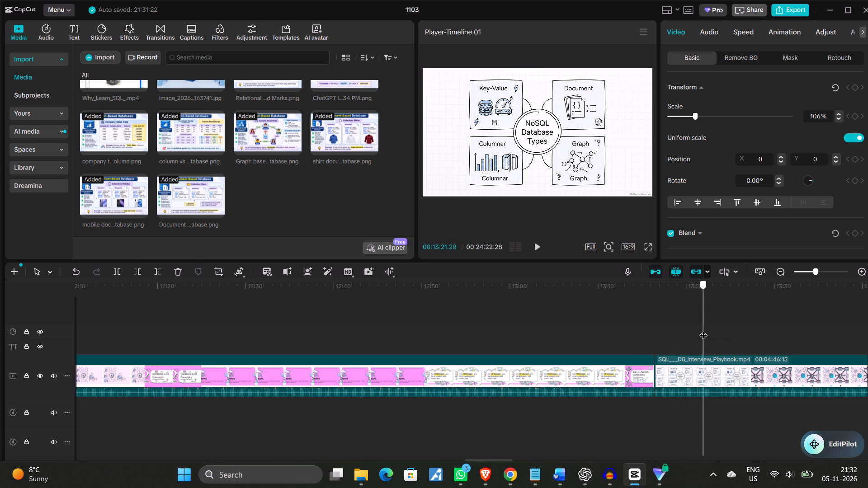
pyautogui.moveTo(703, 329); pyautogui.dragTo(771, 322)
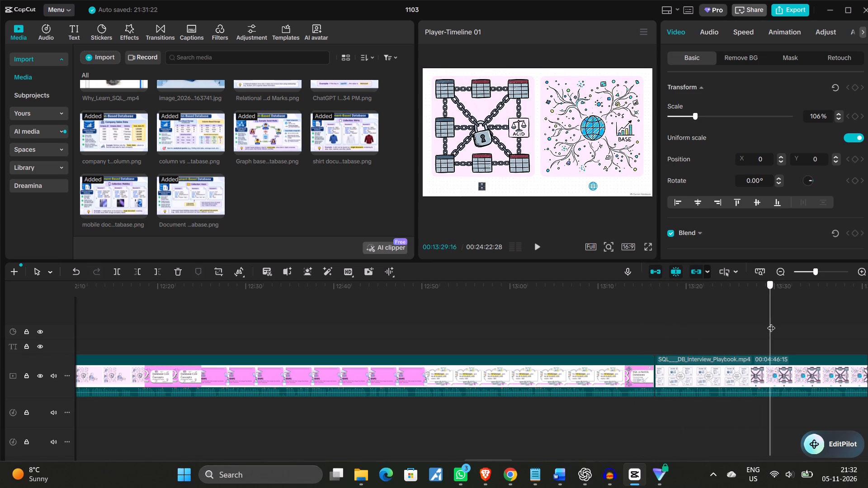
pyautogui.moveTo(771, 322); pyautogui.dragTo(832, 314)
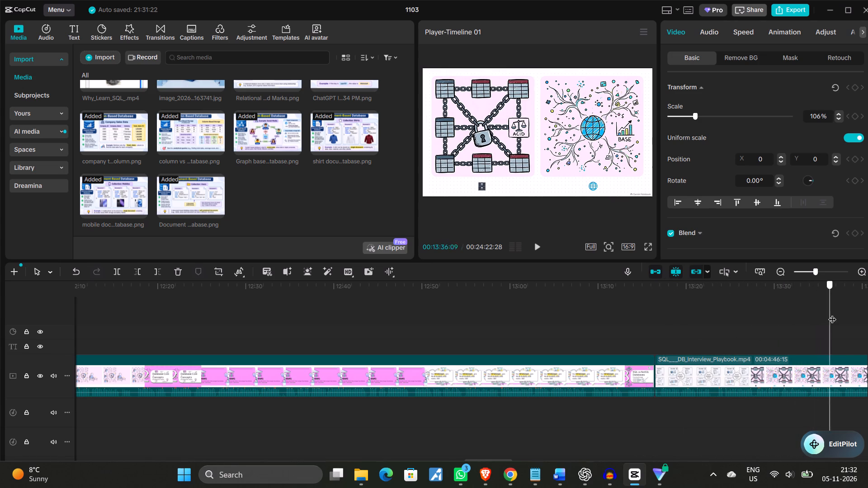
pyautogui.moveTo(832, 314); pyautogui.dragTo(758, 317)
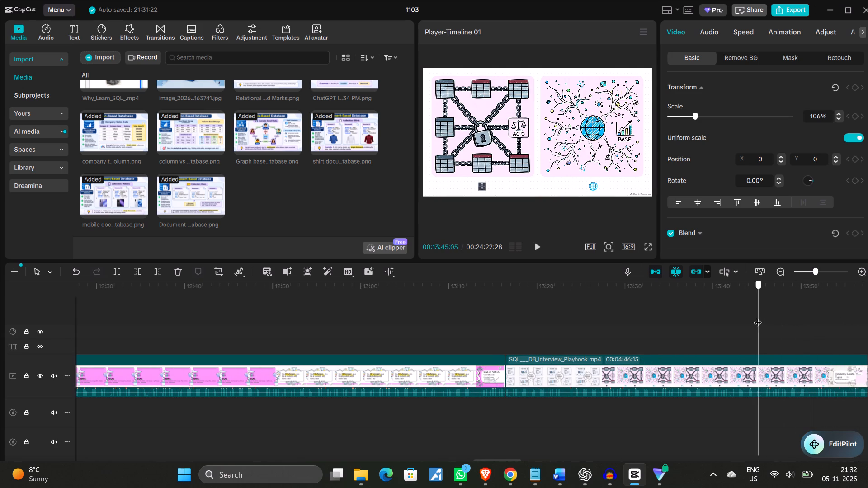
pyautogui.moveTo(758, 317); pyautogui.dragTo(857, 315)
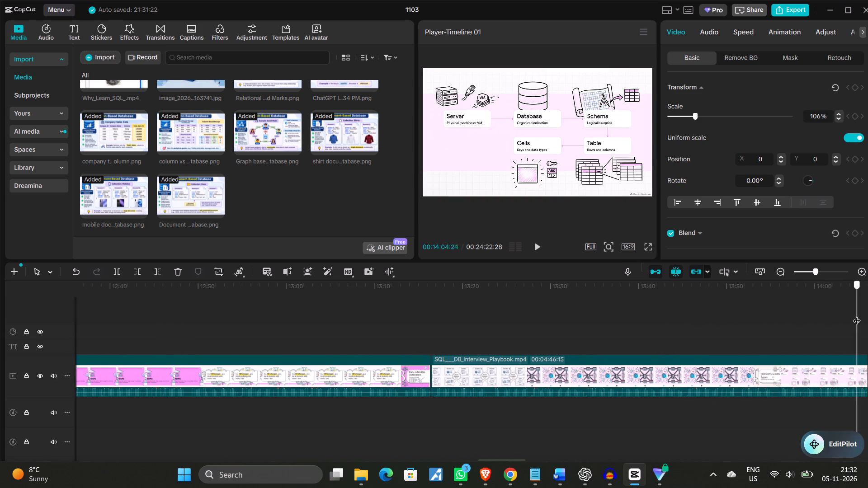
pyautogui.moveTo(857, 315); pyautogui.dragTo(854, 310)
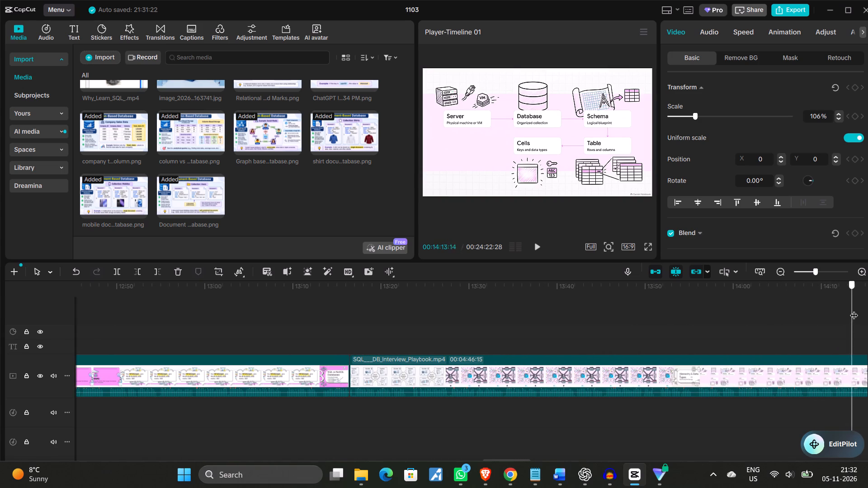
pyautogui.moveTo(854, 310); pyautogui.dragTo(867, 312)
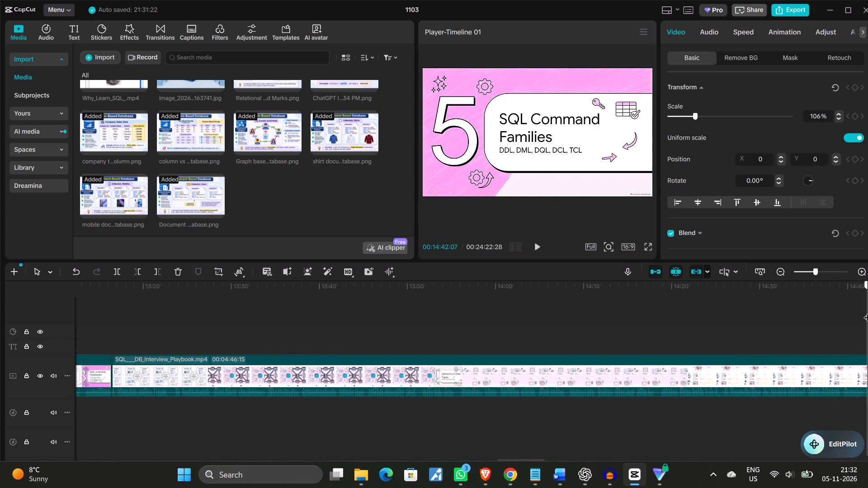
# Return to the end of the "NoSQL Database Types" clip and replay the narration across the cut at 00:09:10:25.
pyautogui.moveTo(867, 312); pyautogui.dragTo(116, 335)
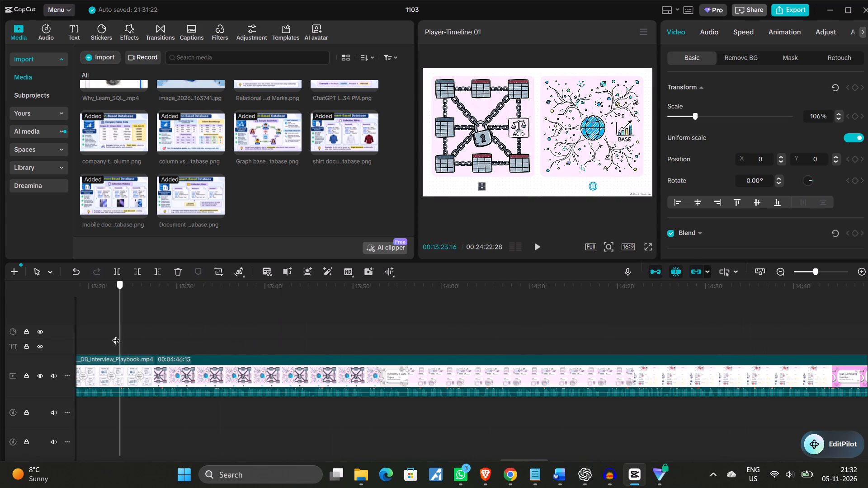
pyautogui.moveTo(116, 335); pyautogui.dragTo(120, 325)
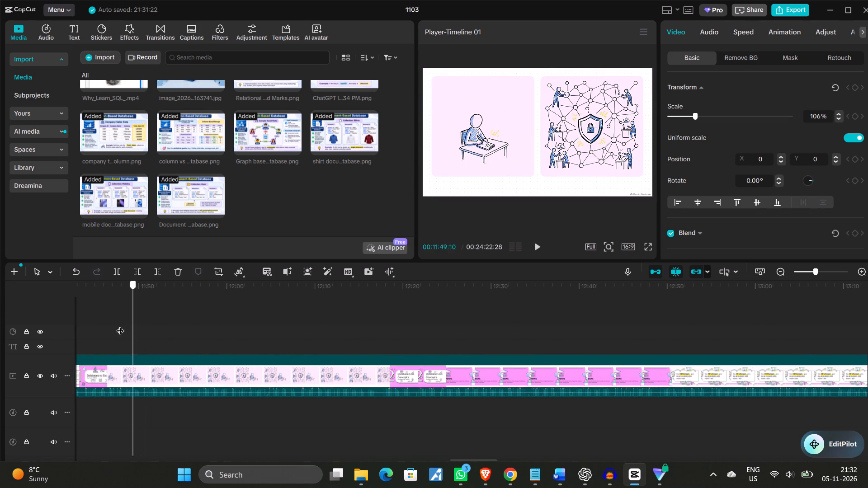
pyautogui.moveTo(120, 325); pyautogui.dragTo(102, 324)
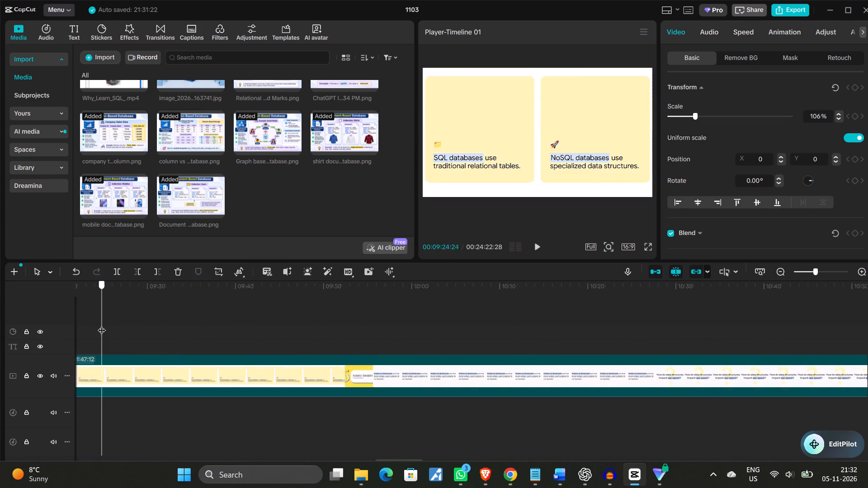
pyautogui.moveTo(102, 324); pyautogui.dragTo(122, 341)
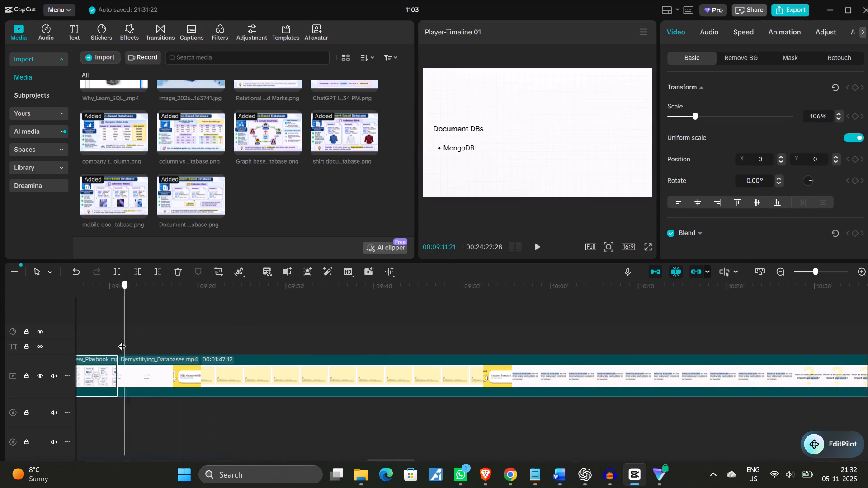
pyautogui.moveTo(122, 341); pyautogui.dragTo(243, 366)
pyautogui.scroll(-1, 243, 366)
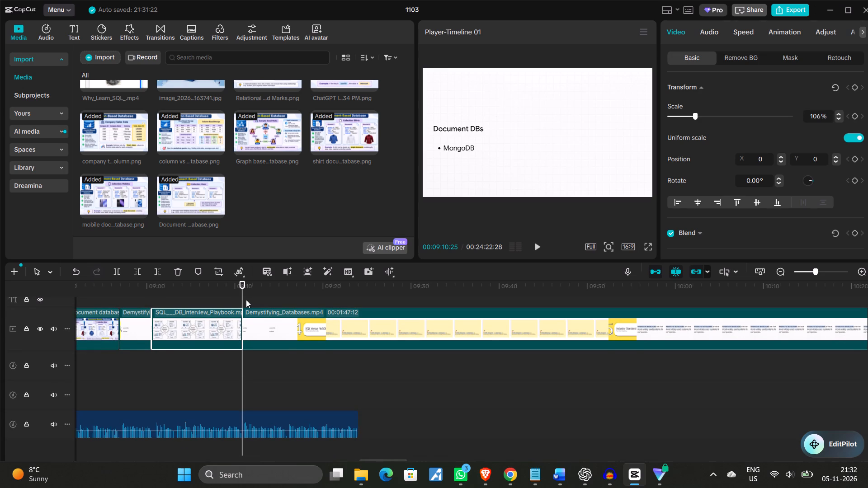
pyautogui.click(539, 246)
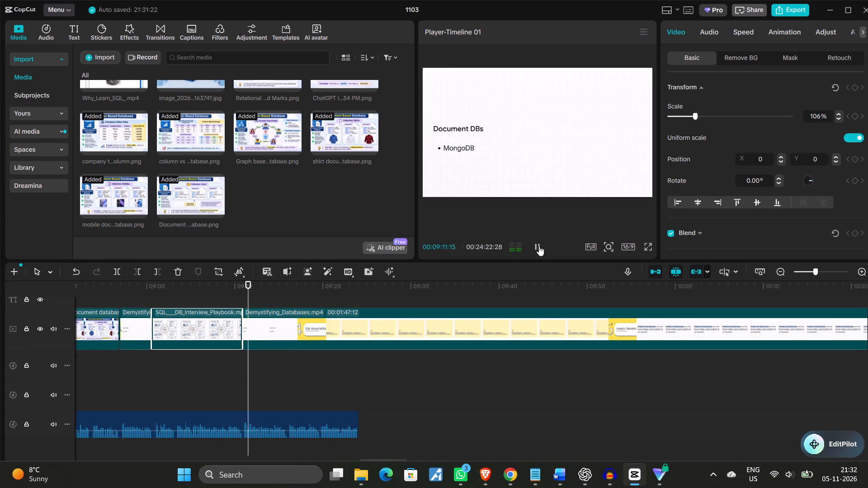
pyautogui.click(539, 246)
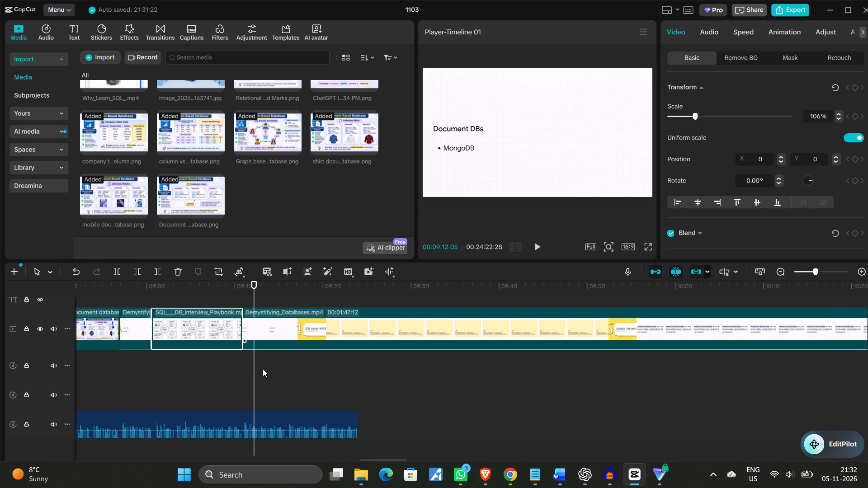
pyautogui.moveTo(256, 371); pyautogui.dragTo(304, 378)
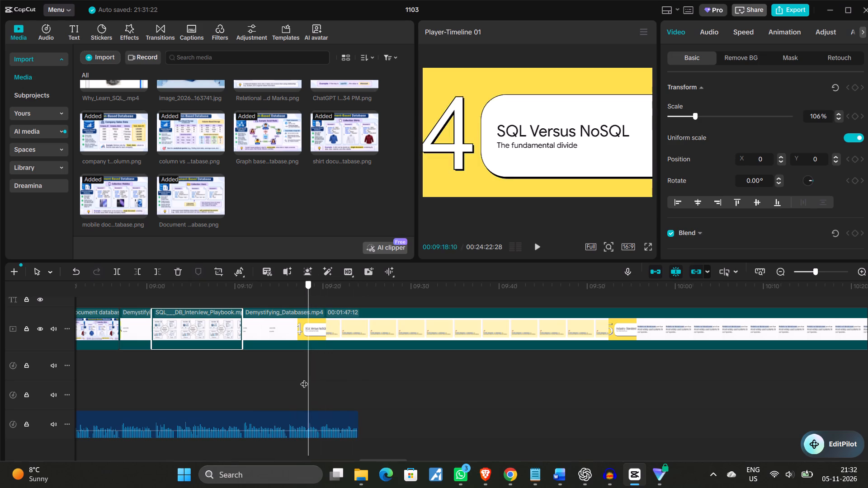
pyautogui.moveTo(304, 378); pyautogui.dragTo(226, 371)
pyautogui.click(537, 243)
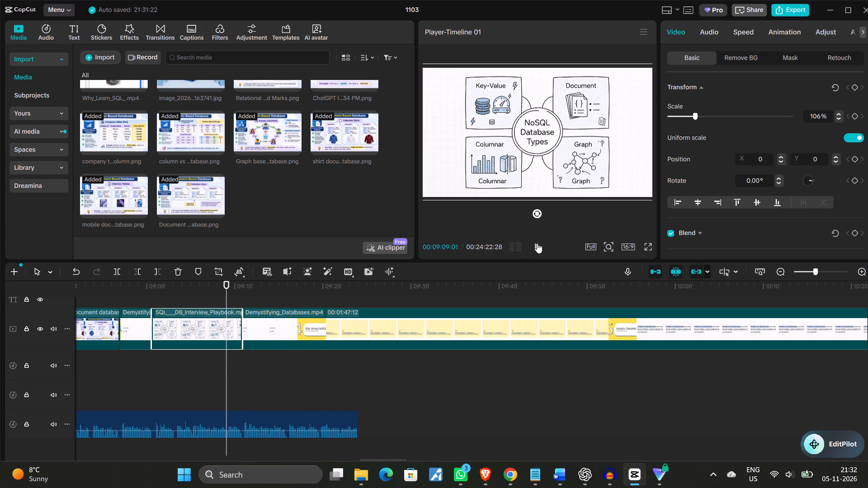
pyautogui.click(537, 243)
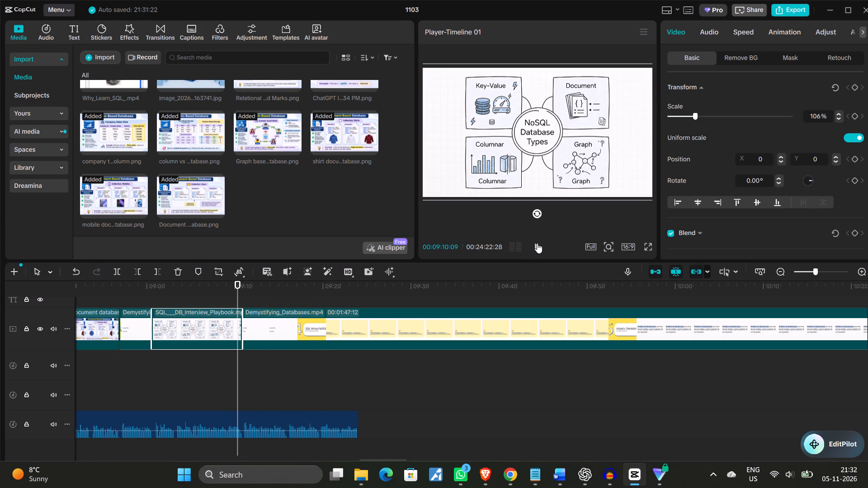
pyautogui.click(537, 243)
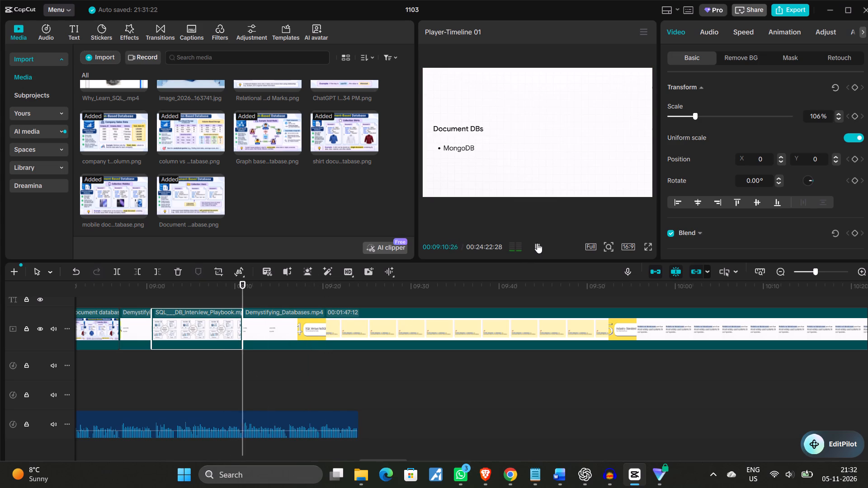
pyautogui.click(537, 243)
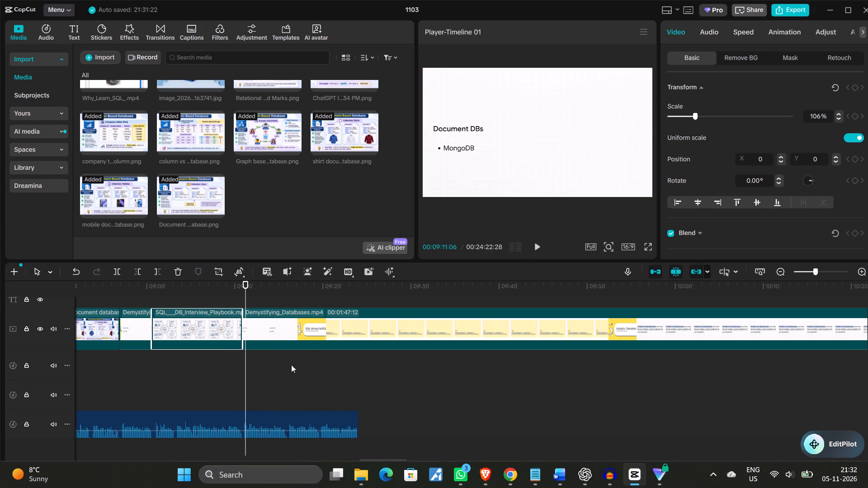
# Trim off the start of the Demystifying_Databases.mp4 clip up to 00:09:20:13, so it begins on the SQL and NoSQL databases comparison slide.
pyautogui.moveTo(246, 371); pyautogui.dragTo(332, 369)
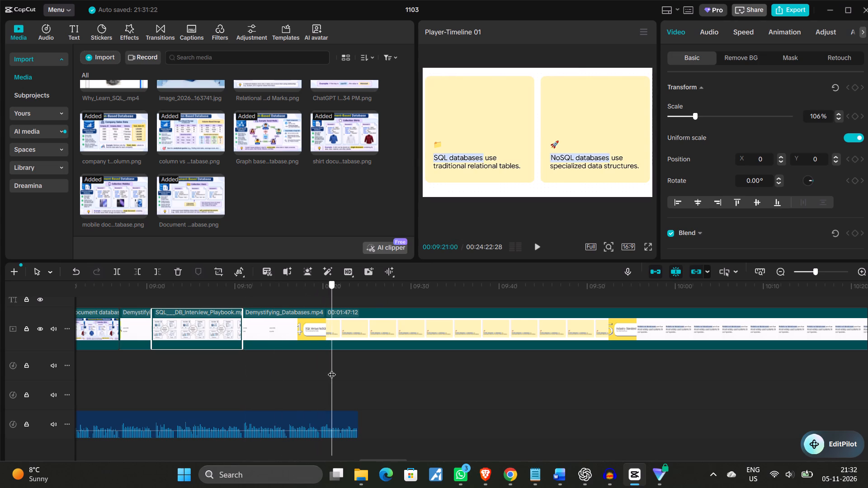
pyautogui.moveTo(332, 369); pyautogui.dragTo(310, 372)
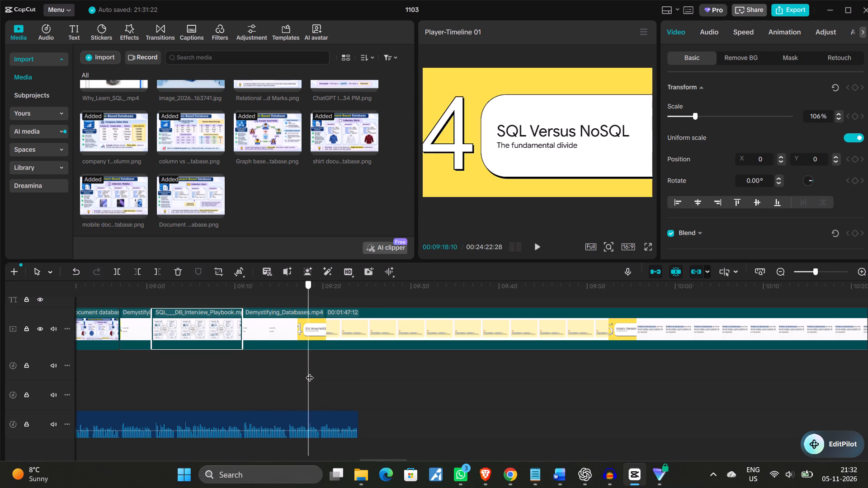
pyautogui.moveTo(310, 372); pyautogui.dragTo(306, 371)
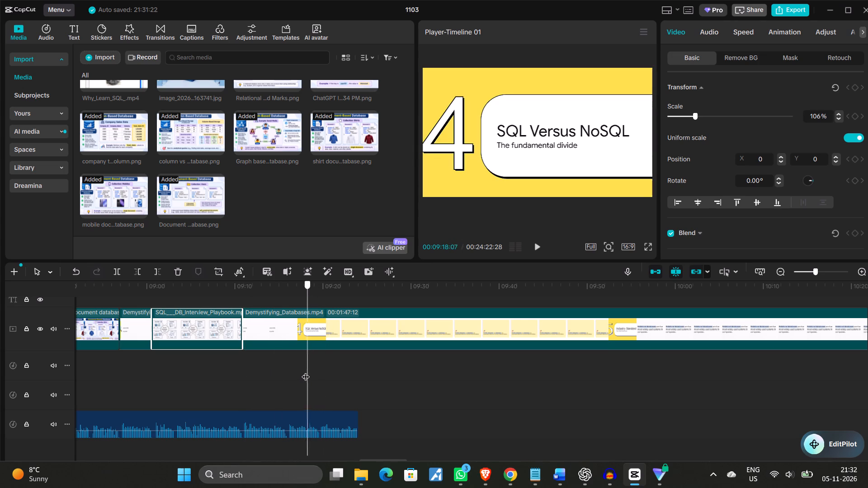
pyautogui.moveTo(306, 371); pyautogui.dragTo(328, 374)
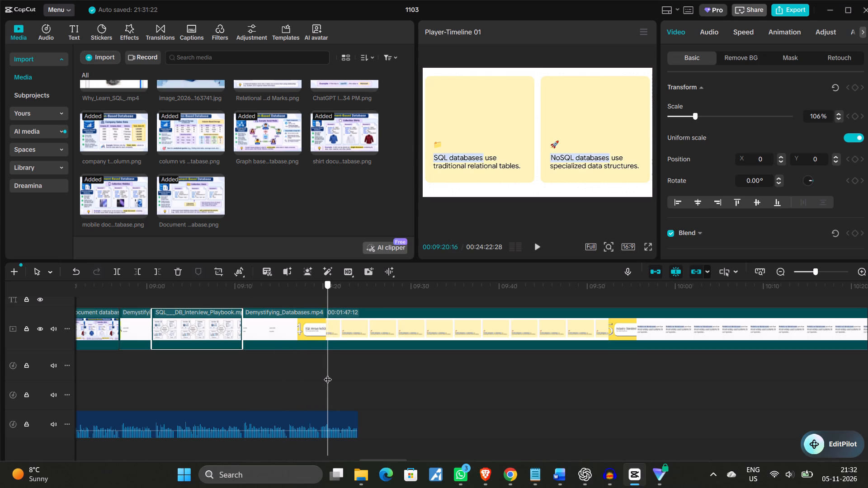
pyautogui.moveTo(328, 374); pyautogui.dragTo(327, 374)
pyautogui.click(278, 338)
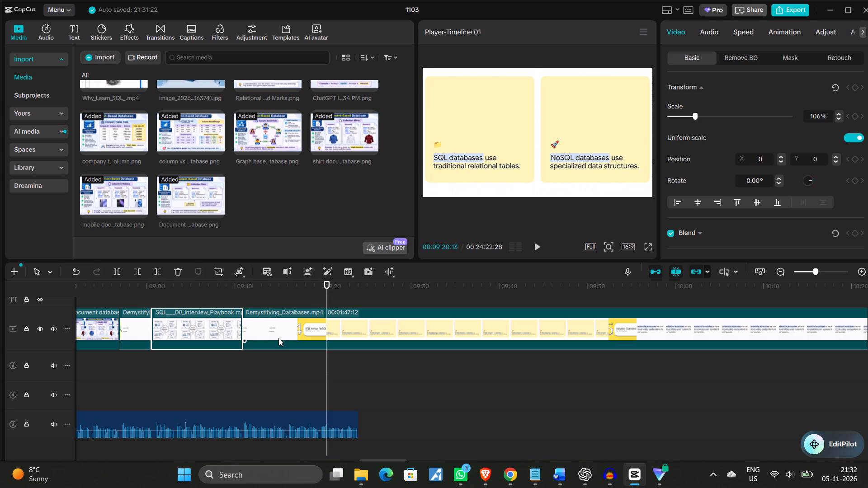
pyautogui.click(137, 272)
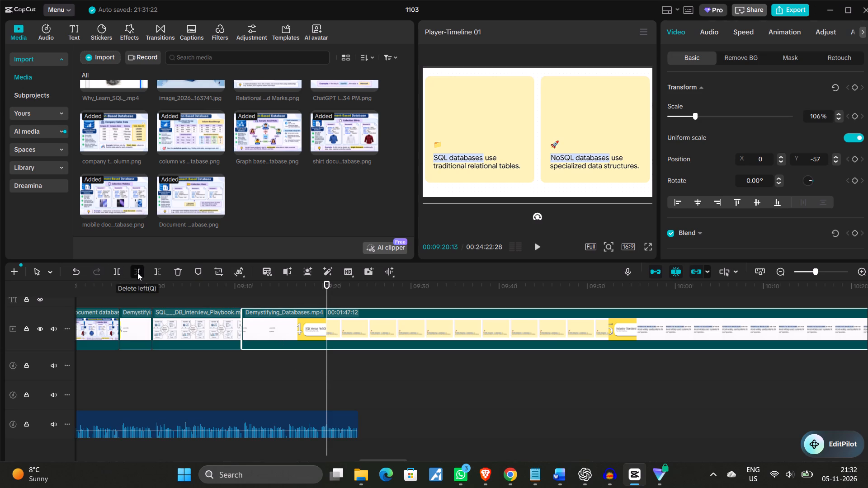
# Play the narration from 00:09:10:25 and split the Demystifying_Databases.mp4 clip at 00:09:15:26, on the SQL and NoSQL comparison slide.
pyautogui.click(535, 245)
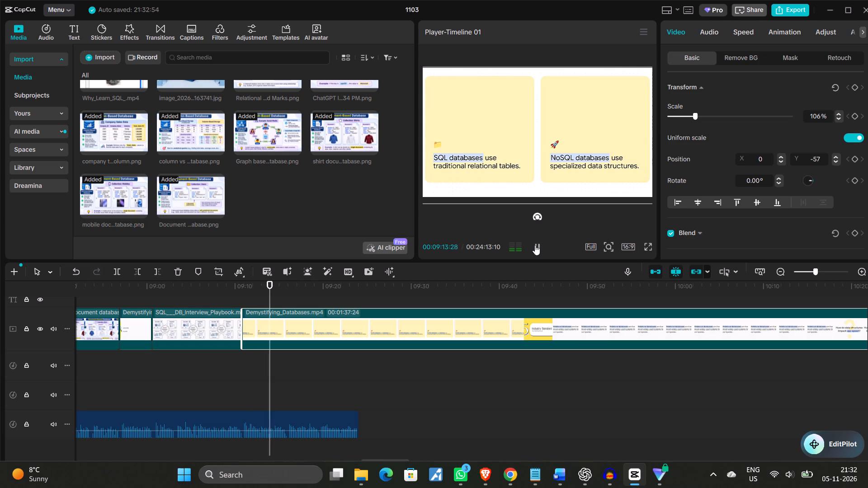
pyautogui.click(535, 245)
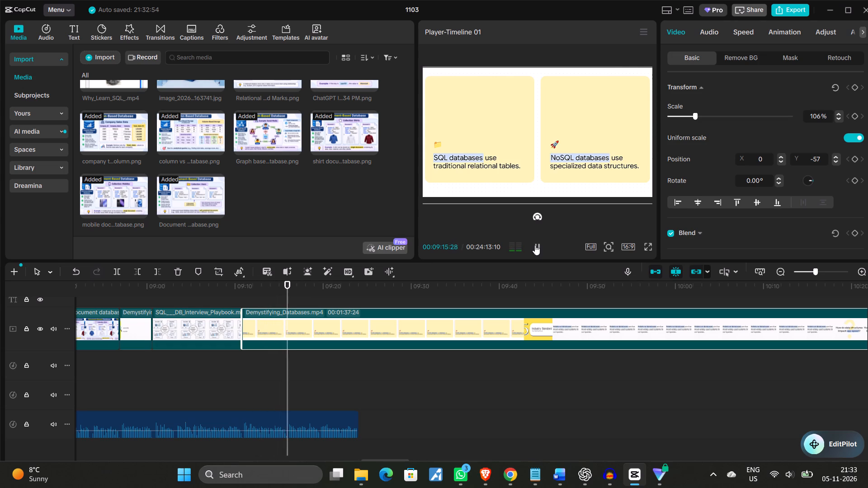
pyautogui.click(535, 245)
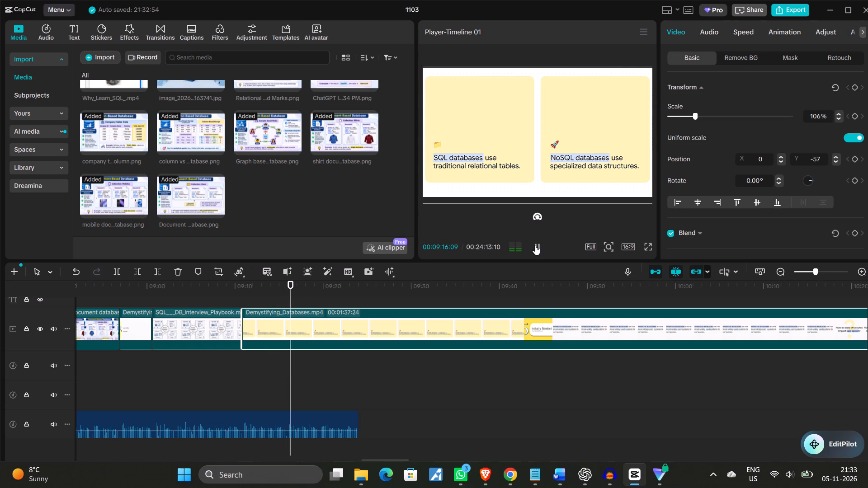
pyautogui.click(535, 245)
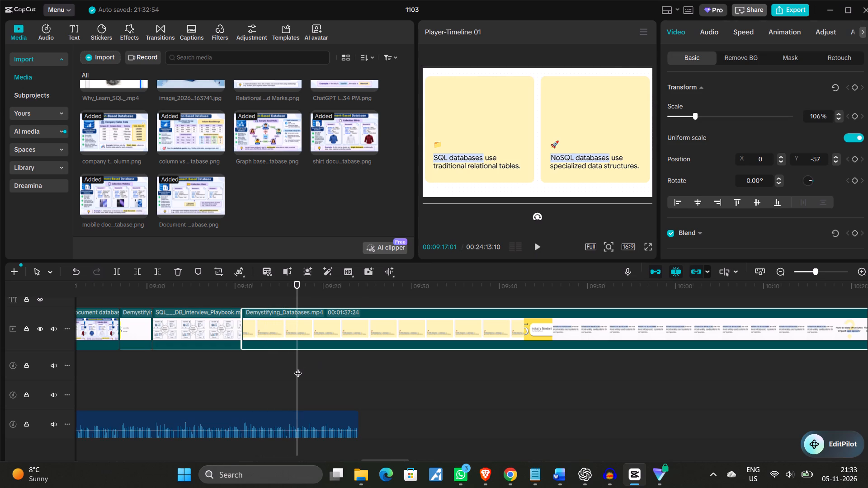
pyautogui.moveTo(298, 367); pyautogui.dragTo(243, 363)
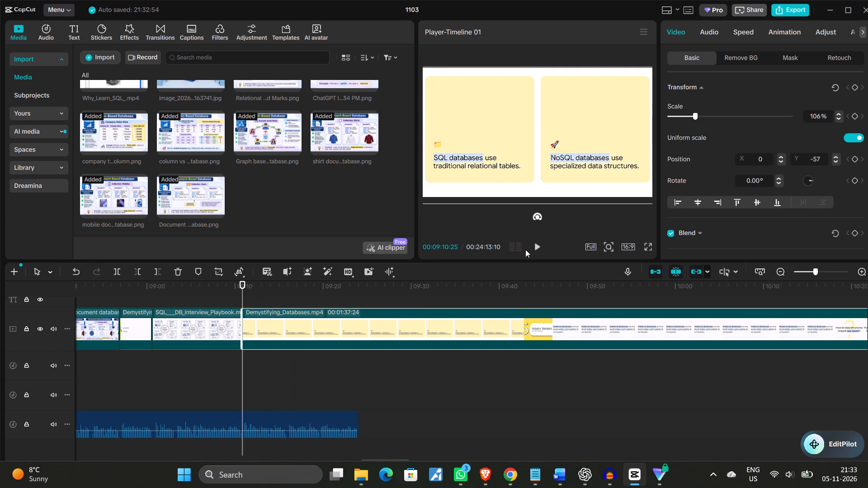
pyautogui.click(537, 246)
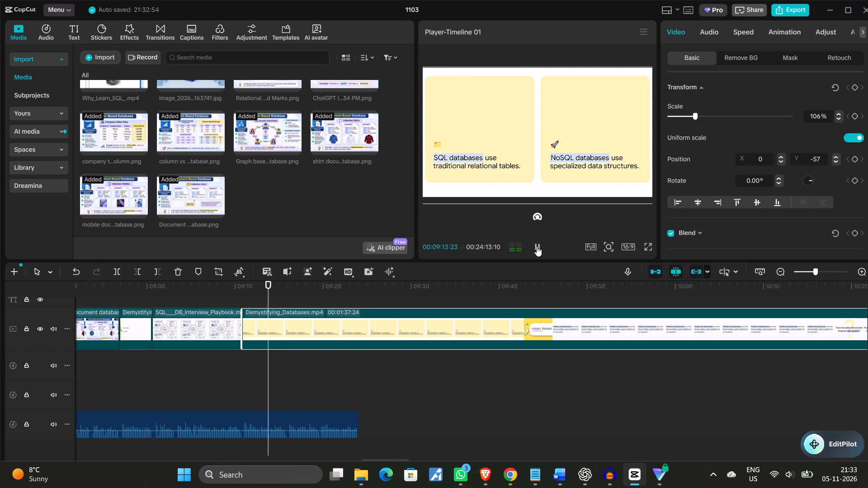
pyautogui.click(537, 246)
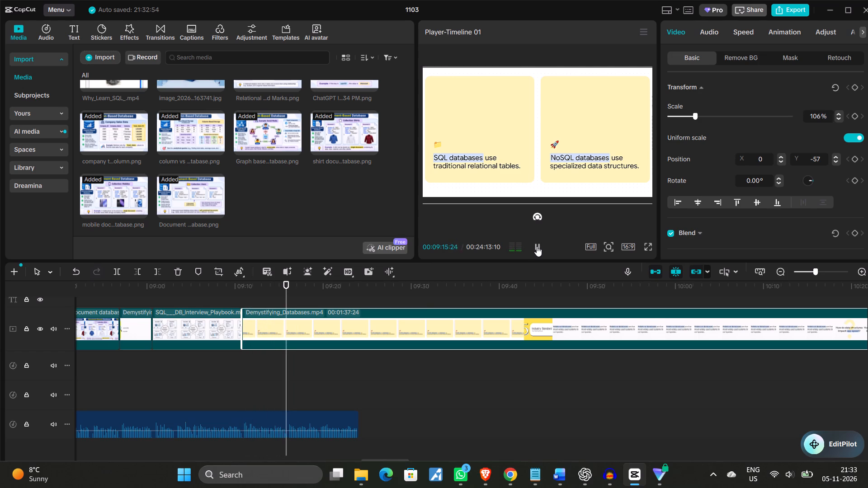
pyautogui.click(120, 269)
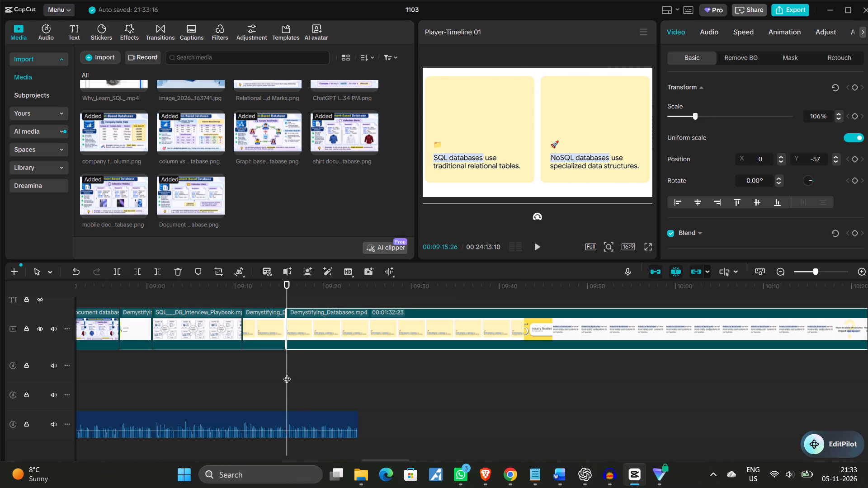
# Trim the start off the Demystifying_Databases.mp4 part after the split, up to 00:09:46:00, so it begins on the "Relational databases are the most widely used systems" slide.
pyautogui.click(534, 247)
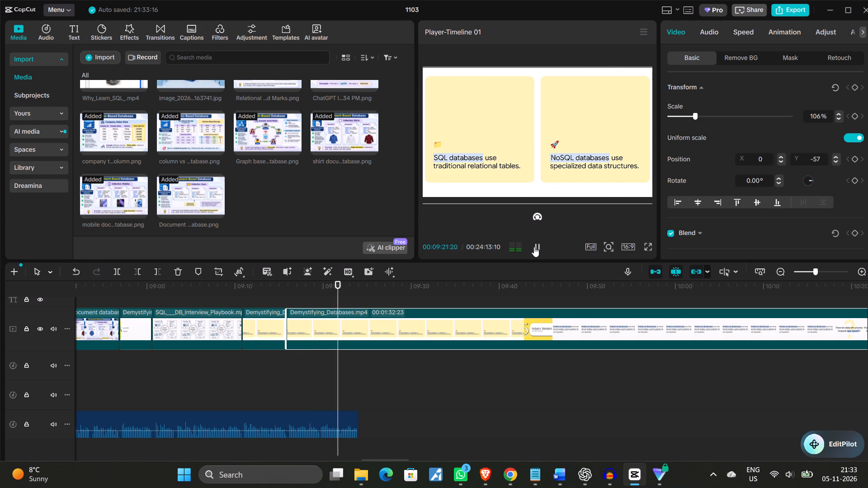
pyautogui.click(534, 247)
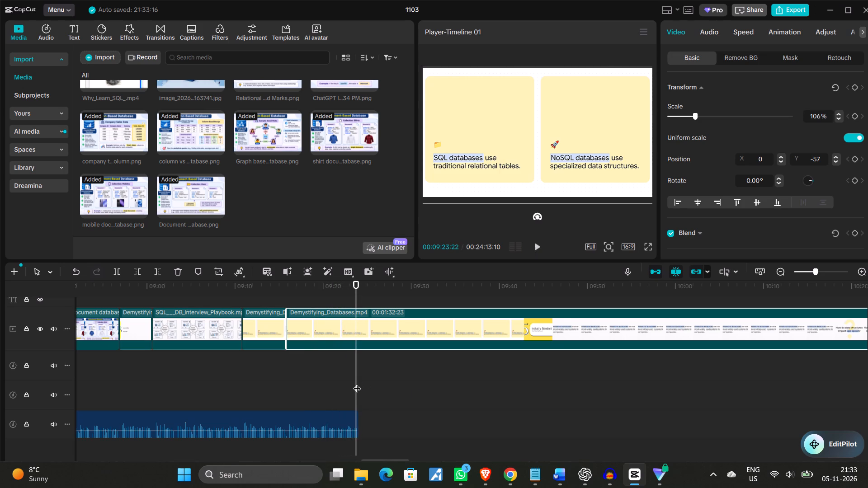
pyautogui.moveTo(357, 383); pyautogui.dragTo(243, 376)
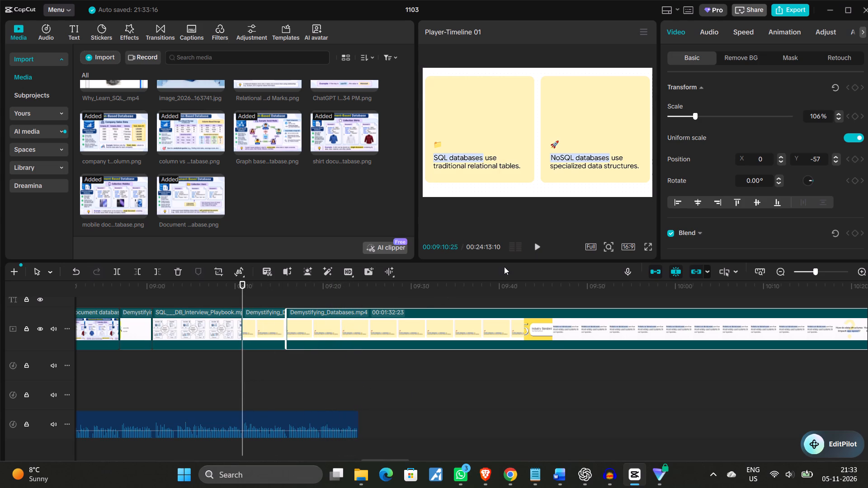
pyautogui.click(534, 247)
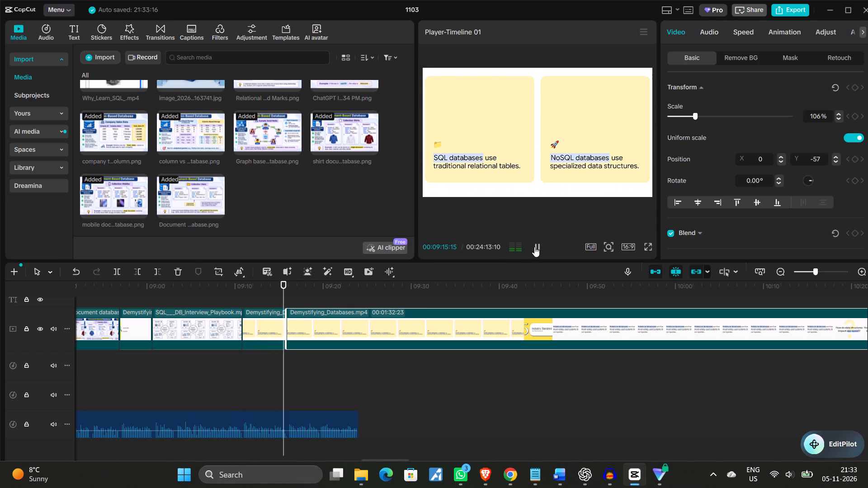
pyautogui.click(534, 247)
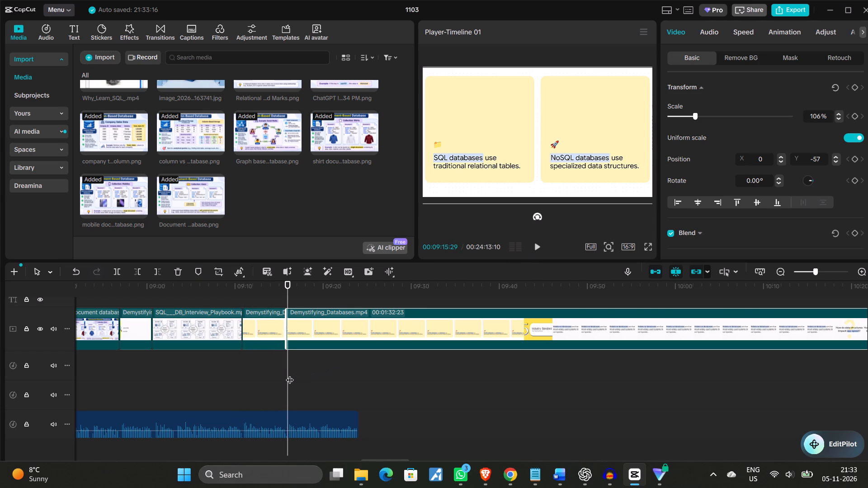
pyautogui.moveTo(290, 375); pyautogui.dragTo(425, 378)
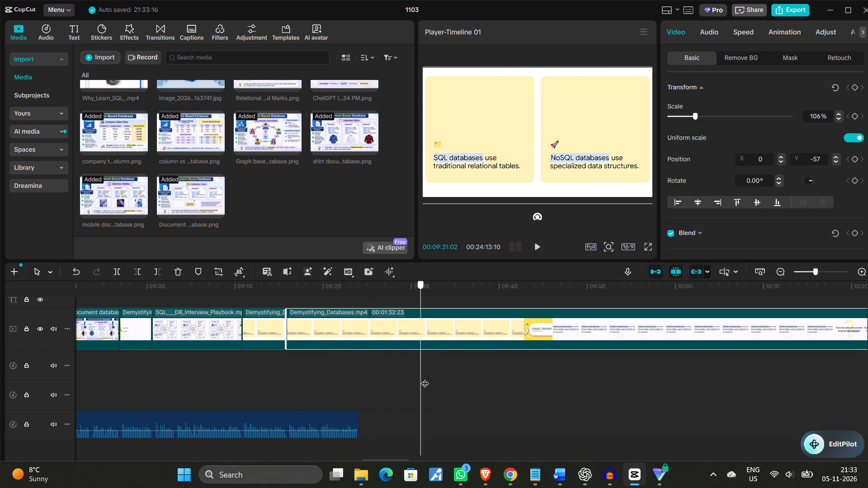
pyautogui.moveTo(425, 378); pyautogui.dragTo(535, 404)
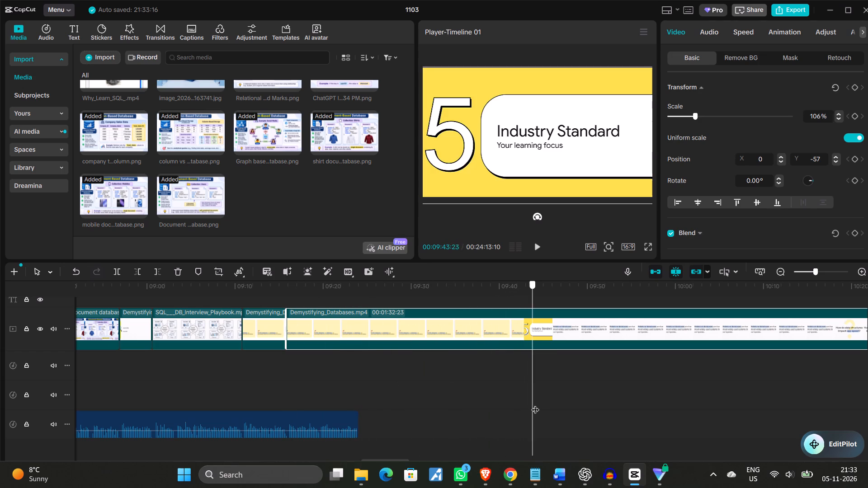
pyautogui.moveTo(535, 404); pyautogui.dragTo(550, 403)
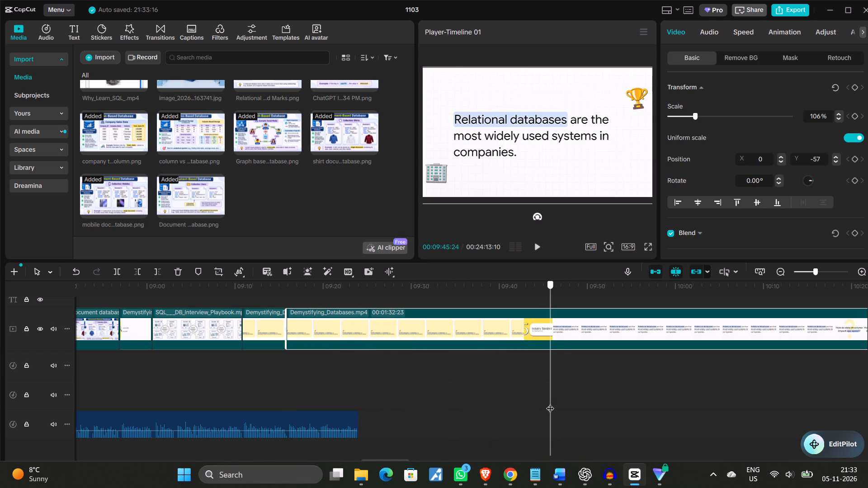
pyautogui.moveTo(550, 403); pyautogui.dragTo(734, 410)
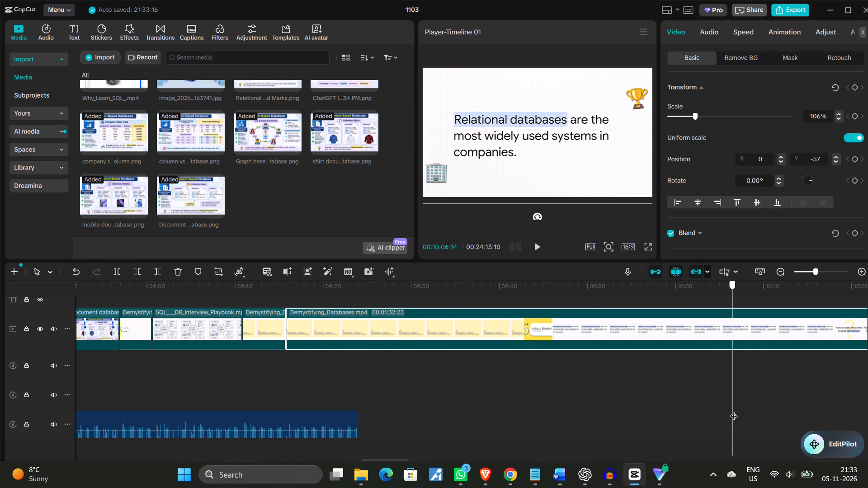
pyautogui.moveTo(734, 410); pyautogui.dragTo(839, 413)
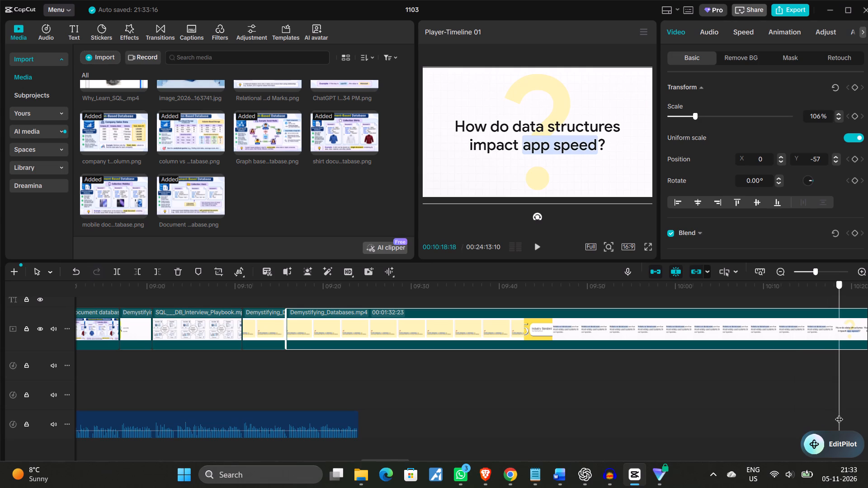
pyautogui.moveTo(839, 413); pyautogui.dragTo(858, 407)
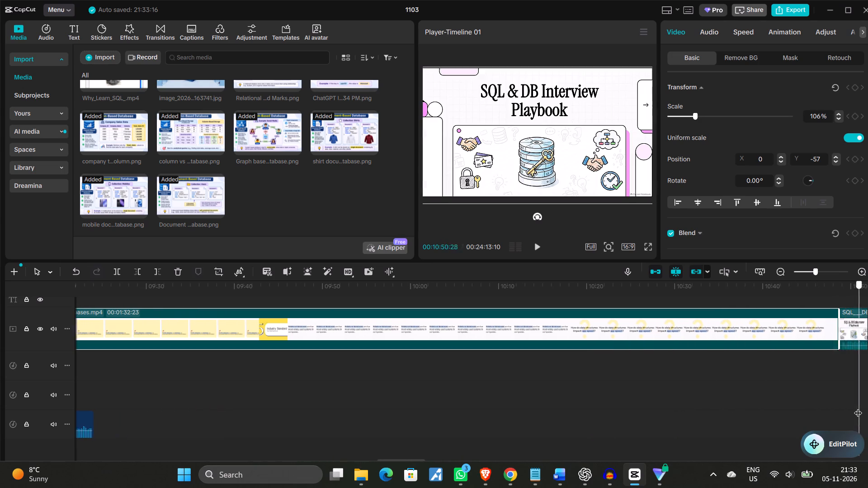
pyautogui.moveTo(858, 407); pyautogui.dragTo(286, 413)
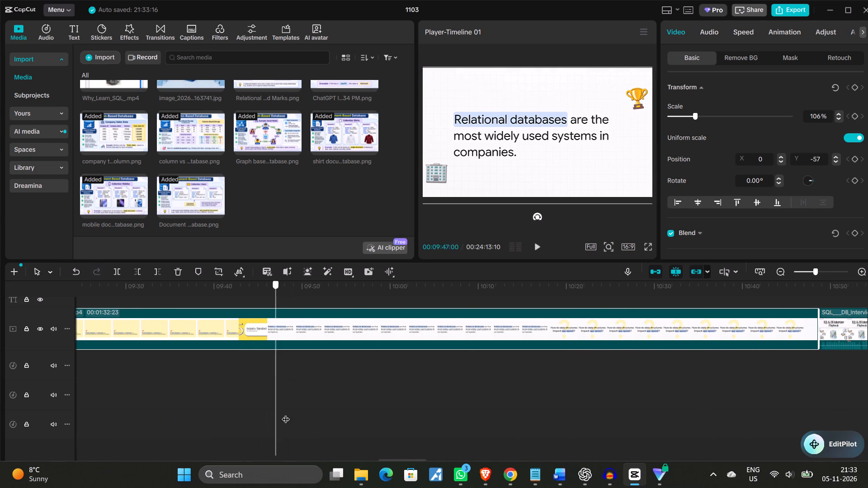
pyautogui.moveTo(286, 413); pyautogui.dragTo(267, 415)
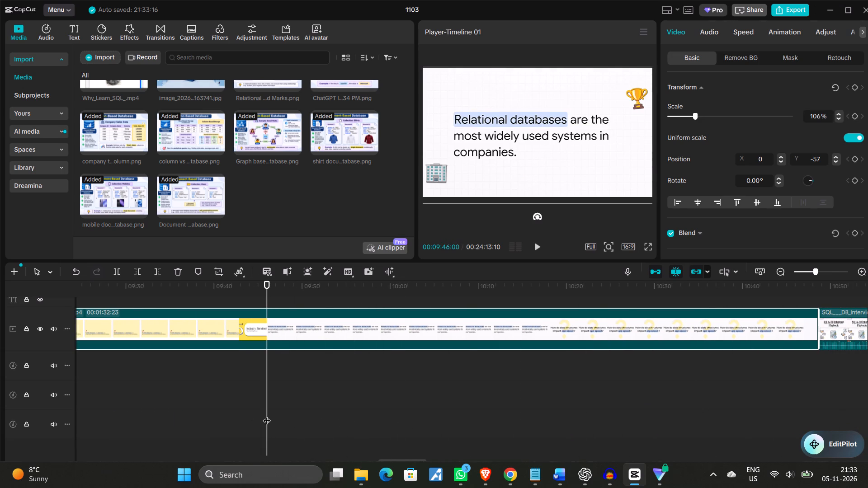
pyautogui.click(183, 336)
pyautogui.click(136, 272)
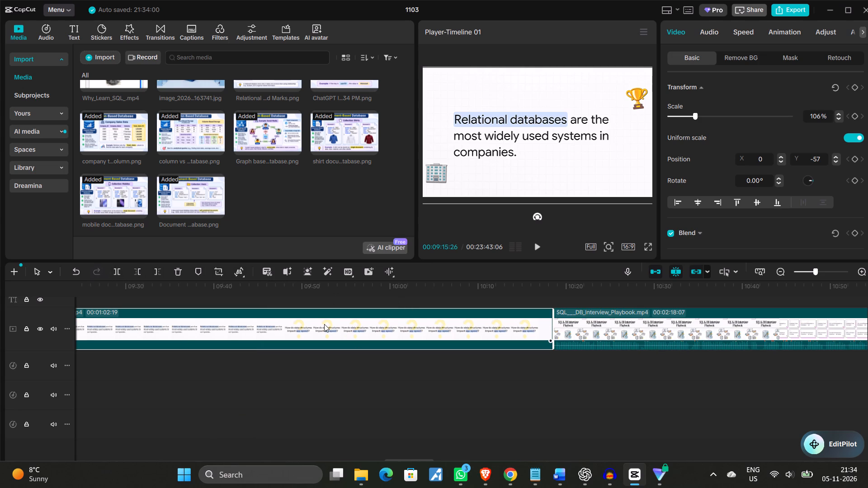
# Play the narration through to its end and cut off the rest of the relational databases slide clip after 00:09:24:02.
pyautogui.hscroll(2, 323, 324)
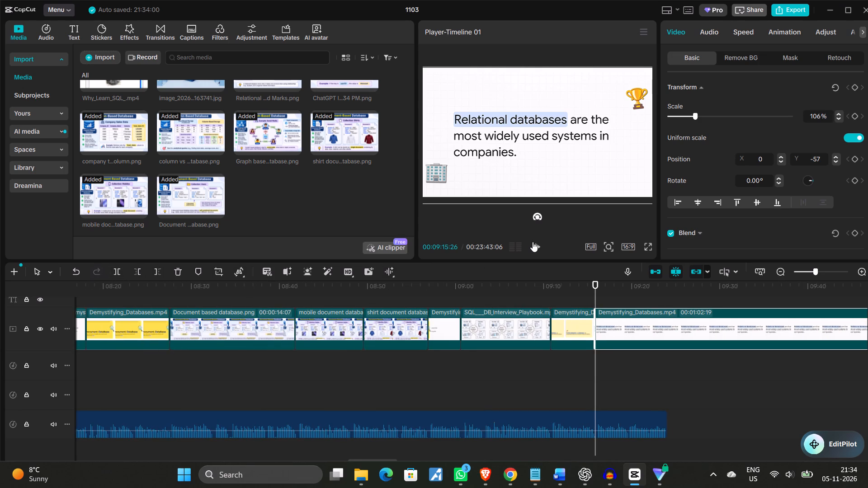
pyautogui.click(536, 244)
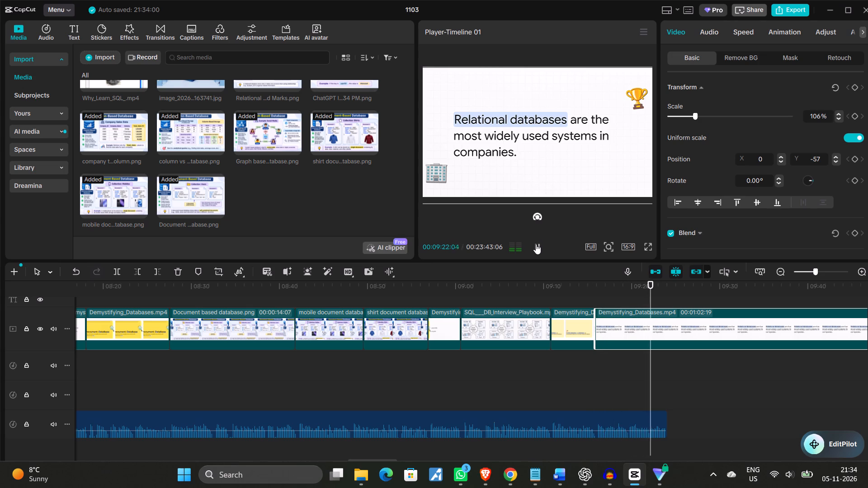
pyautogui.click(536, 244)
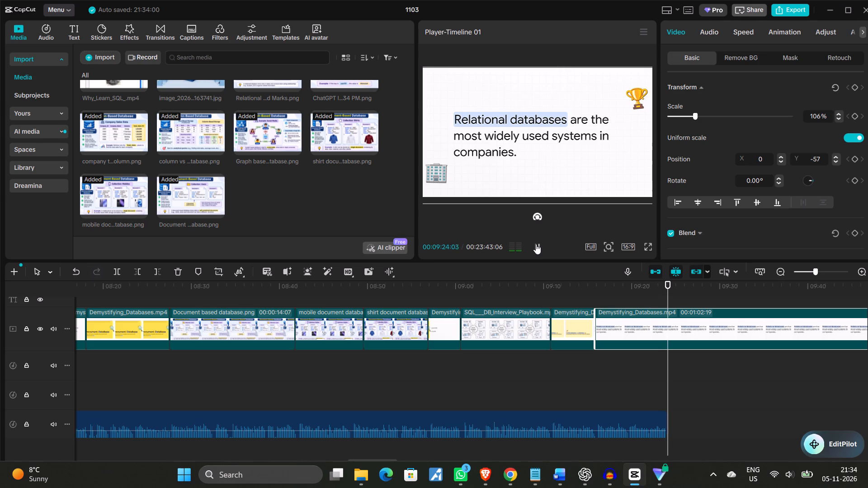
pyautogui.click(669, 356)
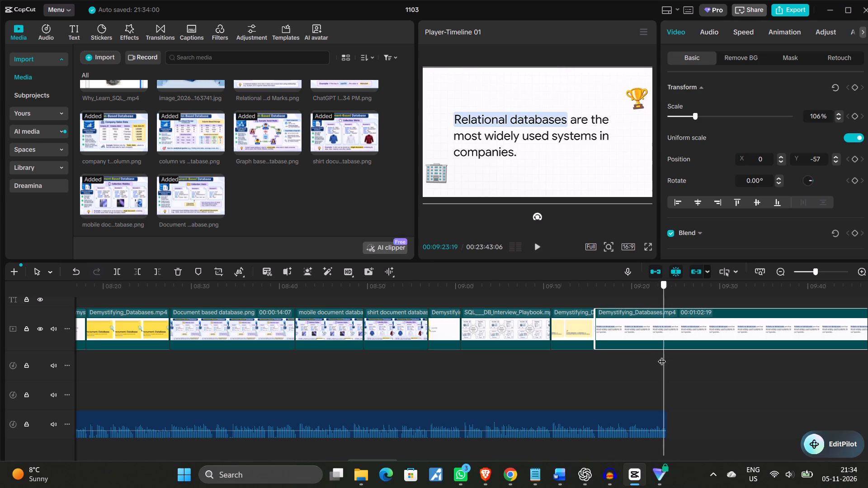
pyautogui.click(686, 337)
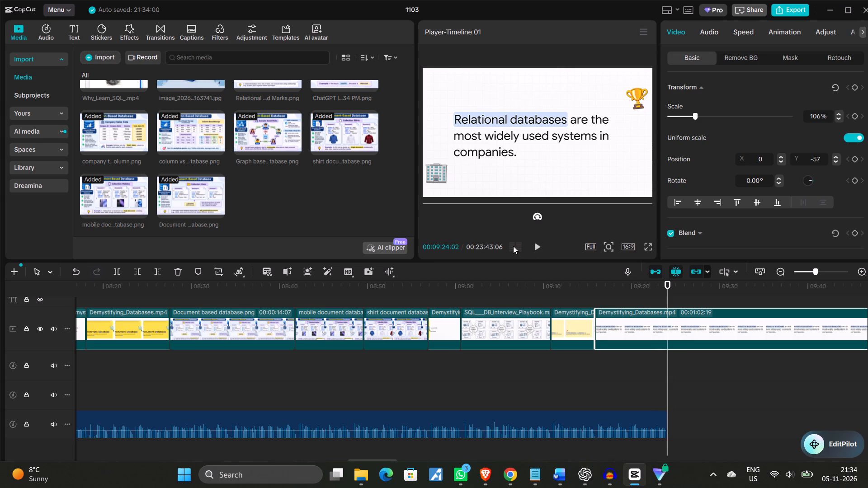
pyautogui.click(159, 268)
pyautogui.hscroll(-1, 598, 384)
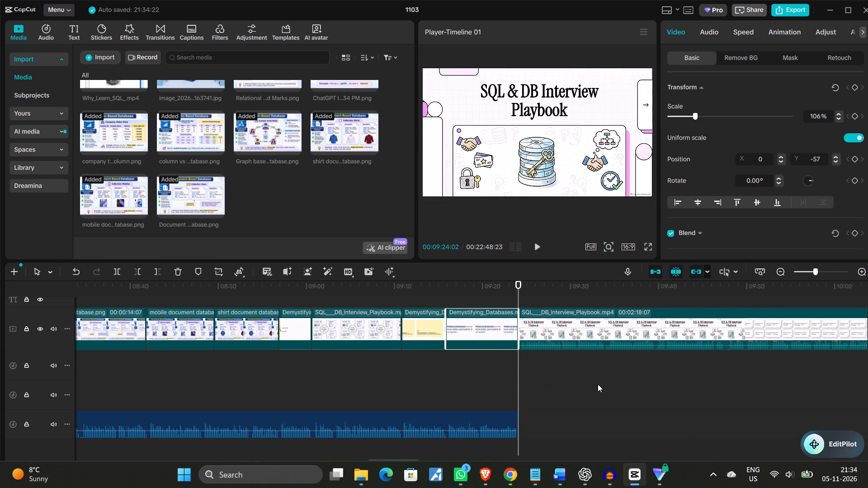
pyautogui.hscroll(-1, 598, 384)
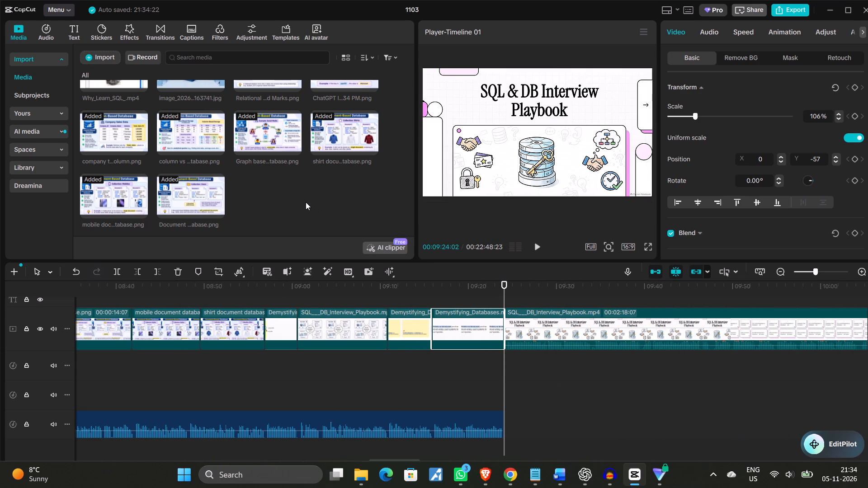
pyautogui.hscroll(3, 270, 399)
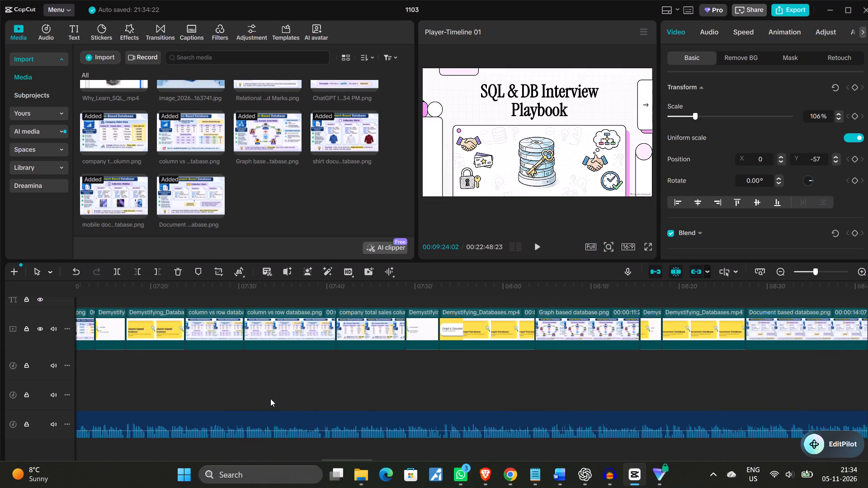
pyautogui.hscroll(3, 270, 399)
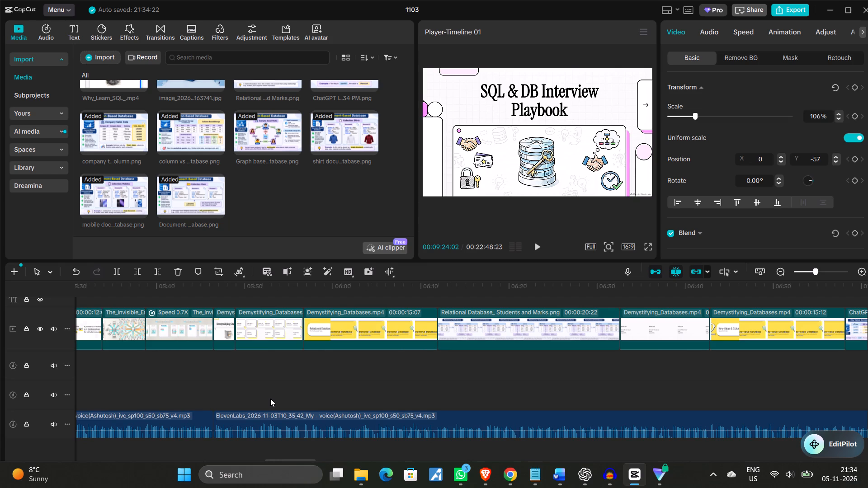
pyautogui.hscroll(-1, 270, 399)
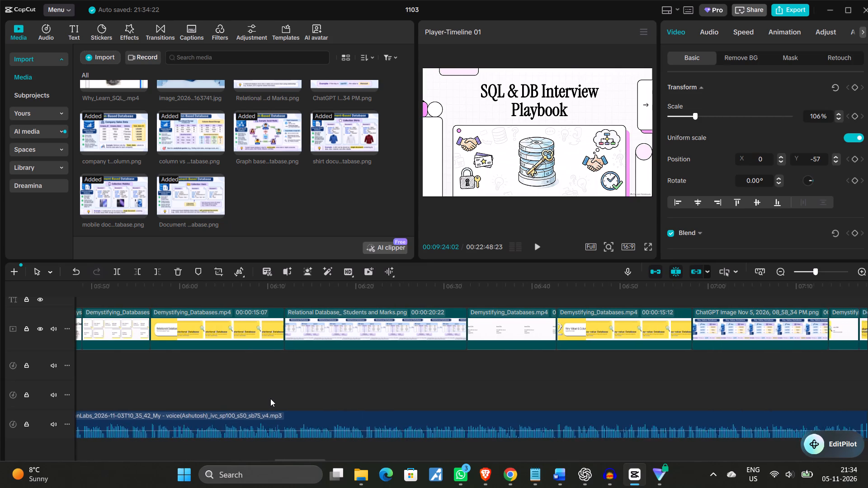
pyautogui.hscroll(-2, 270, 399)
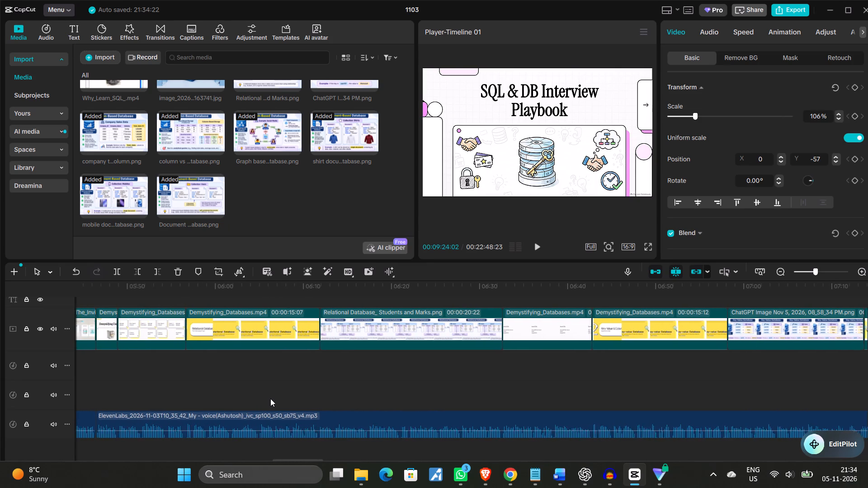
# Add the 03:01 ElevenLabs narration at 00:09:24:02 and place it on the bottom audio track, directly after the previous narration.
pyautogui.hscroll(-3, 270, 399)
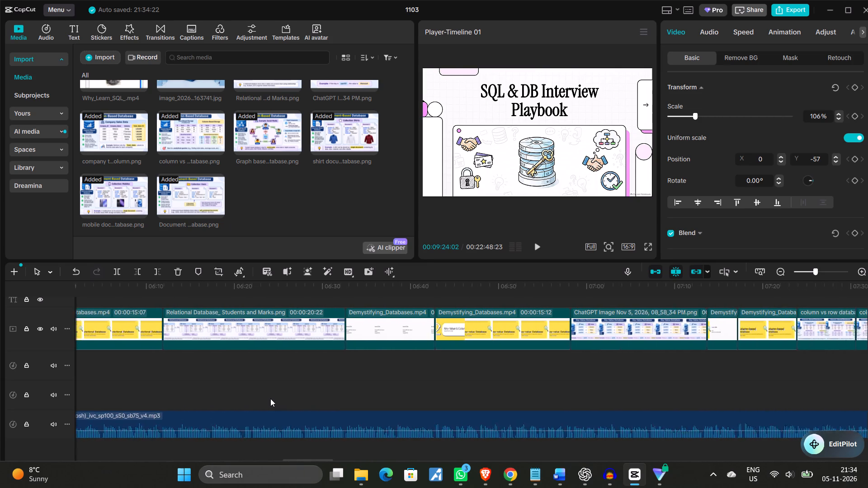
pyautogui.hscroll(-3, 270, 399)
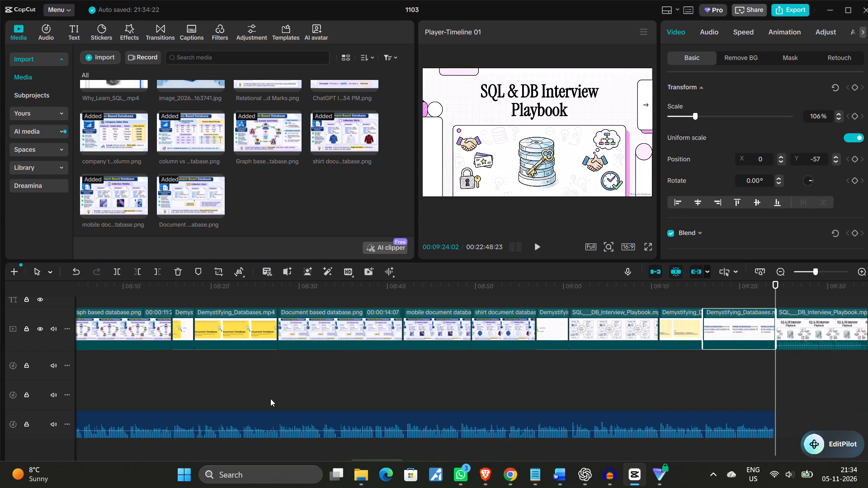
pyautogui.scroll(1, 280, 202)
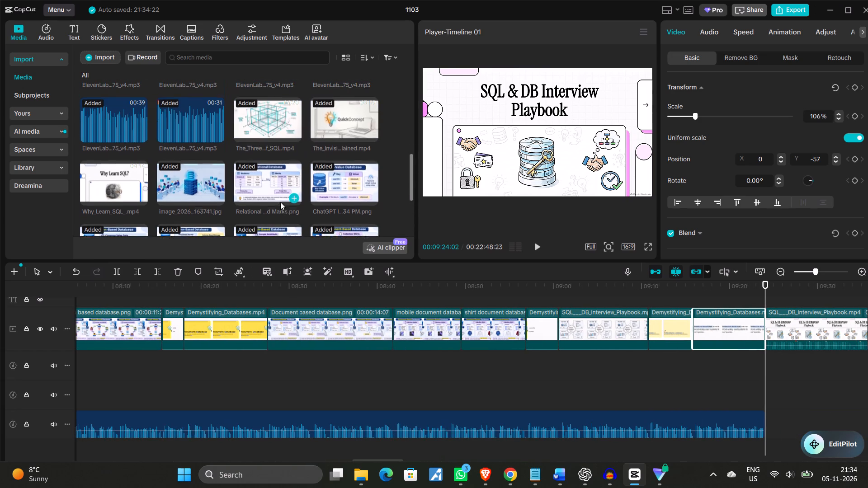
pyautogui.scroll(1, 280, 202)
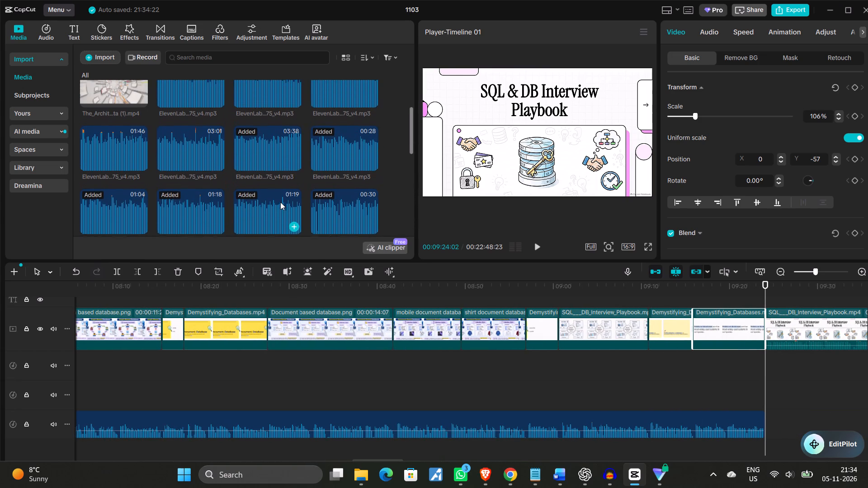
pyautogui.scroll(1, 280, 202)
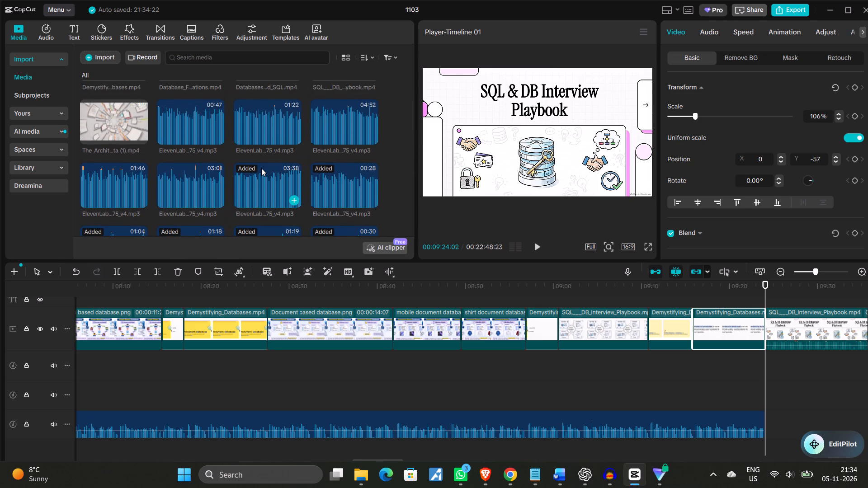
pyautogui.click(264, 180)
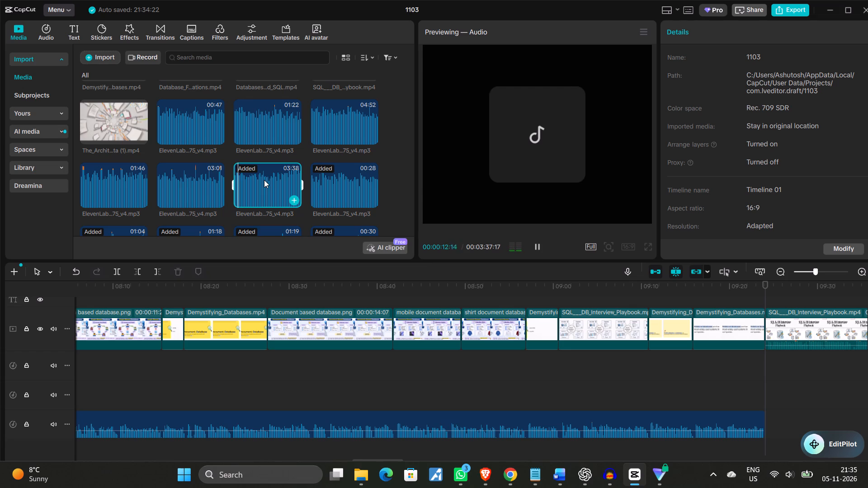
pyautogui.click(264, 180)
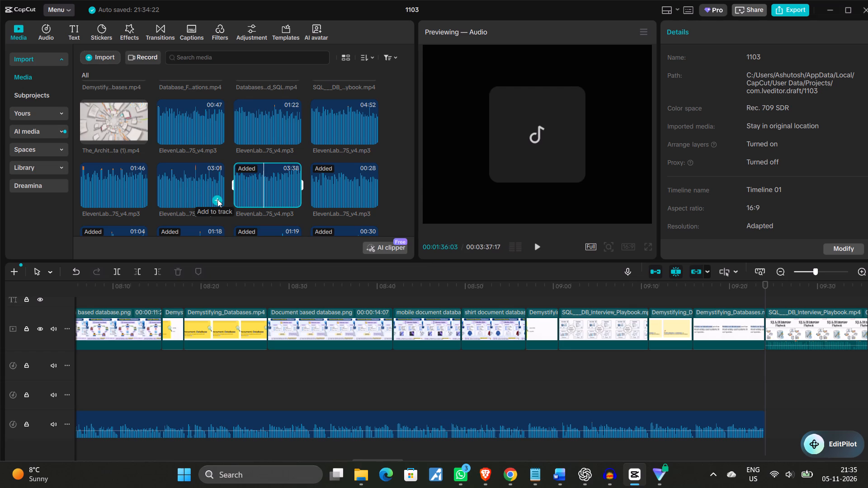
pyautogui.click(217, 199)
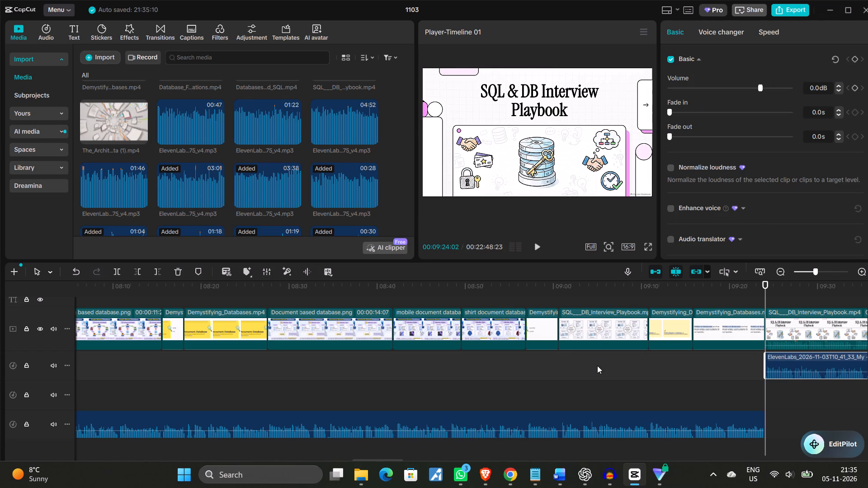
pyautogui.hscroll(-3, 597, 366)
pyautogui.moveTo(565, 361); pyautogui.dragTo(560, 384)
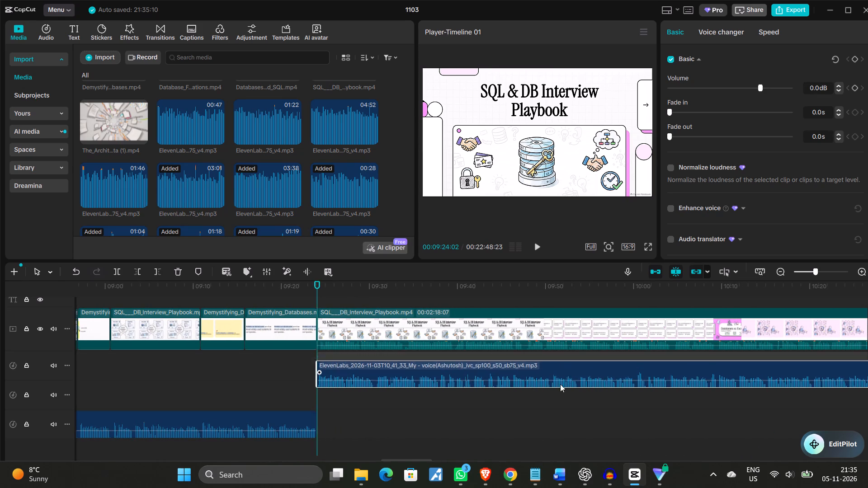
pyautogui.moveTo(560, 384); pyautogui.dragTo(567, 422)
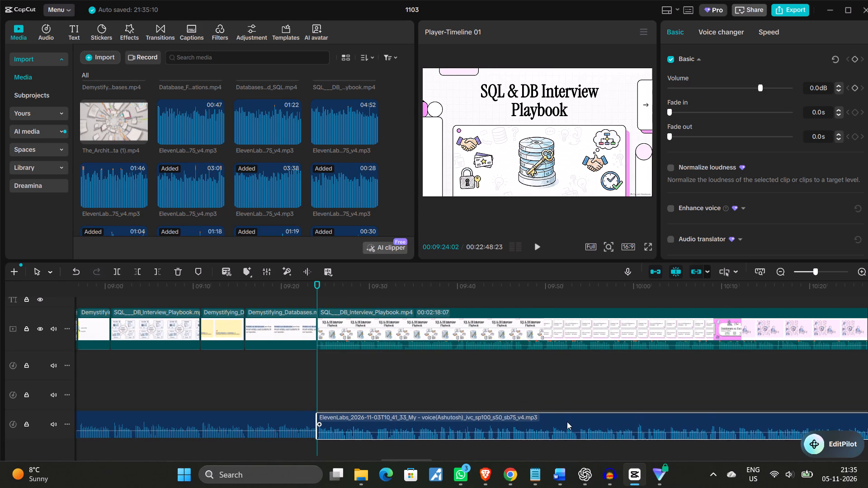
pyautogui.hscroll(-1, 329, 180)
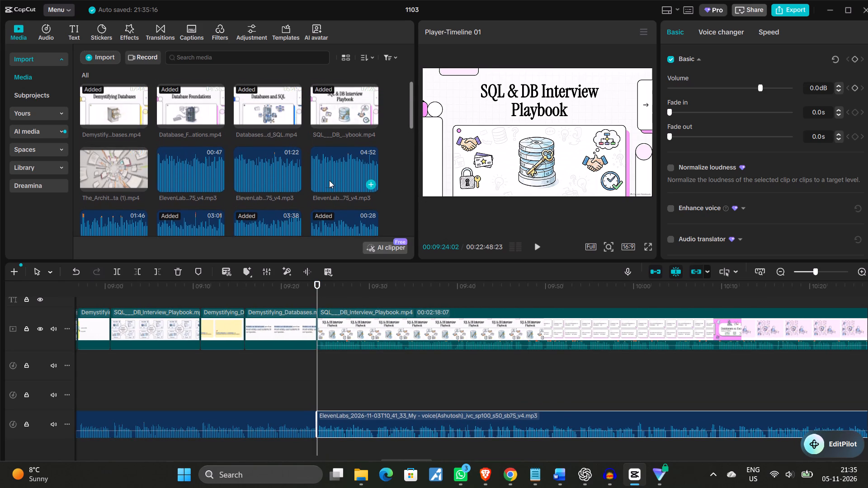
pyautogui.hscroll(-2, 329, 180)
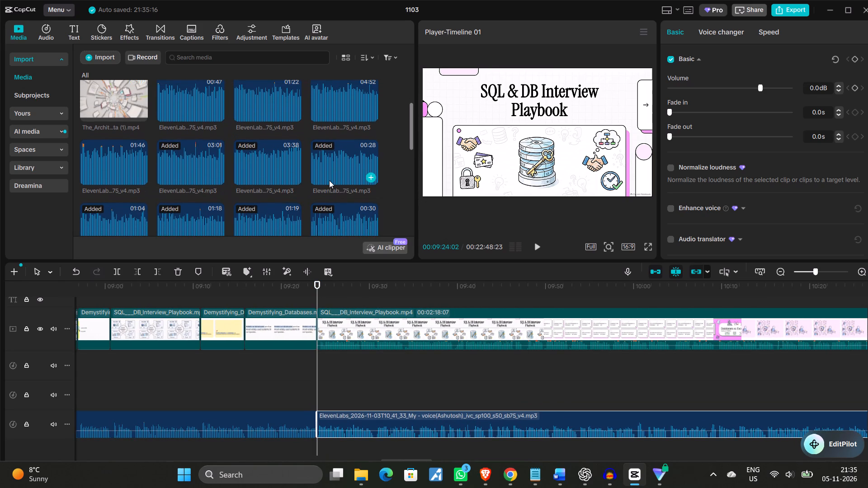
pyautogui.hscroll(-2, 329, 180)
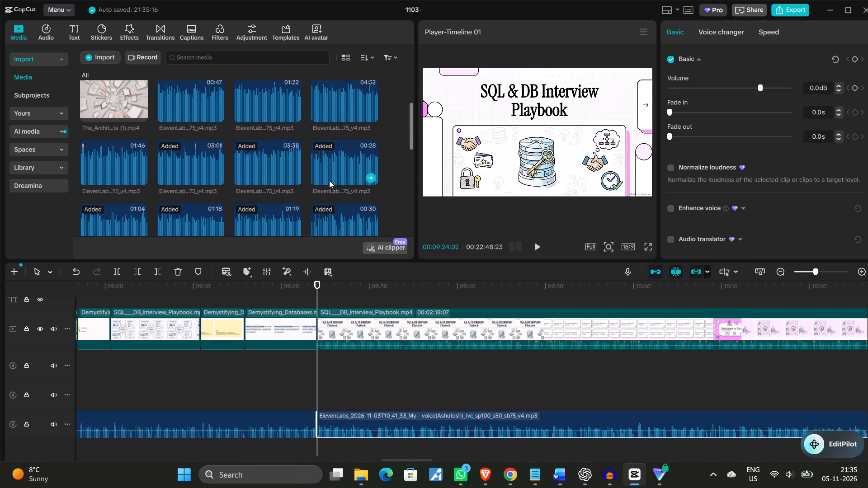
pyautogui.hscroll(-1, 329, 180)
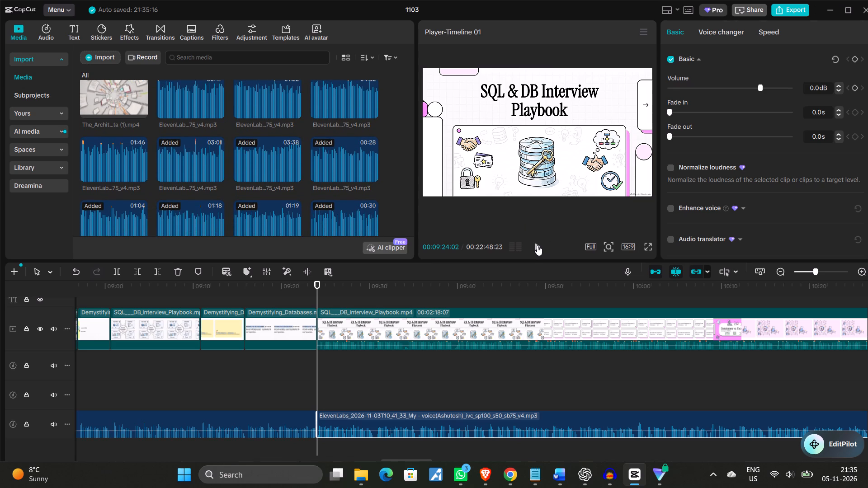
# Mute the built-in sound of the SQL___DB_Interview_Playbook.mp4 clip that starts at 00:09:24:02.
pyautogui.click(537, 245)
pyautogui.click(537, 245)
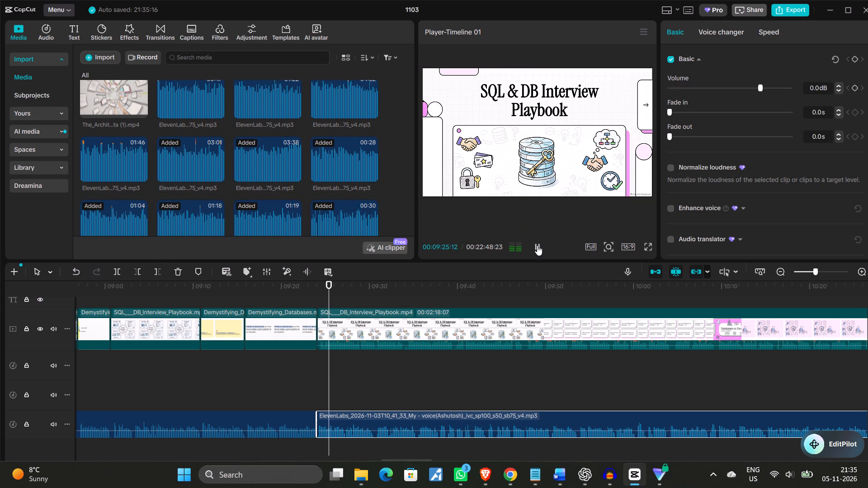
pyautogui.click(549, 333)
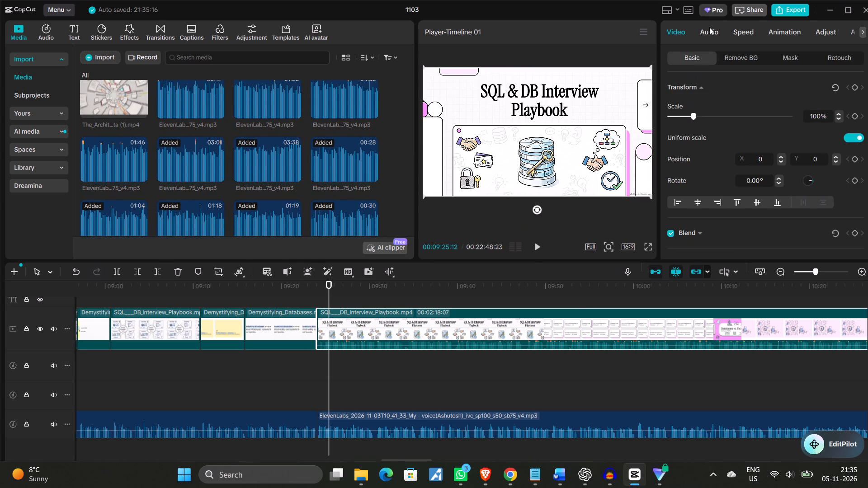
pyautogui.click(711, 27)
pyautogui.moveTo(759, 117); pyautogui.dragTo(657, 113)
pyautogui.click(670, 27)
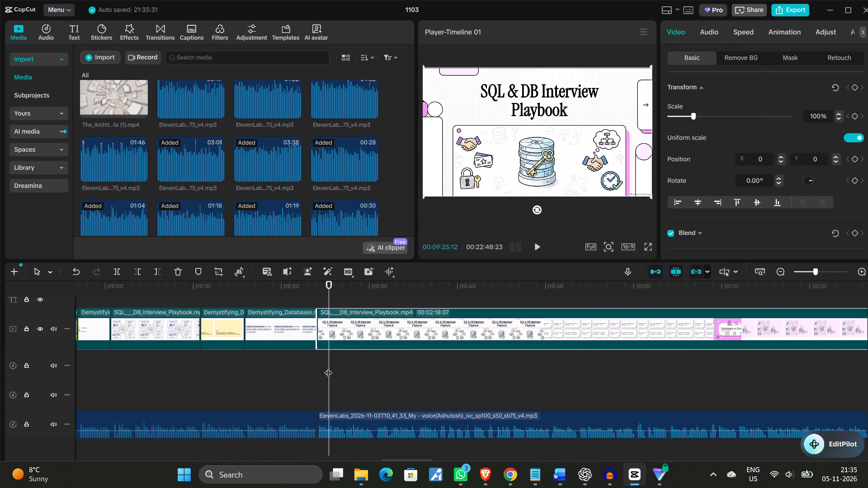
# Play the opening of the new narration from 00:09:24:02 and preview the Playbook slides from the title through Databases vs. Excel.
pyautogui.moveTo(328, 367); pyautogui.dragTo(316, 366)
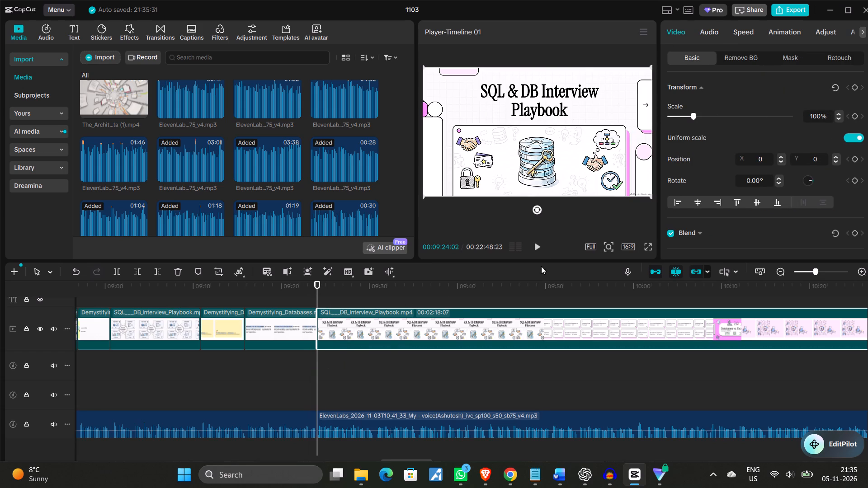
pyautogui.click(536, 248)
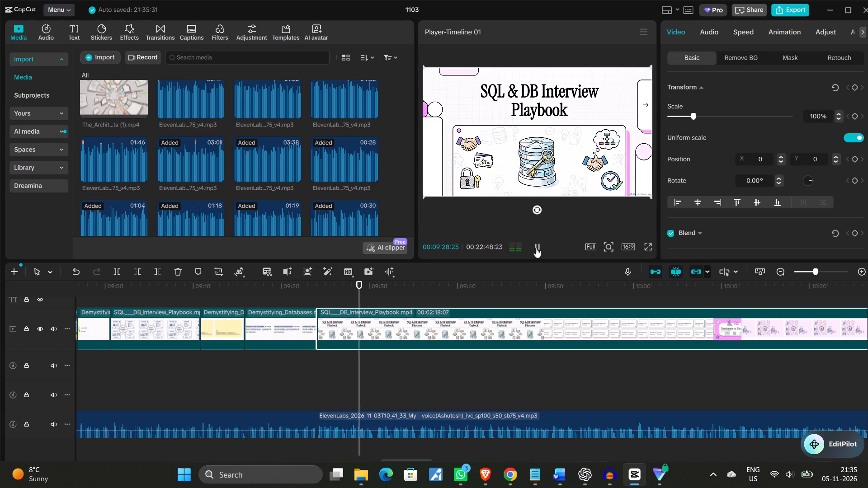
pyautogui.click(536, 248)
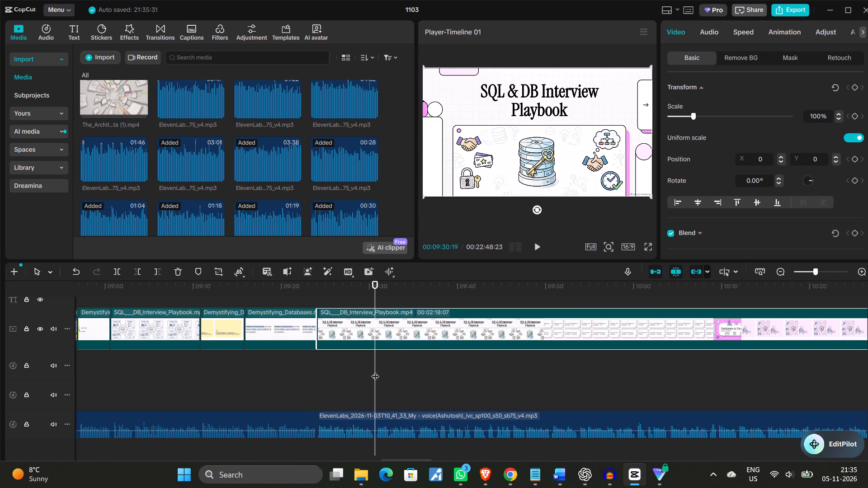
pyautogui.moveTo(375, 371); pyautogui.dragTo(596, 381)
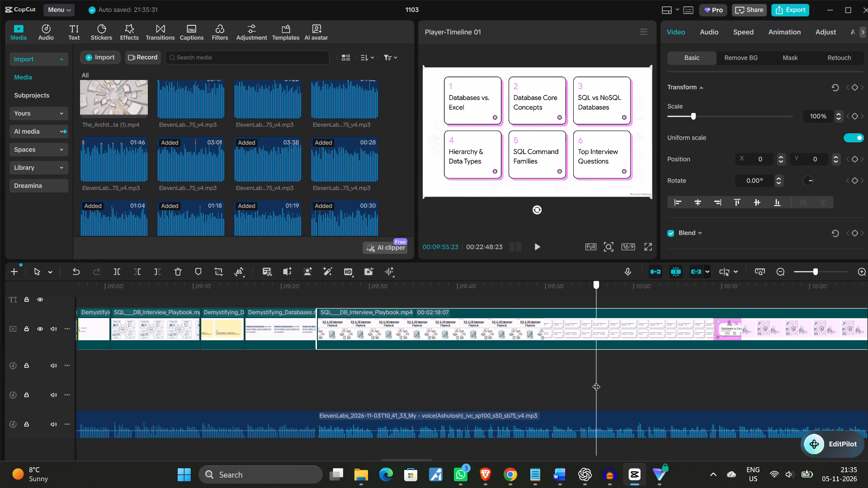
pyautogui.moveTo(596, 381); pyautogui.dragTo(595, 381)
pyautogui.moveTo(595, 381); pyautogui.dragTo(594, 381)
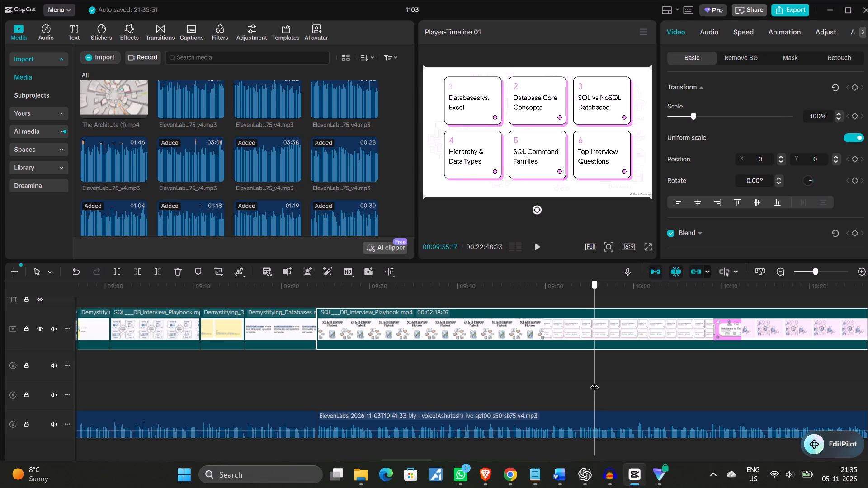
pyautogui.moveTo(594, 381); pyautogui.dragTo(658, 379)
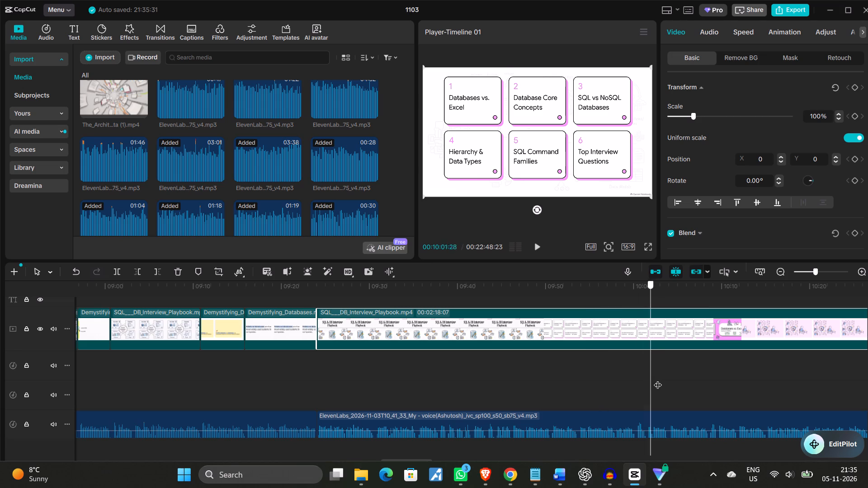
pyautogui.moveTo(658, 379); pyautogui.dragTo(712, 371)
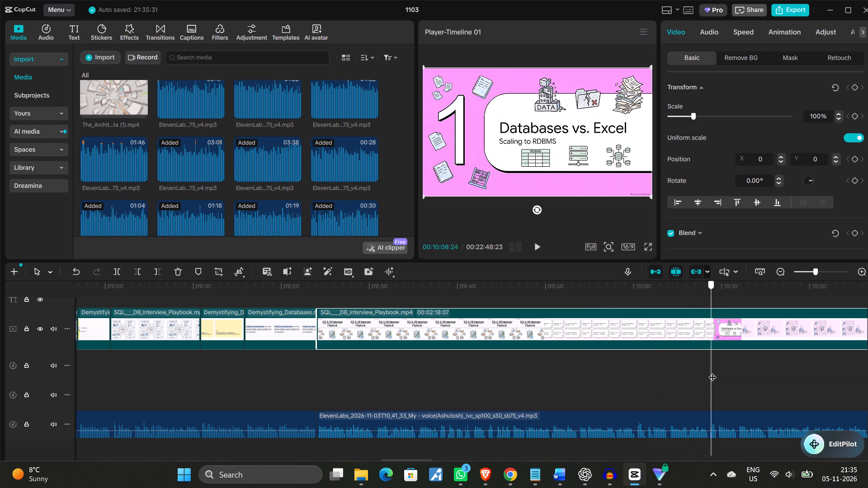
pyautogui.moveTo(712, 371); pyautogui.dragTo(726, 369)
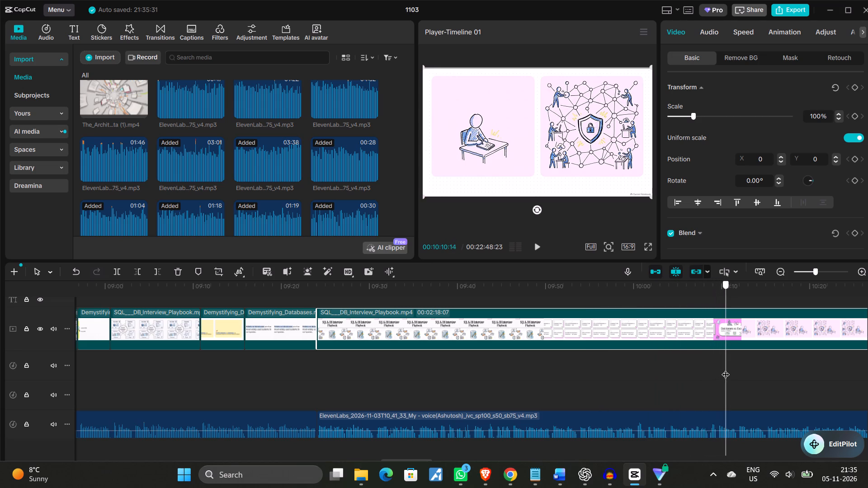
# Review the rest of the 00:02:18:07 Playbook clip and the following one against the new narration's length.
pyautogui.moveTo(726, 369); pyautogui.dragTo(318, 408)
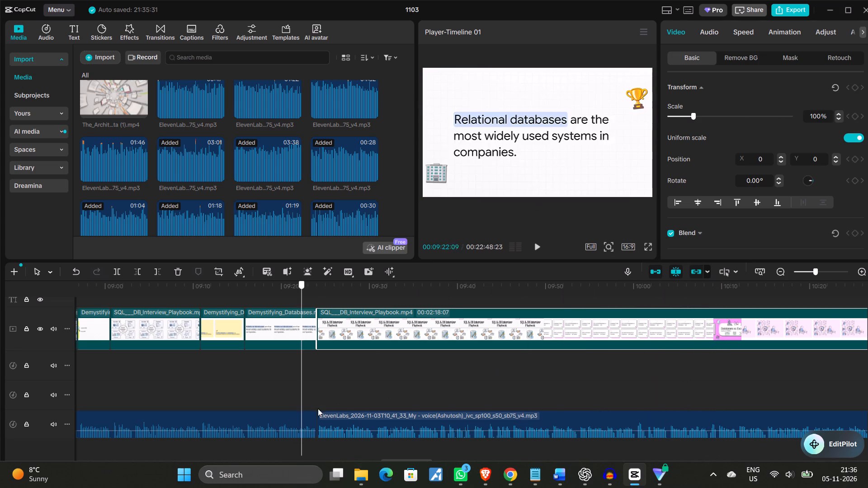
pyautogui.moveTo(318, 408); pyautogui.dragTo(645, 398)
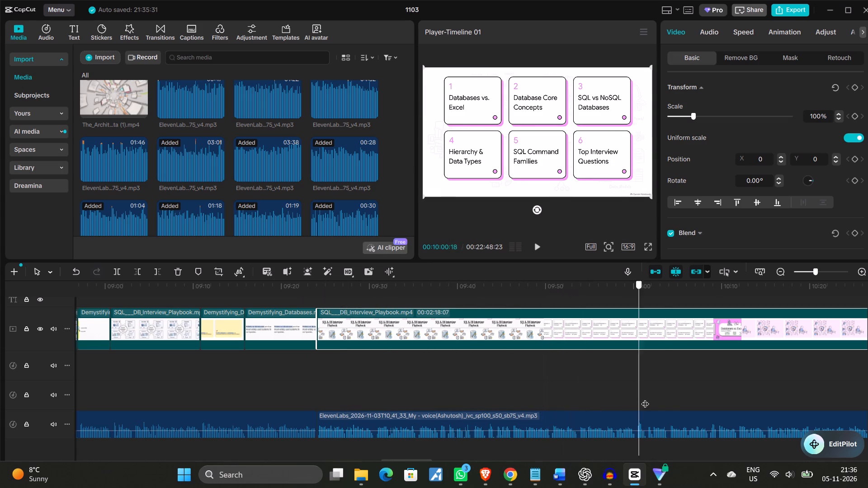
pyautogui.moveTo(645, 398); pyautogui.dragTo(802, 379)
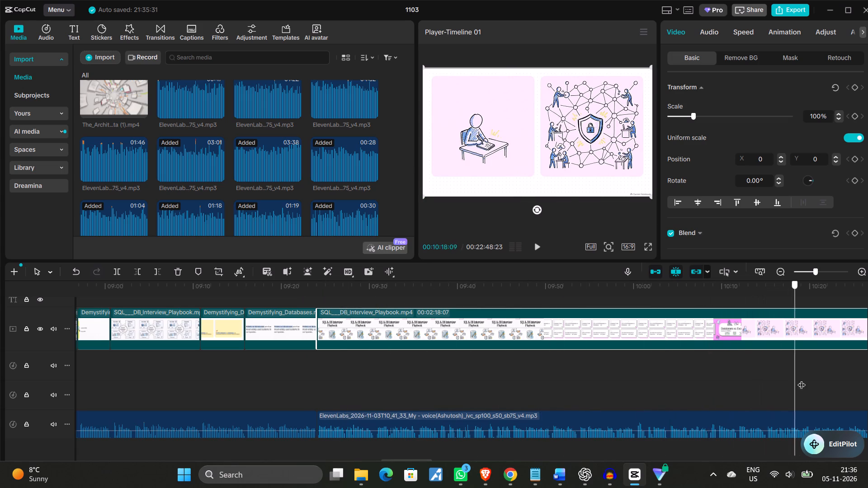
pyautogui.moveTo(802, 379); pyautogui.dragTo(837, 381)
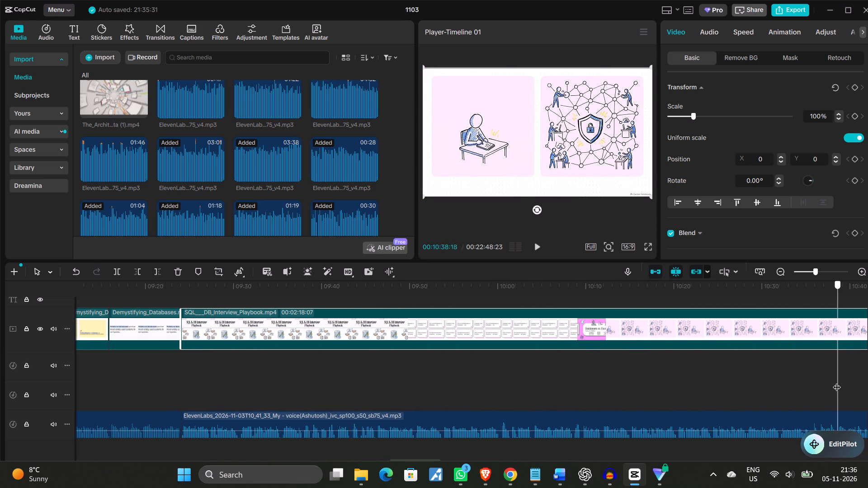
pyautogui.moveTo(837, 381); pyautogui.dragTo(842, 379)
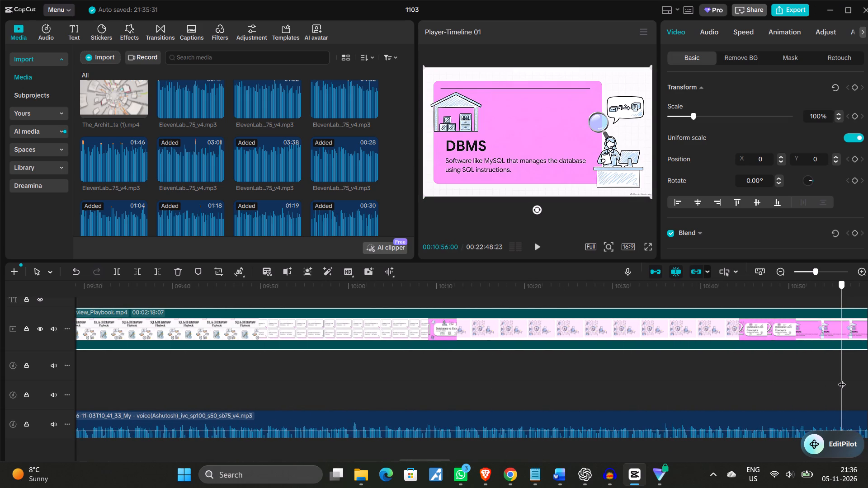
pyautogui.moveTo(842, 379); pyautogui.dragTo(842, 378)
pyautogui.moveTo(842, 378); pyautogui.dragTo(842, 376)
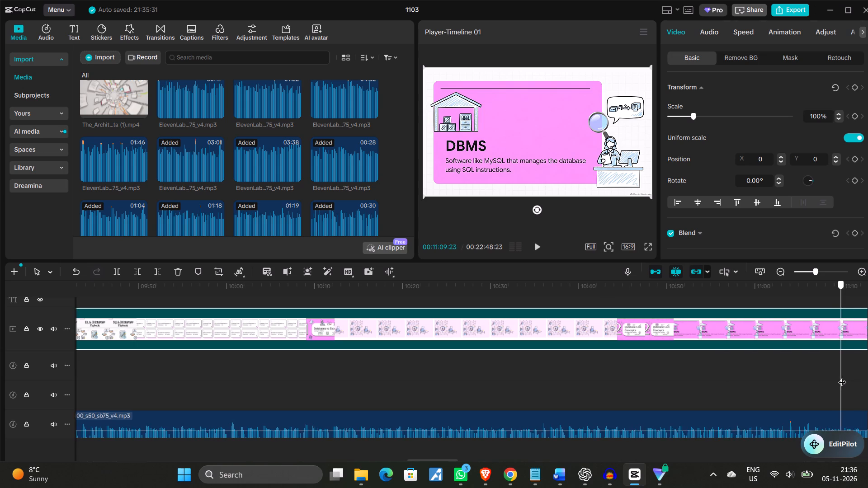
pyautogui.moveTo(842, 376); pyautogui.dragTo(850, 375)
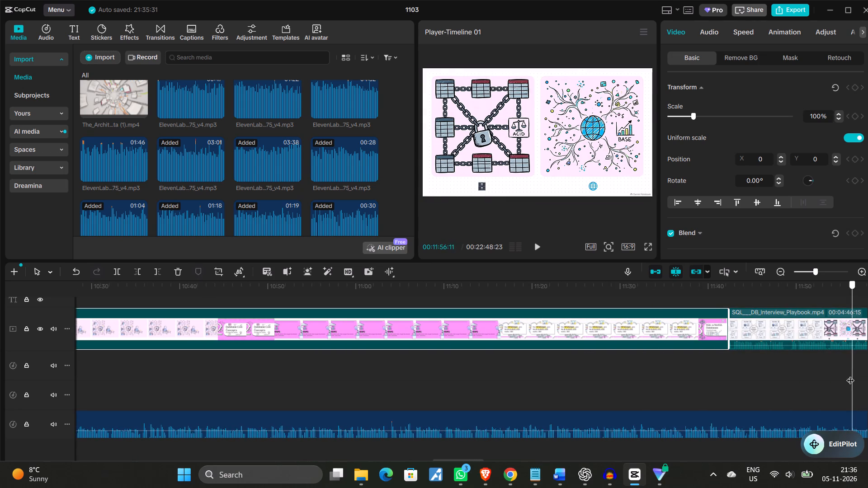
pyautogui.moveTo(850, 375); pyautogui.dragTo(849, 375)
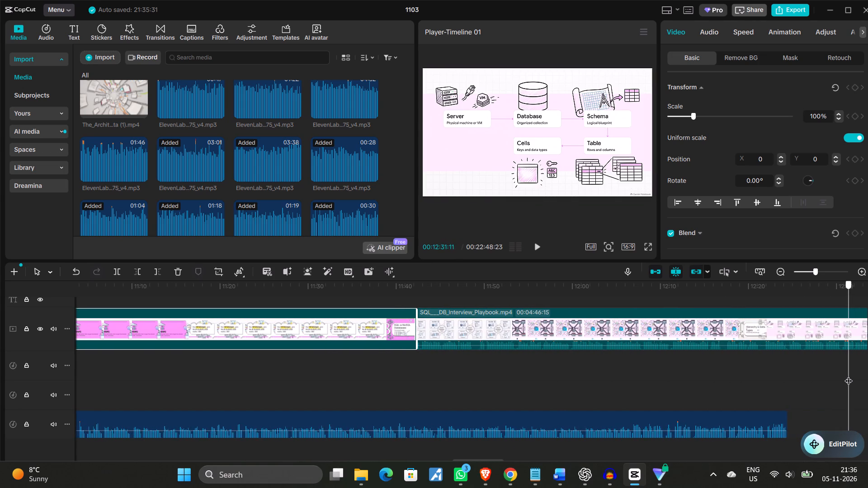
pyautogui.moveTo(849, 375); pyautogui.dragTo(530, 386)
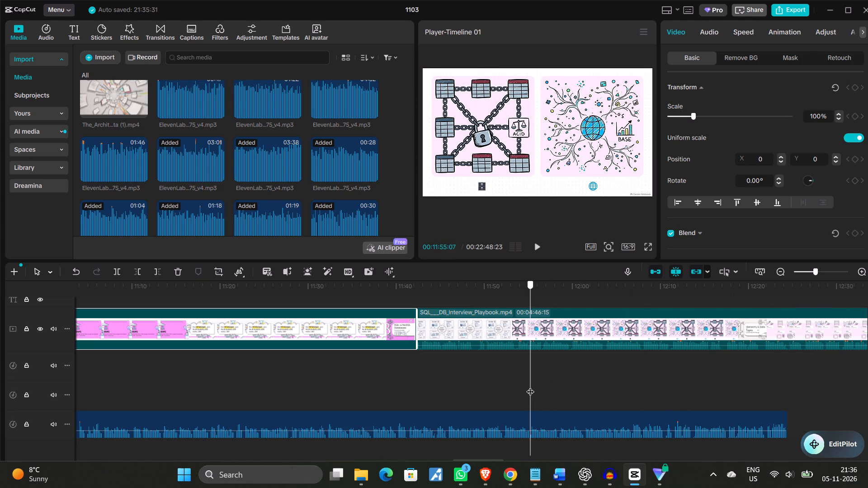
pyautogui.moveTo(530, 386); pyautogui.dragTo(425, 404)
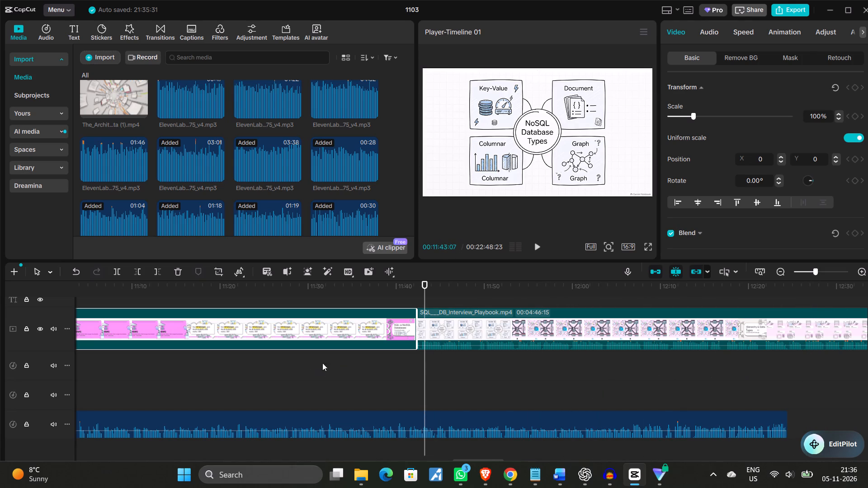
# Delete the 00:02:18:07 SQL___DB_Interview_Playbook.mp4 clip that starts at 00:09:24:02, closing the gap.
pyautogui.moveTo(426, 374); pyautogui.dragTo(291, 375)
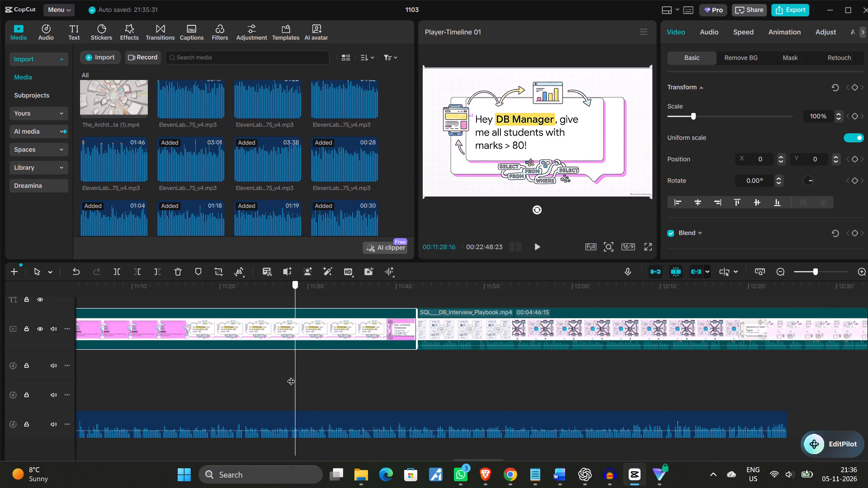
pyautogui.moveTo(291, 375); pyautogui.dragTo(89, 386)
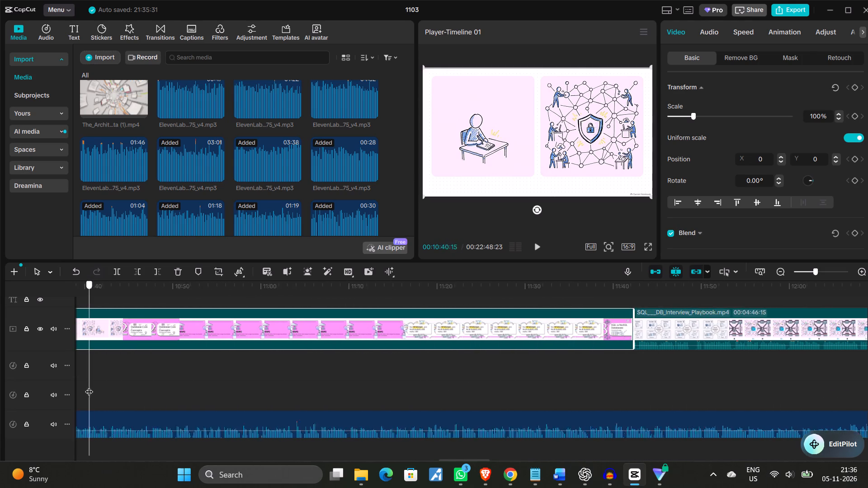
pyautogui.moveTo(89, 386); pyautogui.dragTo(137, 381)
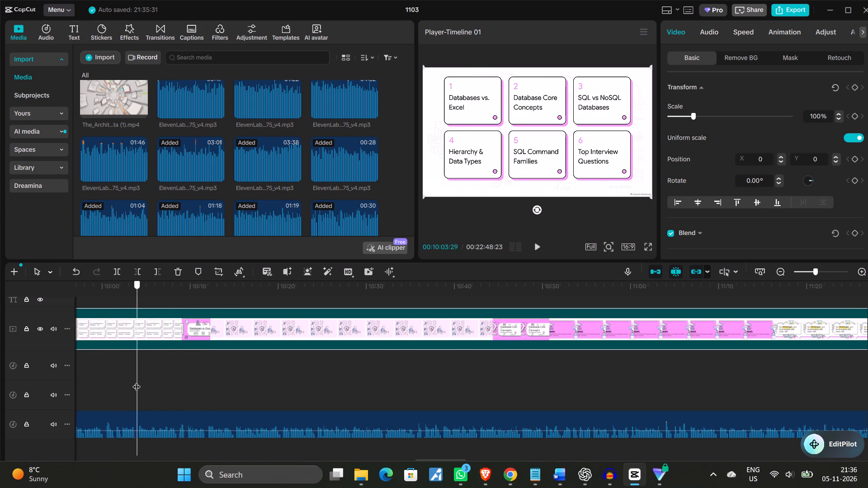
pyautogui.moveTo(137, 381); pyautogui.dragTo(142, 391)
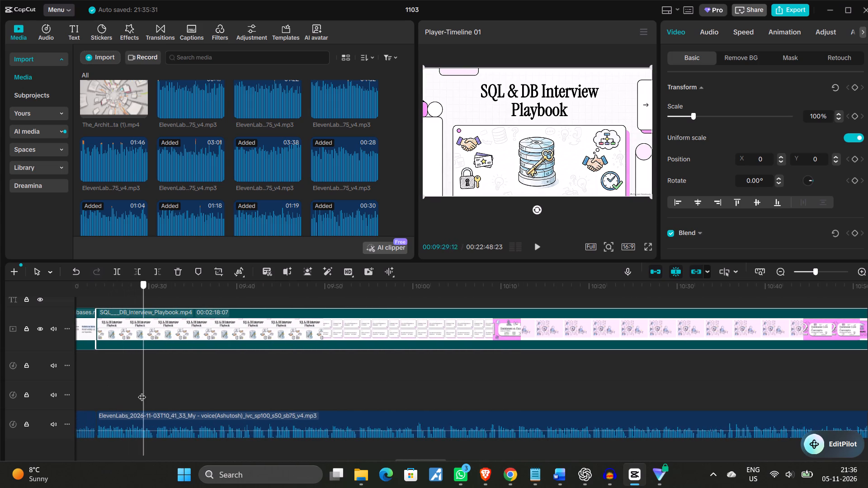
pyautogui.moveTo(142, 391); pyautogui.dragTo(114, 385)
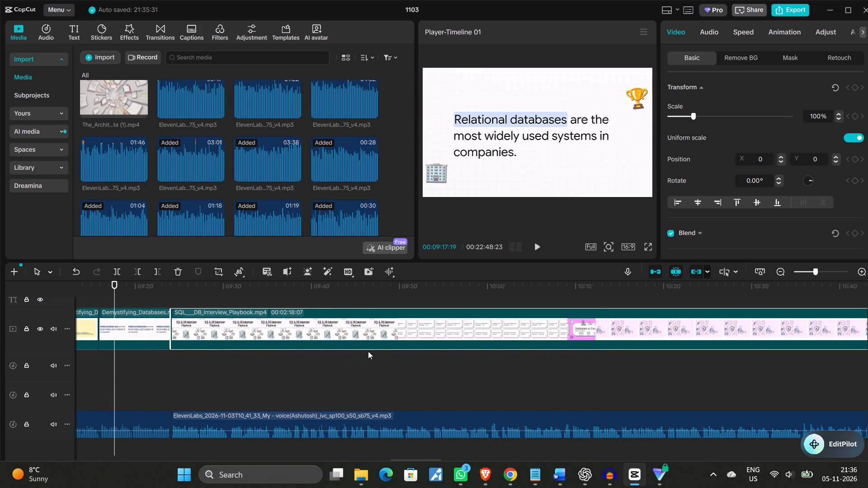
pyautogui.click(178, 271)
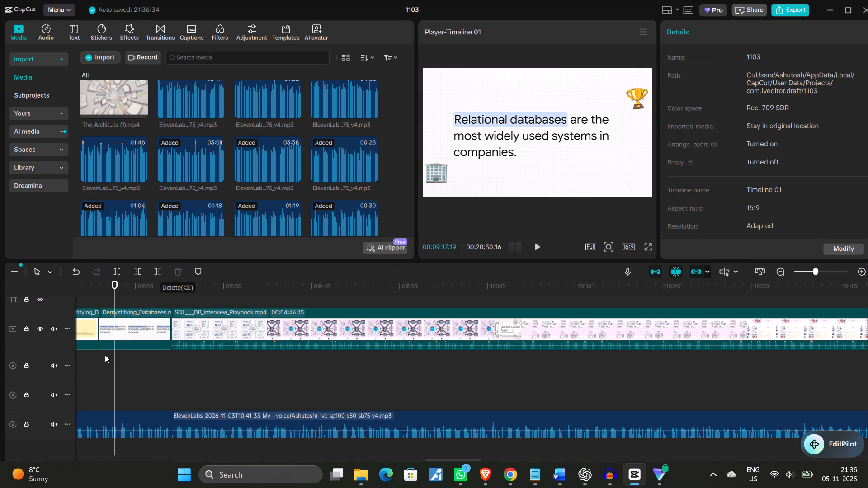
# Review the 00:04:46:15 SQL___DB_Interview_Playbook.mp4 clip from 00:09:24:02 to its end for slides matching the new narration.
pyautogui.moveTo(113, 360); pyautogui.dragTo(199, 372)
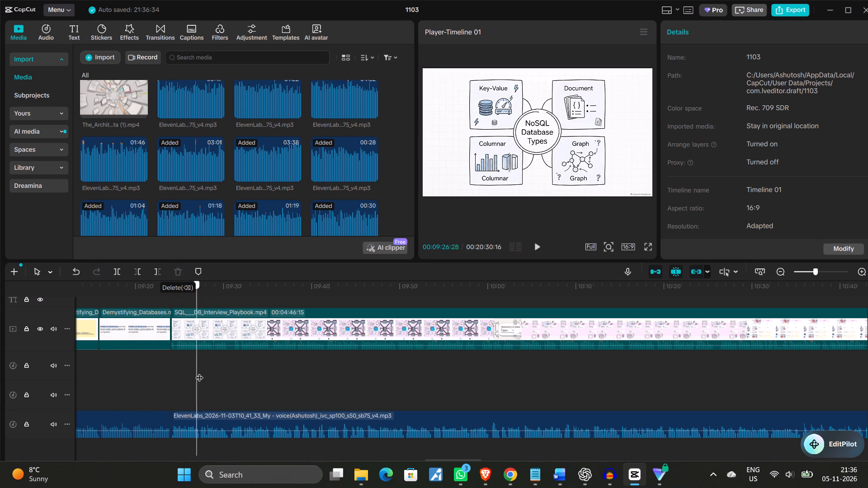
pyautogui.moveTo(199, 372); pyautogui.dragTo(630, 391)
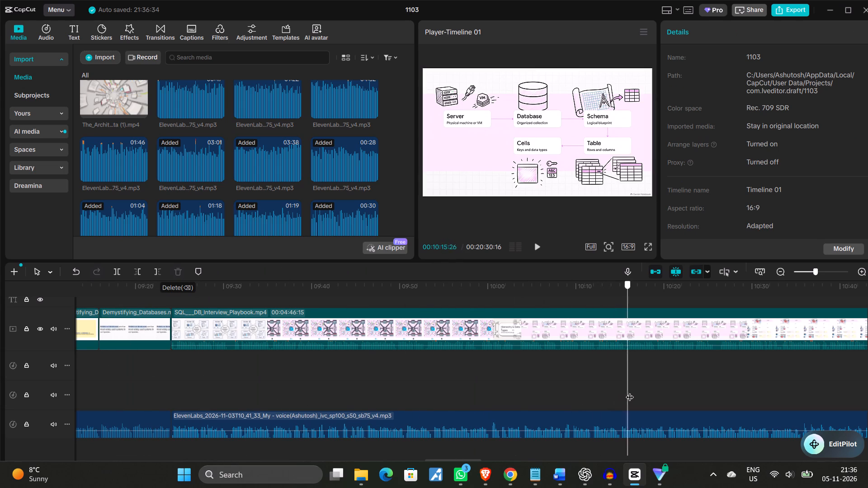
pyautogui.moveTo(630, 391); pyautogui.dragTo(842, 391)
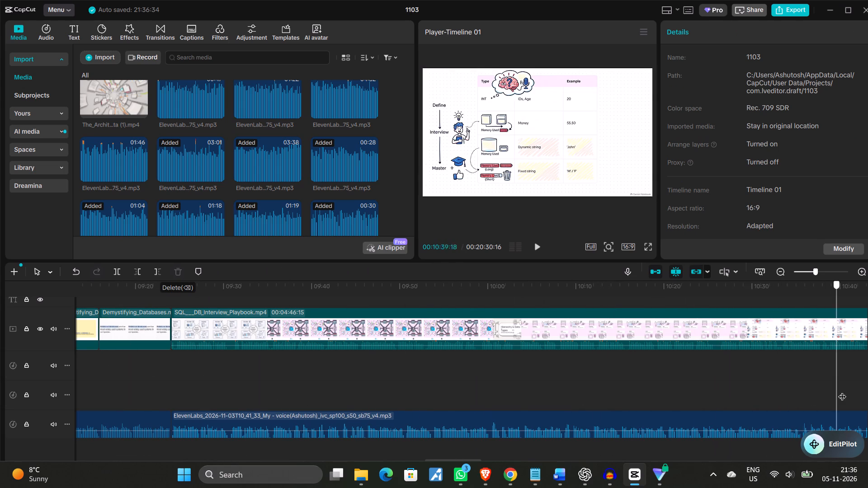
pyautogui.moveTo(842, 391); pyautogui.dragTo(866, 386)
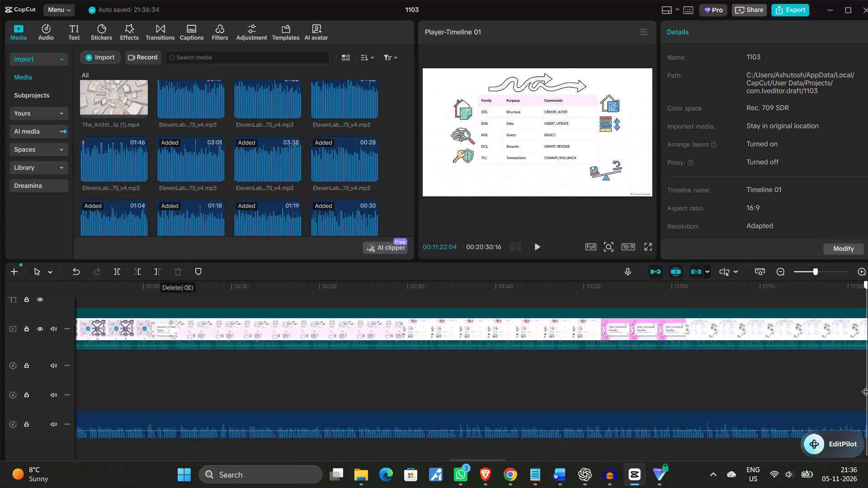
pyautogui.moveTo(866, 386); pyautogui.dragTo(859, 385)
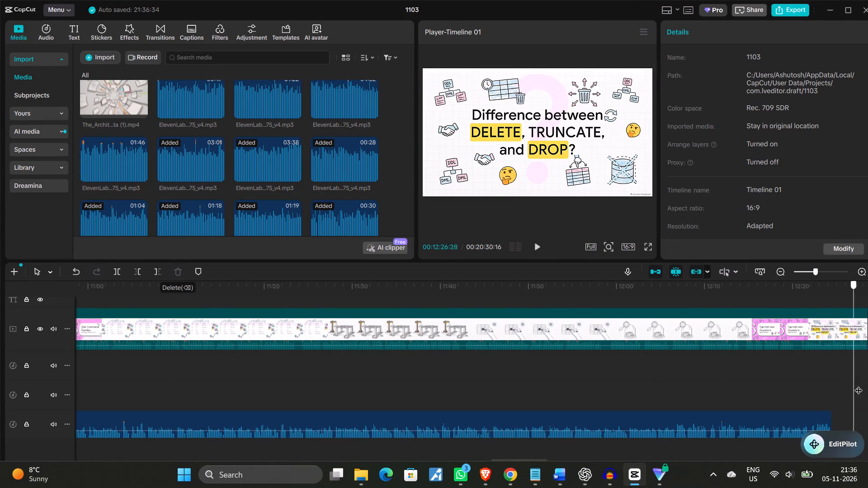
pyautogui.moveTo(859, 385); pyautogui.dragTo(851, 385)
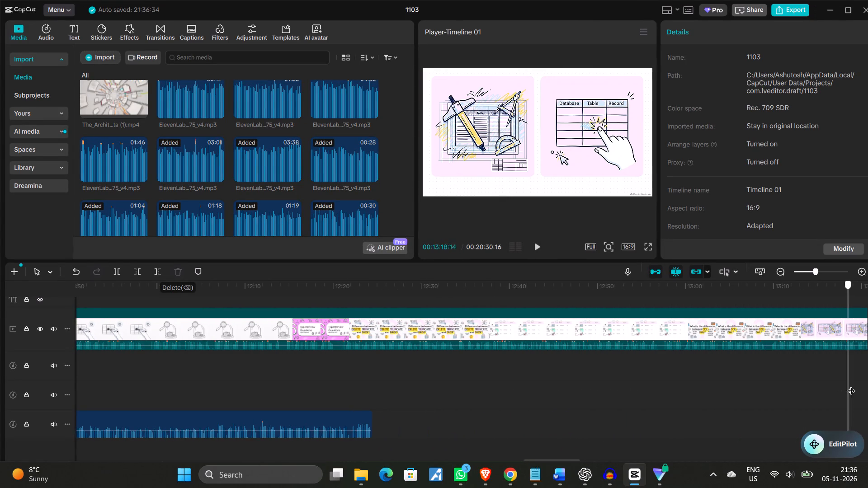
pyautogui.moveTo(851, 385); pyautogui.dragTo(862, 385)
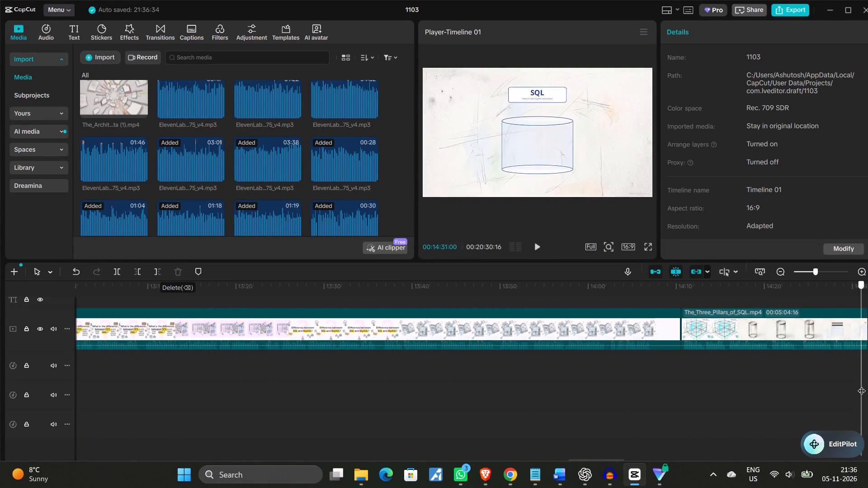
# Review the The_Three_Pillars_of_SQL.mp4 clips through the end of the timeline for footage matching the narration.
pyautogui.moveTo(862, 385); pyautogui.dragTo(547, 392)
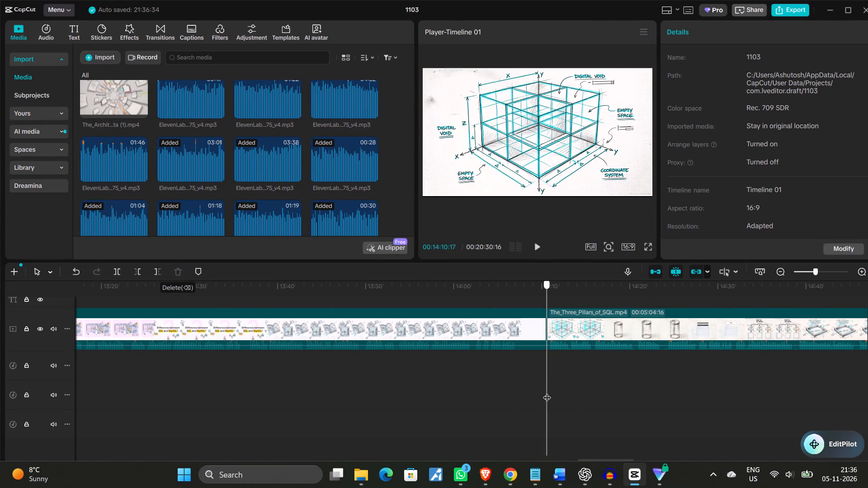
pyautogui.moveTo(547, 392); pyautogui.dragTo(730, 369)
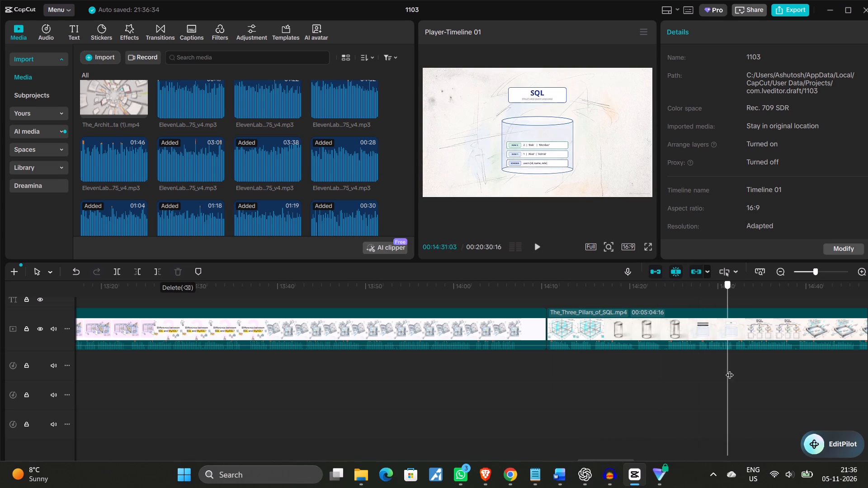
pyautogui.moveTo(730, 369); pyautogui.dragTo(867, 362)
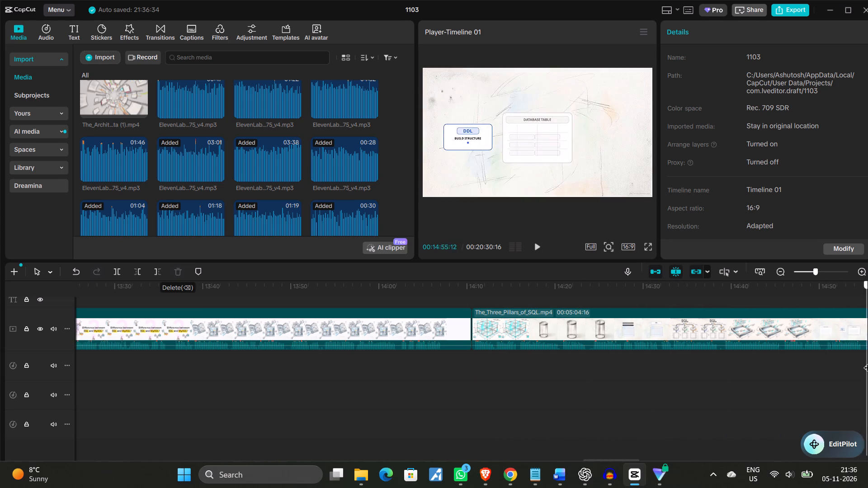
pyautogui.moveTo(867, 362); pyautogui.dragTo(852, 354)
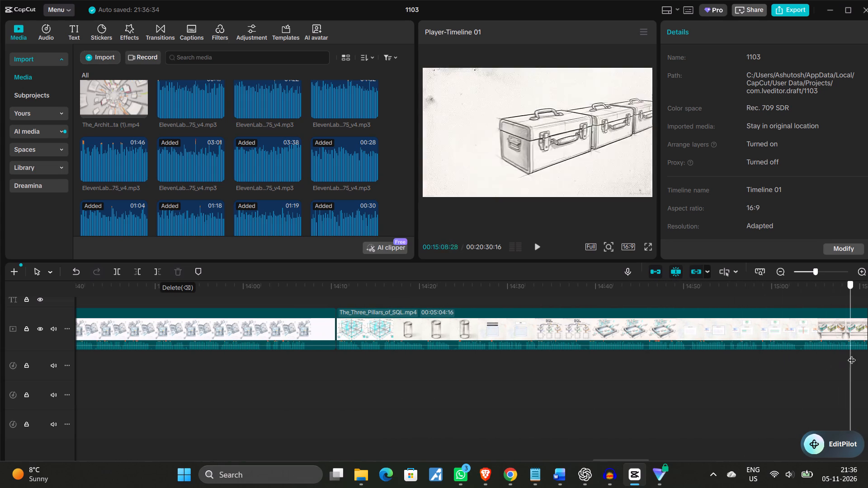
pyautogui.moveTo(852, 354); pyautogui.dragTo(867, 354)
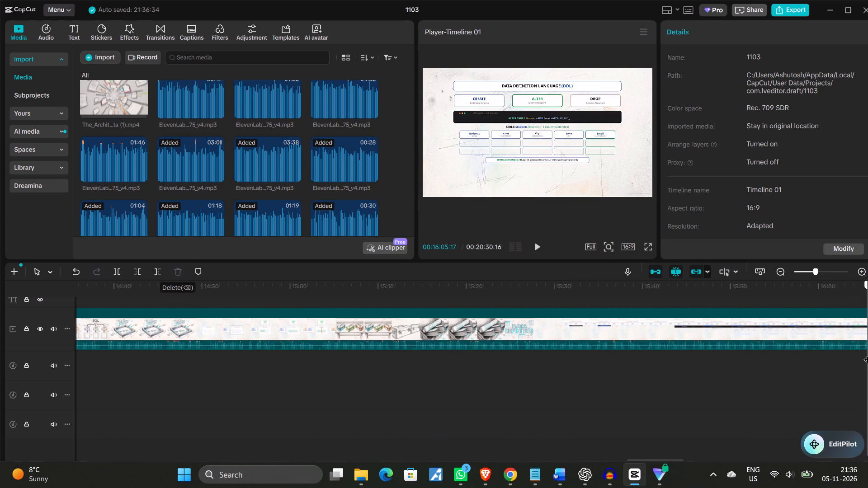
pyautogui.moveTo(867, 354); pyautogui.dragTo(859, 357)
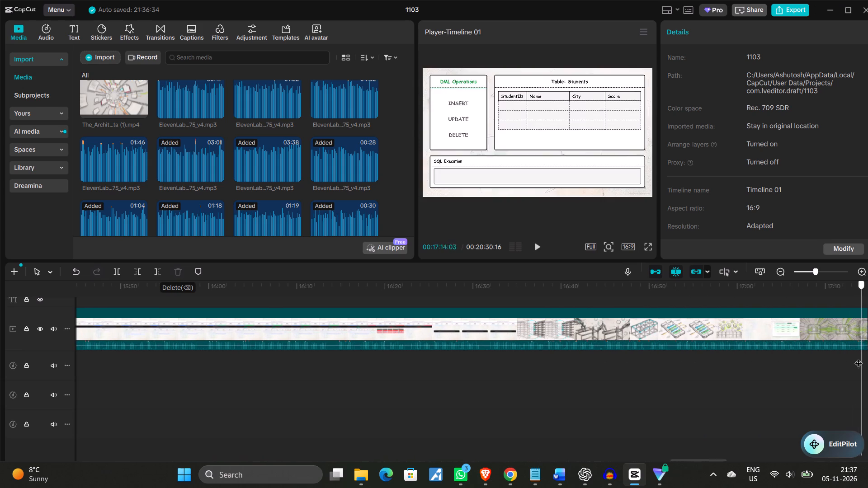
pyautogui.moveTo(859, 357); pyautogui.dragTo(866, 357)
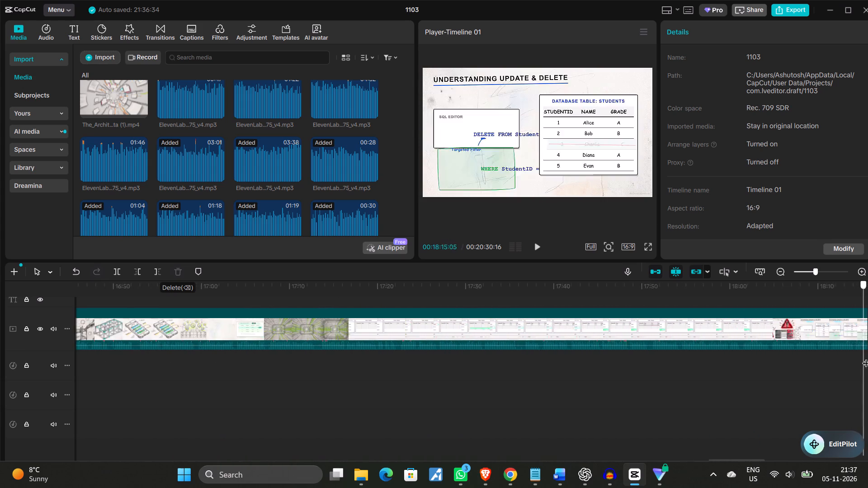
pyautogui.moveTo(866, 357); pyautogui.dragTo(857, 357)
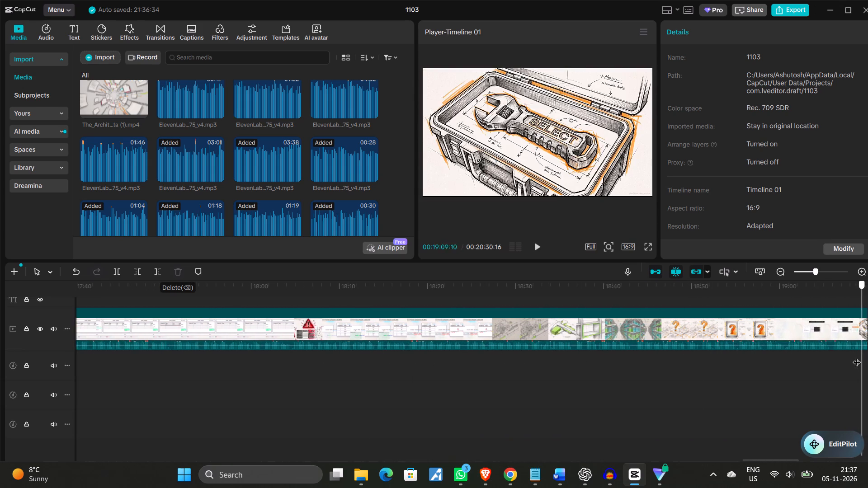
pyautogui.moveTo(857, 357); pyautogui.dragTo(851, 357)
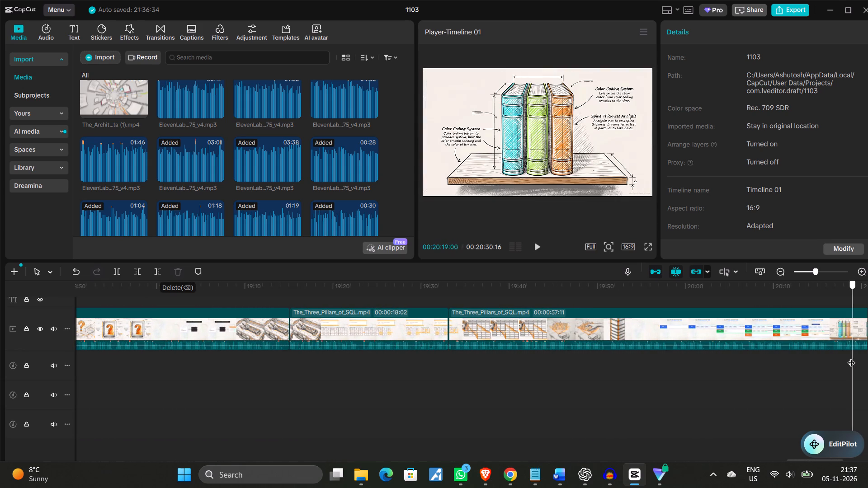
pyautogui.moveTo(851, 357); pyautogui.dragTo(534, 375)
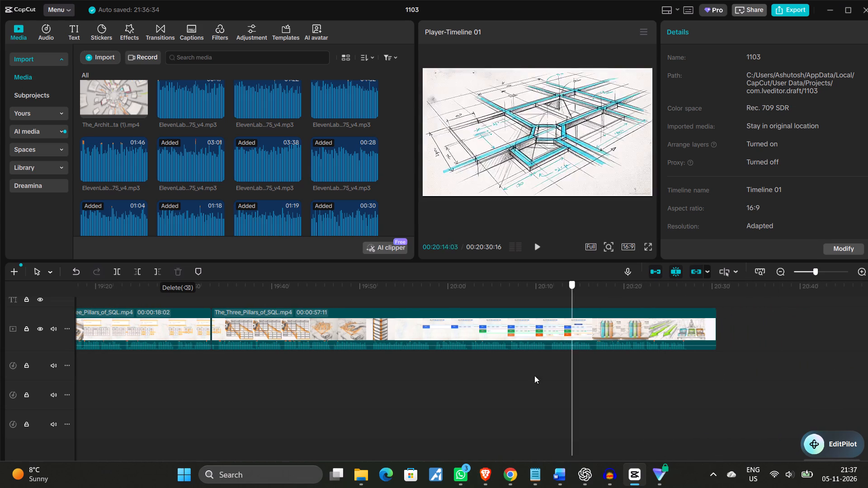
# Return to 00:09:24:02 and mute the built-in sound of the 00:04:46:15 SQL___DB_Interview_Playbook.mp4 clip starting there.
pyautogui.moveTo(534, 375); pyautogui.dragTo(85, 360)
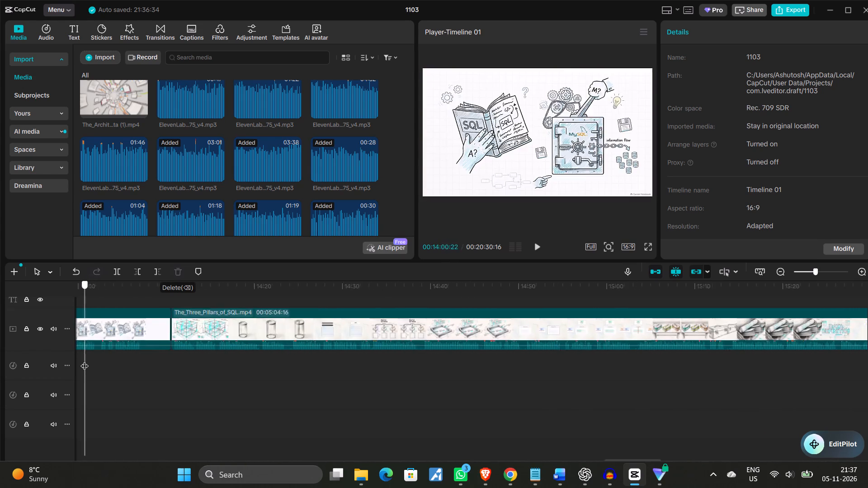
pyautogui.moveTo(85, 360); pyautogui.dragTo(90, 362)
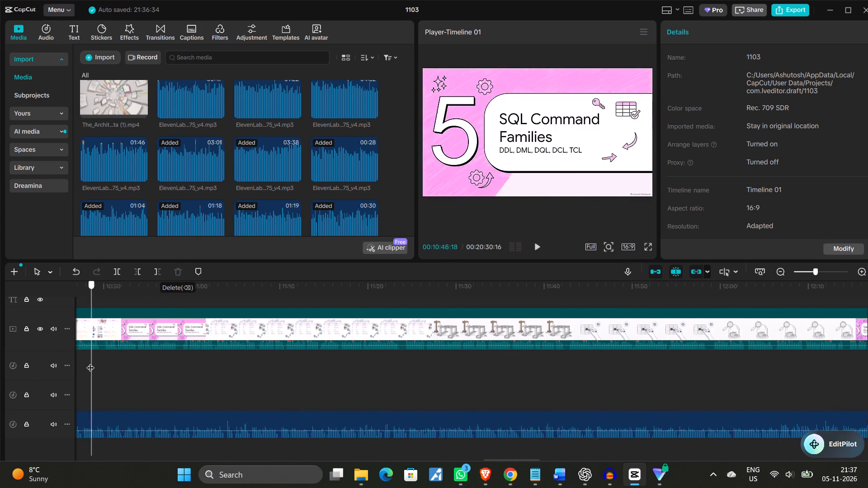
pyautogui.moveTo(90, 362); pyautogui.dragTo(102, 365)
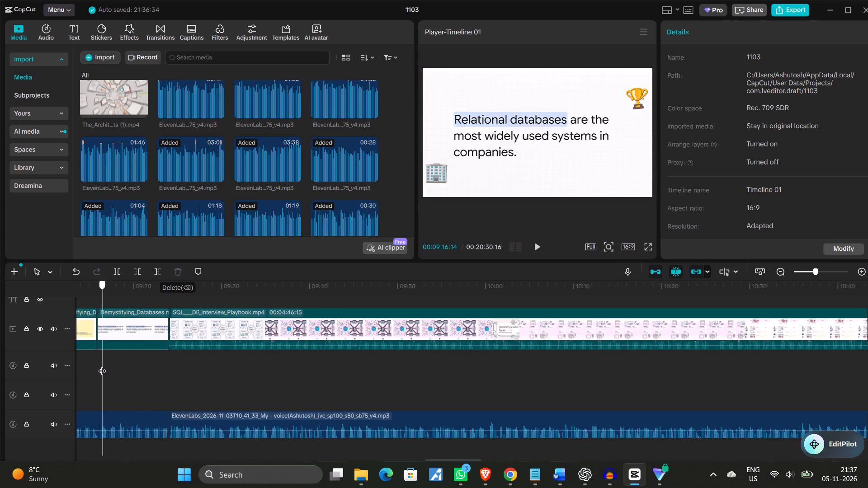
pyautogui.moveTo(102, 365); pyautogui.dragTo(341, 385)
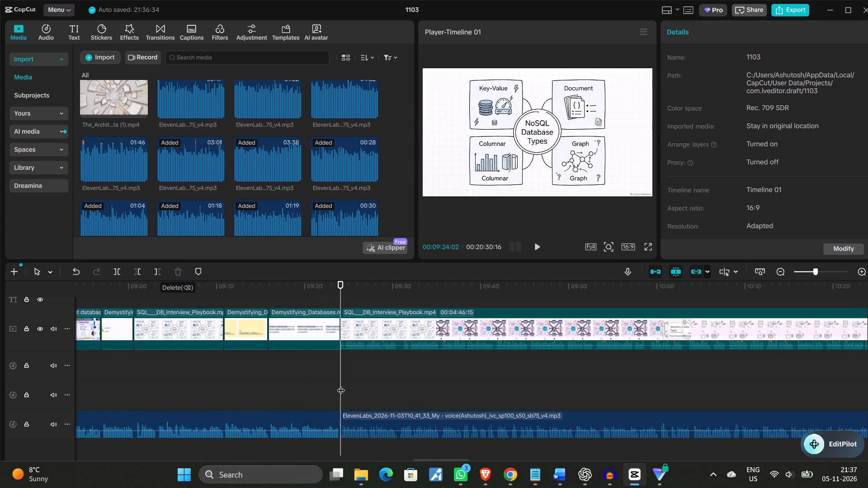
pyautogui.click(539, 245)
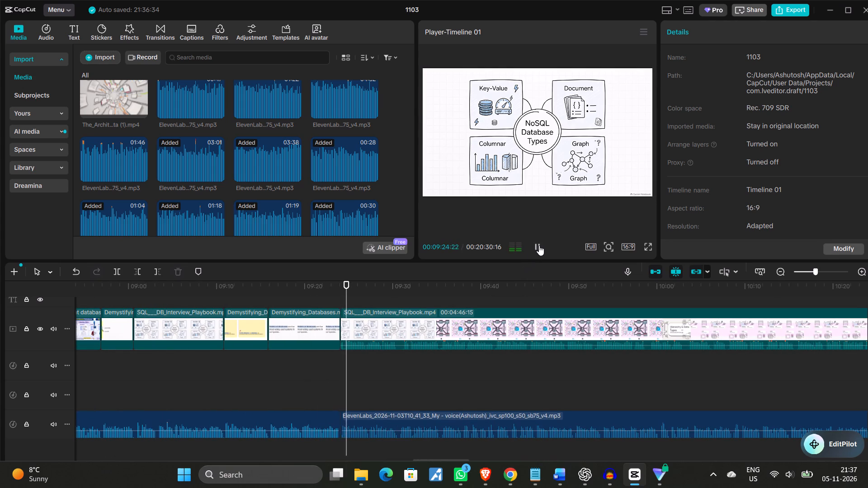
pyautogui.click(539, 245)
pyautogui.click(493, 326)
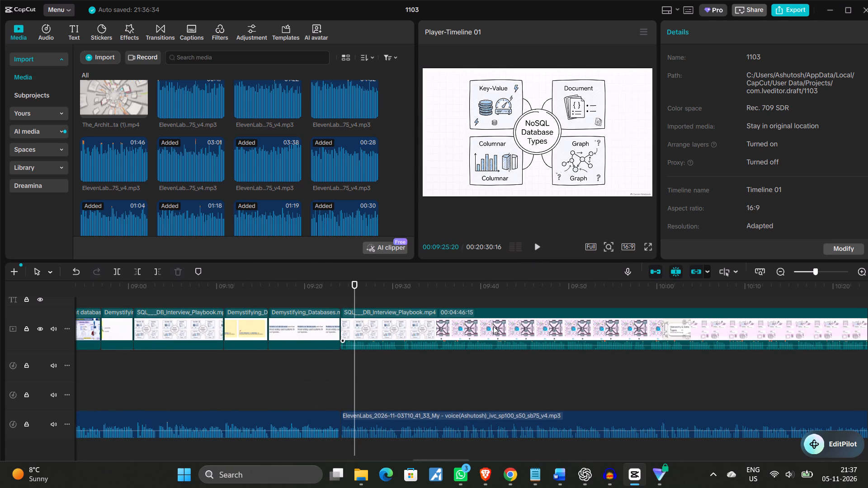
pyautogui.click(708, 31)
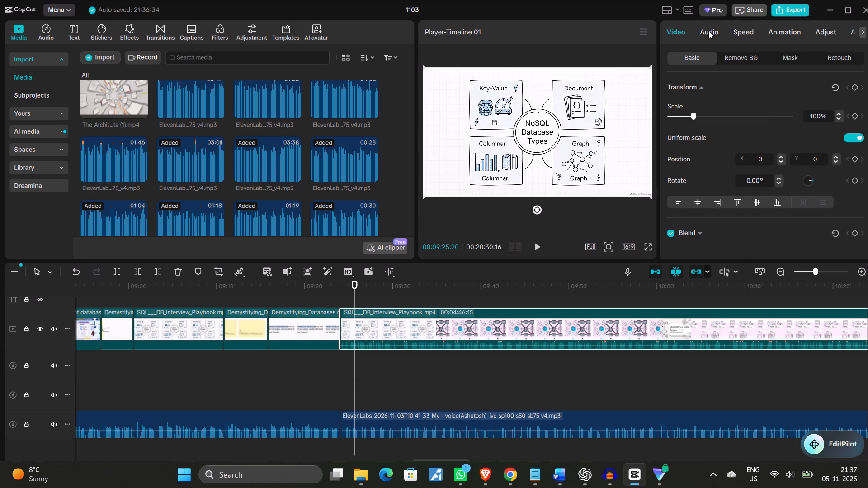
pyautogui.moveTo(761, 117); pyautogui.dragTo(673, 118)
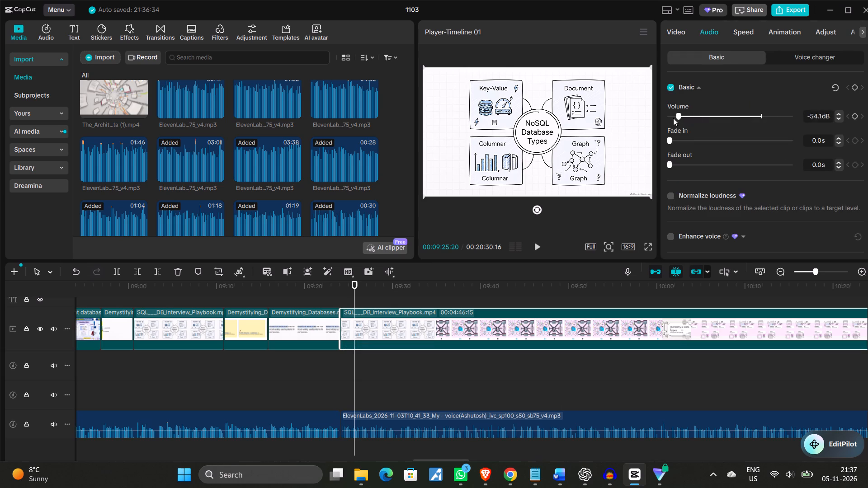
pyautogui.moveTo(673, 118); pyautogui.dragTo(659, 119)
pyautogui.click(673, 33)
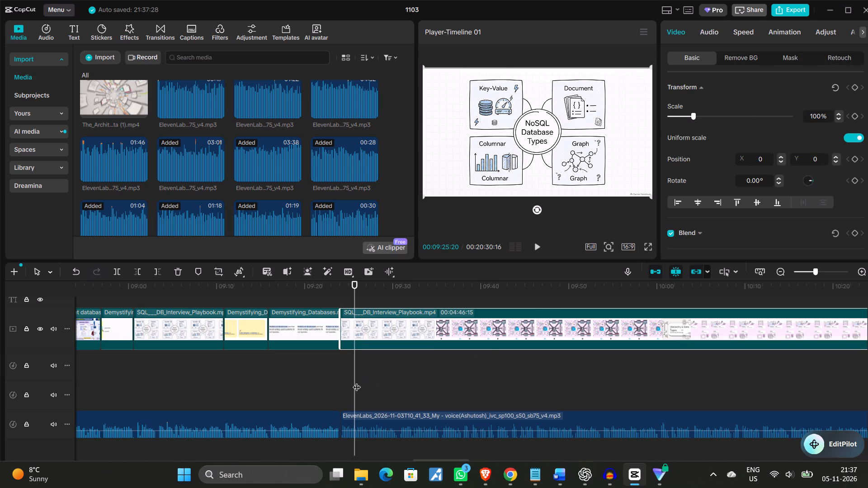
# Play the new narration's opening from 00:09:24:02 over the NoSQL Database Types slide.
pyautogui.moveTo(357, 381); pyautogui.dragTo(341, 383)
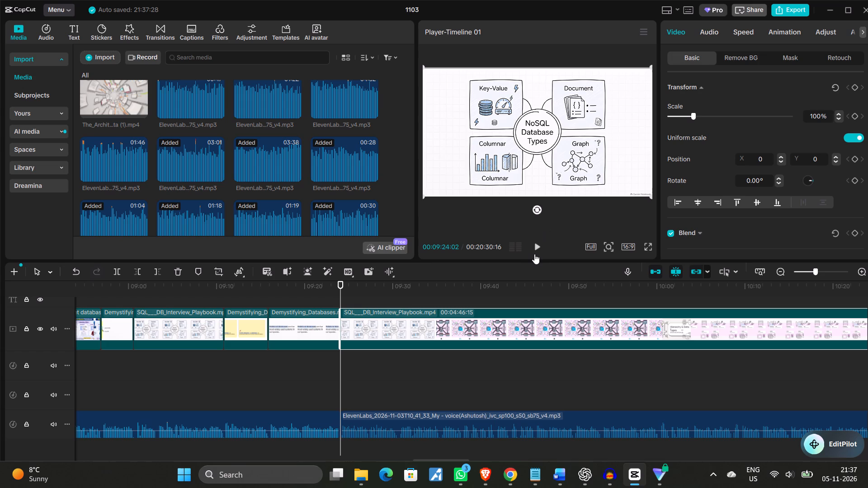
pyautogui.click(535, 249)
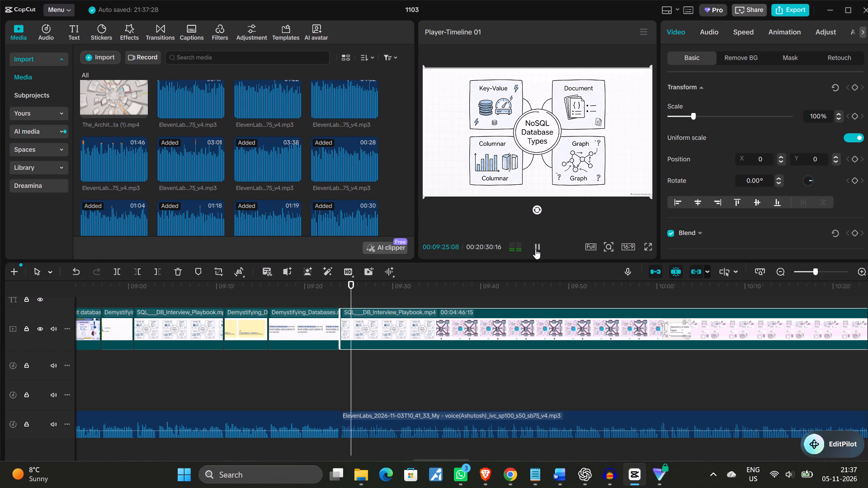
pyautogui.click(535, 249)
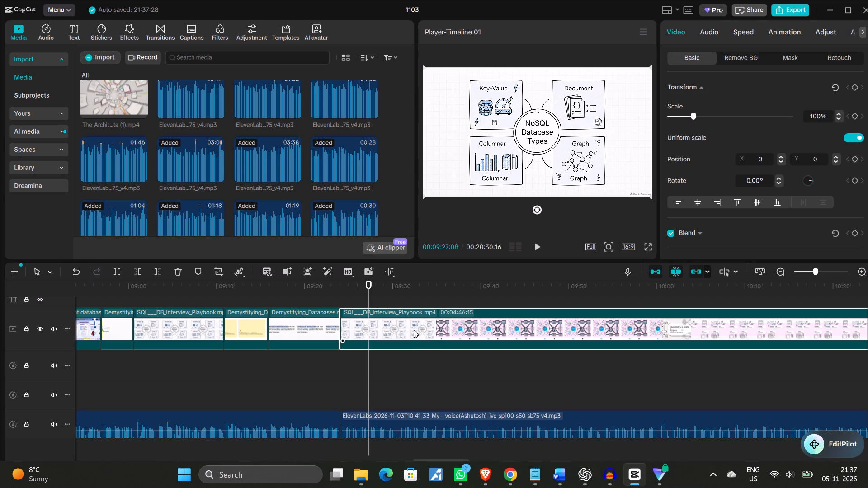
# Insert The_Architecture_of_Data (1).mp4 from the imported media at 00:09:24:02, ahead of the SQL___DB_Interview_Playbook.mp4 clip.
pyautogui.moveTo(370, 380); pyautogui.dragTo(340, 380)
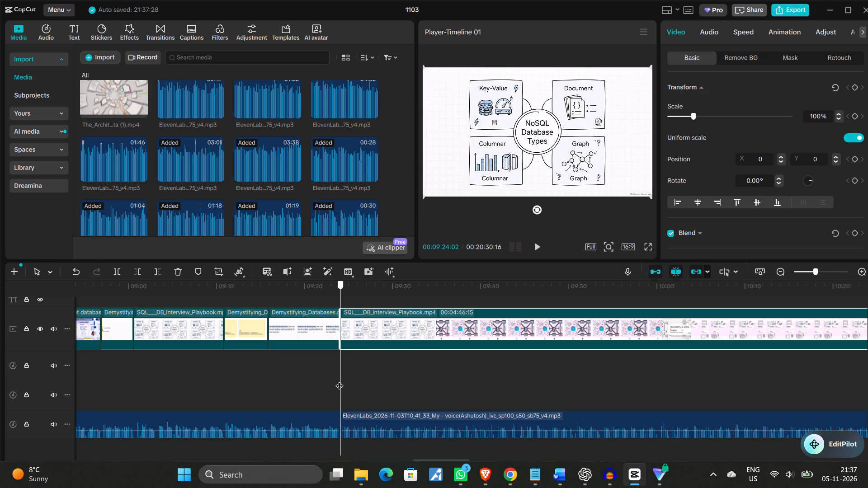
pyautogui.moveTo(340, 380); pyautogui.dragTo(340, 380)
pyautogui.click(140, 109)
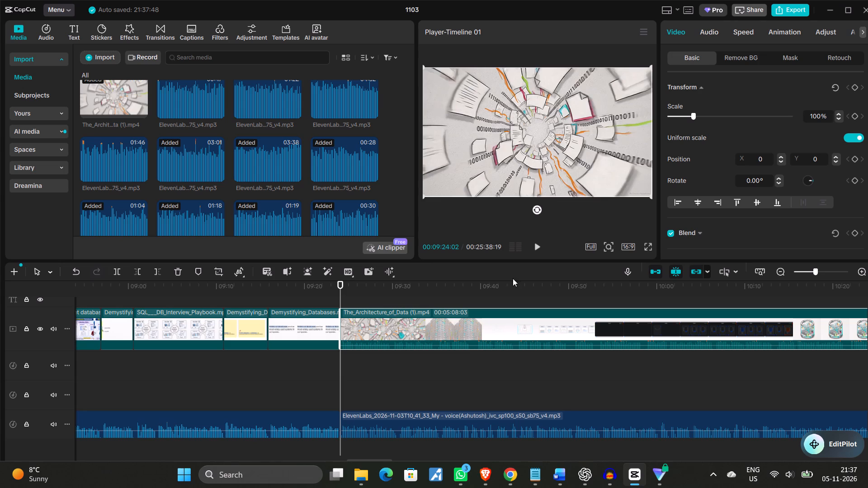
# Preview the start of The_Architecture_of_Data (1).mp4 with the narration and mute the clip's built-in sound.
pyautogui.click(536, 244)
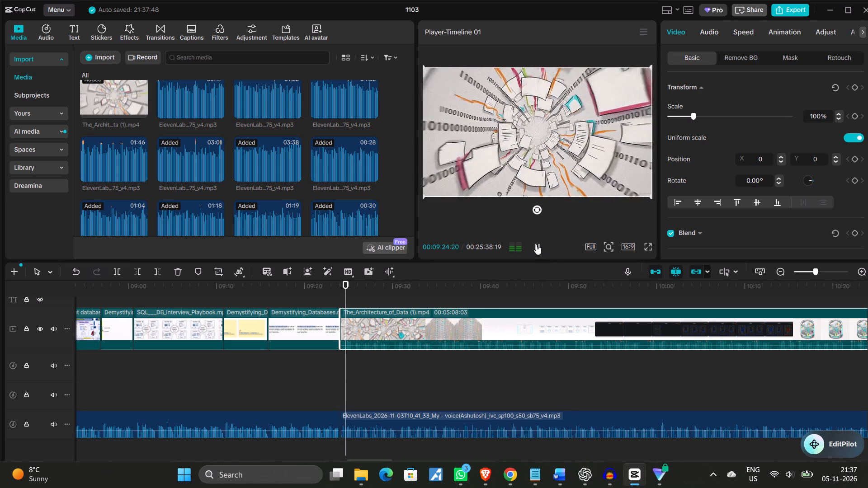
pyautogui.click(536, 244)
pyautogui.click(531, 335)
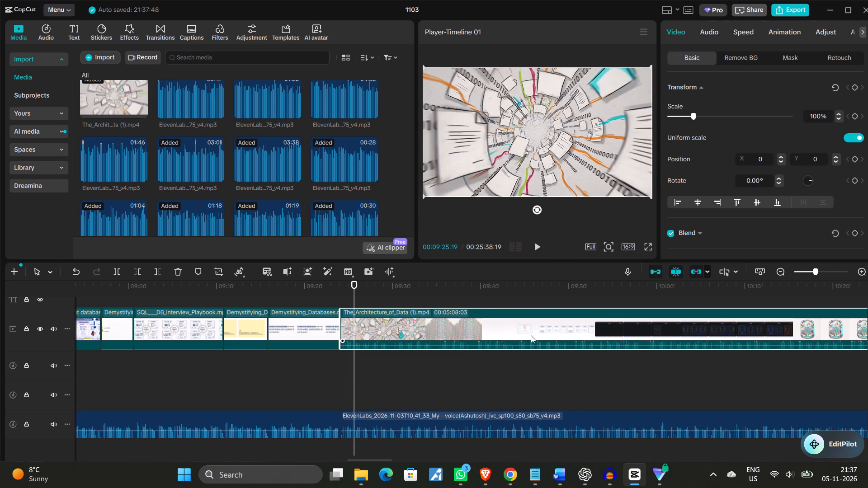
pyautogui.click(705, 34)
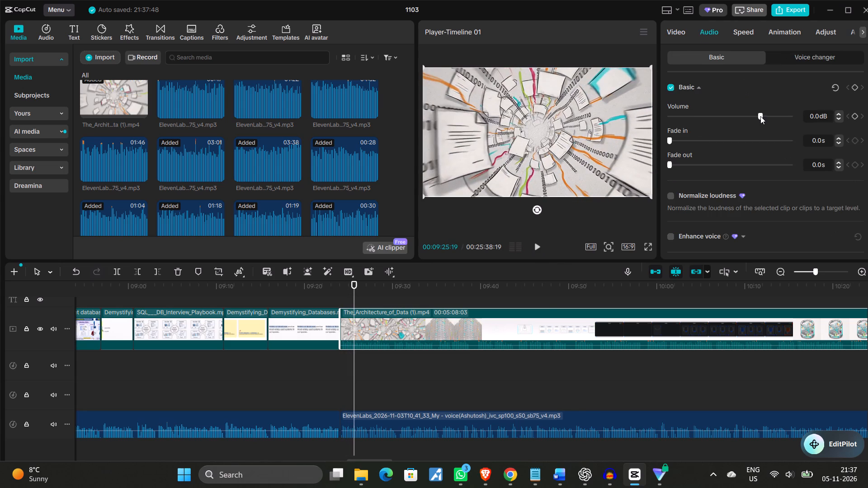
pyautogui.moveTo(760, 116); pyautogui.dragTo(663, 115)
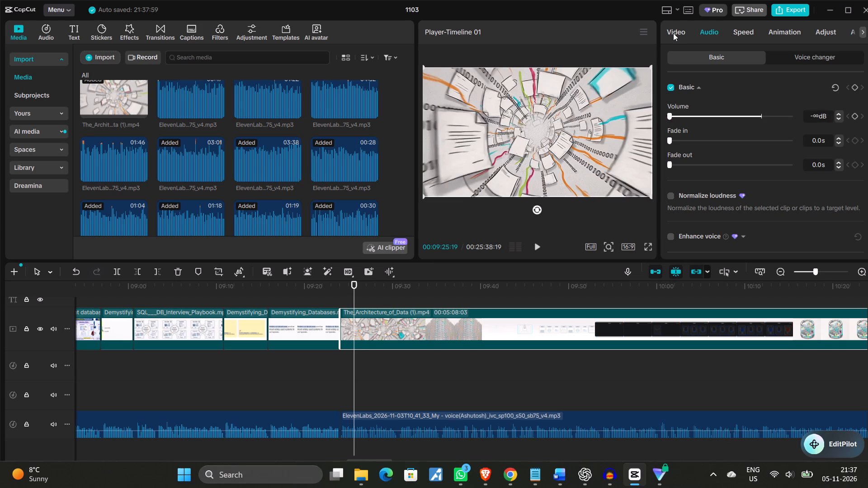
# Scale The_Architecture_of_Data (1).mp4 up to 106%.
pyautogui.click(673, 33)
pyautogui.moveTo(356, 360); pyautogui.dragTo(341, 360)
pyautogui.click(535, 240)
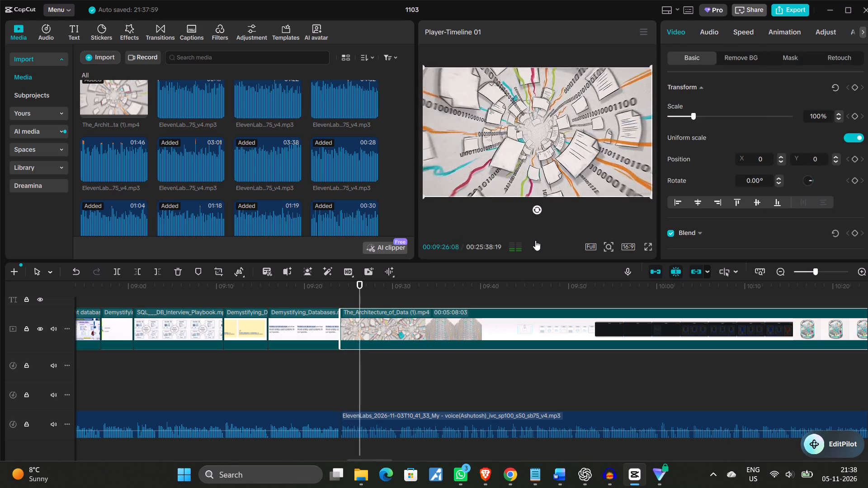
pyautogui.click(535, 240)
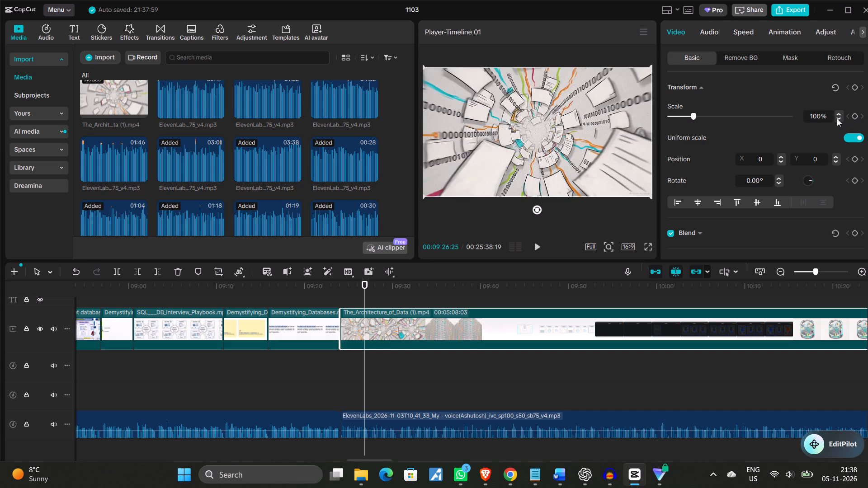
pyautogui.tripleClick(839, 113)
pyautogui.click(839, 113)
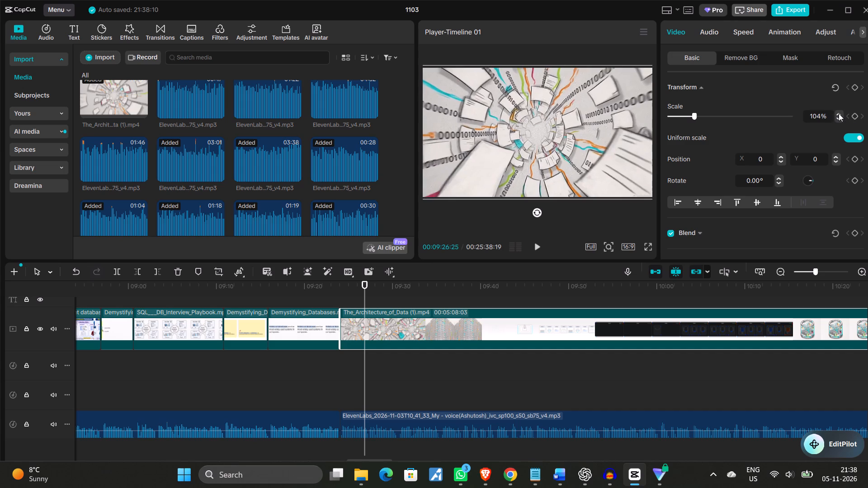
pyautogui.click(839, 113)
pyautogui.click(839, 113)
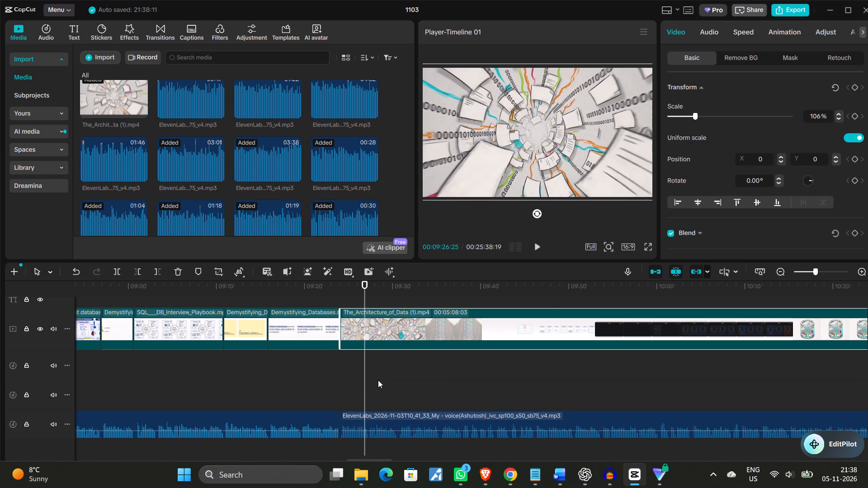
# Trim away the opening of The_Architecture_of_Data (1).mp4 before 00:09:39:25, just ahead of the nested Server, Database, Schema and Table diagram.
pyautogui.moveTo(366, 380); pyautogui.dragTo(340, 381)
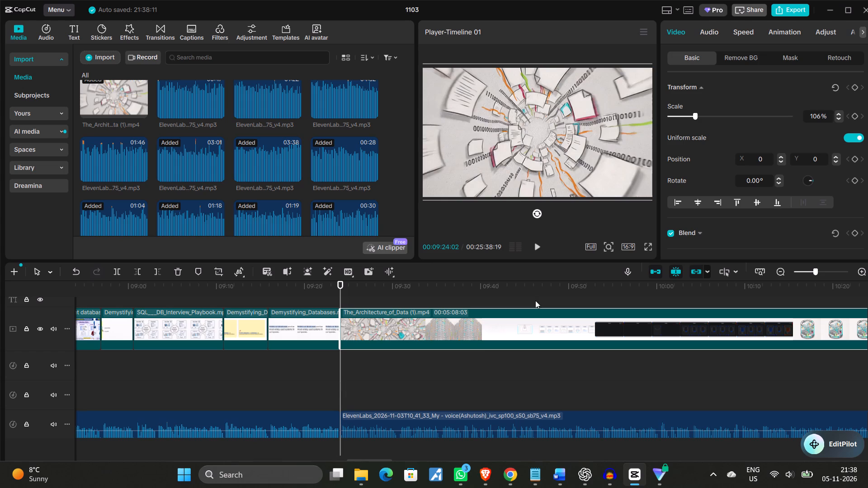
pyautogui.click(538, 244)
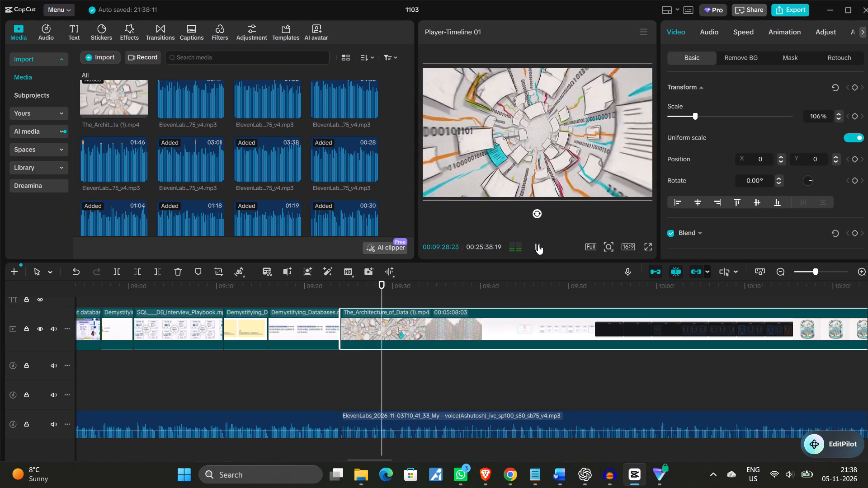
pyautogui.click(538, 244)
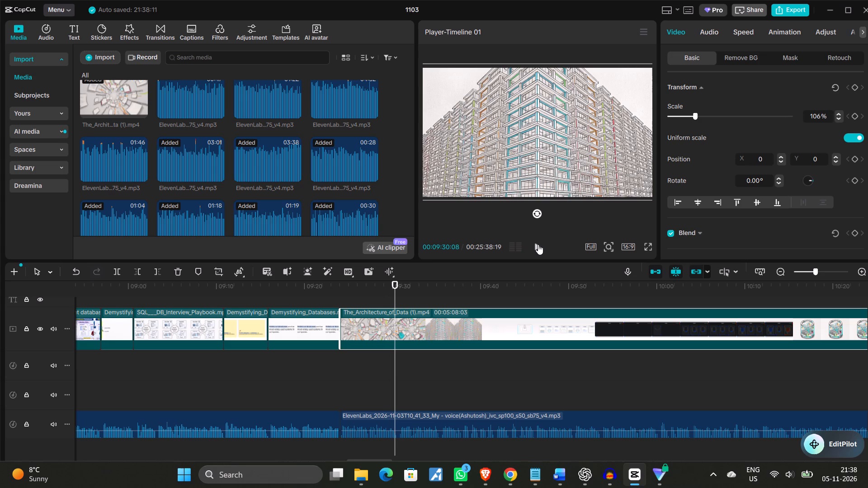
pyautogui.moveTo(396, 355); pyautogui.dragTo(497, 370)
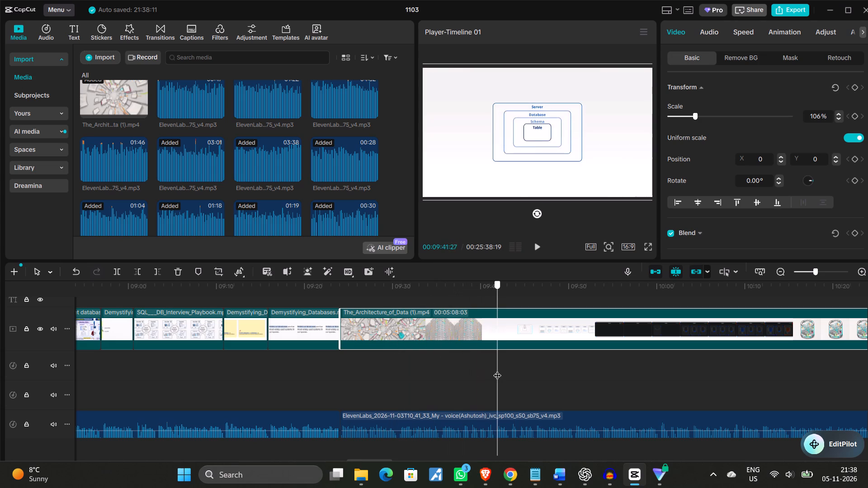
pyautogui.moveTo(497, 370); pyautogui.dragTo(435, 375)
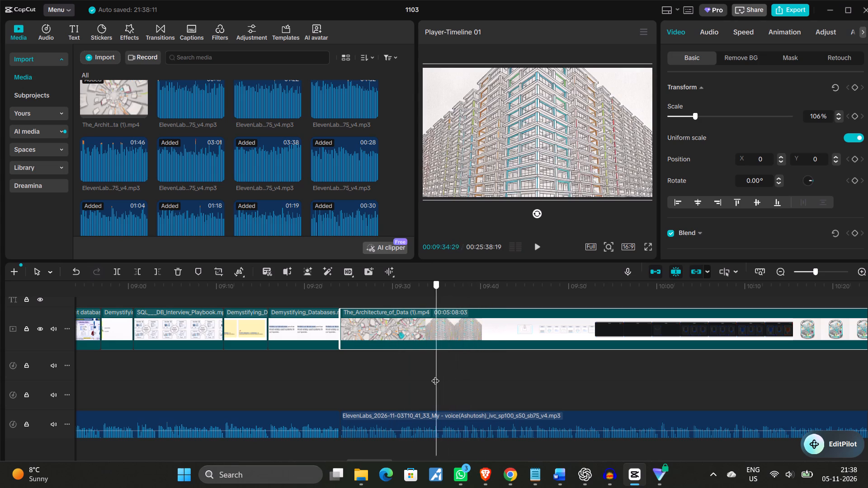
pyautogui.moveTo(435, 375); pyautogui.dragTo(495, 376)
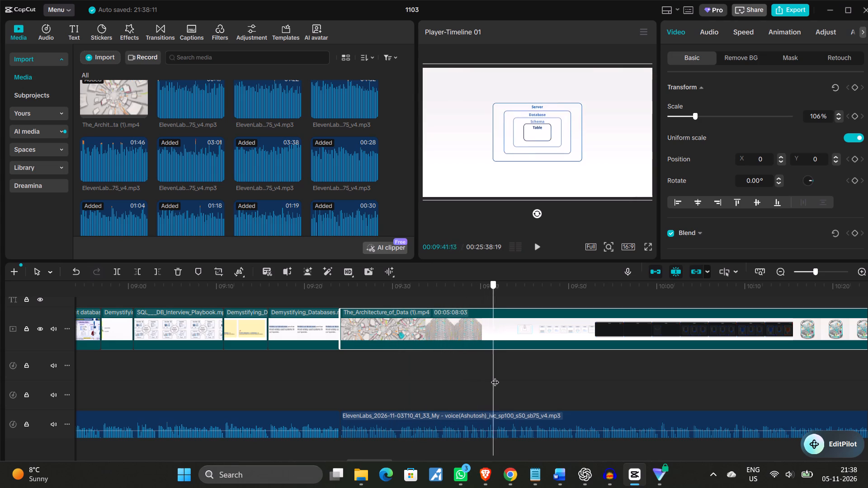
pyautogui.moveTo(495, 376); pyautogui.dragTo(530, 380)
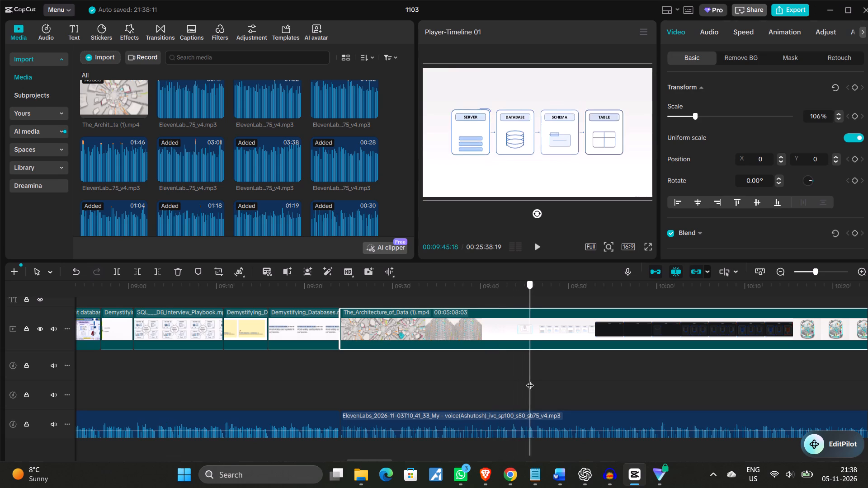
pyautogui.moveTo(530, 380); pyautogui.dragTo(484, 388)
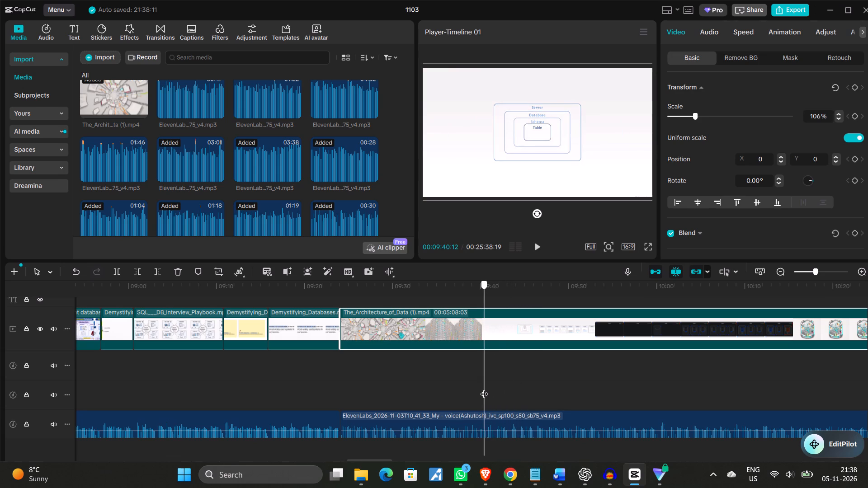
pyautogui.moveTo(484, 388); pyautogui.dragTo(479, 389)
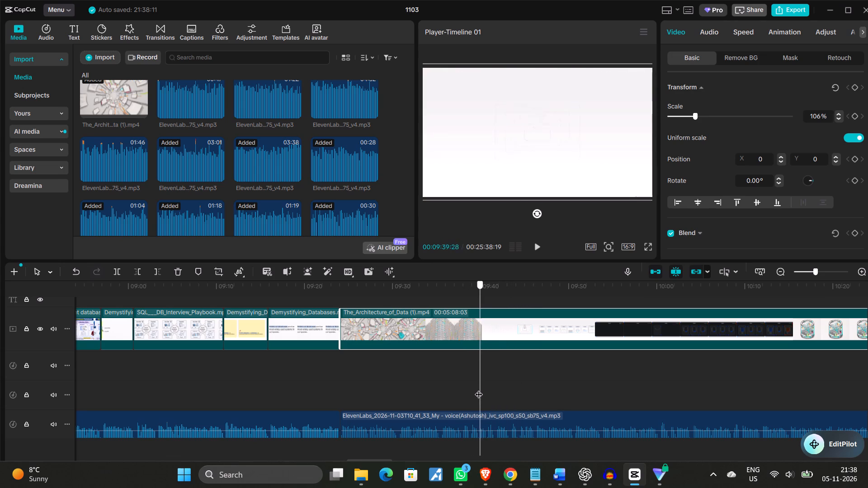
pyautogui.moveTo(479, 389); pyautogui.dragTo(483, 385)
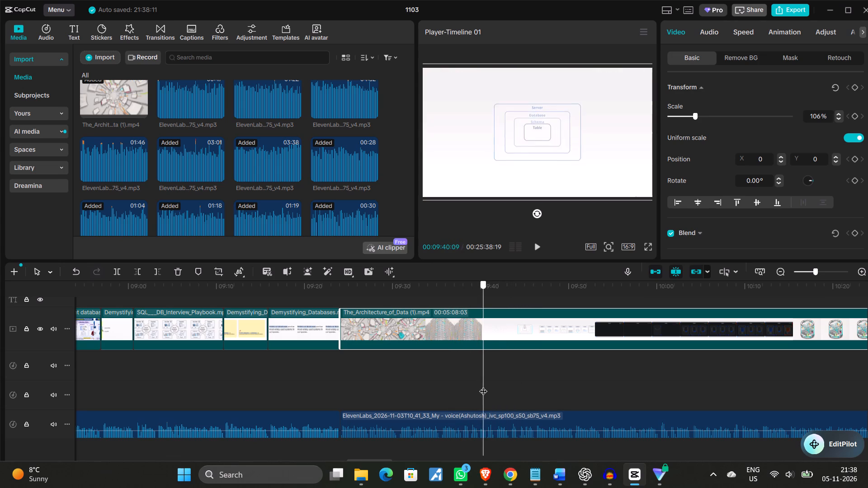
pyautogui.moveTo(483, 385); pyautogui.dragTo(479, 385)
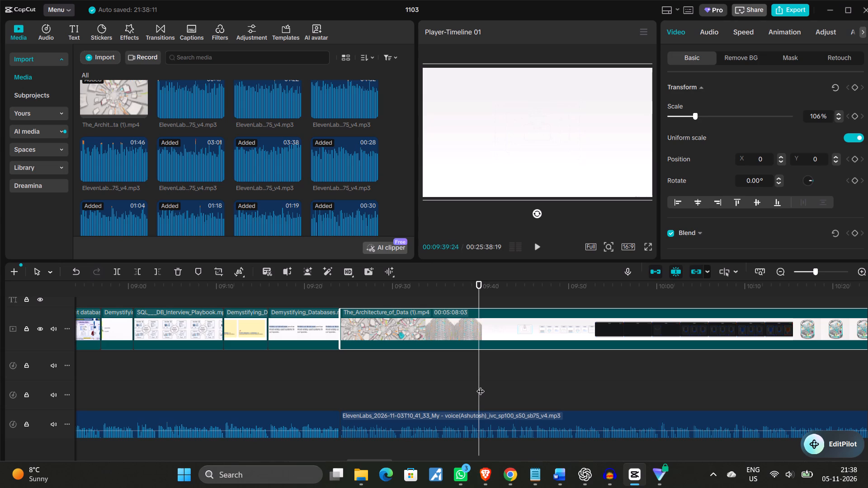
pyautogui.click(479, 384)
pyautogui.click(133, 273)
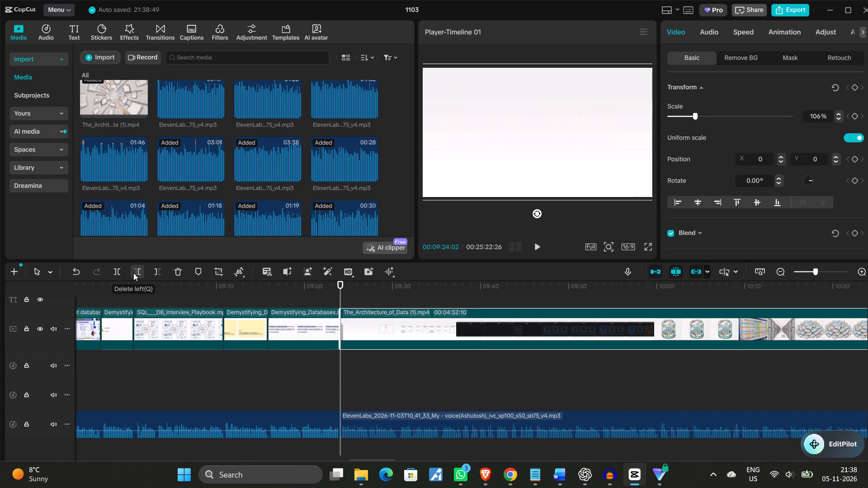
# Play the trimmed The_Architecture_of_Data (1).mp4 from 00:09:24:02 to check the server, database, schema and table diagrams against the narration.
pyautogui.click(533, 246)
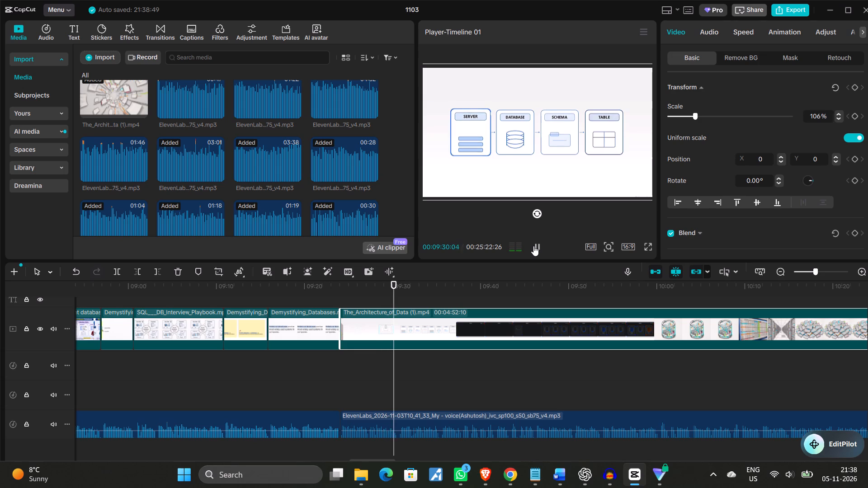
pyautogui.click(533, 246)
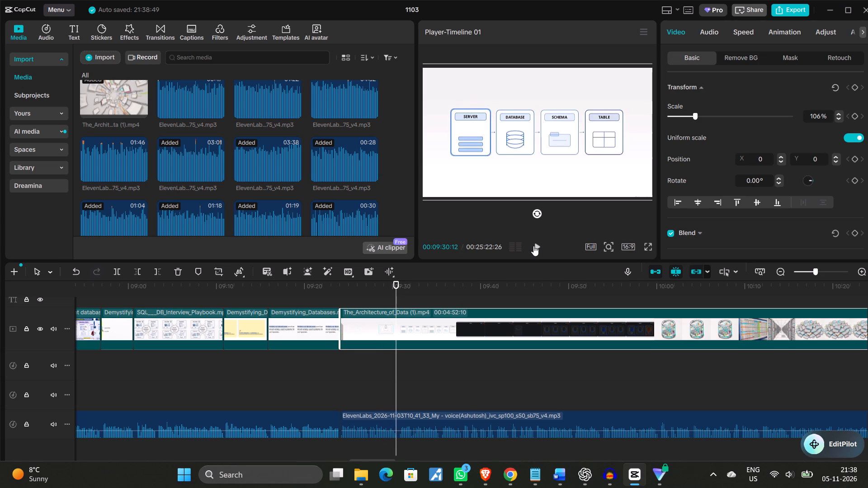
pyautogui.click(533, 246)
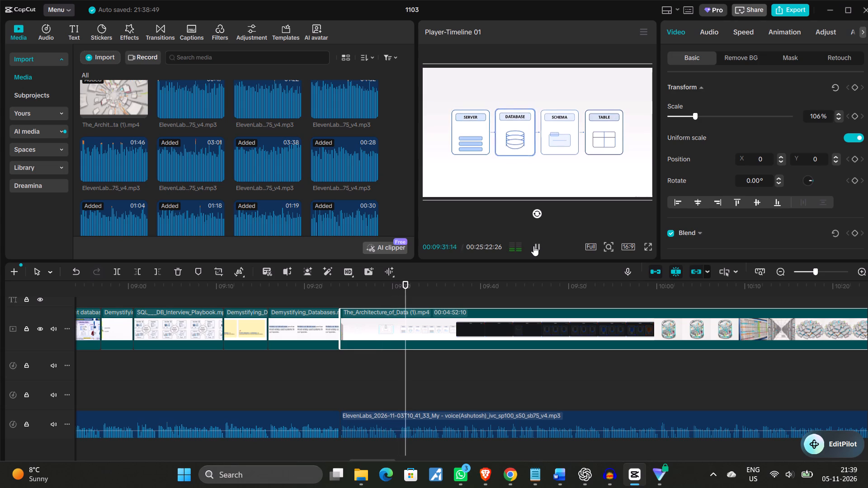
pyautogui.click(533, 246)
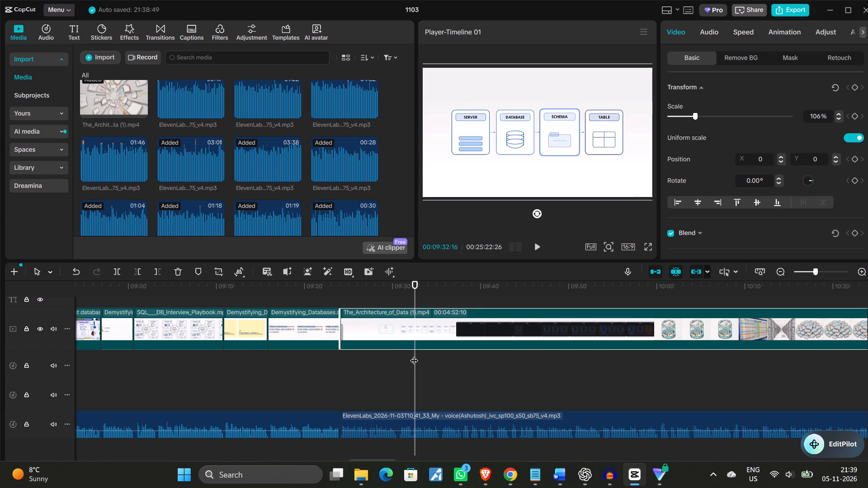
# Skim the rest of The_Architecture_of_Data (1).mp4 from 00:09:32:16 to its end to review which scenes it contains.
pyautogui.moveTo(412, 354); pyautogui.dragTo(463, 362)
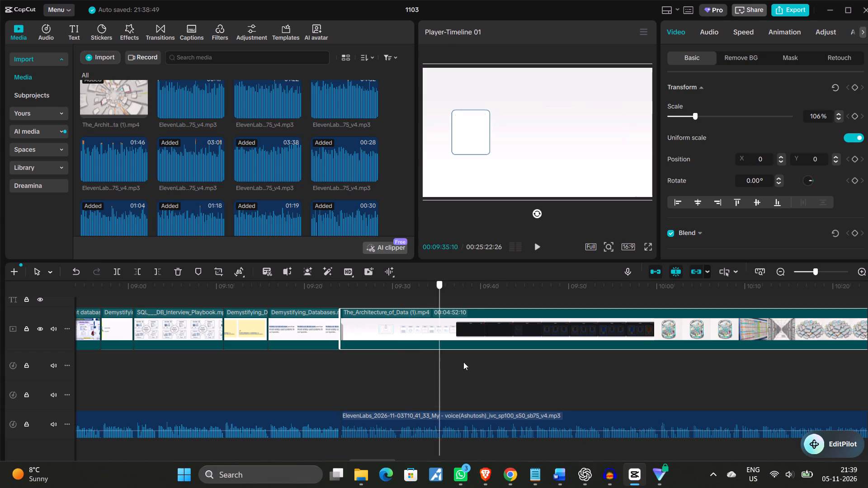
pyautogui.moveTo(463, 362); pyautogui.dragTo(664, 358)
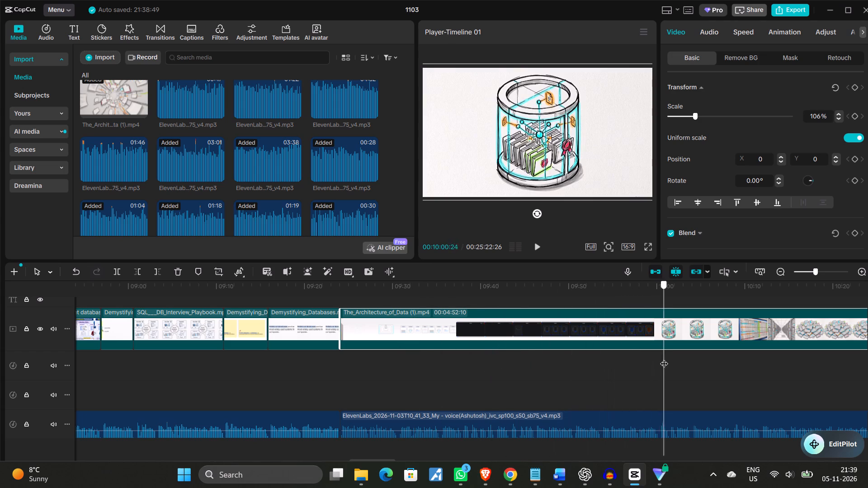
pyautogui.moveTo(664, 358); pyautogui.dragTo(751, 343)
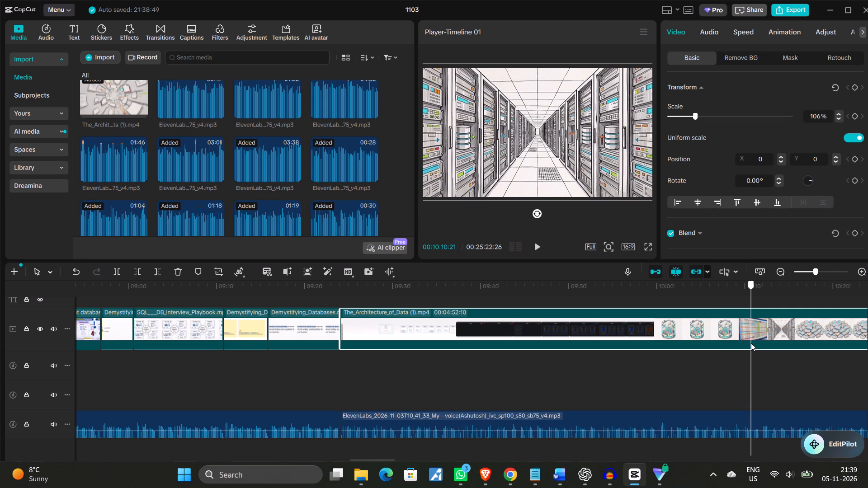
pyautogui.moveTo(751, 343); pyautogui.dragTo(769, 340)
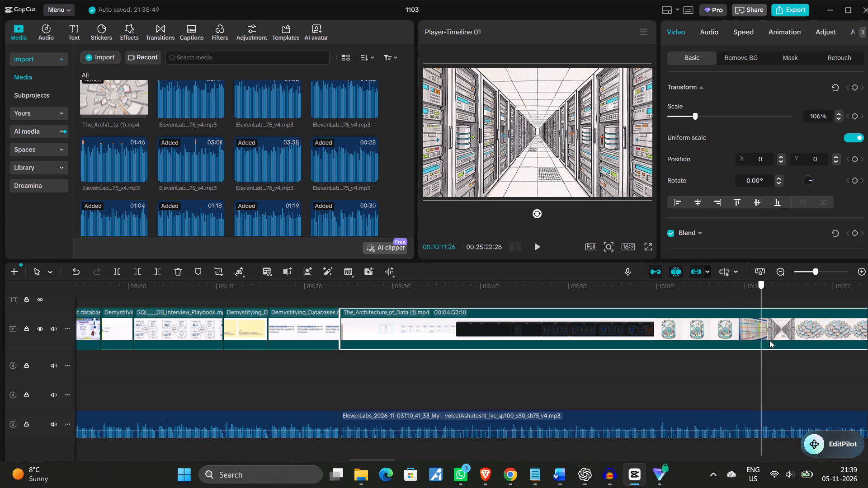
pyautogui.moveTo(769, 340); pyautogui.dragTo(808, 330)
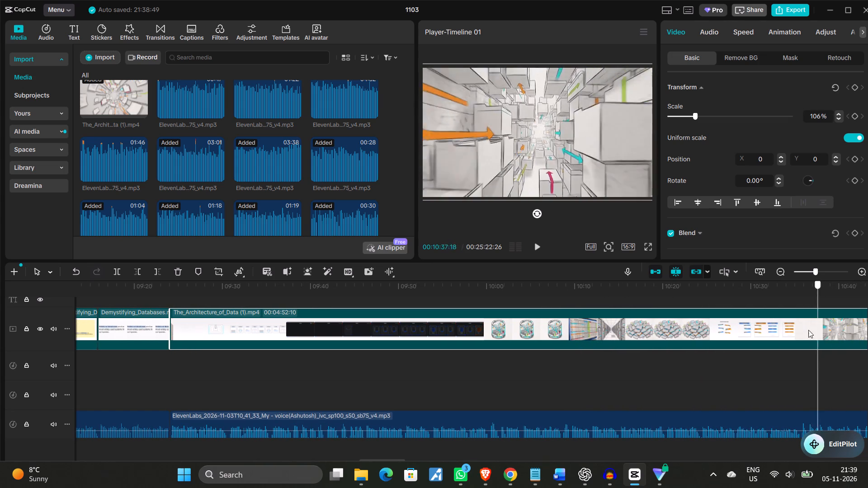
pyautogui.moveTo(808, 330); pyautogui.dragTo(647, 310)
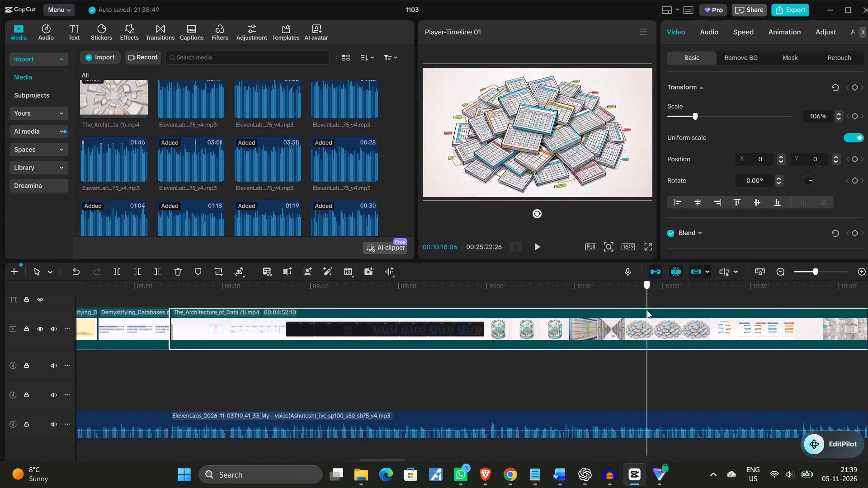
pyautogui.moveTo(647, 310); pyautogui.dragTo(654, 300)
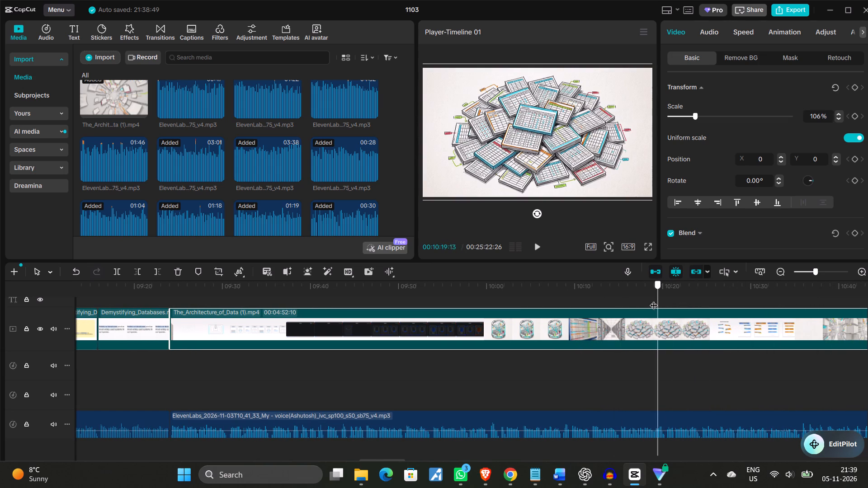
pyautogui.moveTo(654, 300); pyautogui.dragTo(673, 298)
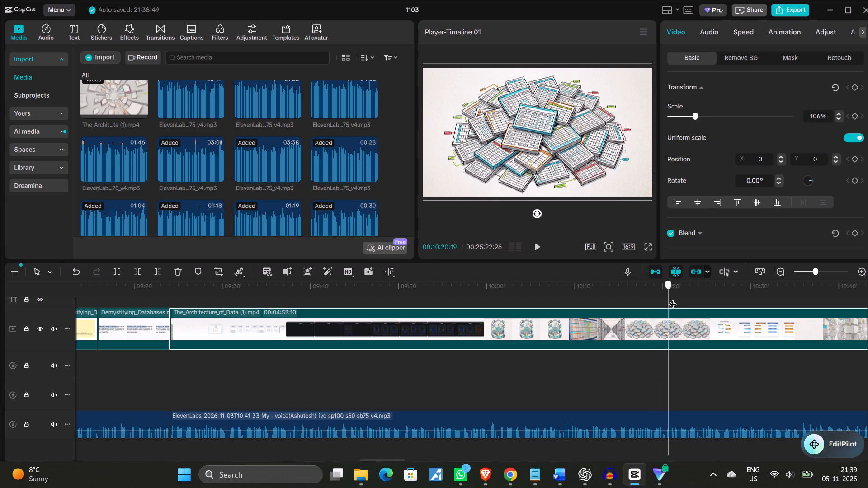
pyautogui.moveTo(673, 298); pyautogui.dragTo(729, 289)
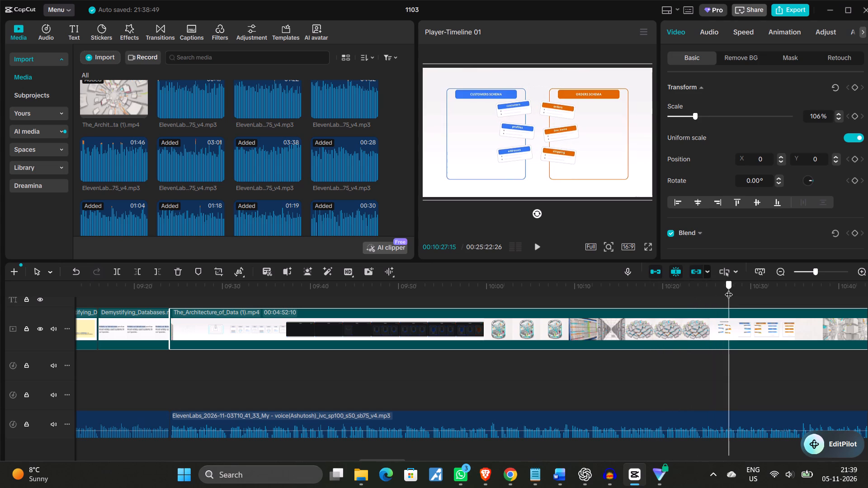
pyautogui.moveTo(729, 289); pyautogui.dragTo(770, 287)
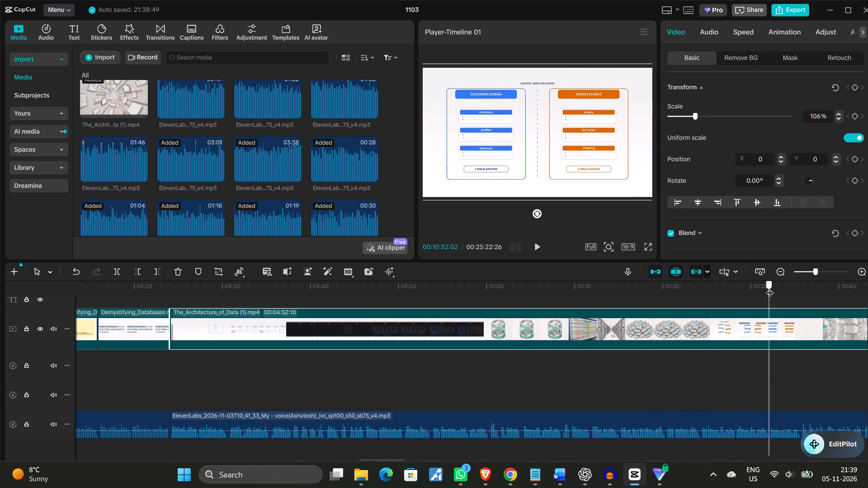
pyautogui.moveTo(770, 287); pyautogui.dragTo(851, 284)
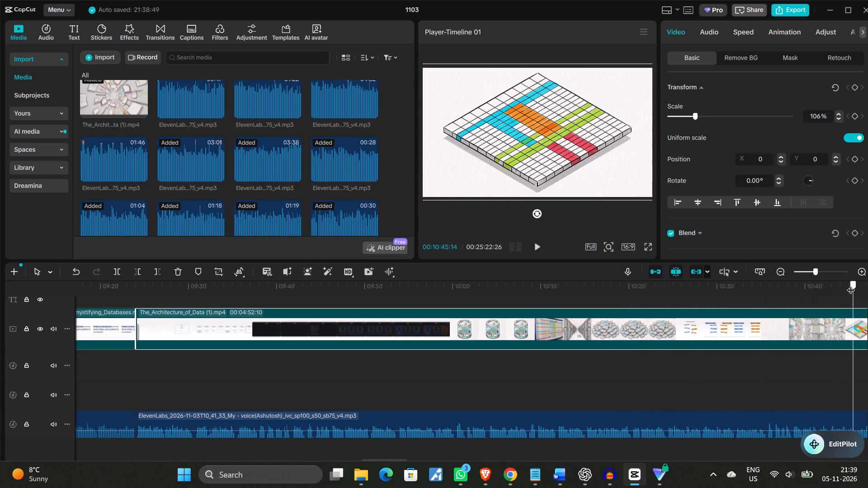
pyautogui.moveTo(851, 284); pyautogui.dragTo(867, 282)
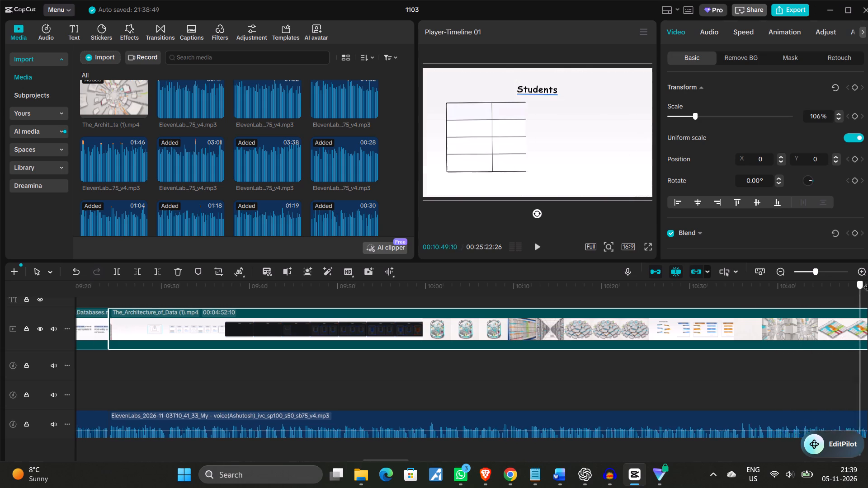
pyautogui.moveTo(867, 282); pyautogui.dragTo(860, 282)
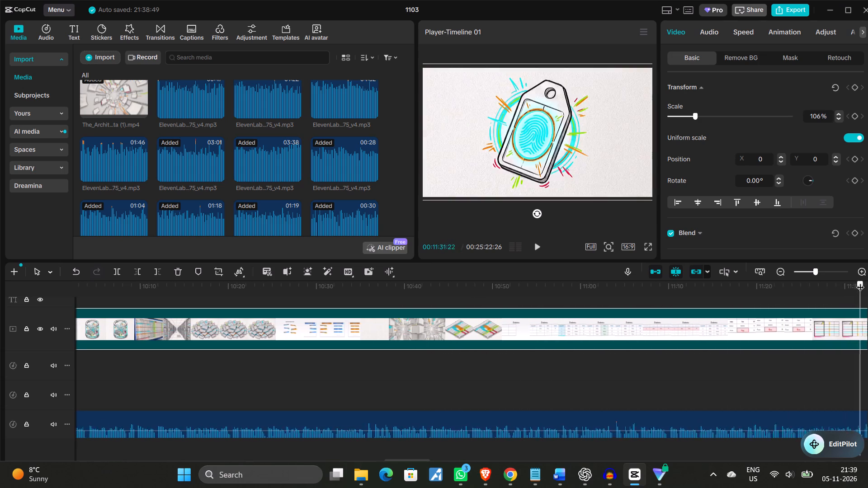
pyautogui.moveTo(860, 282); pyautogui.dragTo(849, 279)
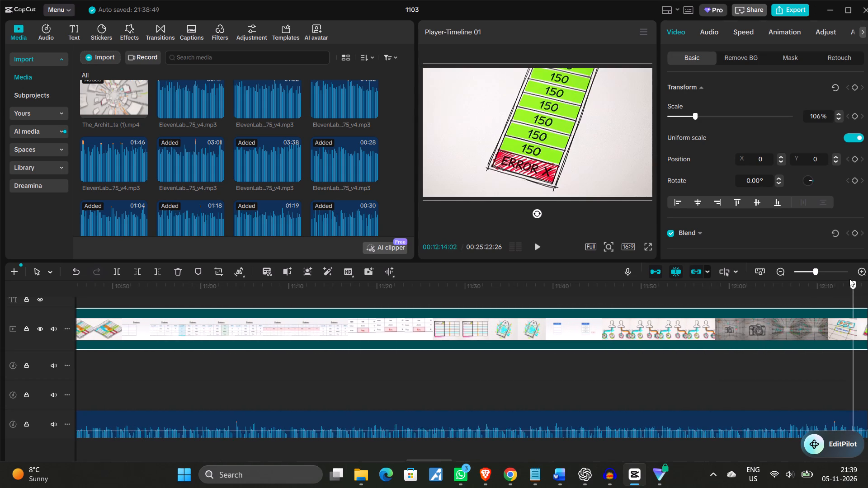
pyautogui.moveTo(849, 279); pyautogui.dragTo(851, 276)
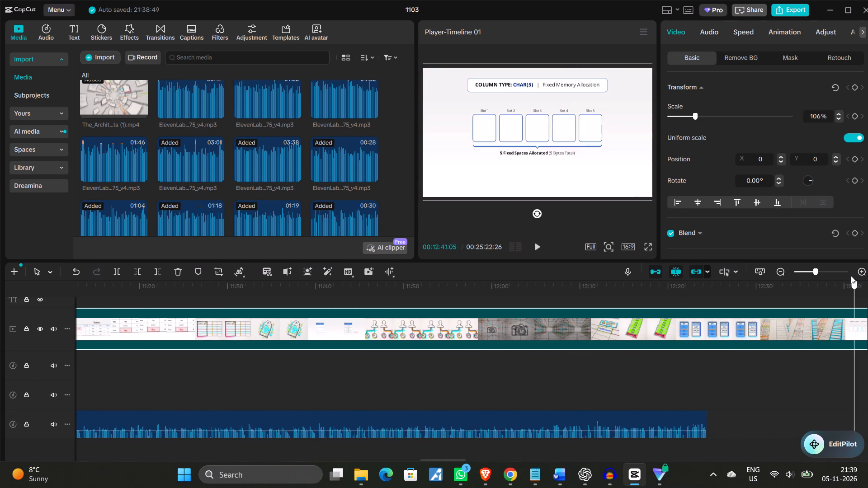
pyautogui.moveTo(851, 276); pyautogui.dragTo(700, 255)
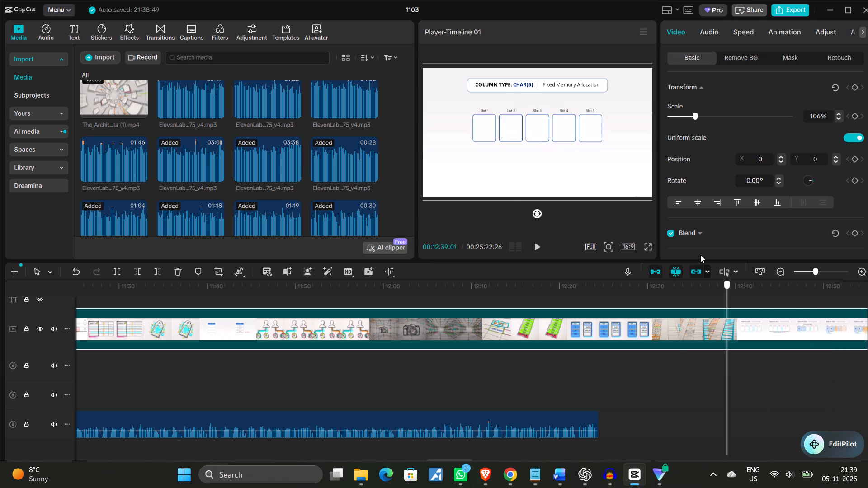
pyautogui.moveTo(700, 255); pyautogui.dragTo(786, 255)
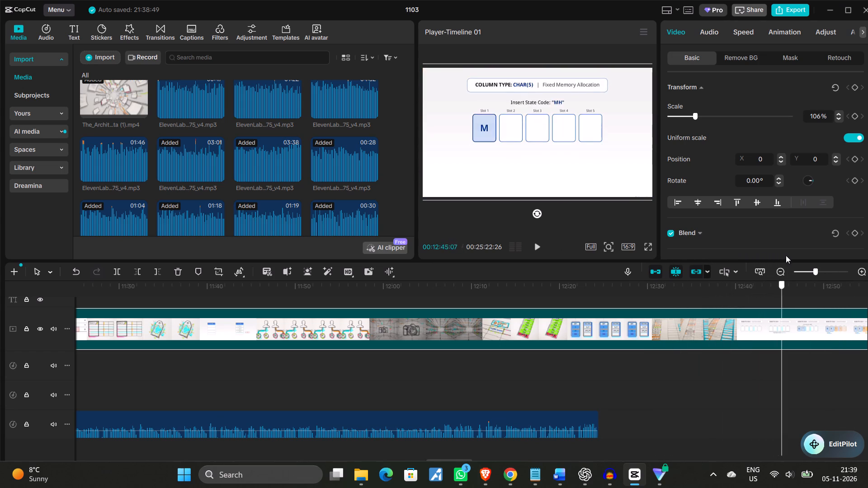
pyautogui.moveTo(786, 255); pyautogui.dragTo(859, 257)
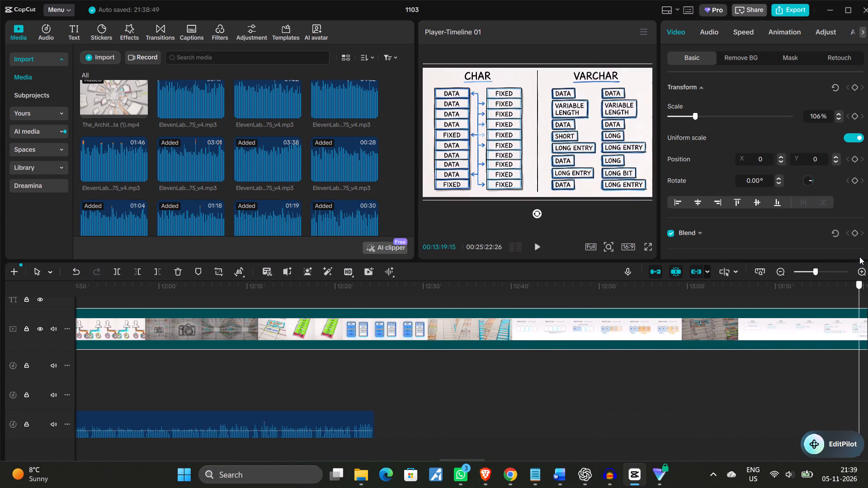
pyautogui.moveTo(859, 257); pyautogui.dragTo(852, 263)
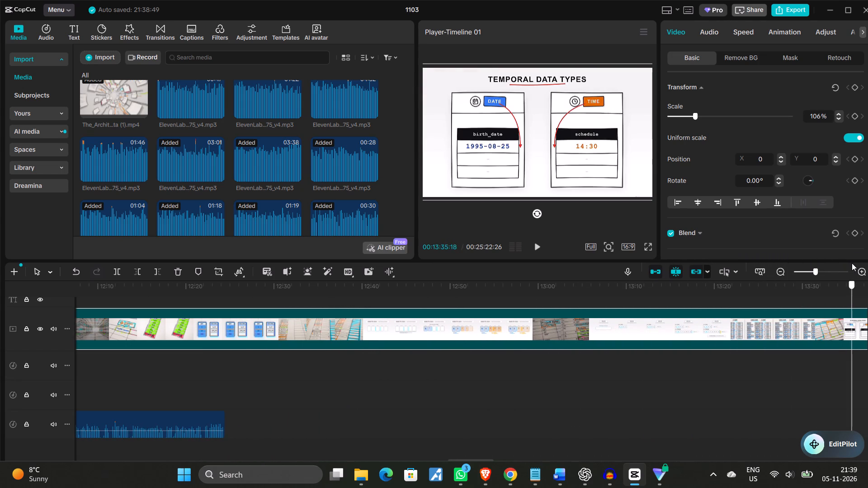
pyautogui.moveTo(852, 263); pyautogui.dragTo(783, 246)
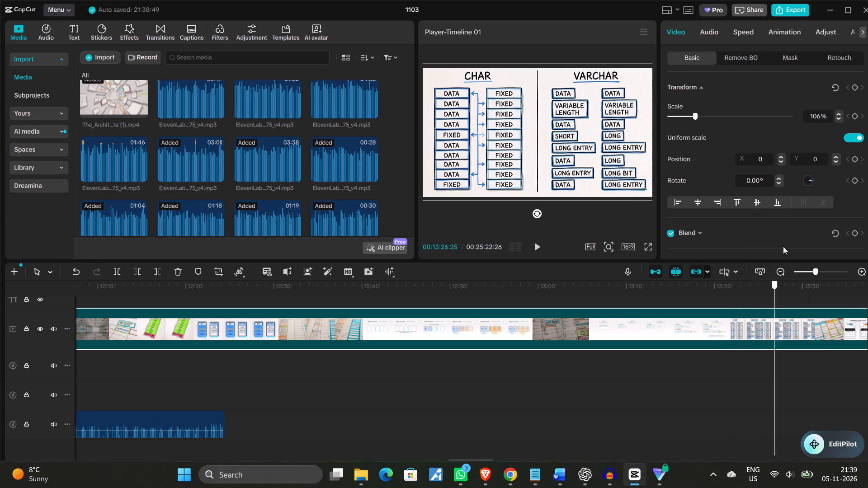
pyautogui.moveTo(783, 246); pyautogui.dragTo(835, 252)
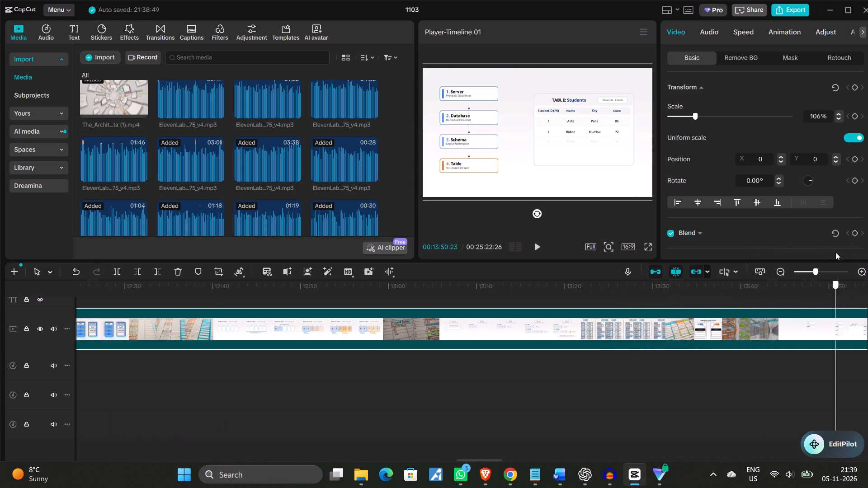
pyautogui.moveTo(835, 252); pyautogui.dragTo(839, 263)
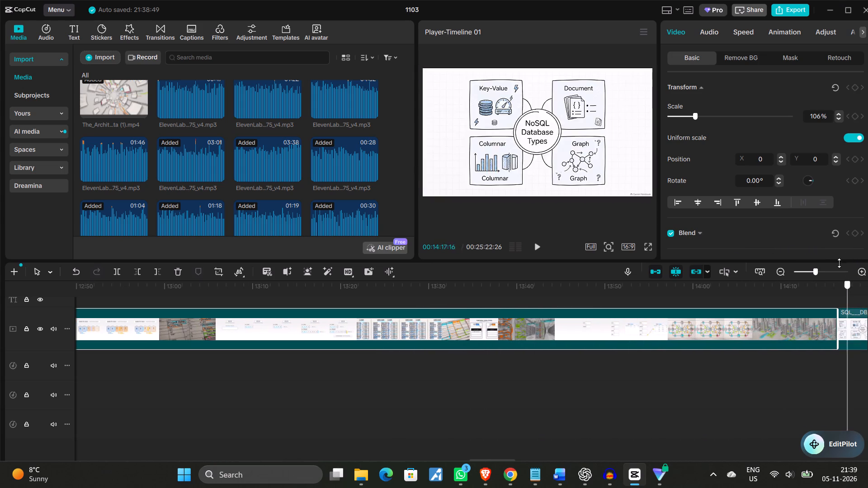
# Split The_Architecture_of_Data (1).mp4 at 00:14:06:21, where the sketched city scene begins after the database network diagram.
pyautogui.moveTo(839, 263); pyautogui.dragTo(717, 266)
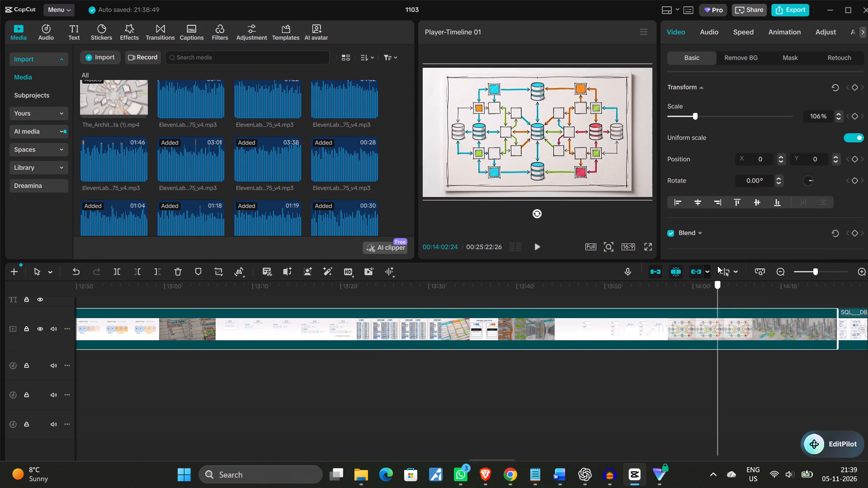
pyautogui.moveTo(717, 266); pyautogui.dragTo(747, 263)
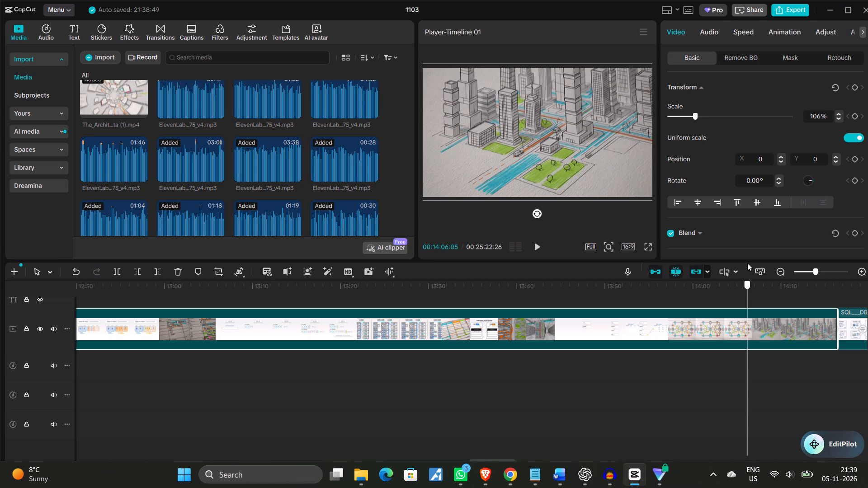
pyautogui.moveTo(747, 263); pyautogui.dragTo(780, 264)
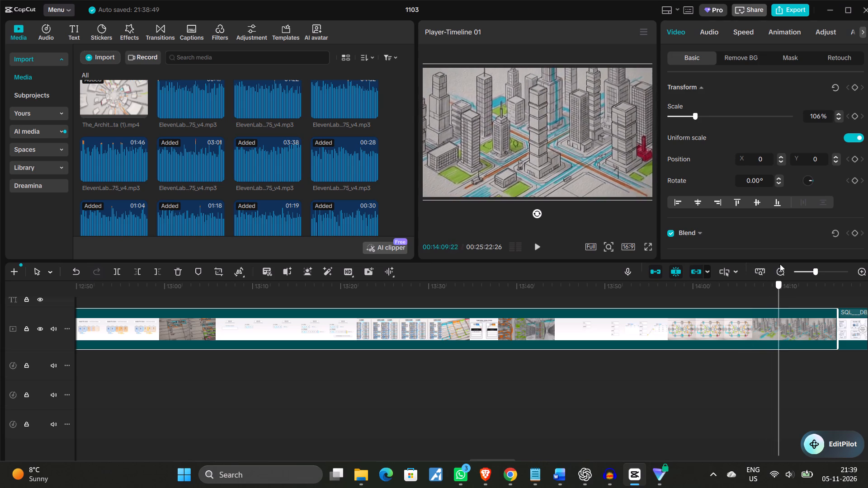
pyautogui.moveTo(780, 264); pyautogui.dragTo(744, 263)
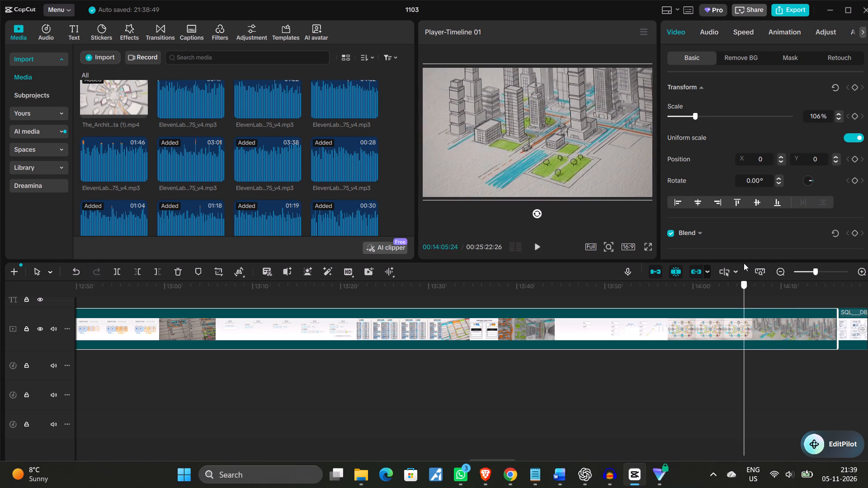
pyautogui.moveTo(744, 263); pyautogui.dragTo(751, 261)
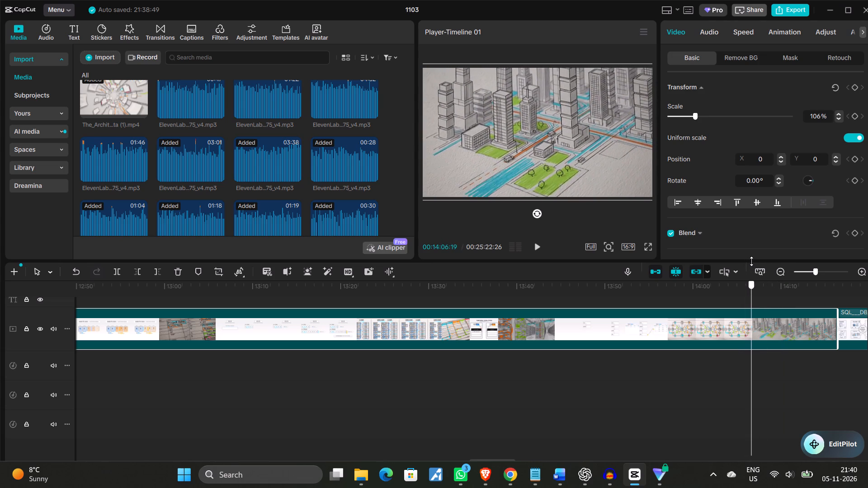
pyautogui.moveTo(751, 261); pyautogui.dragTo(752, 261)
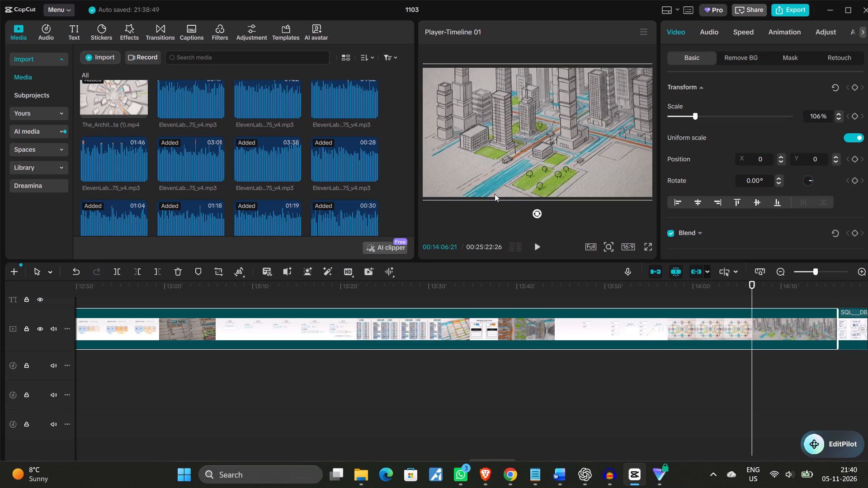
pyautogui.click(116, 272)
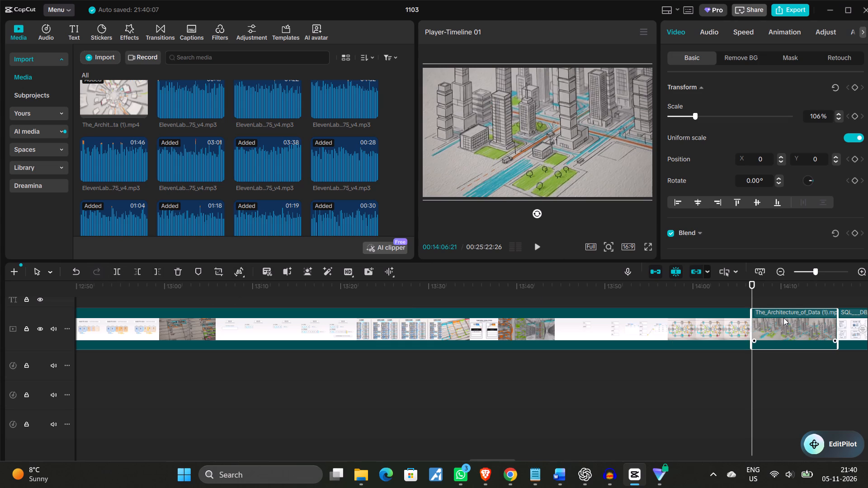
# Trim the end of the split-off city segment from 00:14:13:05 onward, removing the Gemini Notebook end card.
pyautogui.moveTo(752, 372); pyautogui.dragTo(779, 374)
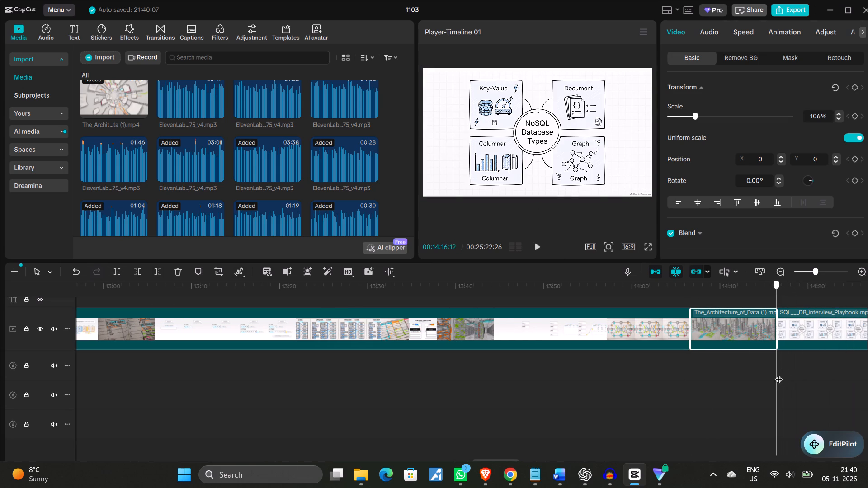
pyautogui.moveTo(779, 374); pyautogui.dragTo(766, 376)
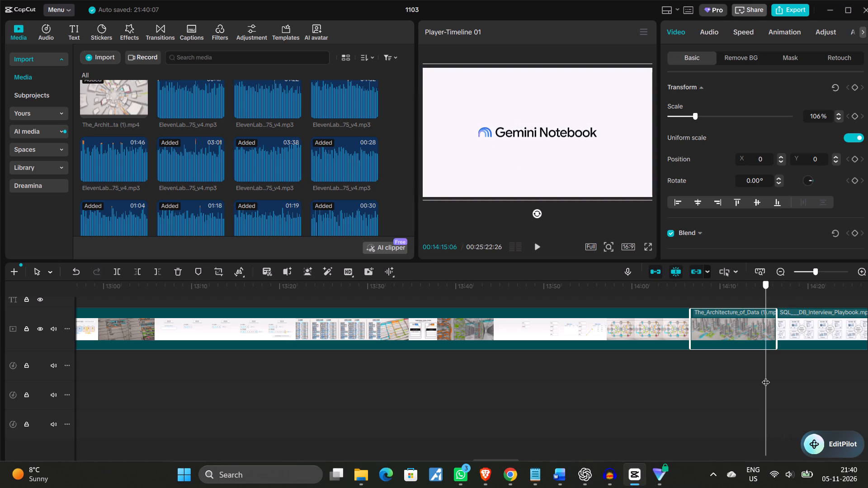
pyautogui.moveTo(766, 376); pyautogui.dragTo(751, 380)
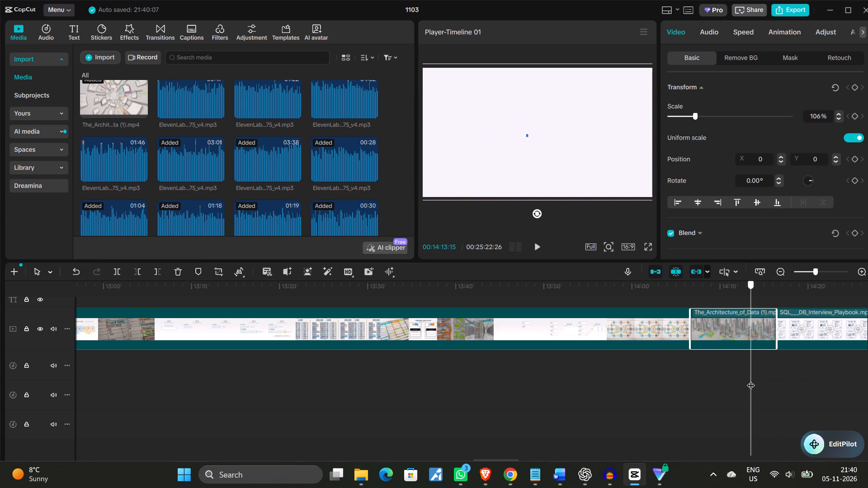
pyautogui.moveTo(751, 380); pyautogui.dragTo(750, 380)
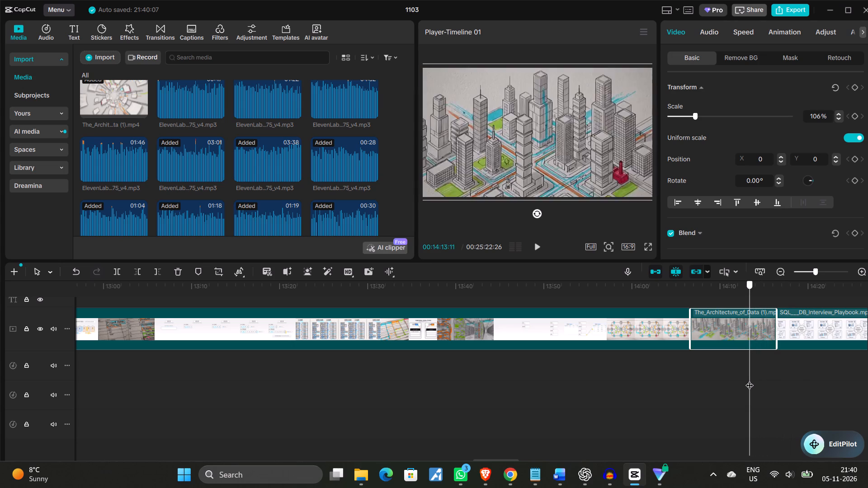
pyautogui.moveTo(750, 380); pyautogui.dragTo(751, 380)
pyautogui.click(751, 380)
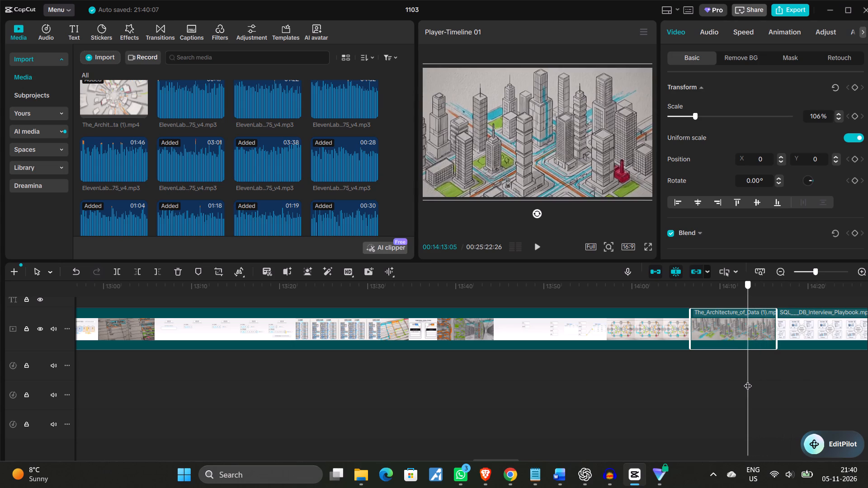
pyautogui.click(156, 272)
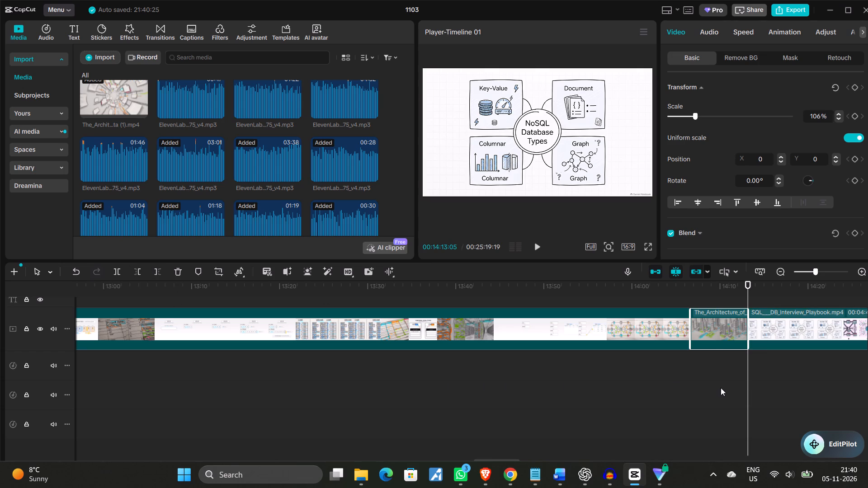
# Copy the sketched city segment of The_Architecture_of_Data (1).mp4 that ends at 00:14:13:05.
pyautogui.rightClick(718, 337)
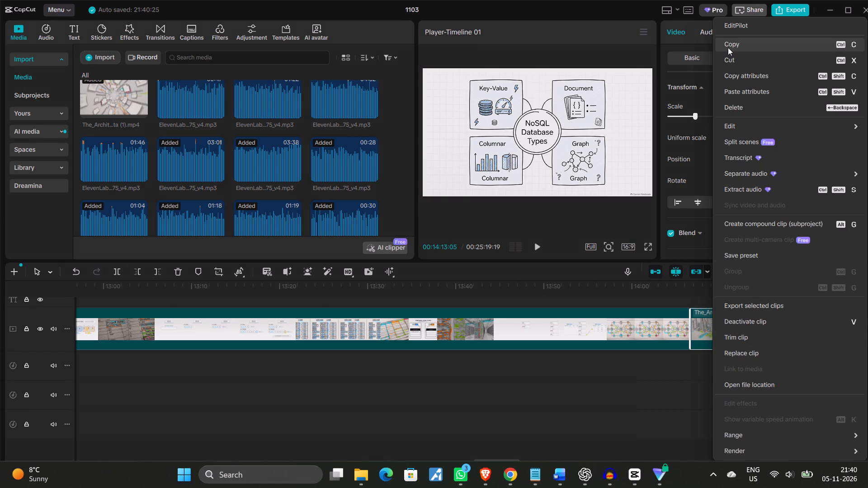
pyautogui.click(728, 47)
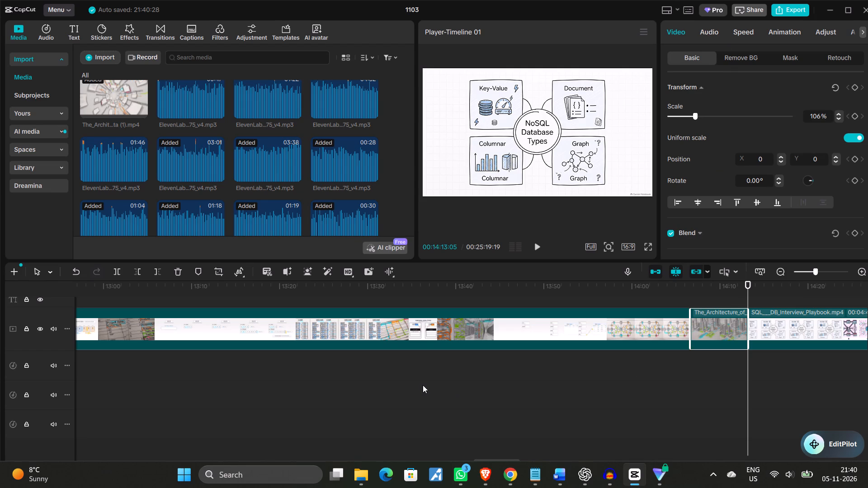
# Split The_Architecture_of_Data (1).mp4 at 00:09:30:10, while the server, database, schema and table diagram is shown.
pyautogui.hscroll(4, 423, 385)
pyautogui.hscroll(-1, 423, 385)
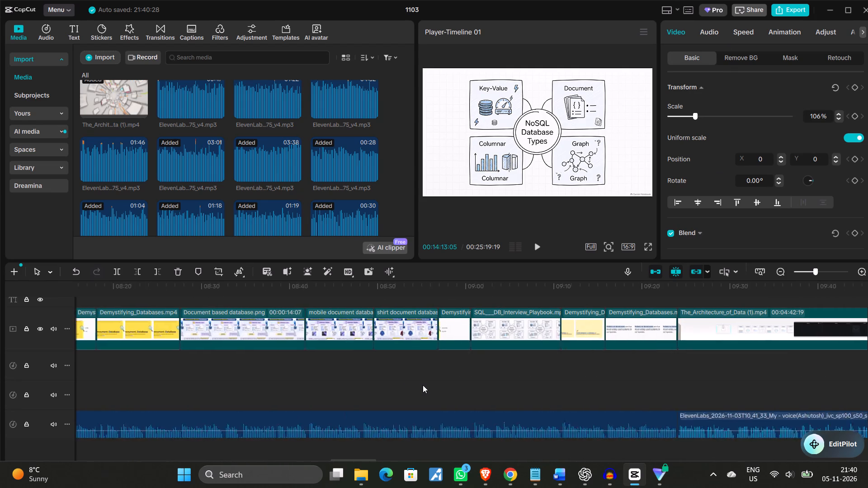
pyautogui.hscroll(-3, 423, 385)
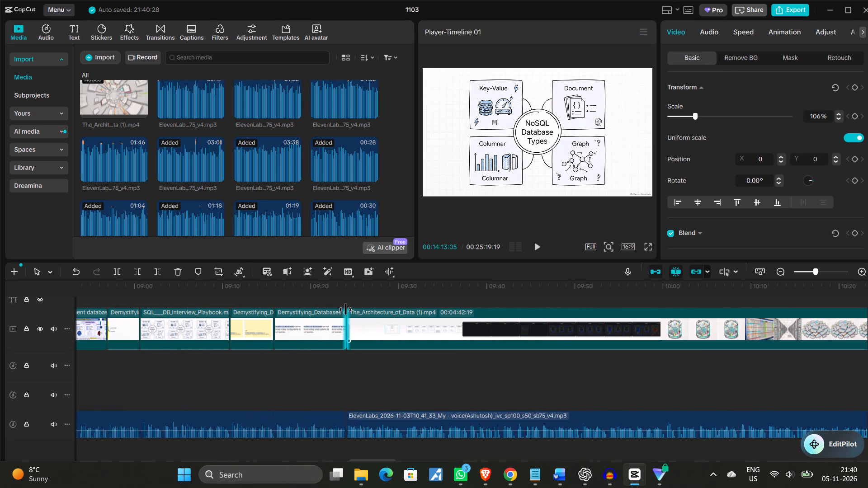
pyautogui.click(348, 366)
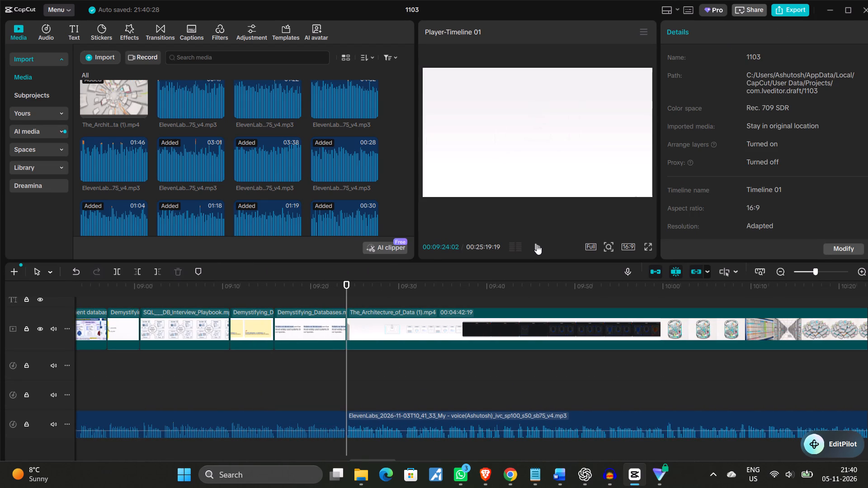
pyautogui.click(537, 244)
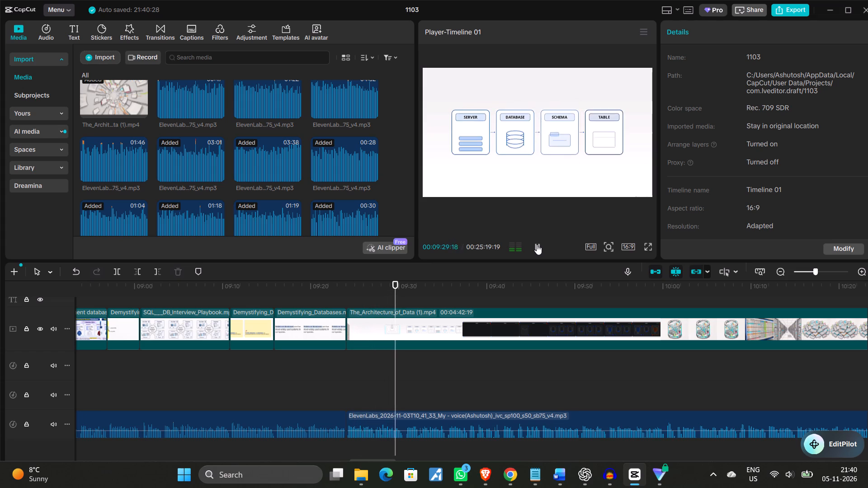
pyautogui.click(537, 244)
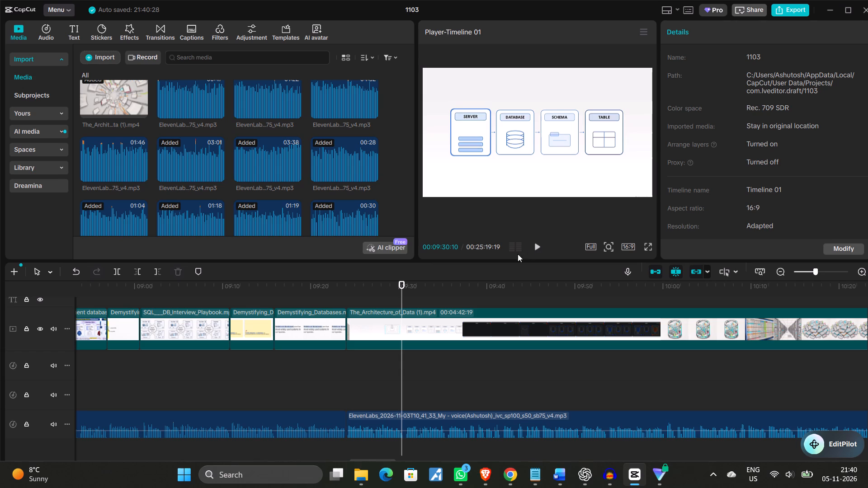
pyautogui.click(117, 269)
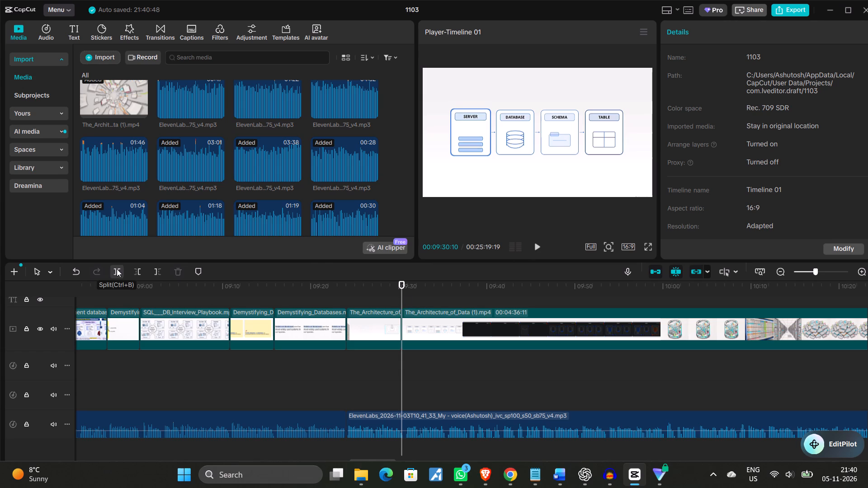
# Paste the copied city segment at 00:09:30:10 and insert it into the main video track between the two split parts.
pyautogui.hotkey('ctrl', 'v')
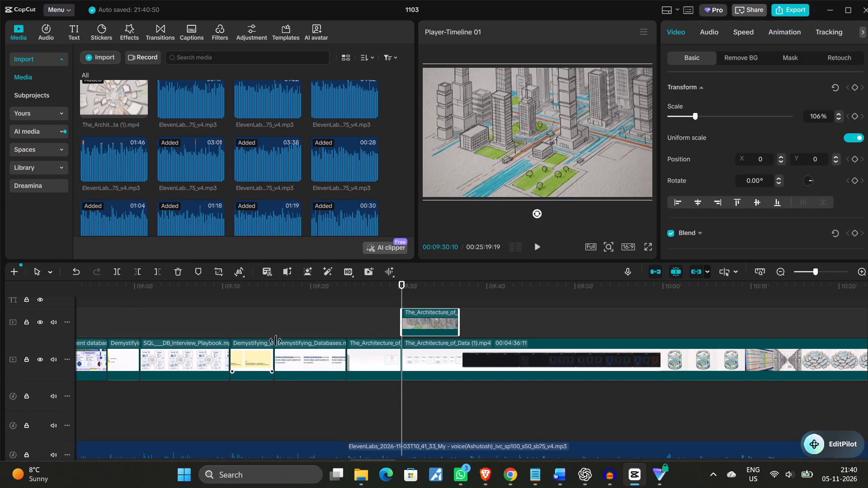
pyautogui.moveTo(426, 324); pyautogui.dragTo(426, 361)
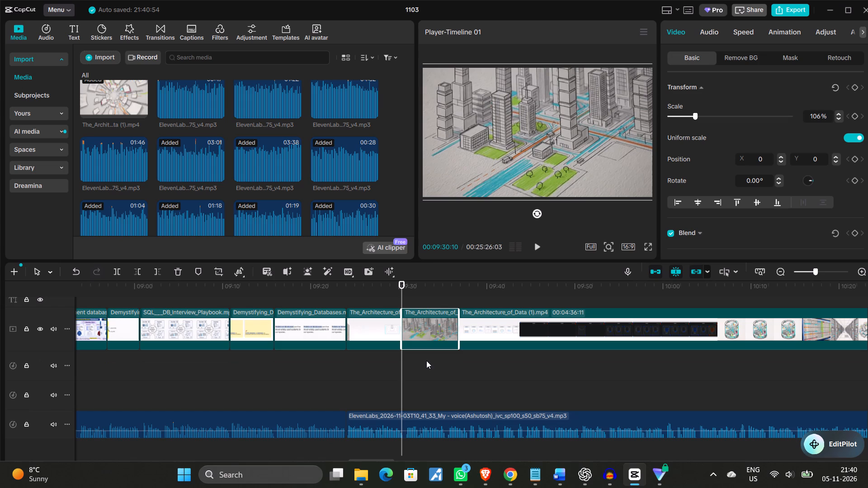
# Play from 00:09:30:10 to 00:09:57:24 to check the inserted city segment and the following server diagrams against the narration.
pyautogui.click(537, 245)
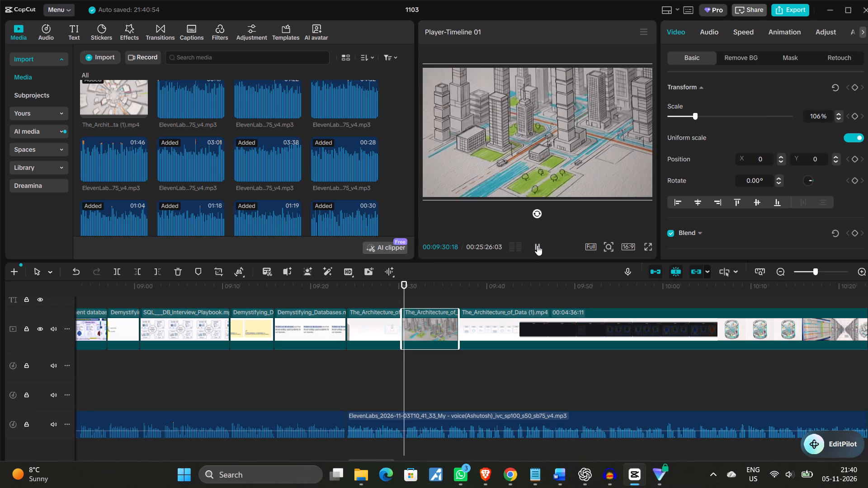
pyautogui.click(537, 245)
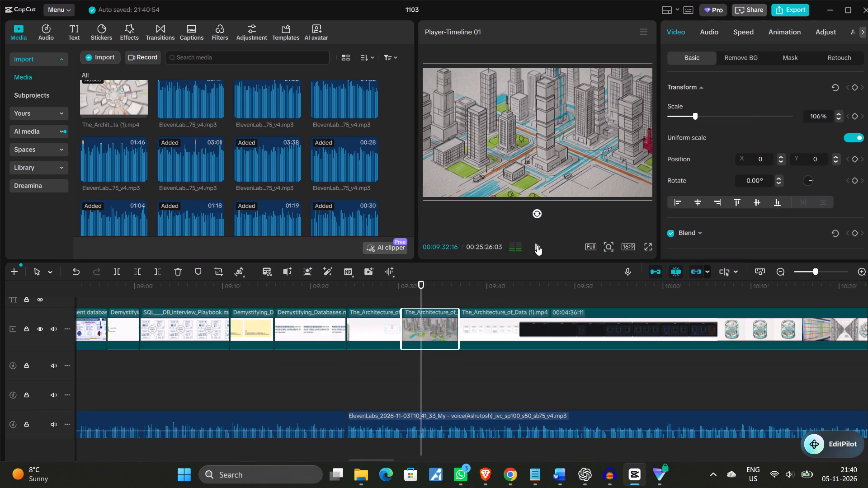
pyautogui.click(537, 245)
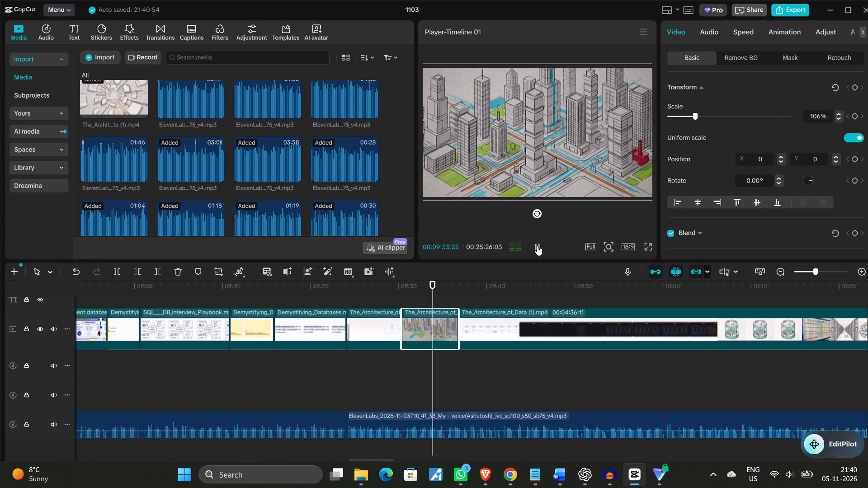
pyautogui.click(537, 245)
pyautogui.click(537, 245)
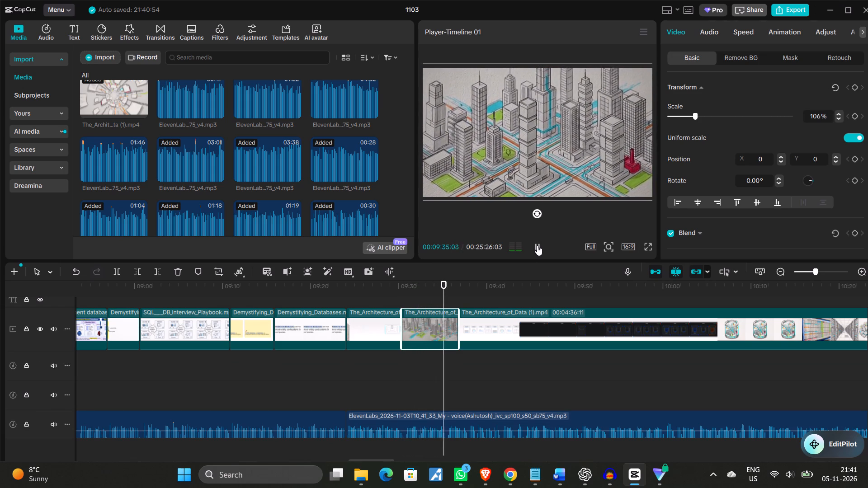
pyautogui.click(537, 245)
pyautogui.click(537, 245)
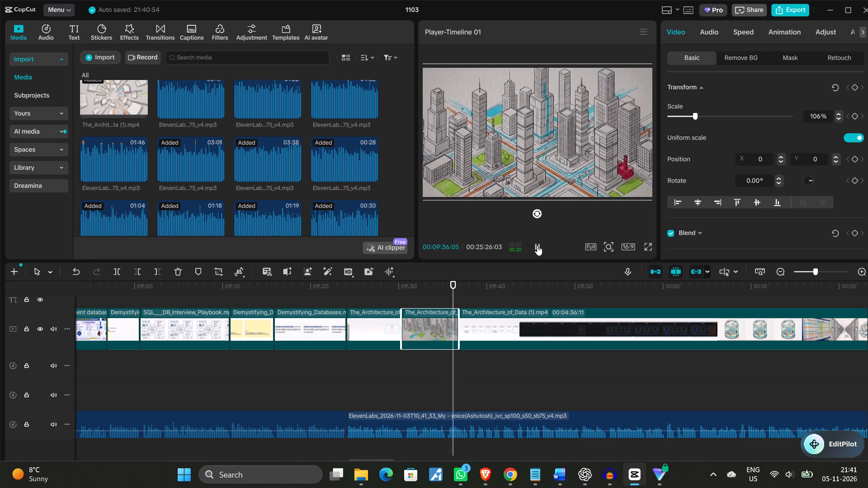
pyautogui.click(537, 245)
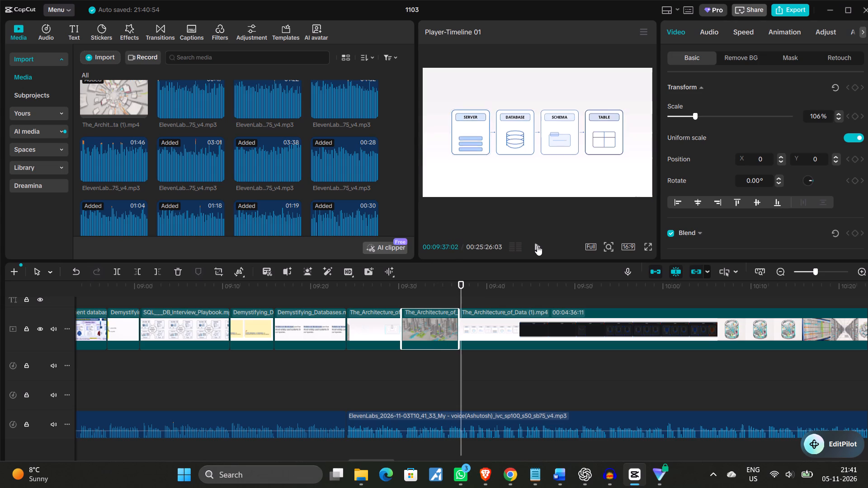
pyautogui.click(537, 245)
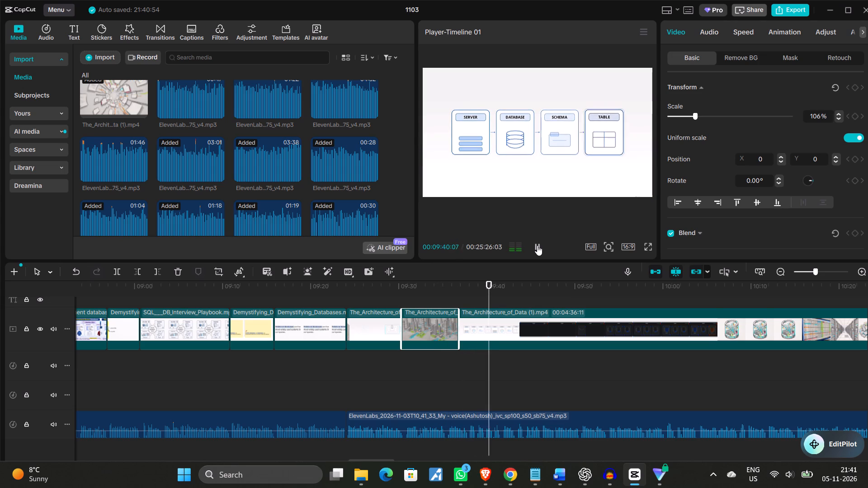
pyautogui.click(537, 245)
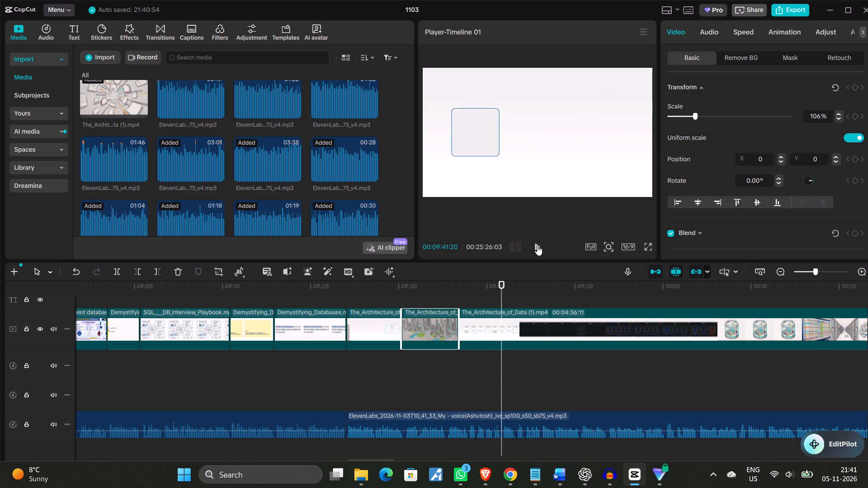
pyautogui.click(537, 245)
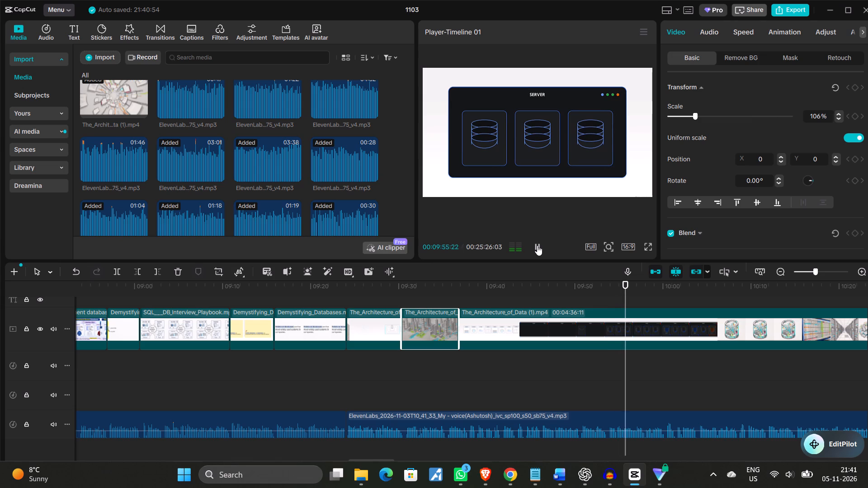
pyautogui.click(537, 245)
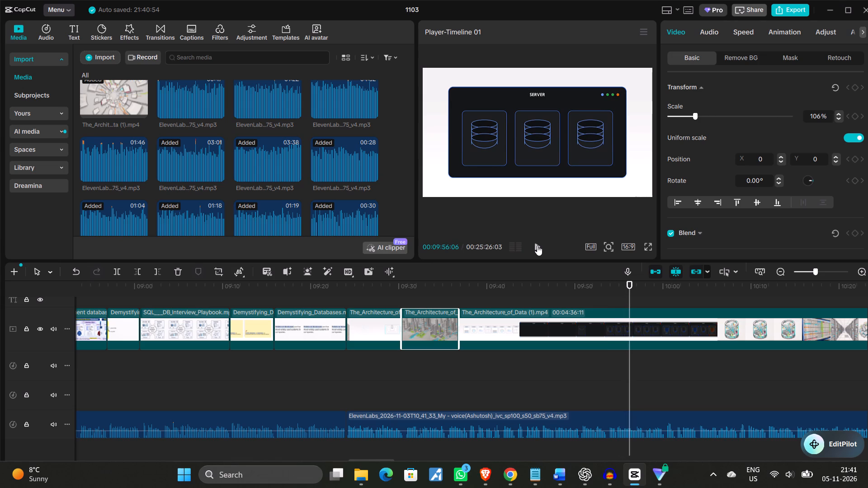
pyautogui.click(537, 245)
pyautogui.click(537, 245)
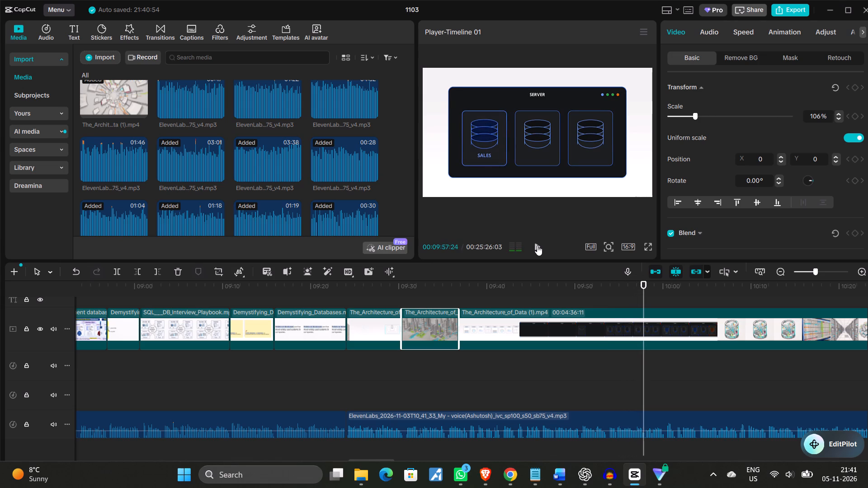
# Find where the HR database starts appearing in the server diagram and split The_Architecture_of_Data (1).mp4 there, at 00:10:00:03.
pyautogui.hscroll(-2, 605, 296)
pyautogui.hscroll(-1, 622, 371)
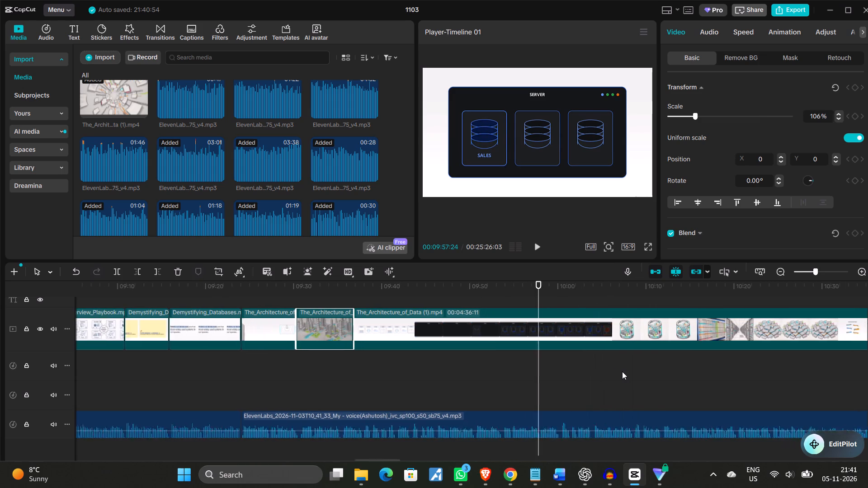
pyautogui.hscroll(-1, 622, 371)
pyautogui.moveTo(479, 354); pyautogui.dragTo(508, 355)
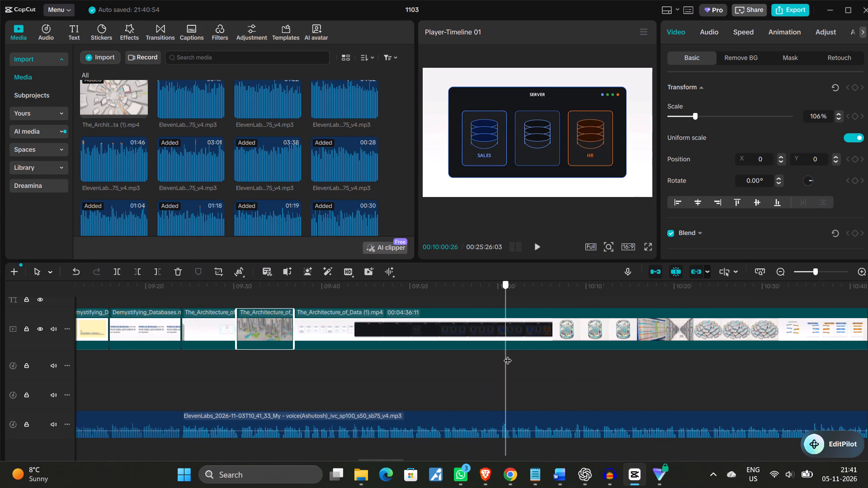
pyautogui.moveTo(508, 355); pyautogui.dragTo(526, 357)
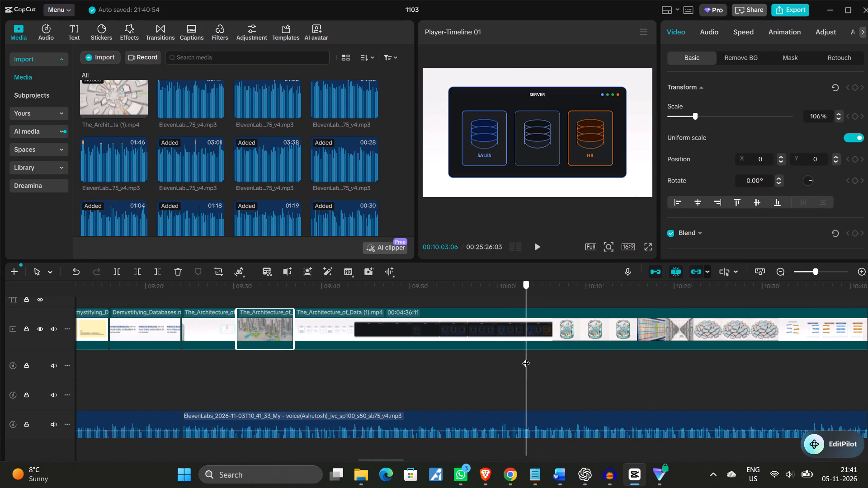
pyautogui.moveTo(526, 357); pyautogui.dragTo(470, 357)
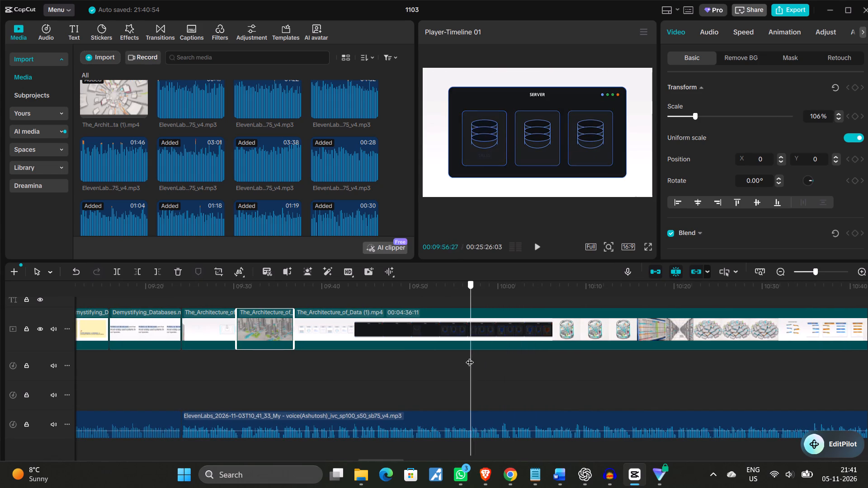
pyautogui.moveTo(470, 357); pyautogui.dragTo(432, 356)
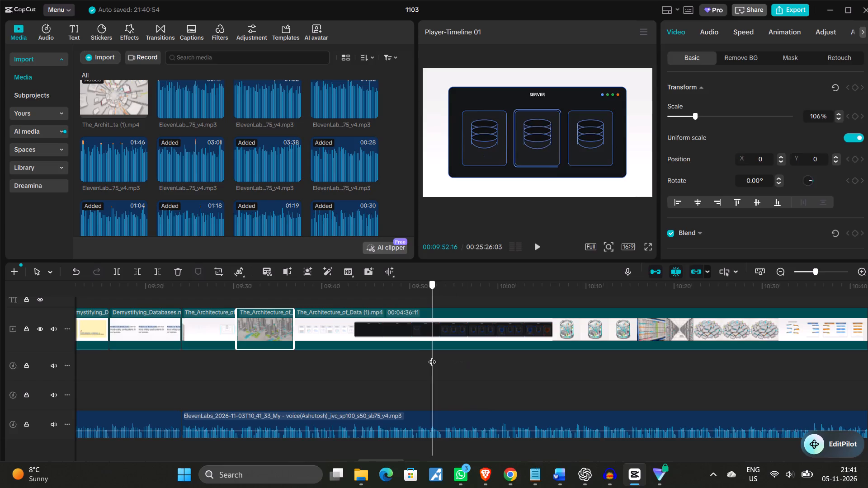
pyautogui.moveTo(432, 356); pyautogui.dragTo(416, 358)
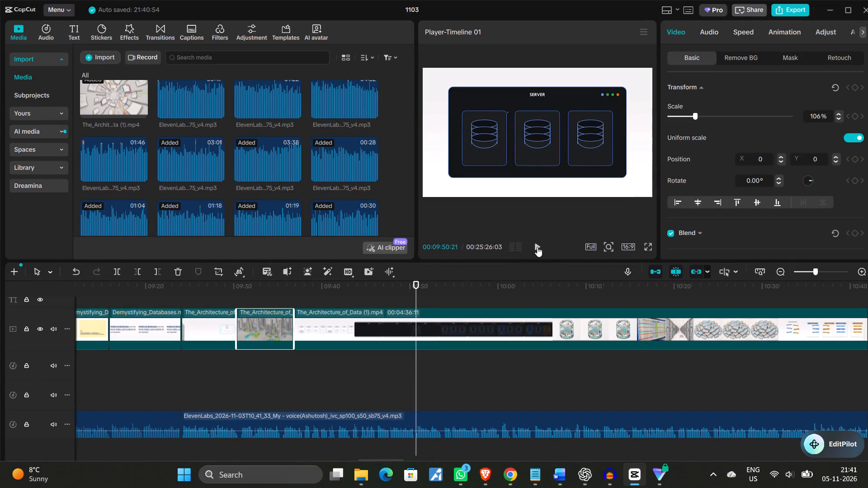
pyautogui.click(537, 247)
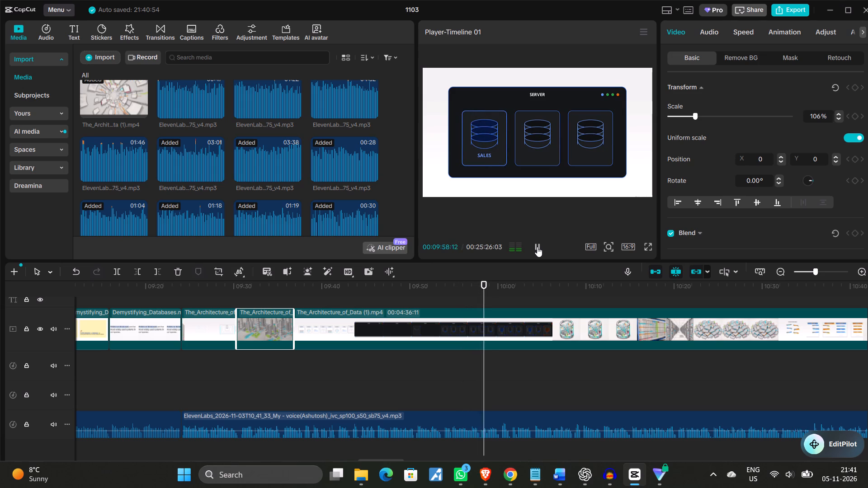
pyautogui.click(537, 247)
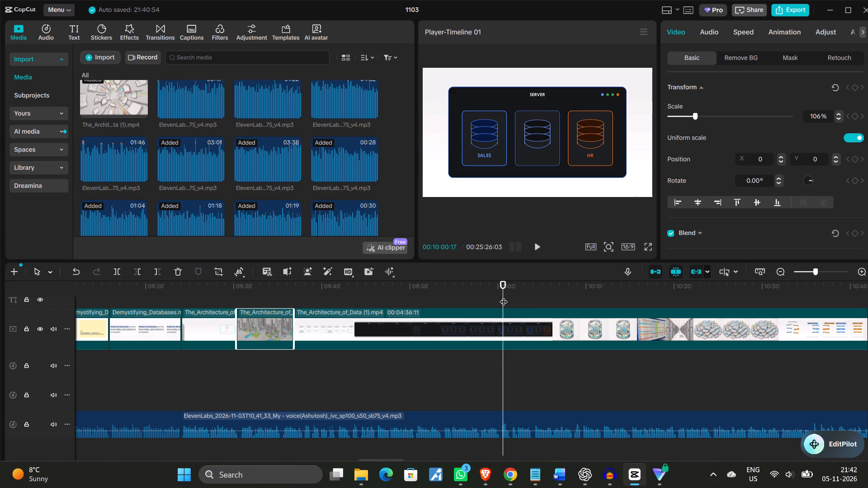
pyautogui.moveTo(504, 296); pyautogui.dragTo(490, 296)
pyautogui.click(534, 246)
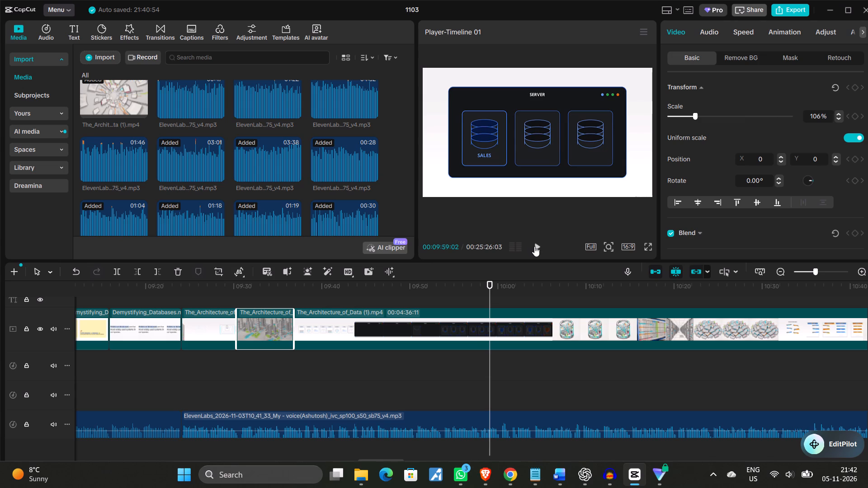
pyautogui.click(534, 246)
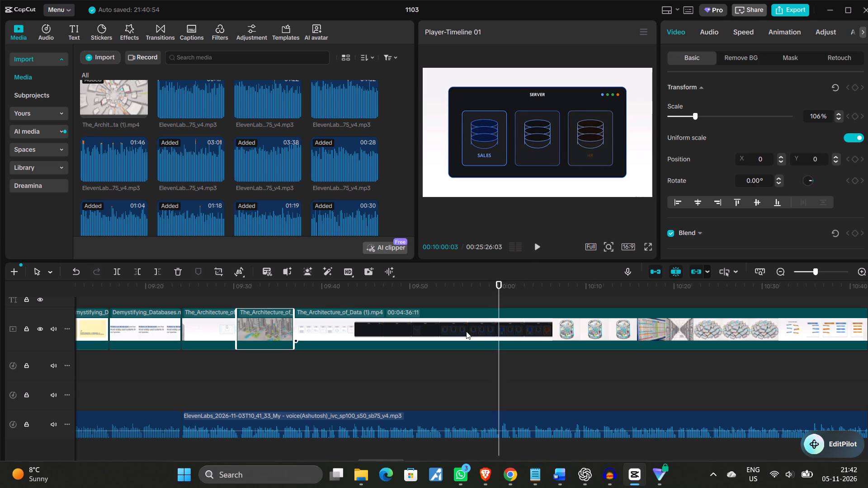
pyautogui.click(118, 271)
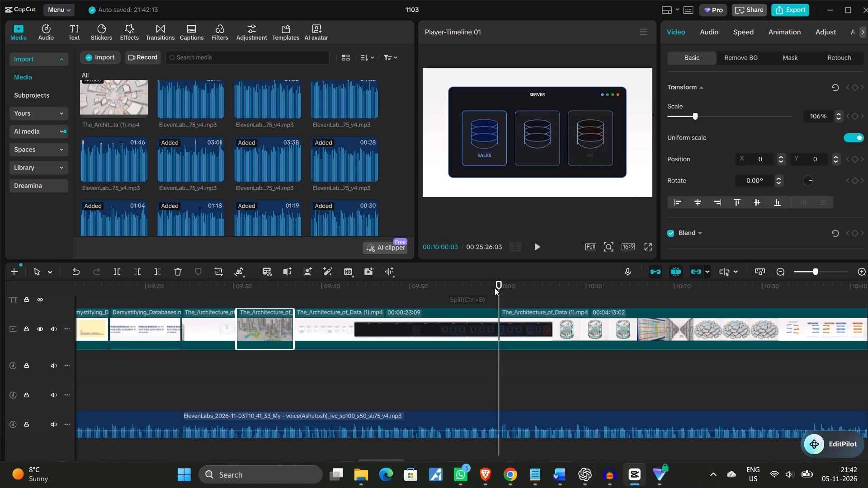
# Find the database jar illustration in the segment starting at 00:10:00:03 and trim off the segment's footage before 00:10:04:15.
pyautogui.click(536, 247)
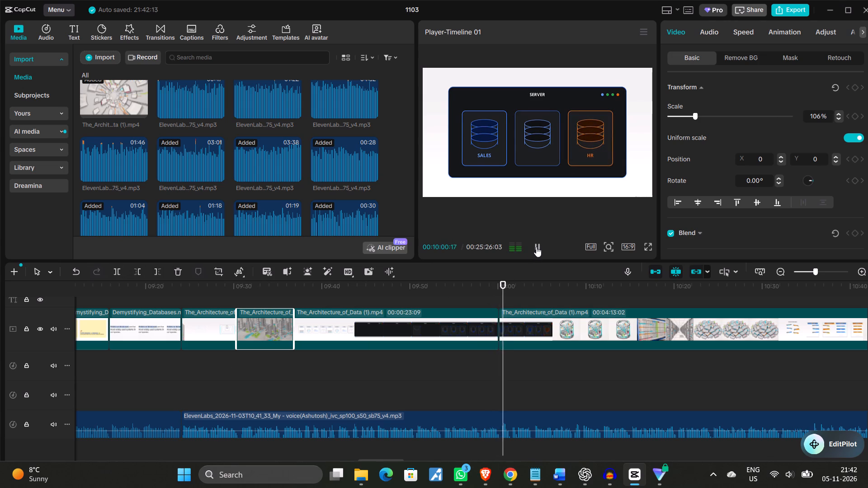
pyautogui.click(536, 247)
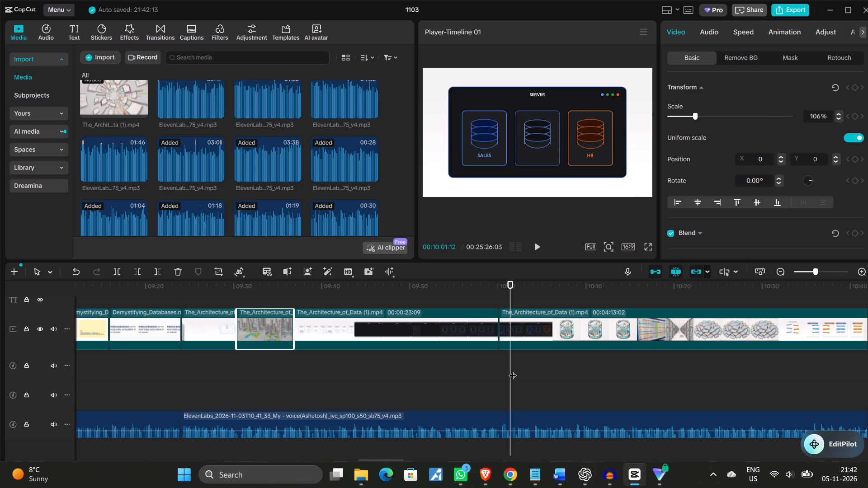
pyautogui.moveTo(512, 370); pyautogui.dragTo(556, 371)
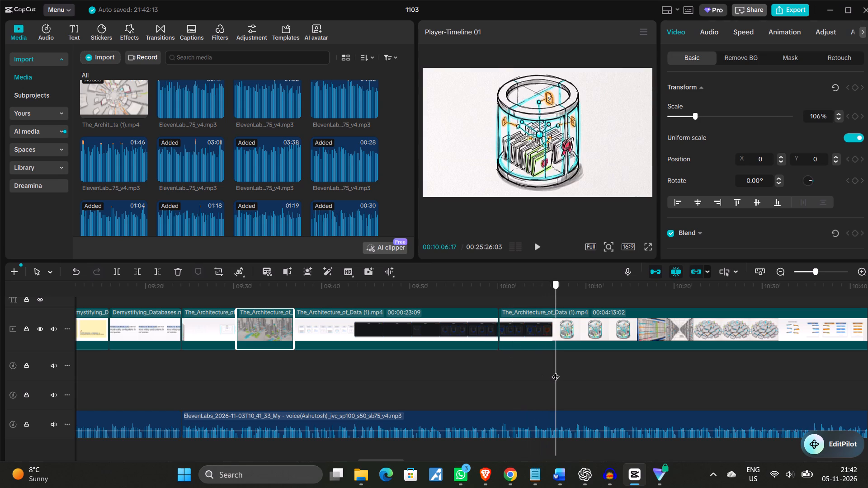
pyautogui.moveTo(556, 371); pyautogui.dragTo(630, 374)
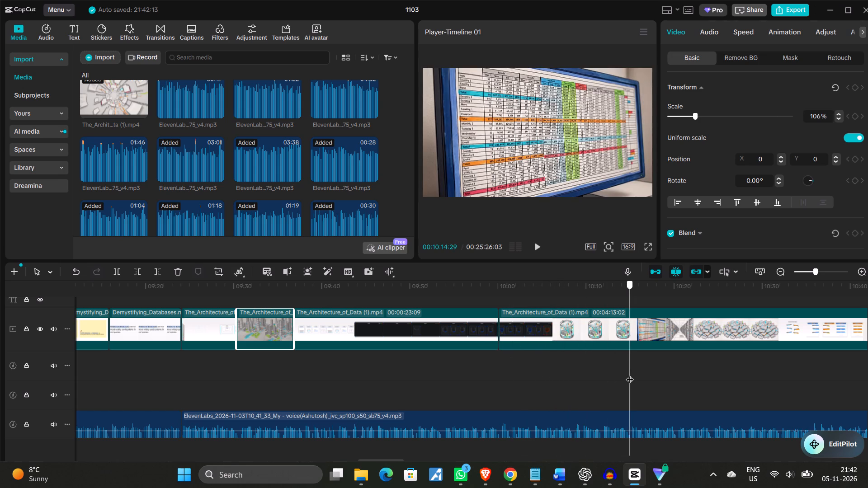
pyautogui.moveTo(630, 374); pyautogui.dragTo(553, 378)
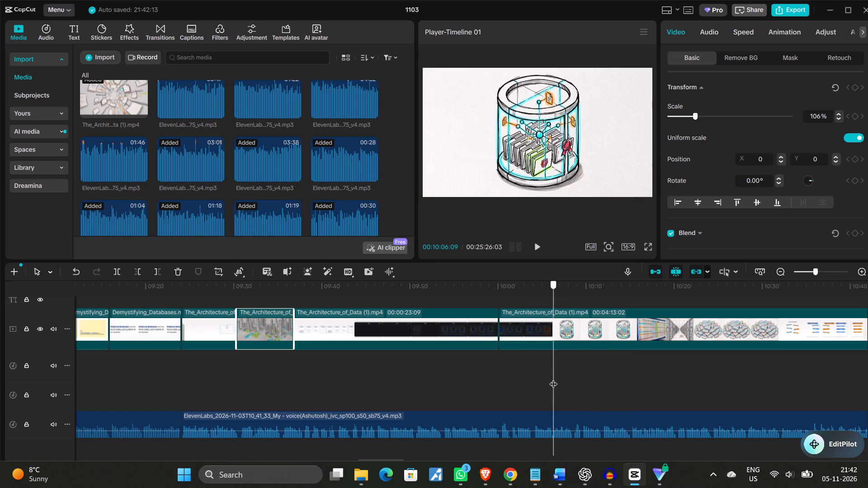
pyautogui.moveTo(553, 378); pyautogui.dragTo(555, 380)
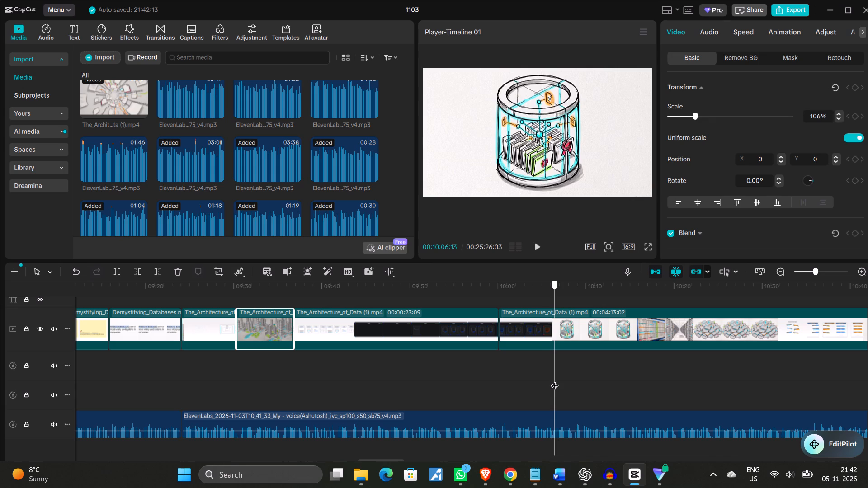
pyautogui.moveTo(555, 380); pyautogui.dragTo(557, 377)
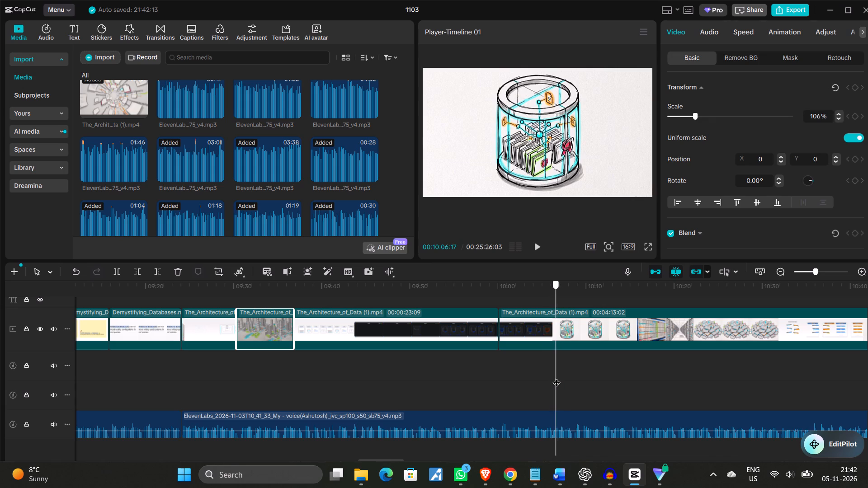
pyautogui.moveTo(557, 377); pyautogui.dragTo(567, 372)
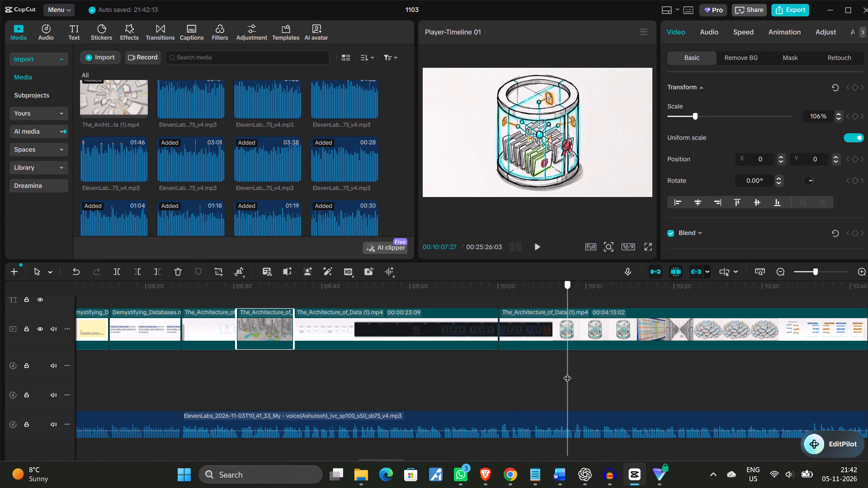
pyautogui.moveTo(567, 372); pyautogui.dragTo(622, 369)
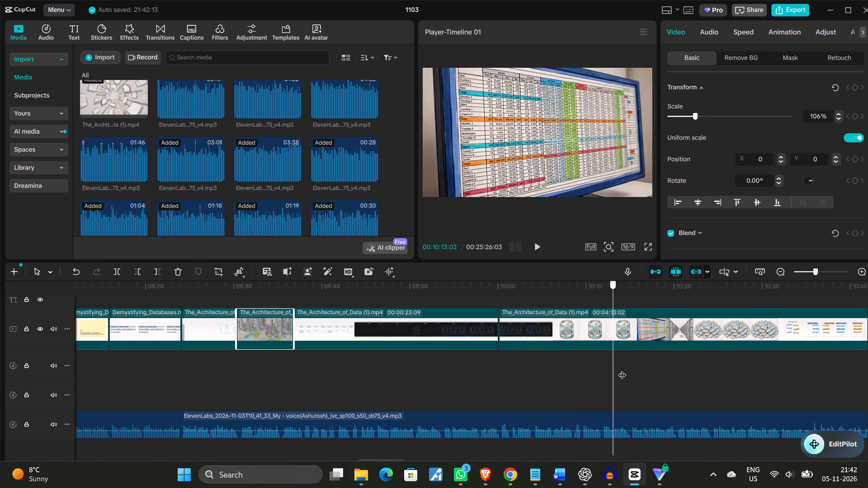
pyautogui.moveTo(622, 369); pyautogui.dragTo(635, 356)
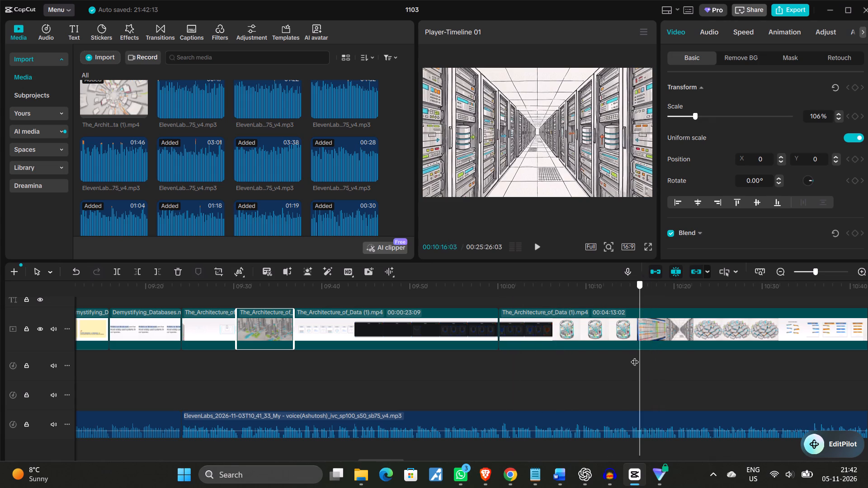
pyautogui.moveTo(635, 356); pyautogui.dragTo(551, 362)
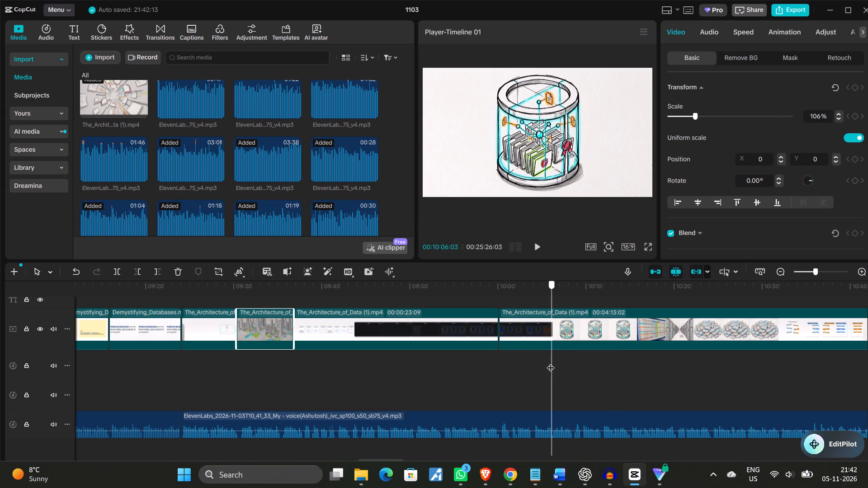
pyautogui.moveTo(551, 362); pyautogui.dragTo(543, 361)
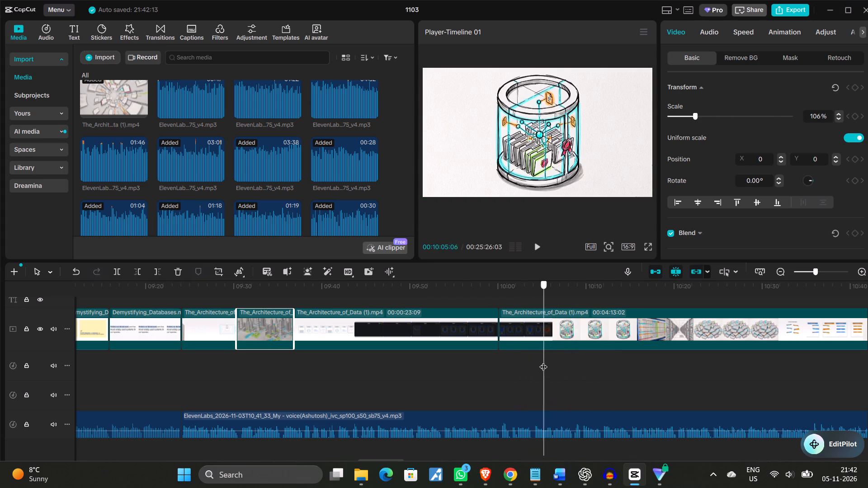
pyautogui.moveTo(543, 361); pyautogui.dragTo(538, 362)
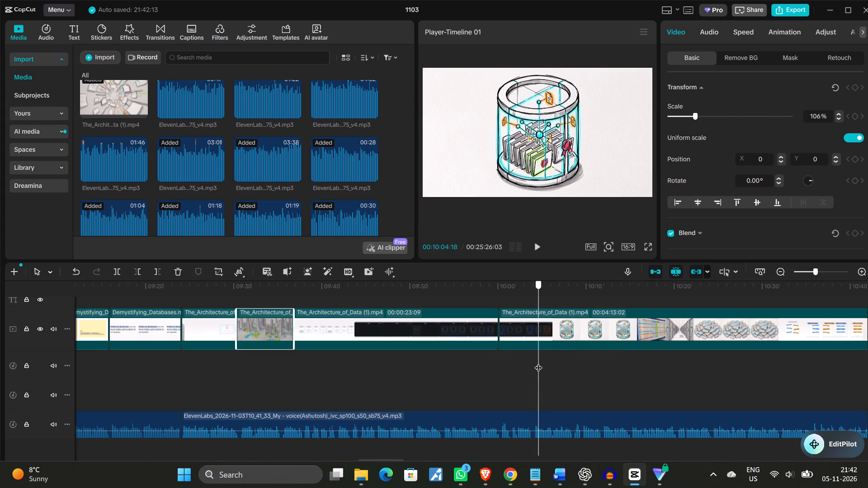
pyautogui.moveTo(538, 362); pyautogui.dragTo(538, 362)
pyautogui.click(520, 330)
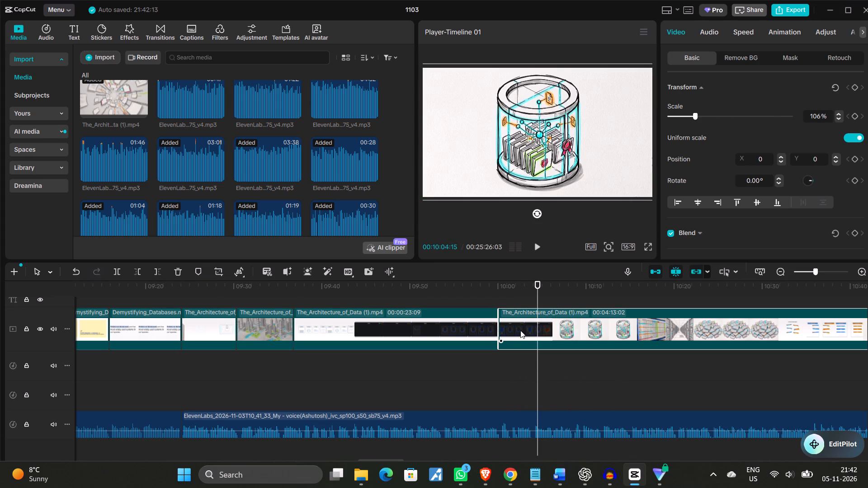
pyautogui.click(138, 272)
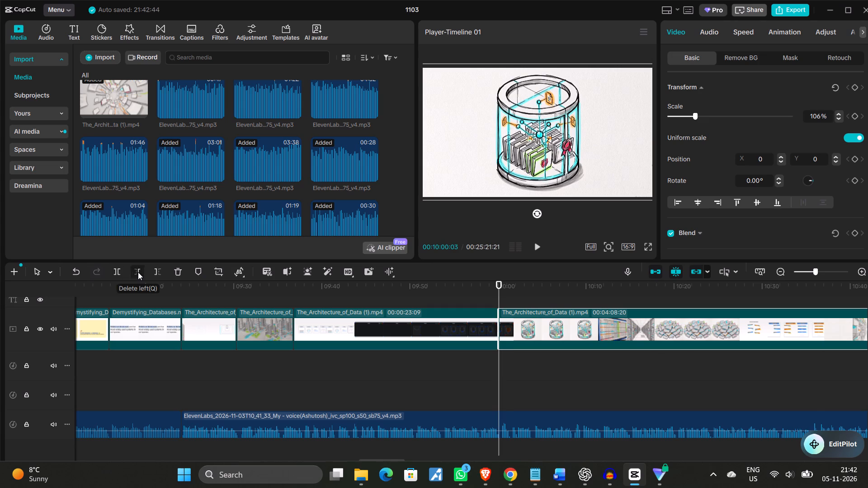
# Play the trimmed segment against the narration and split it at 00:10:08:12, where the spreadsheet monitor picture appears.
pyautogui.click(537, 245)
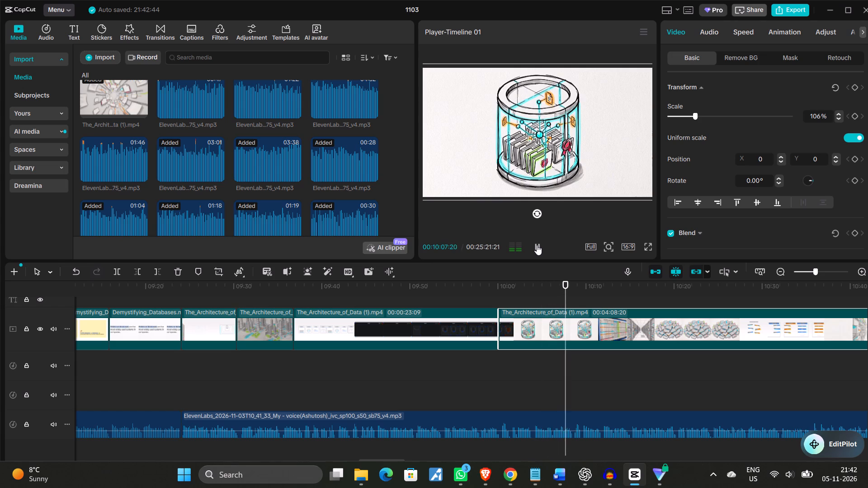
pyautogui.click(537, 245)
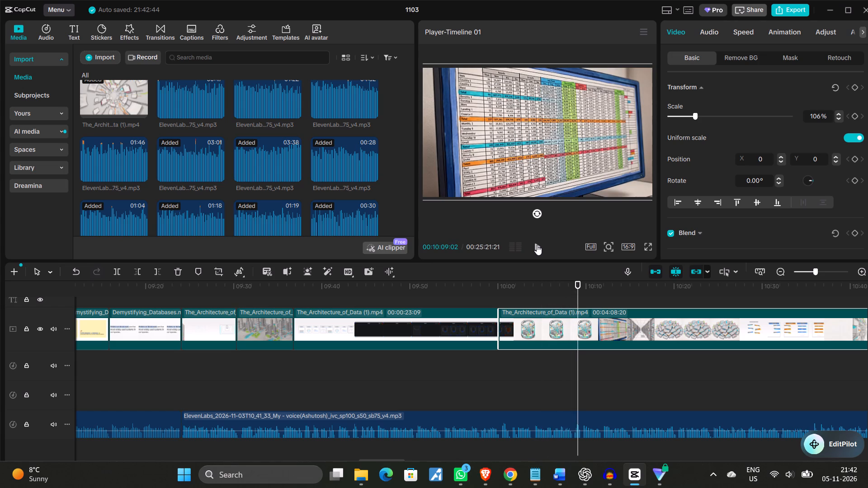
pyautogui.click(578, 295)
pyautogui.moveTo(578, 295); pyautogui.dragTo(566, 295)
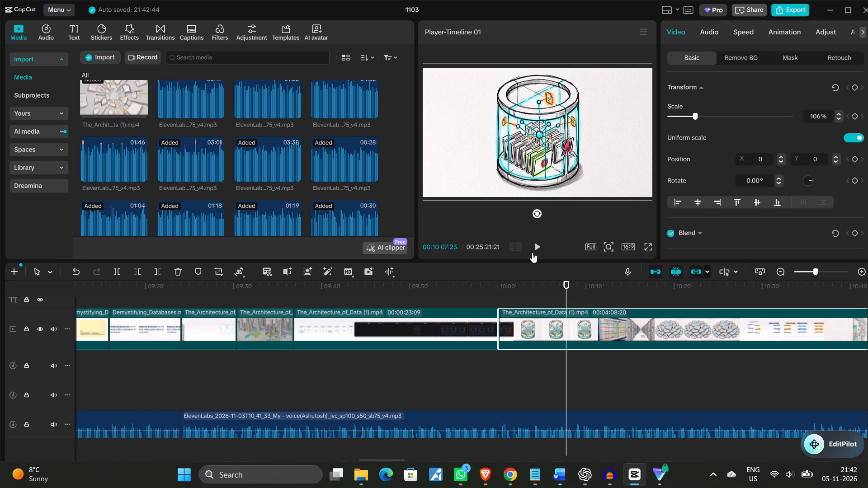
pyautogui.click(535, 246)
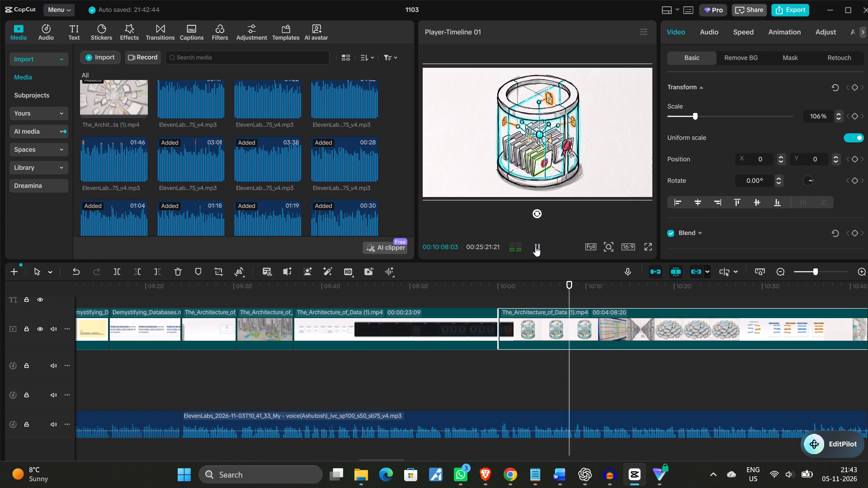
pyautogui.click(535, 246)
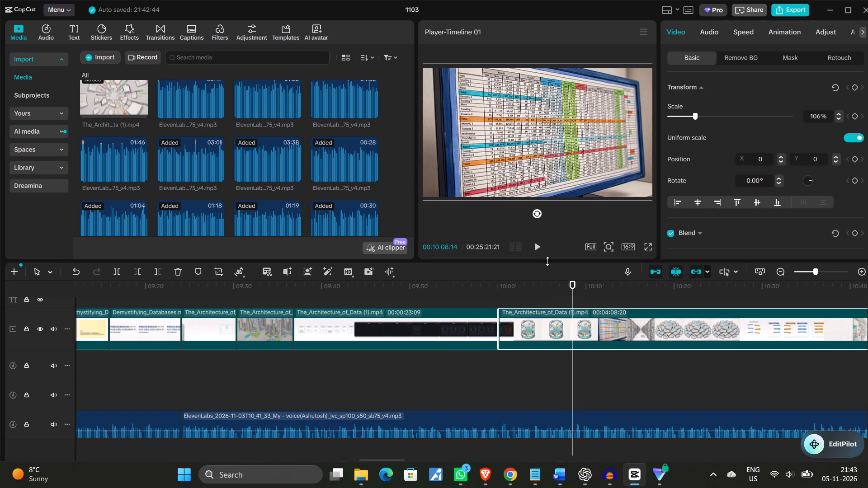
pyautogui.click(572, 296)
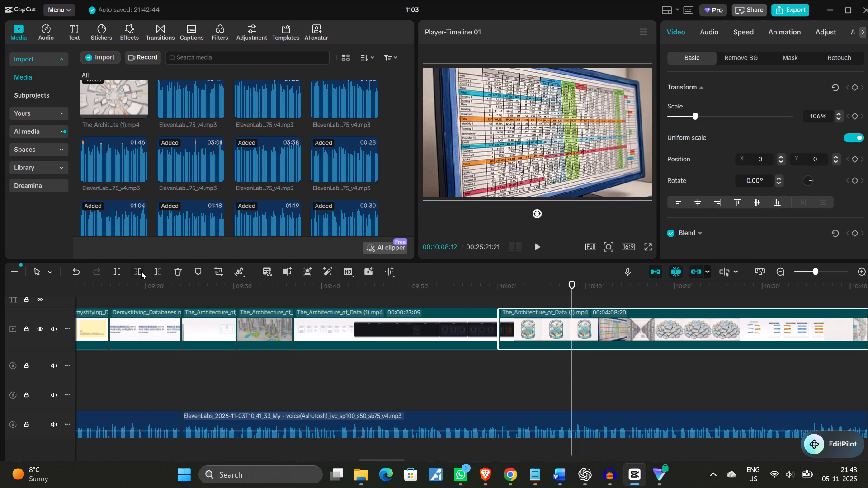
pyautogui.click(118, 272)
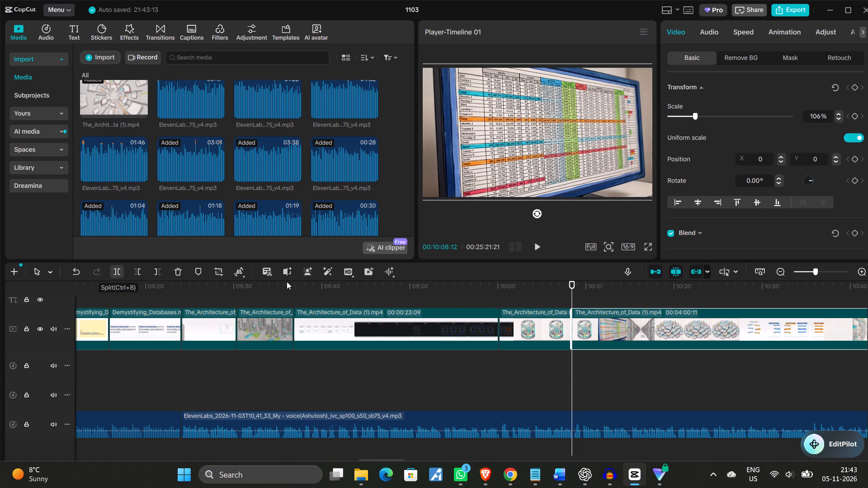
# Check the footage after the new split and replay the jar segment from 00:10:00:03 against the narration.
pyautogui.moveTo(572, 294); pyautogui.dragTo(615, 299)
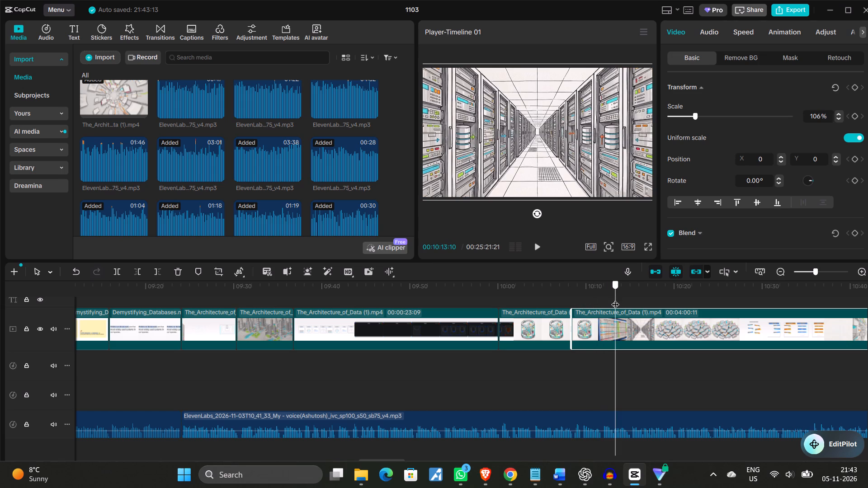
pyautogui.moveTo(615, 299); pyautogui.dragTo(531, 300)
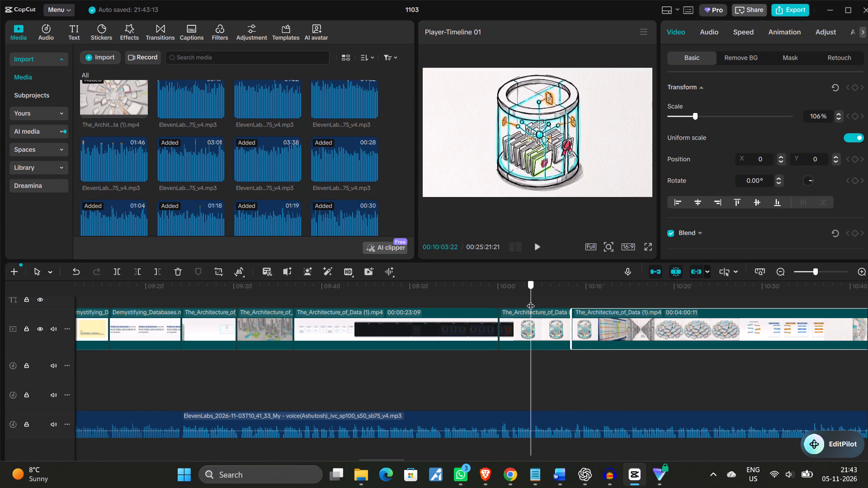
pyautogui.moveTo(531, 300); pyautogui.dragTo(510, 303)
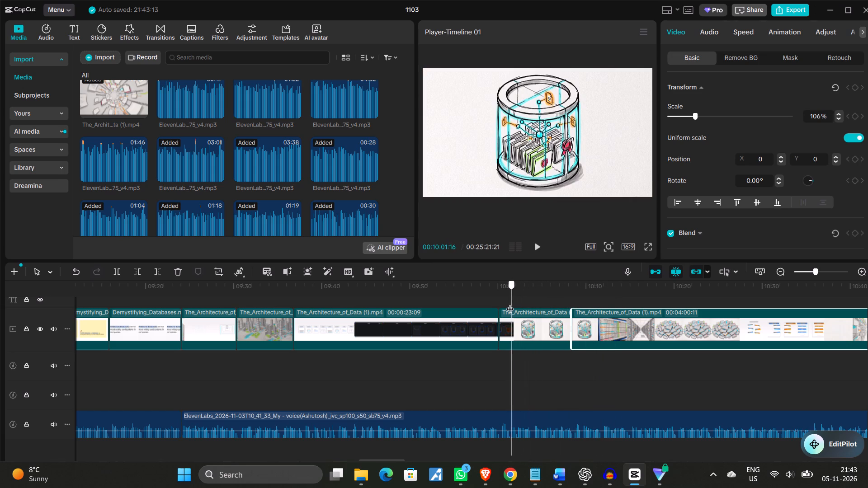
pyautogui.moveTo(510, 303); pyautogui.dragTo(501, 304)
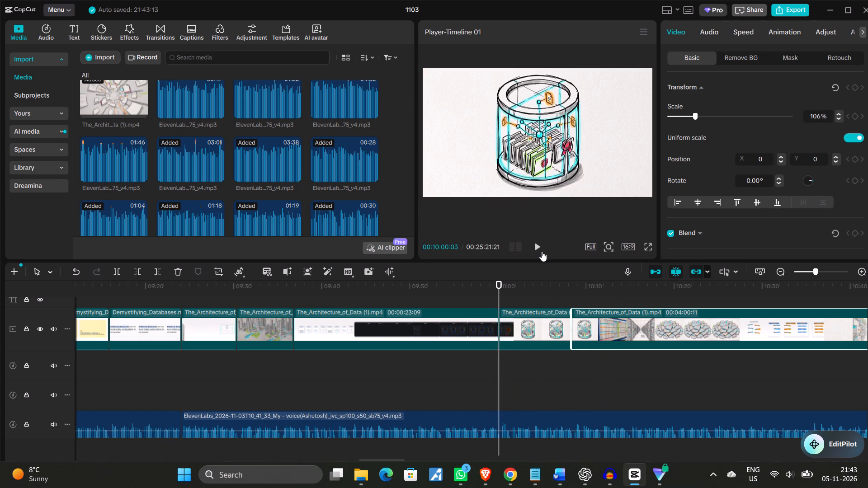
pyautogui.click(537, 249)
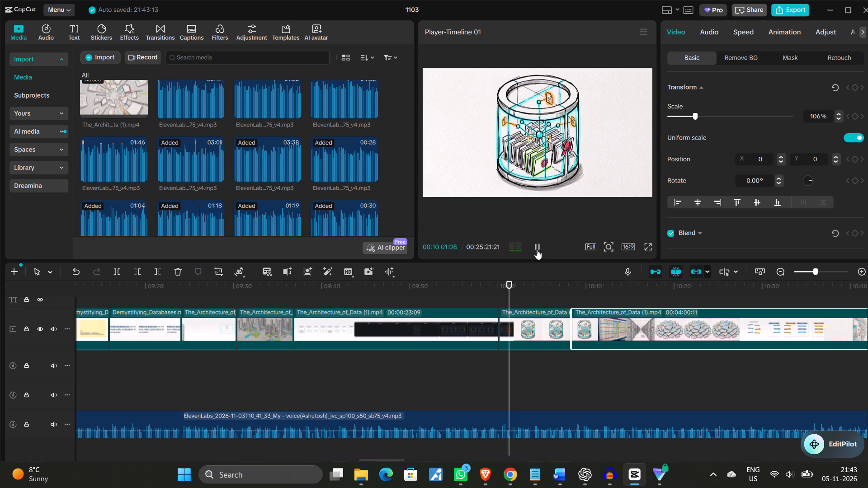
pyautogui.click(537, 249)
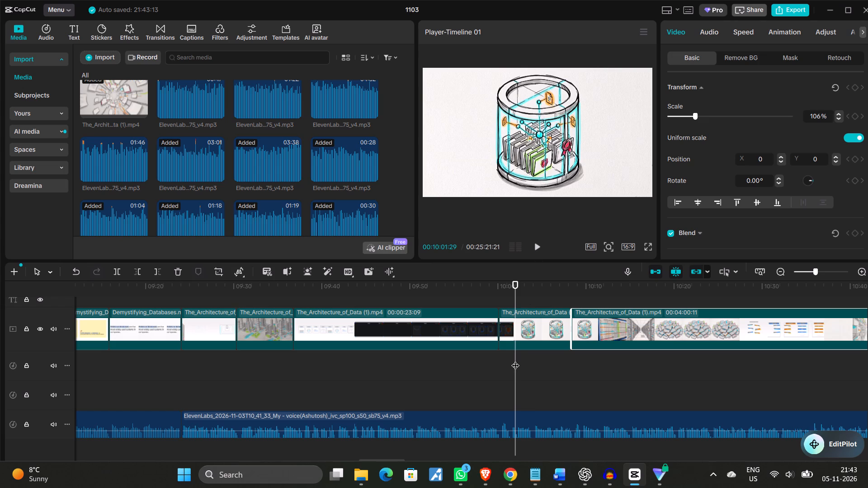
pyautogui.moveTo(515, 360); pyautogui.dragTo(500, 361)
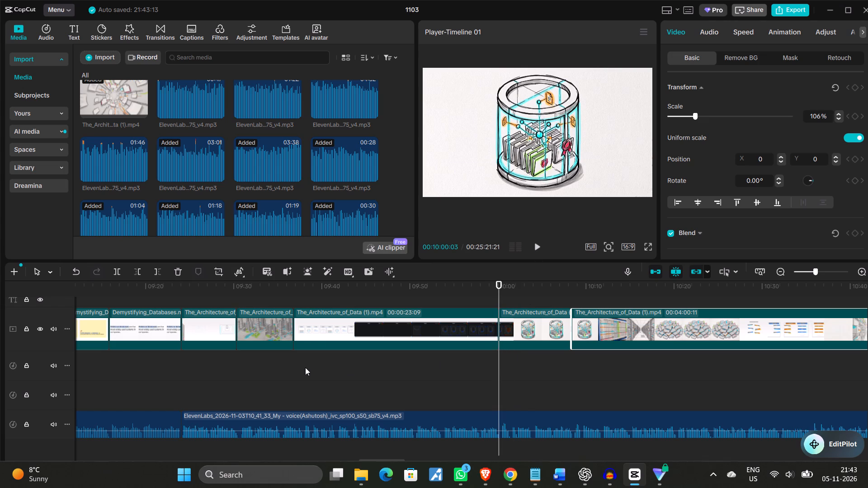
# Find the Central Database animation clip starting at 00:00:47:00 near the beginning of the timeline and copy it.
pyautogui.hscroll(4, 305, 367)
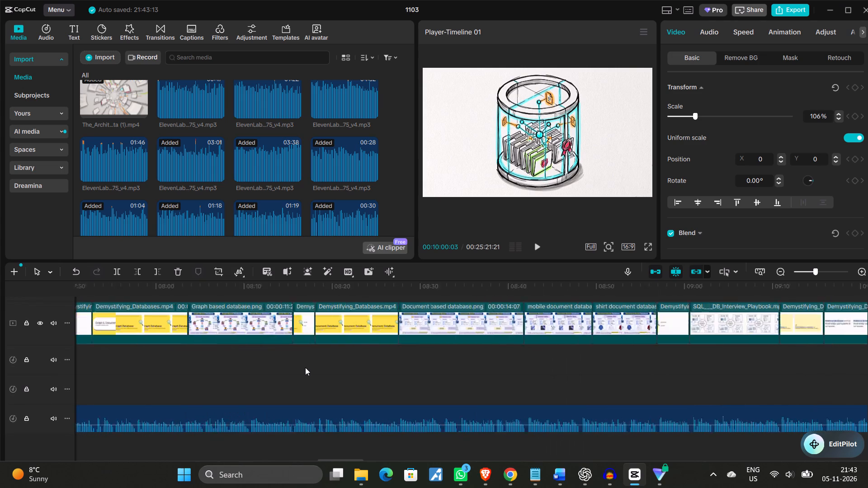
pyautogui.hscroll(5, 305, 367)
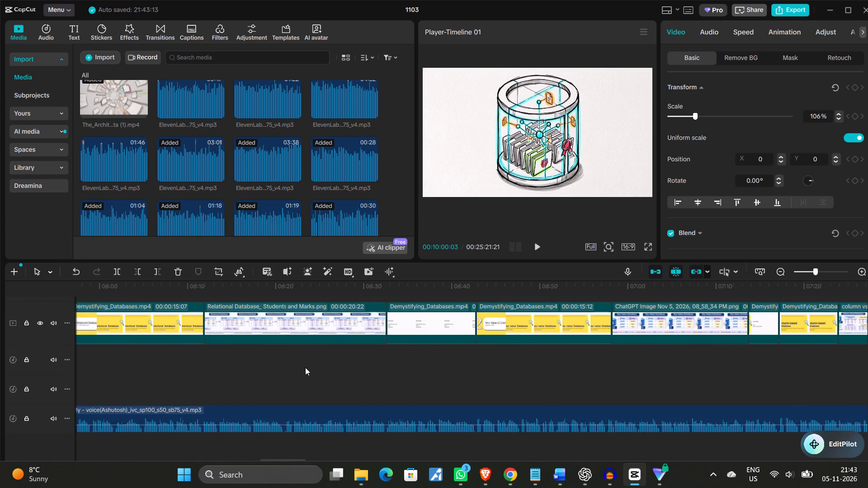
pyautogui.hscroll(4, 305, 367)
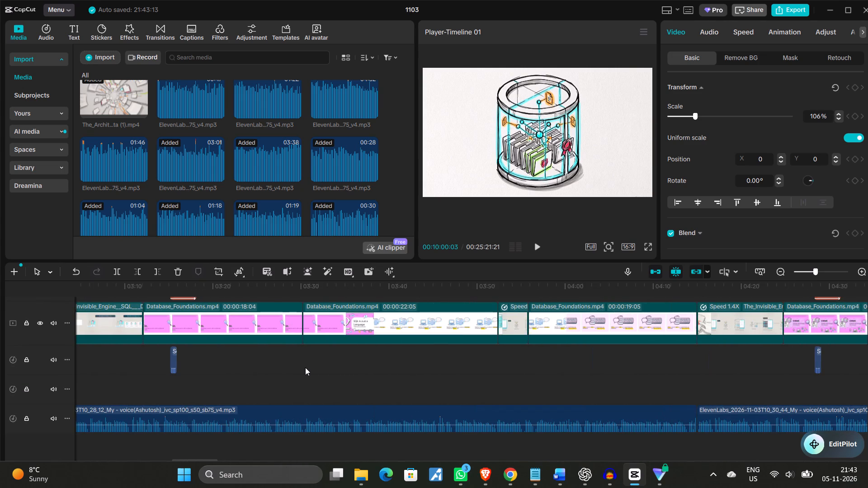
pyautogui.hscroll(2, 305, 367)
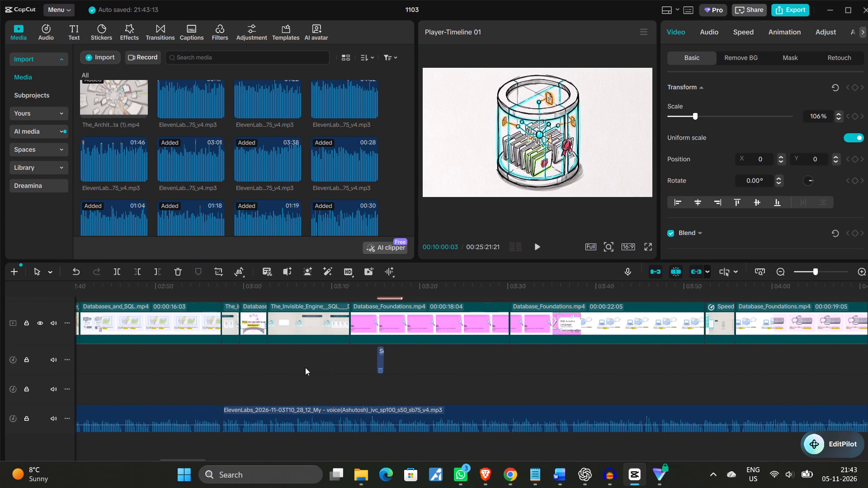
pyautogui.hscroll(1, 305, 367)
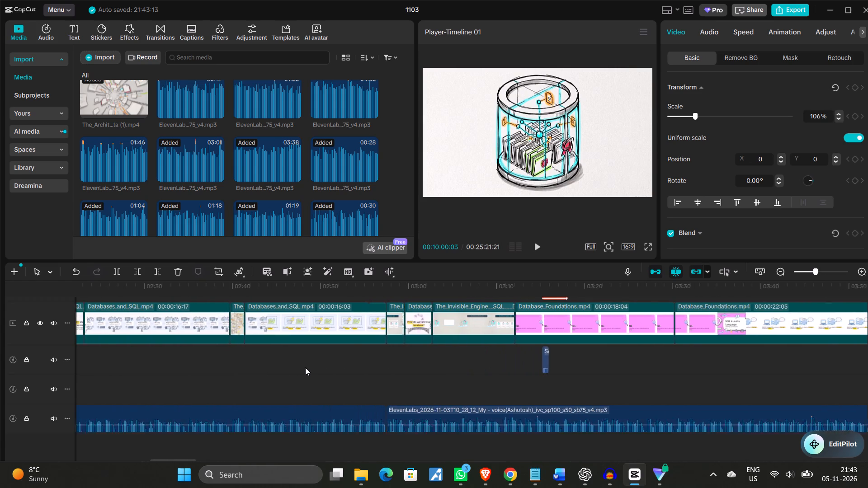
pyautogui.hscroll(3, 305, 367)
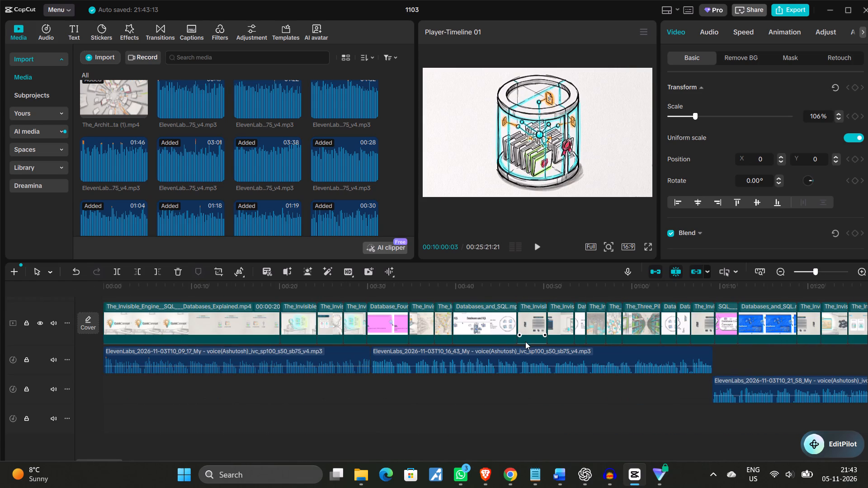
pyautogui.scroll(2, 525, 342)
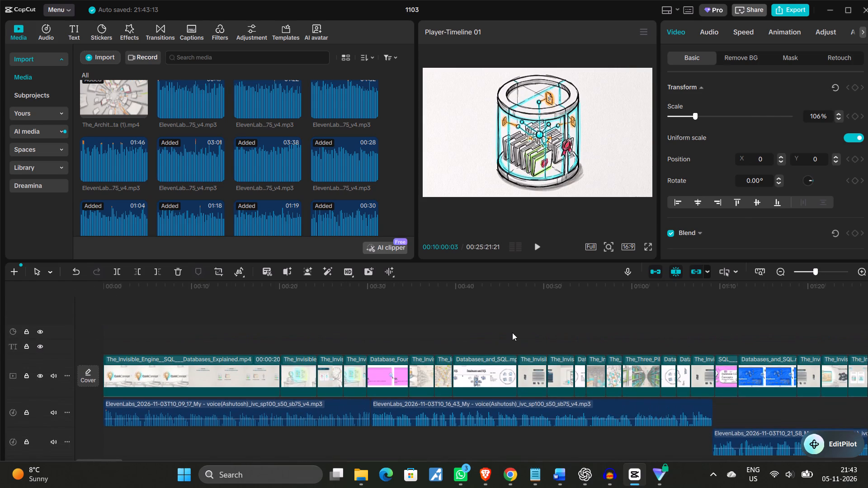
pyautogui.click(512, 333)
pyautogui.moveTo(512, 333); pyautogui.dragTo(542, 334)
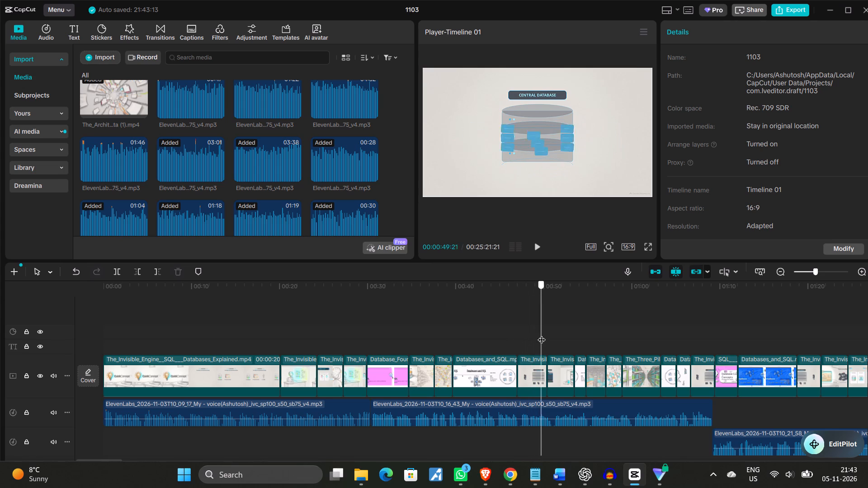
pyautogui.moveTo(542, 334); pyautogui.dragTo(537, 338)
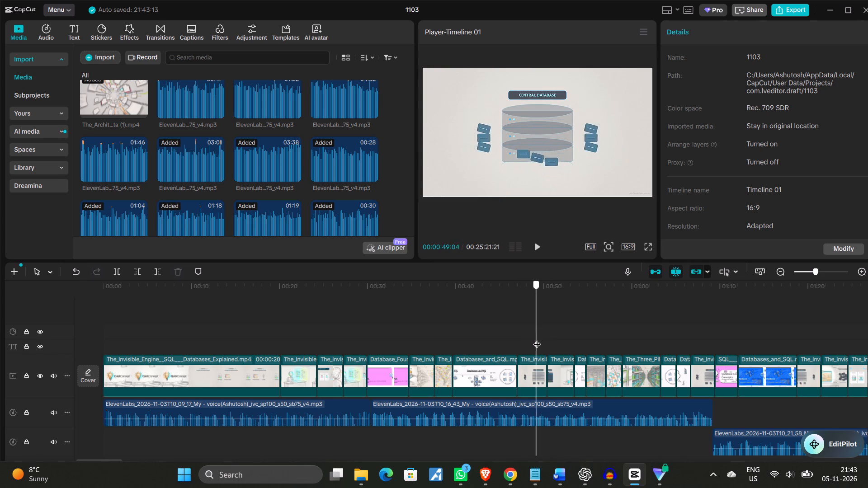
pyautogui.moveTo(537, 338); pyautogui.dragTo(543, 339)
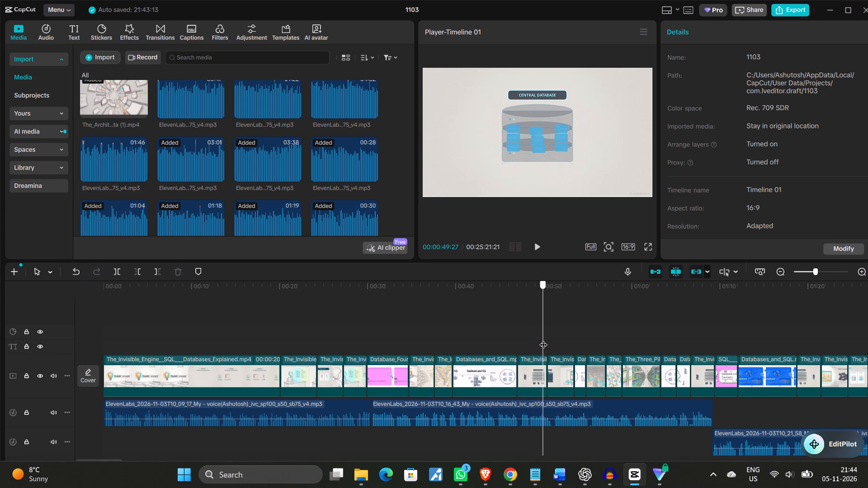
pyautogui.moveTo(543, 339); pyautogui.dragTo(514, 340)
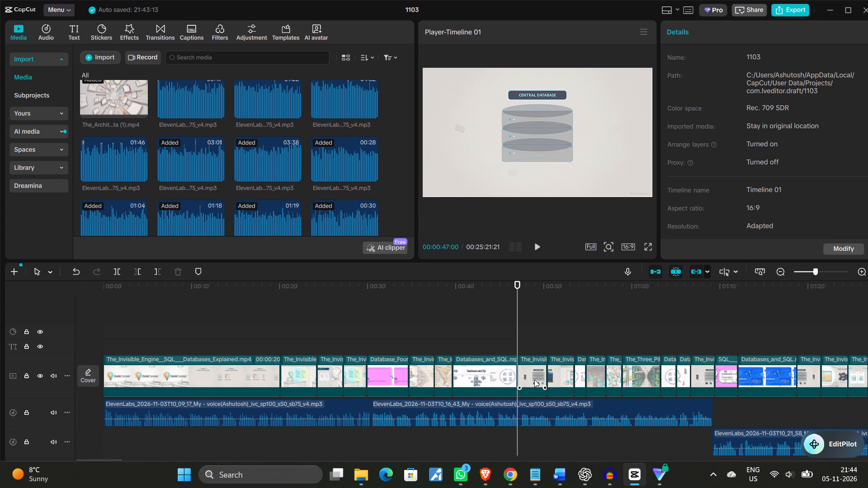
pyautogui.rightClick(534, 380)
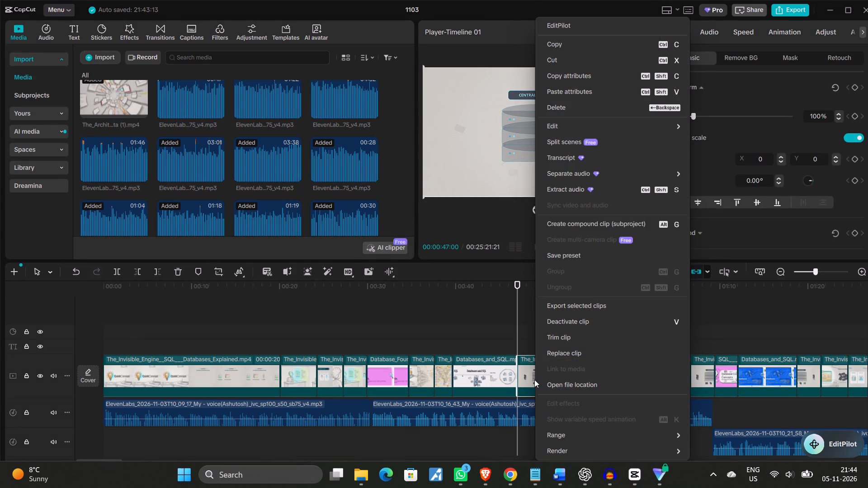
pyautogui.click(551, 42)
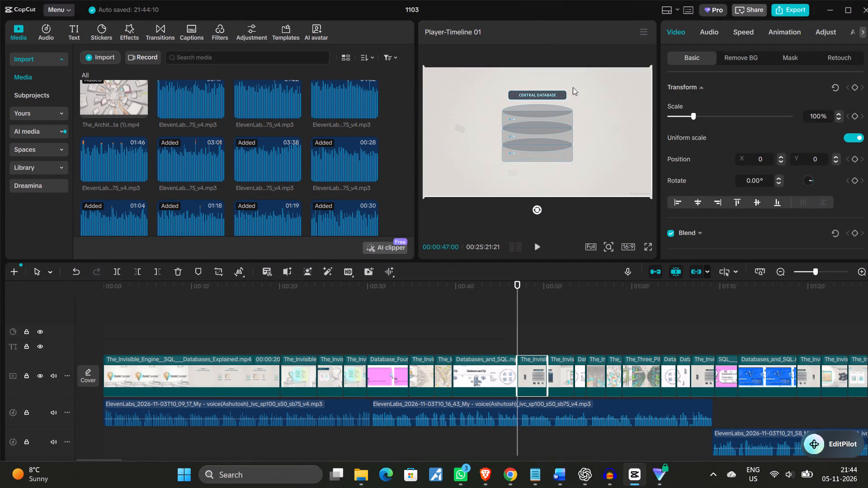
# Set the scale of the original Central Database clip at 00:00:47:00 to 106%.
pyautogui.hscroll(-3, 618, 312)
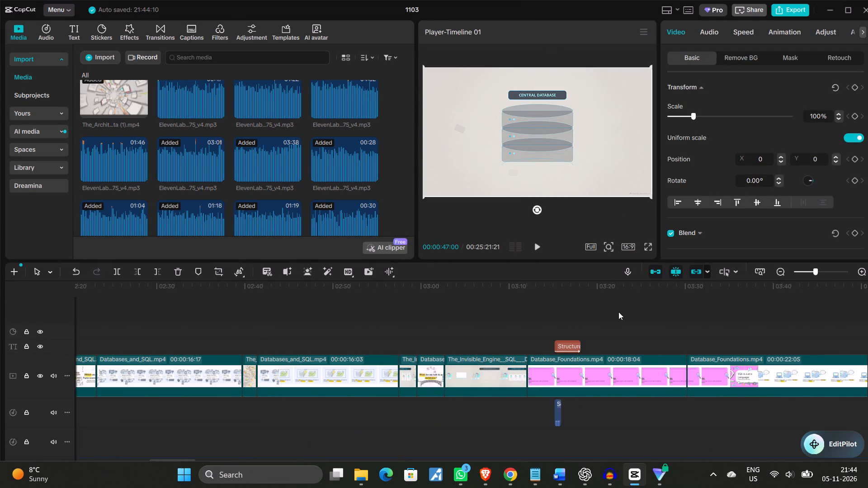
pyautogui.click(839, 113)
pyautogui.tripleClick(839, 113)
pyautogui.doubleClick(839, 113)
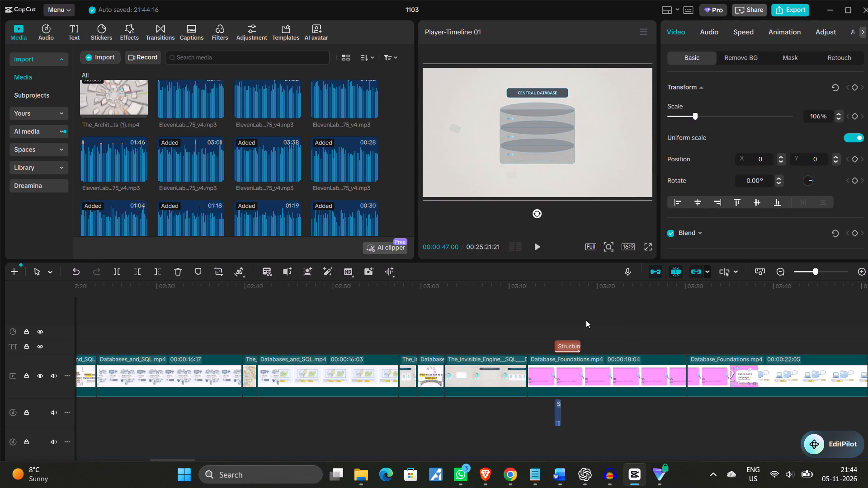
# Return to the The_Architecture_of_Data (1).mp4 footage and play the server diagram segment into the jar illustration against the narration.
pyautogui.hscroll(-5, 586, 320)
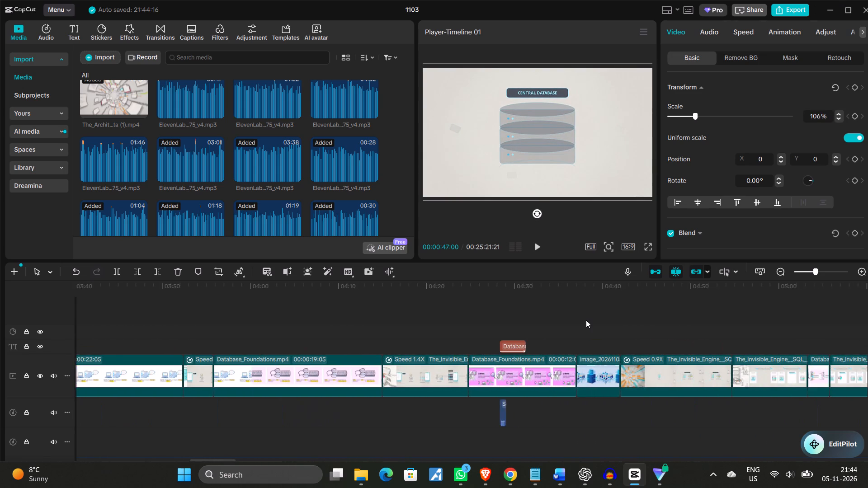
pyautogui.hscroll(-4, 586, 320)
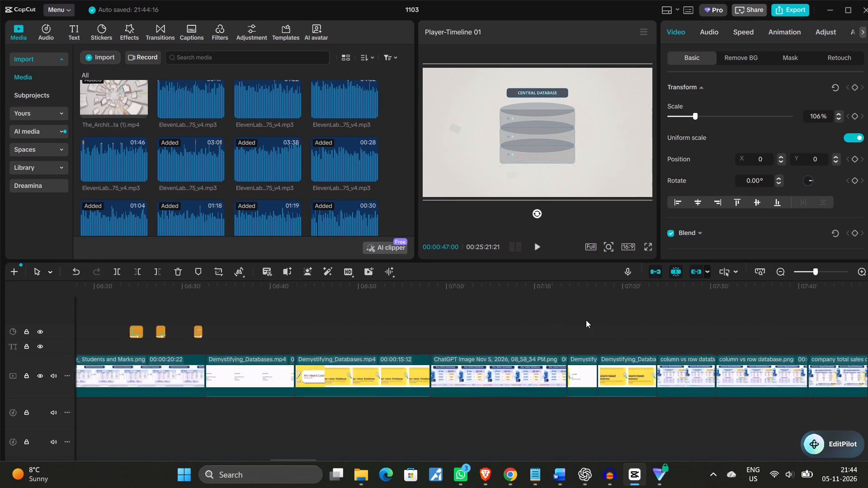
pyautogui.hscroll(-3, 586, 320)
pyautogui.scroll(-1, 586, 320)
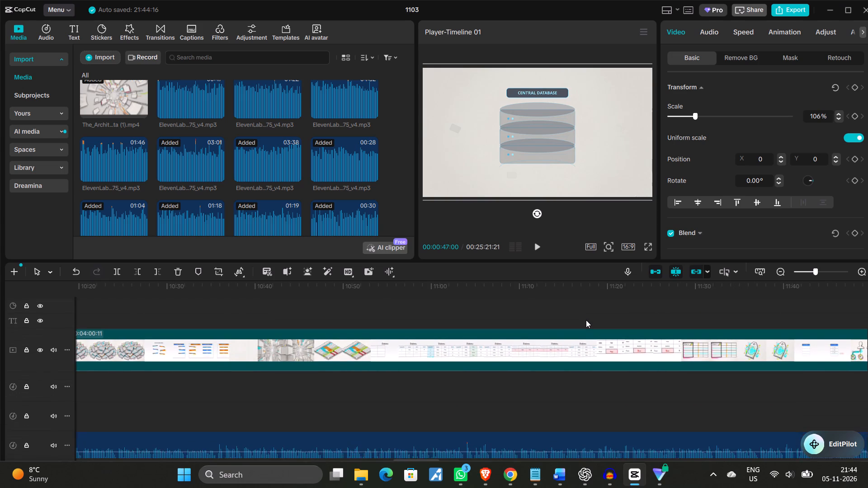
pyautogui.scroll(-1, 586, 320)
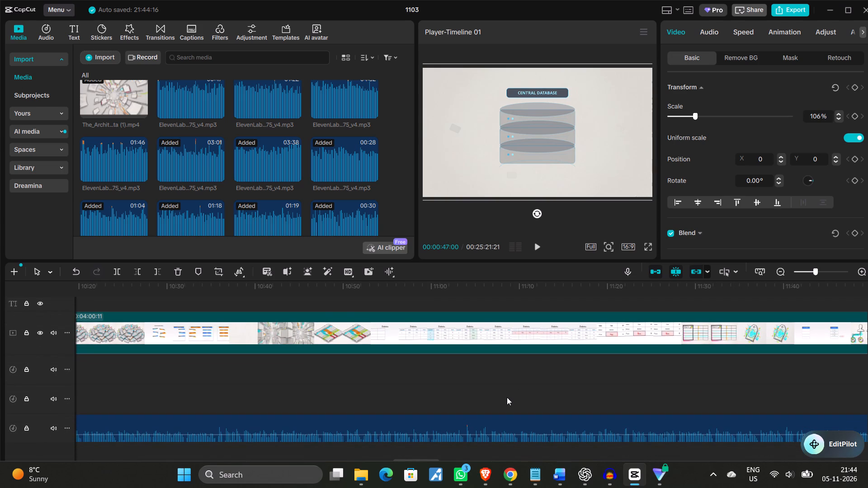
pyautogui.hscroll(3, 321, 371)
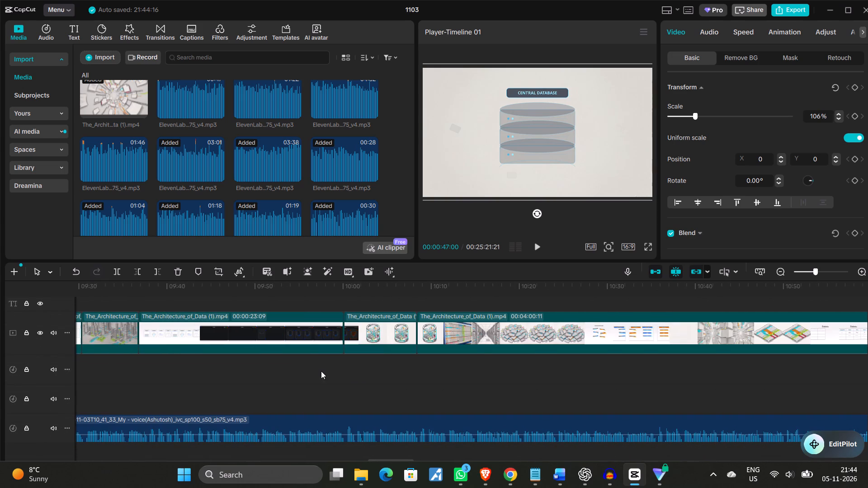
pyautogui.scroll(1, 321, 371)
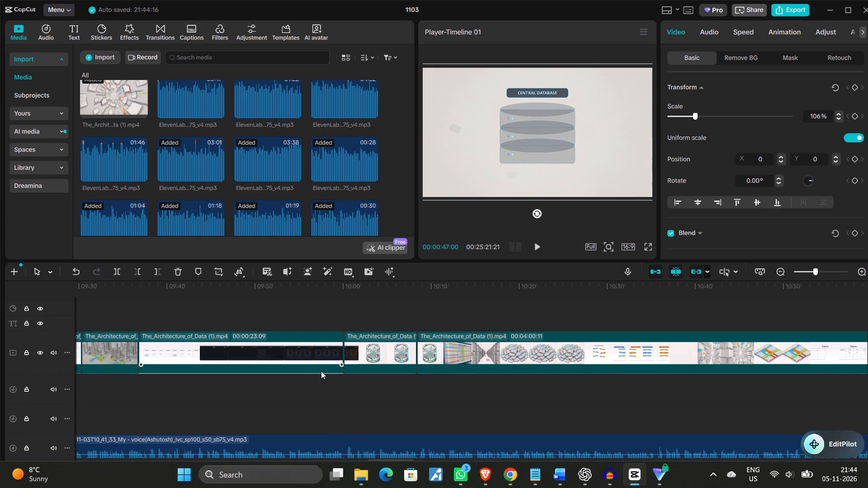
pyautogui.scroll(-1, 321, 371)
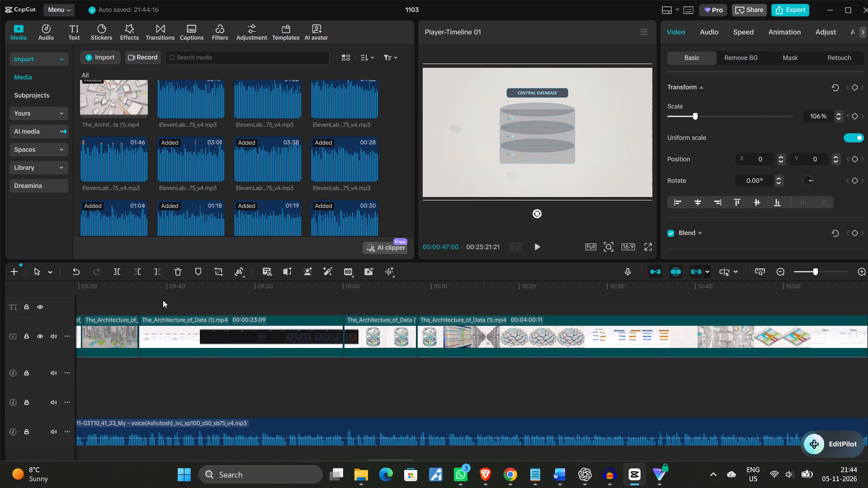
pyautogui.click(162, 300)
pyautogui.scroll(1, 485, 297)
pyautogui.click(536, 246)
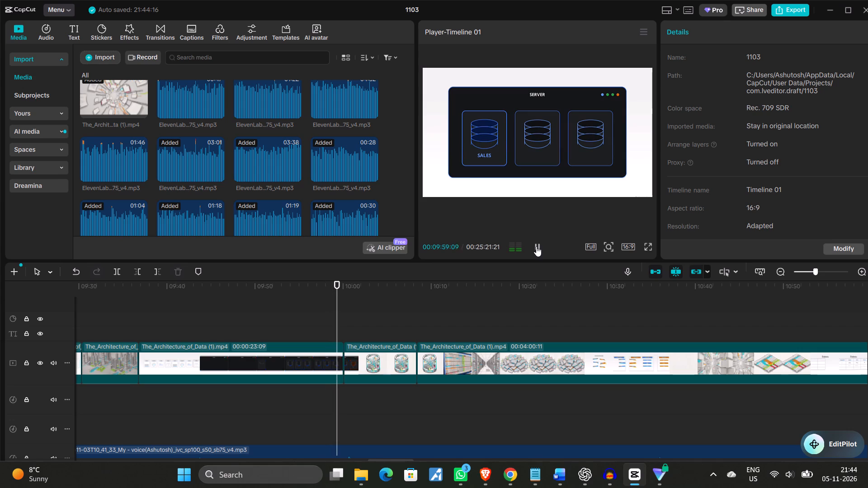
pyautogui.click(536, 246)
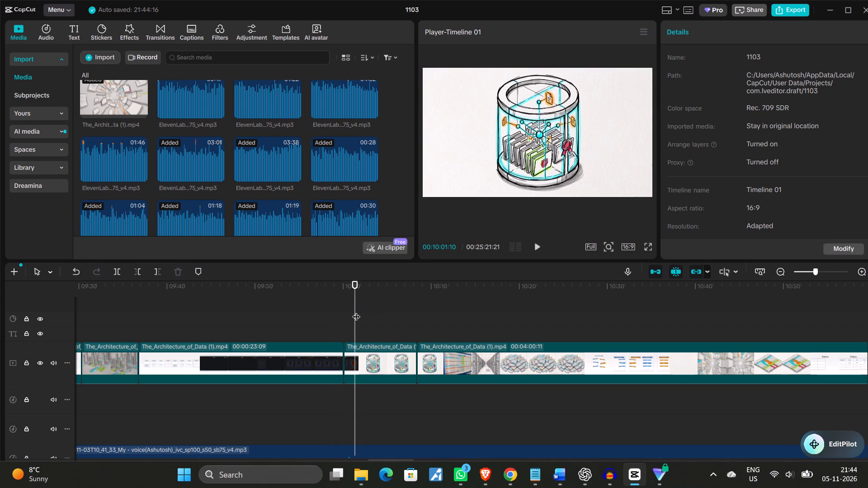
# Replay the jar segment from 00:10:00:03 against the narration and trim off its footage after 00:10:05:27.
pyautogui.moveTo(356, 311); pyautogui.dragTo(350, 317)
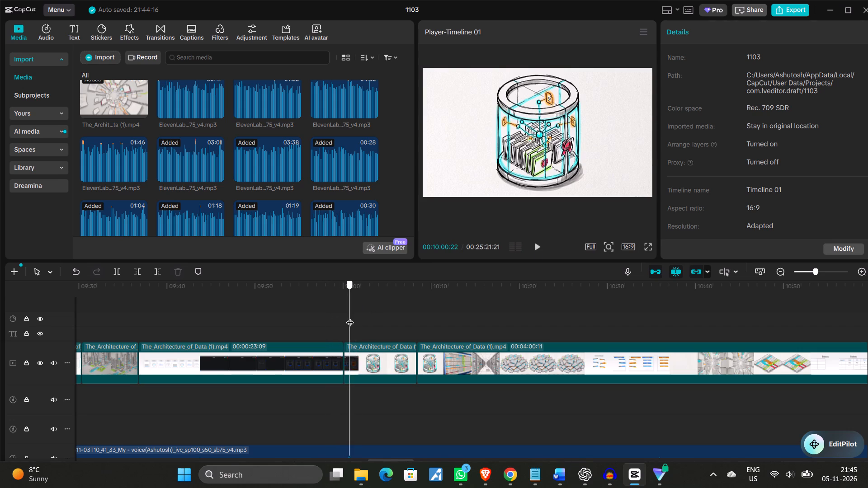
pyautogui.moveTo(350, 317); pyautogui.dragTo(331, 321)
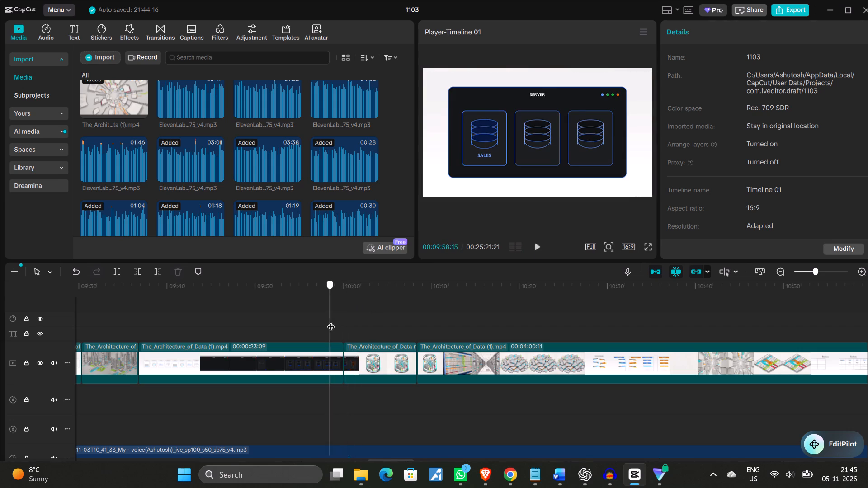
pyautogui.moveTo(331, 321); pyautogui.dragTo(340, 324)
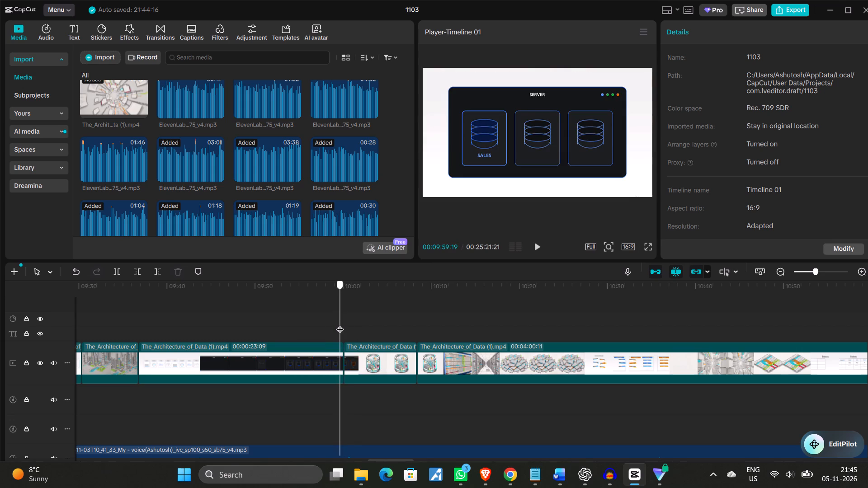
pyautogui.moveTo(340, 324); pyautogui.dragTo(342, 324)
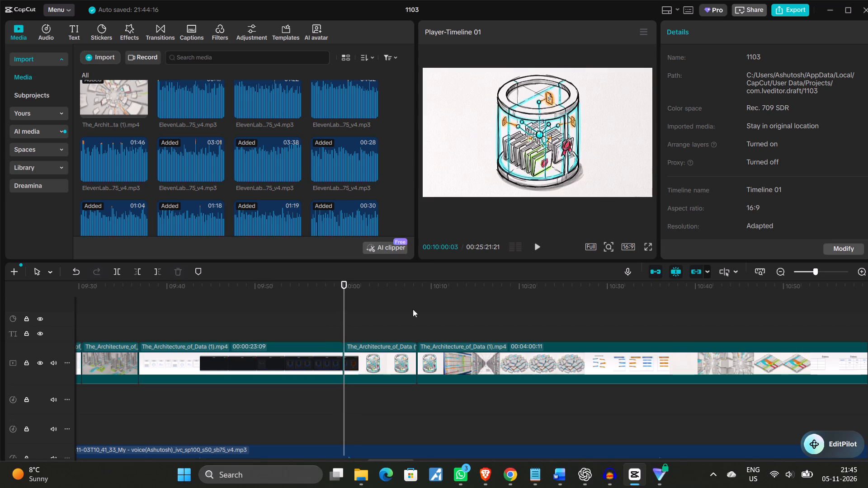
pyautogui.click(537, 245)
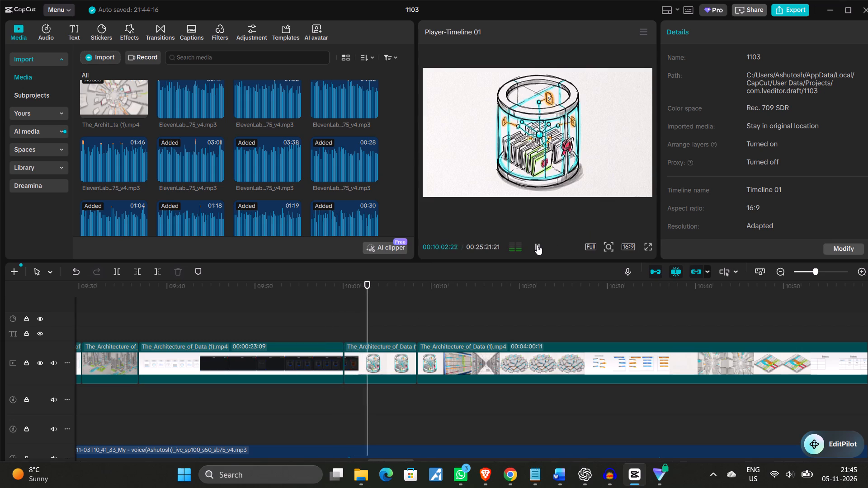
pyautogui.click(537, 245)
pyautogui.click(537, 245)
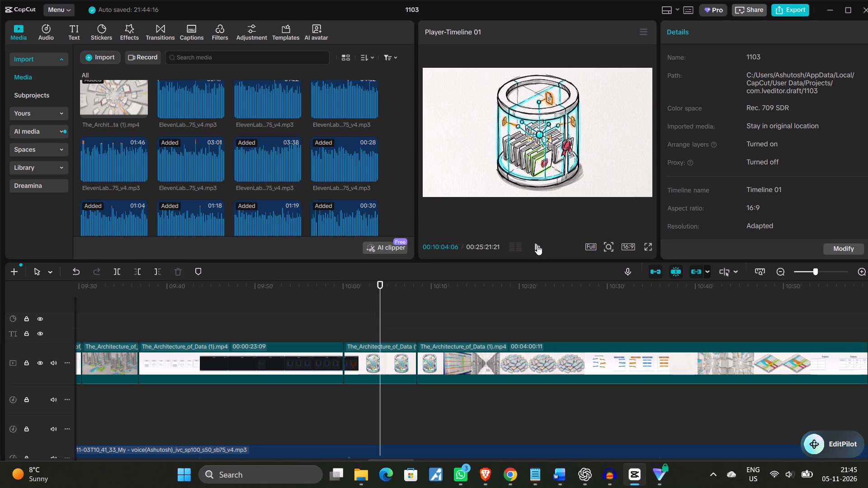
pyautogui.click(537, 245)
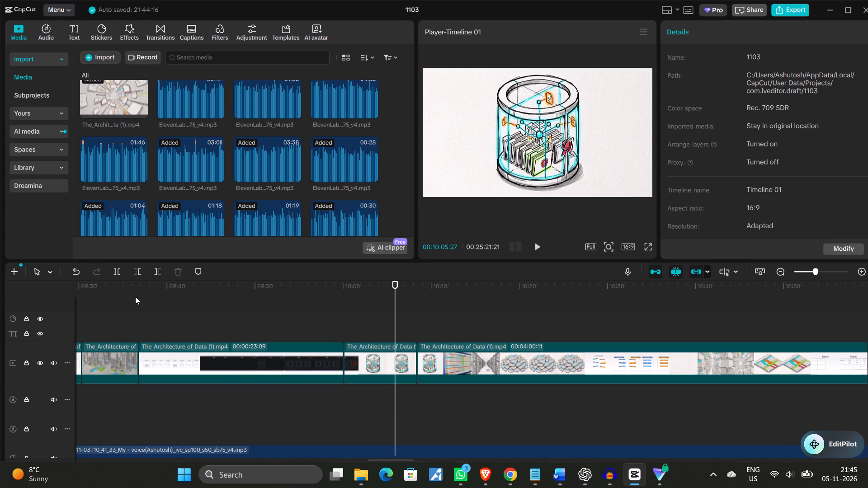
pyautogui.click(383, 369)
pyautogui.click(159, 275)
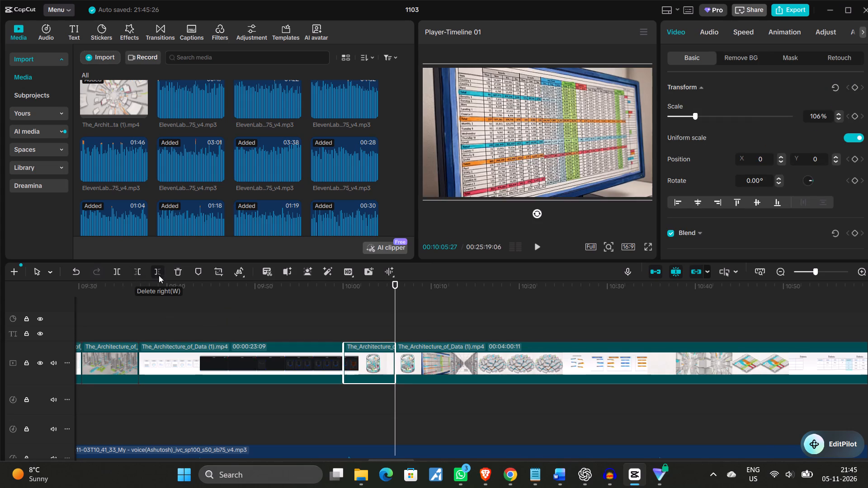
# Paste the copied Central Database clip at 00:10:05:27 and insert it on the main track directly after the jar segment.
pyautogui.hotkey('ctrl', 'v')
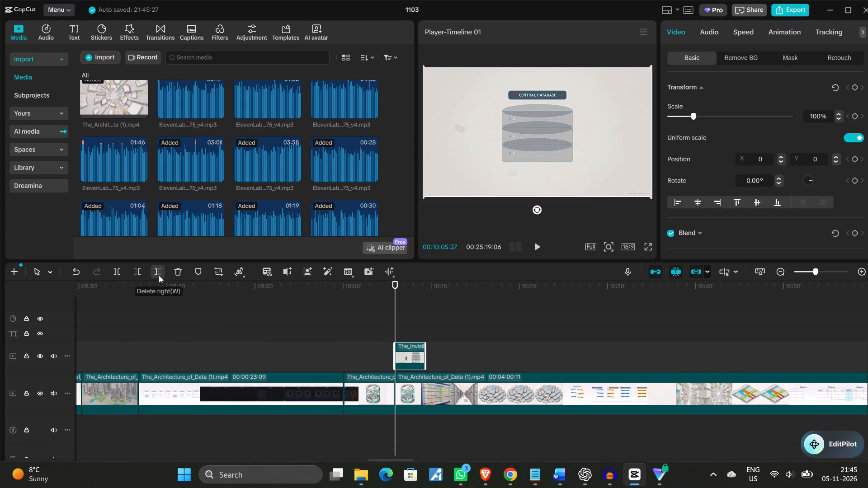
pyautogui.moveTo(407, 356); pyautogui.dragTo(405, 398)
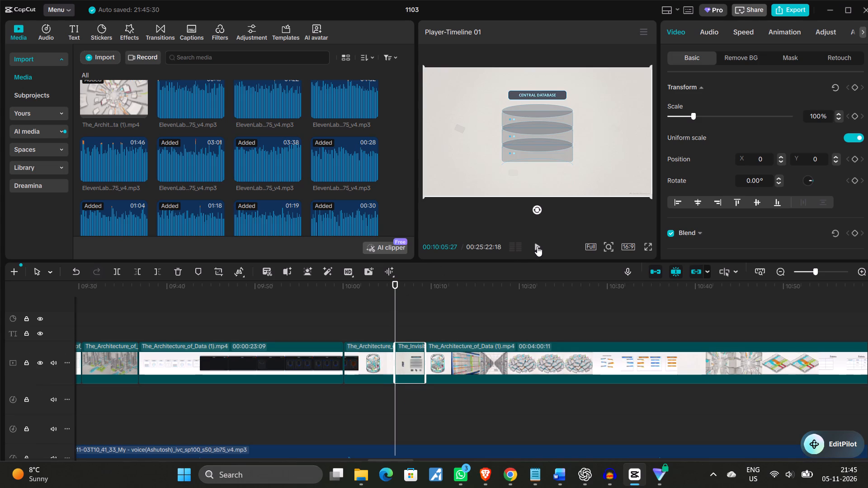
# Play the pasted Central Database clip against the narration and trim off its footage after 00:10:08:21.
pyautogui.click(537, 246)
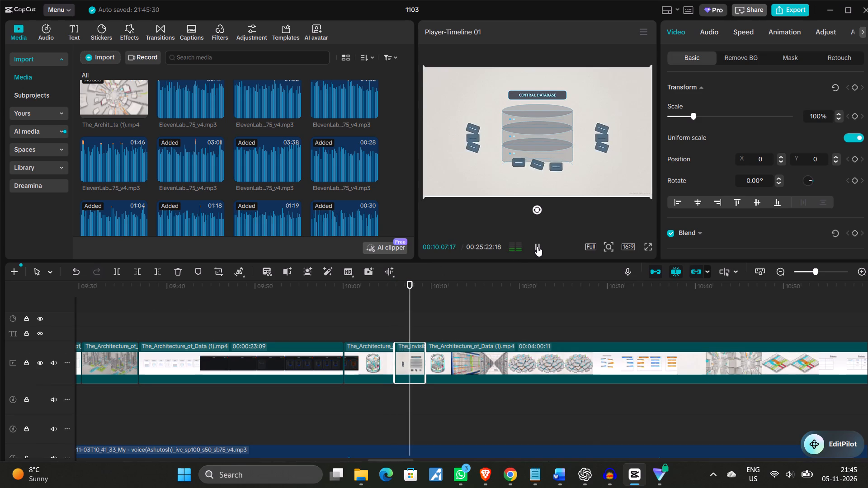
pyautogui.click(537, 246)
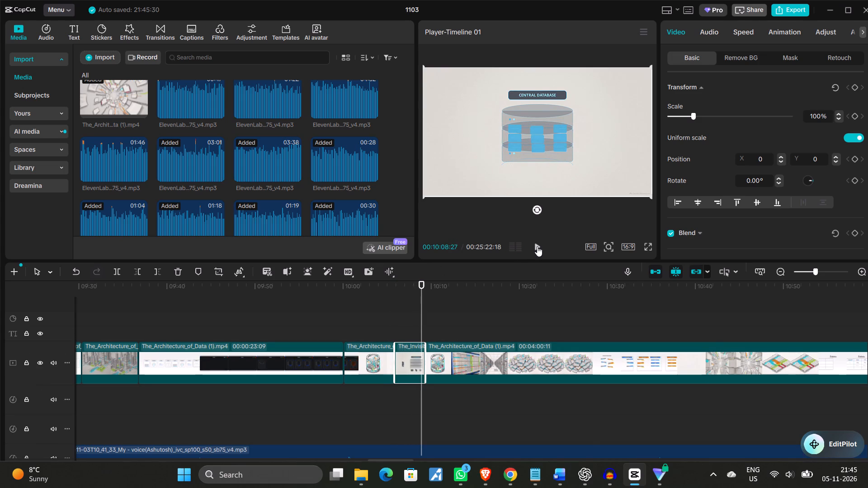
pyautogui.moveTo(423, 309); pyautogui.dragTo(417, 309)
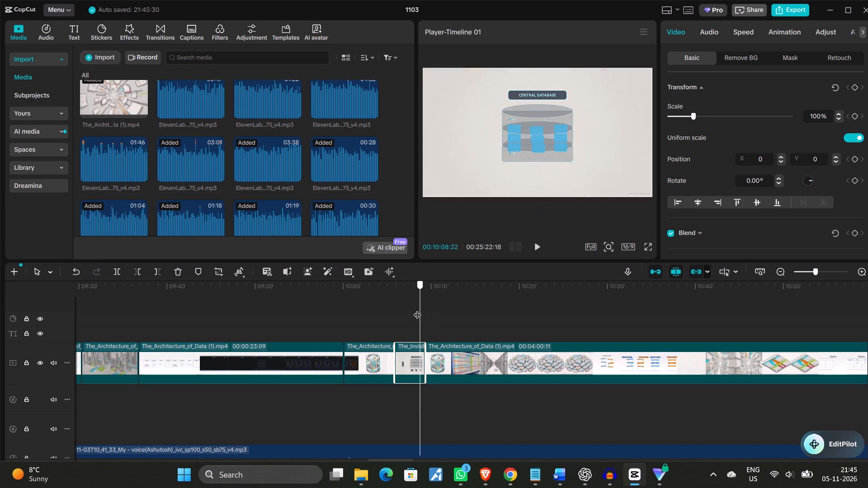
pyautogui.moveTo(417, 309); pyautogui.dragTo(410, 311)
pyautogui.click(538, 247)
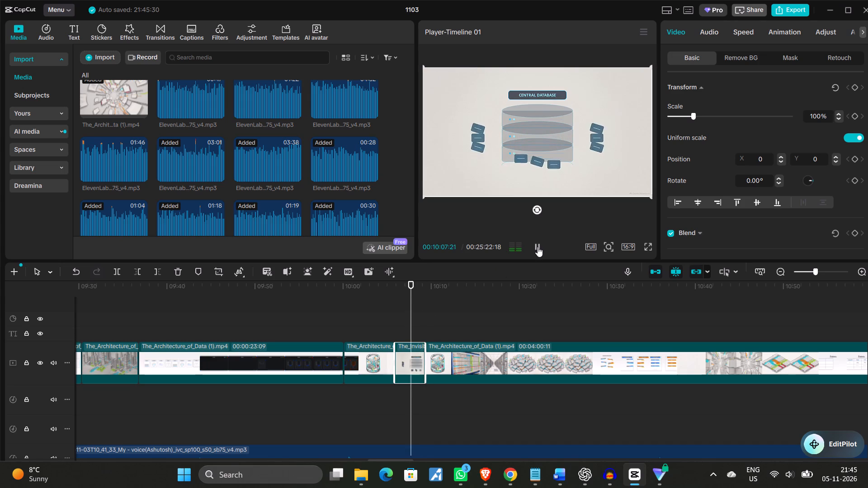
pyautogui.click(538, 247)
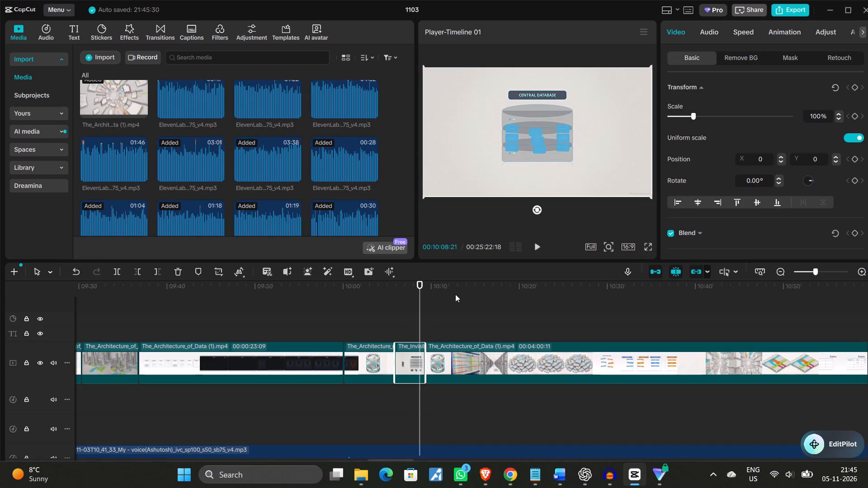
pyautogui.click(156, 271)
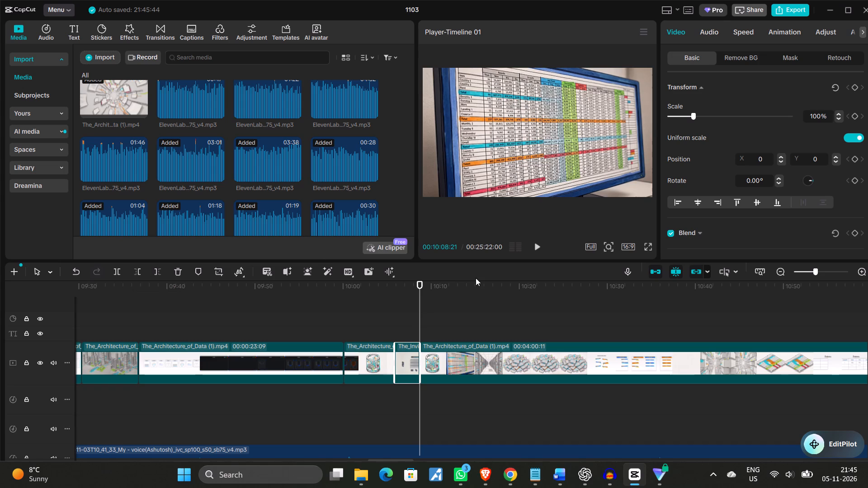
# Review the The_Architecture_of_Data (1).mp4 footage after the Central Database clip against the narration, from the spreadsheet monitor to the customers and orders schema diagram.
pyautogui.moveTo(420, 309); pyautogui.dragTo(517, 328)
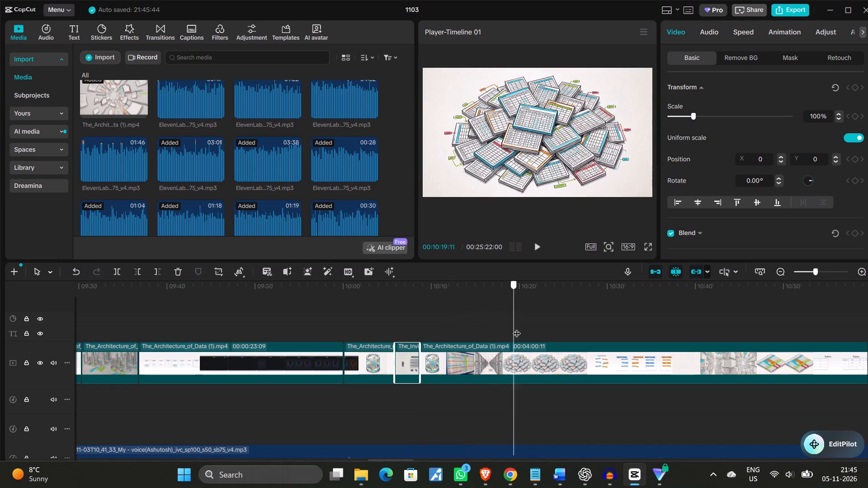
pyautogui.moveTo(517, 328); pyautogui.dragTo(577, 325)
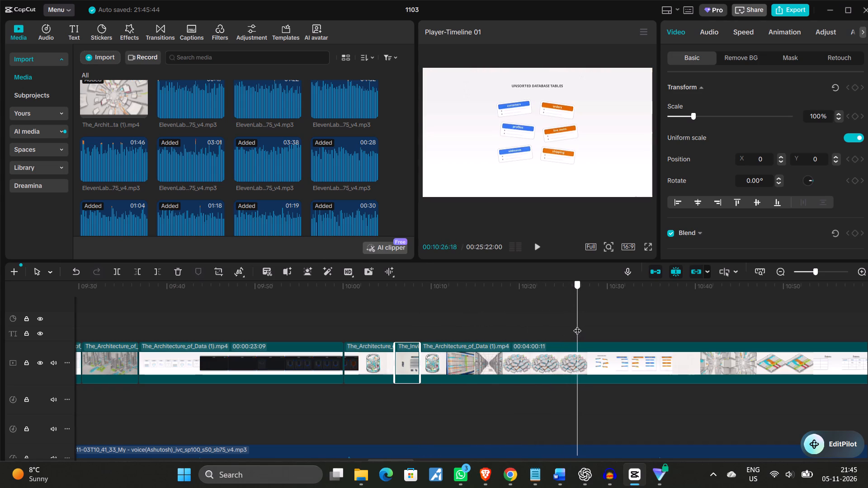
pyautogui.moveTo(577, 325); pyautogui.dragTo(617, 313)
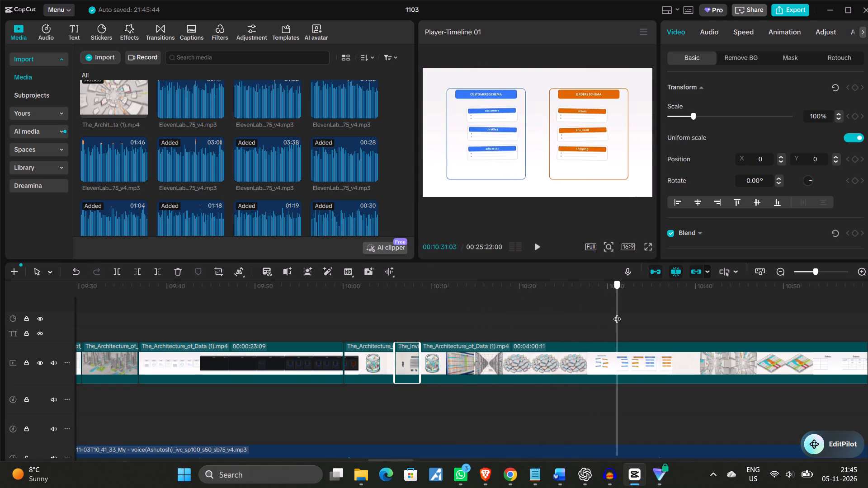
pyautogui.moveTo(617, 313); pyautogui.dragTo(554, 317)
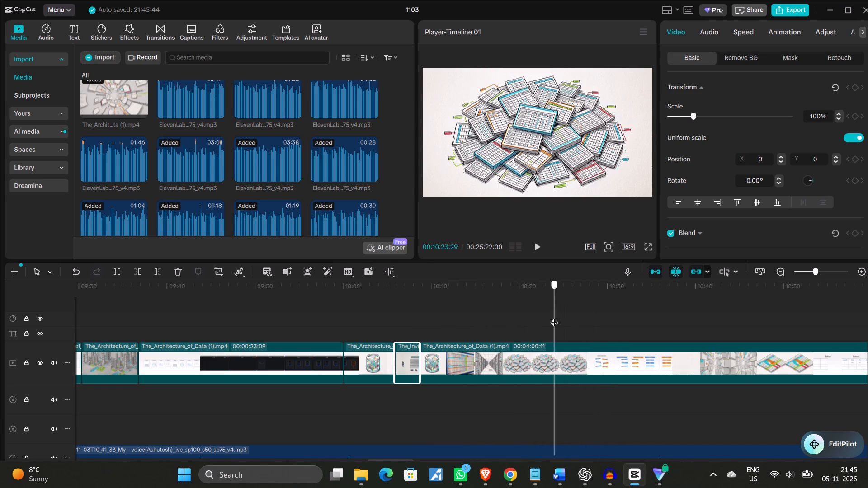
pyautogui.moveTo(554, 317); pyautogui.dragTo(561, 318)
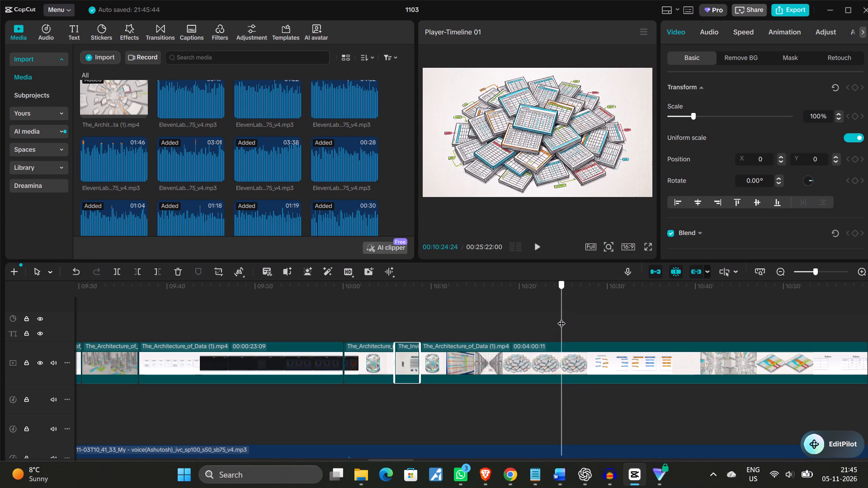
pyautogui.moveTo(561, 318); pyautogui.dragTo(514, 309)
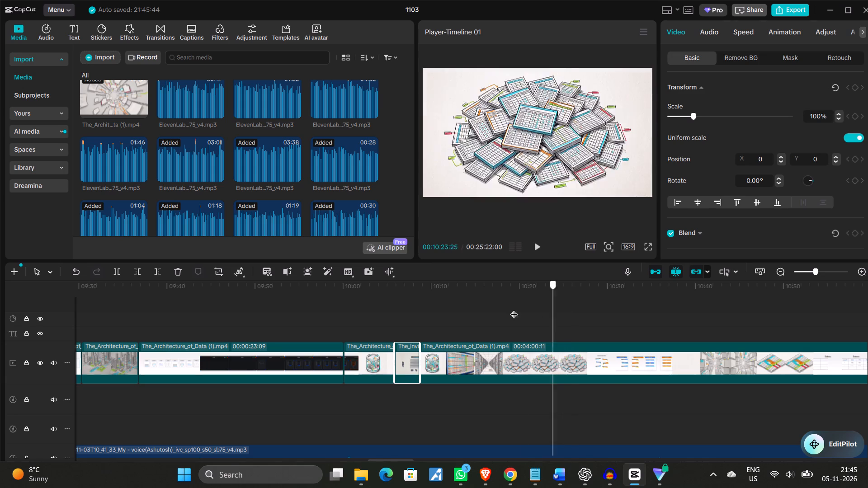
pyautogui.moveTo(514, 309); pyautogui.dragTo(410, 314)
pyautogui.click(535, 247)
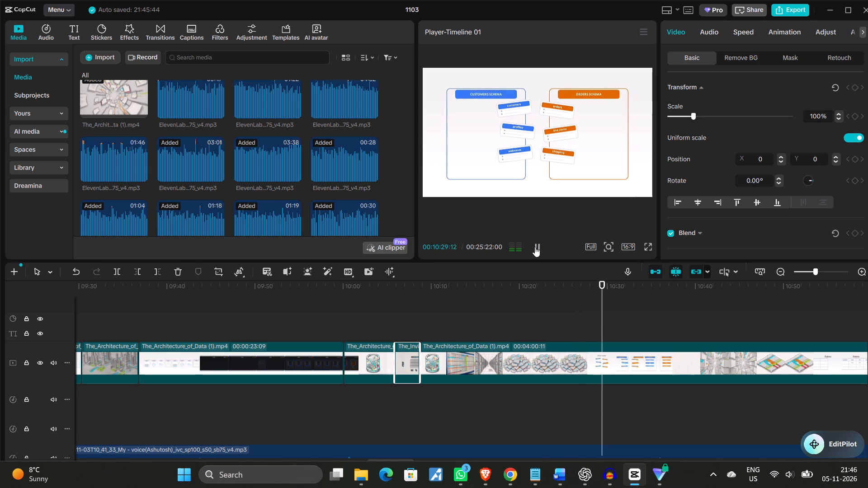
pyautogui.click(535, 247)
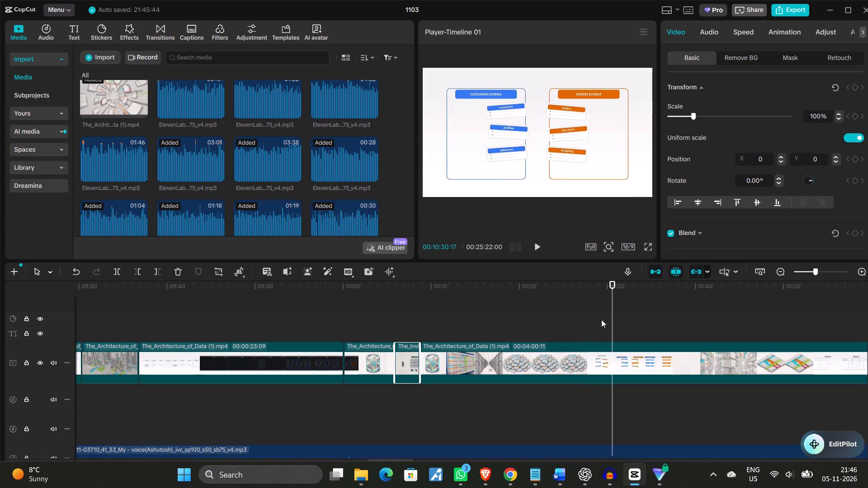
pyautogui.moveTo(613, 308); pyautogui.dragTo(427, 304)
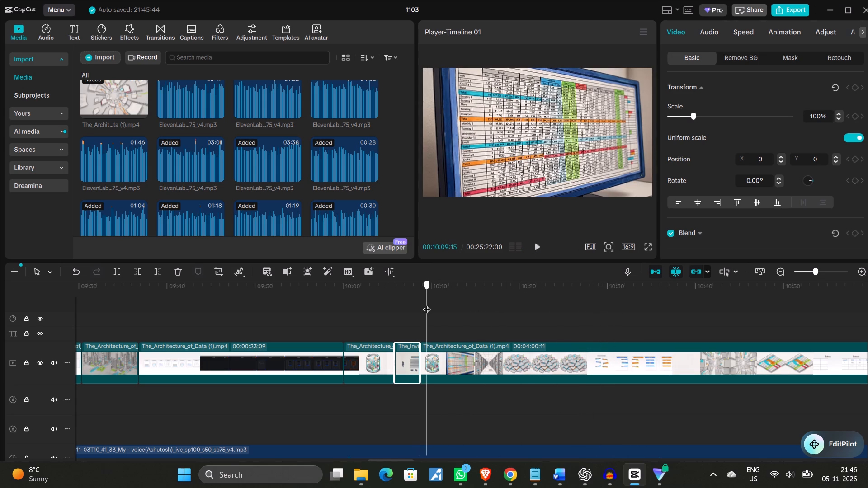
pyautogui.moveTo(427, 304); pyautogui.dragTo(421, 303)
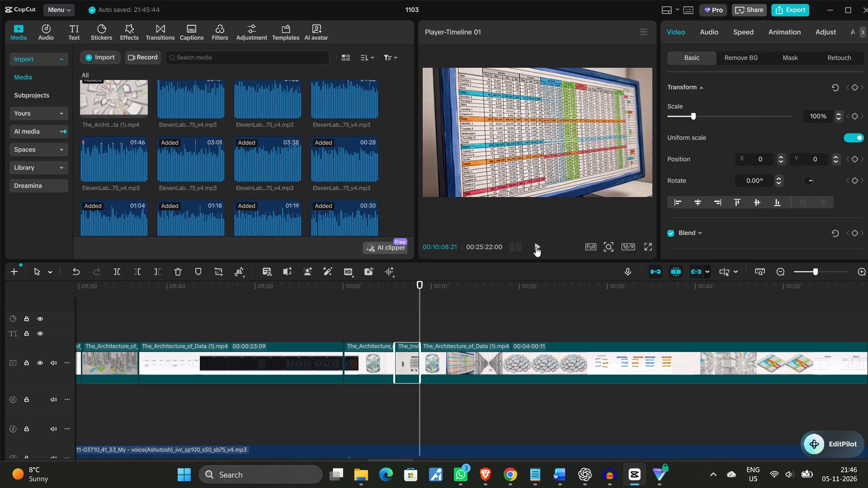
pyautogui.click(536, 247)
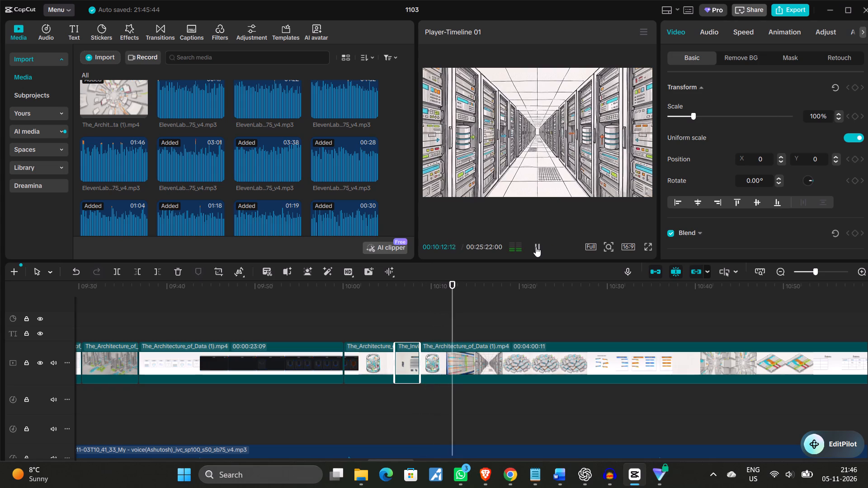
pyautogui.click(536, 247)
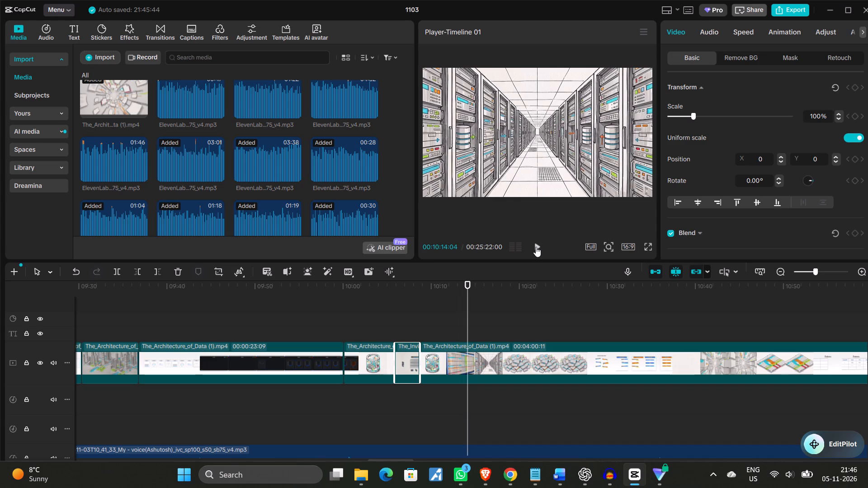
pyautogui.click(536, 247)
pyautogui.click(536, 247)
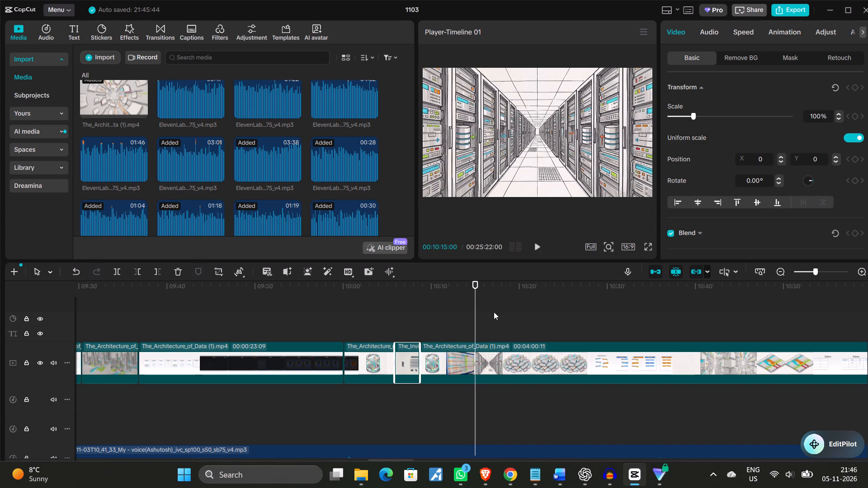
# Look through the footage from the schema diagram to the Students table for visuals that suit the narration after the Central Database clip.
pyautogui.moveTo(478, 320); pyautogui.dragTo(655, 320)
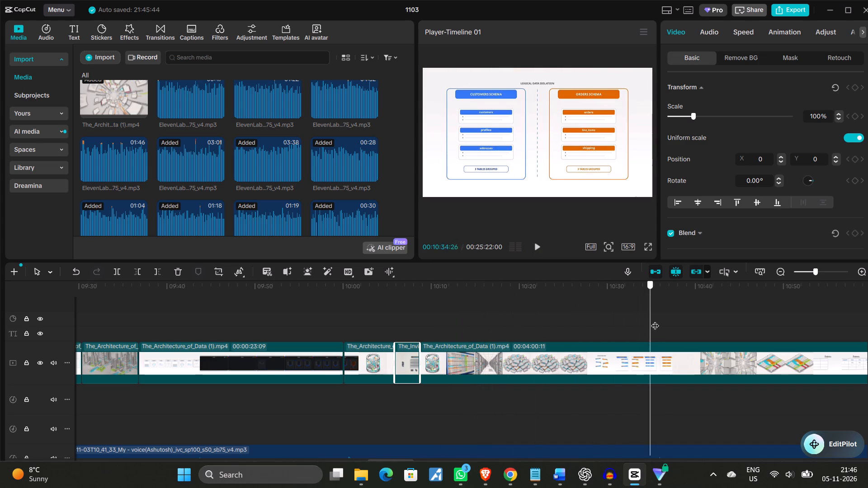
pyautogui.moveTo(655, 320); pyautogui.dragTo(658, 314)
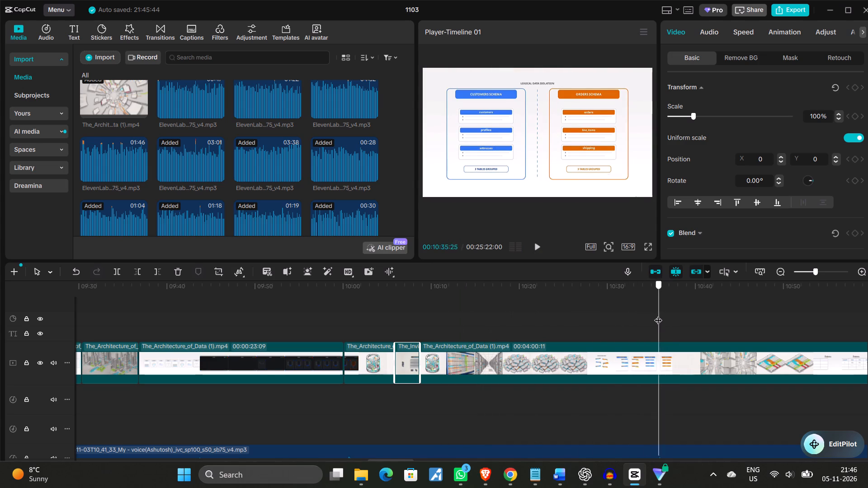
pyautogui.moveTo(658, 314); pyautogui.dragTo(590, 328)
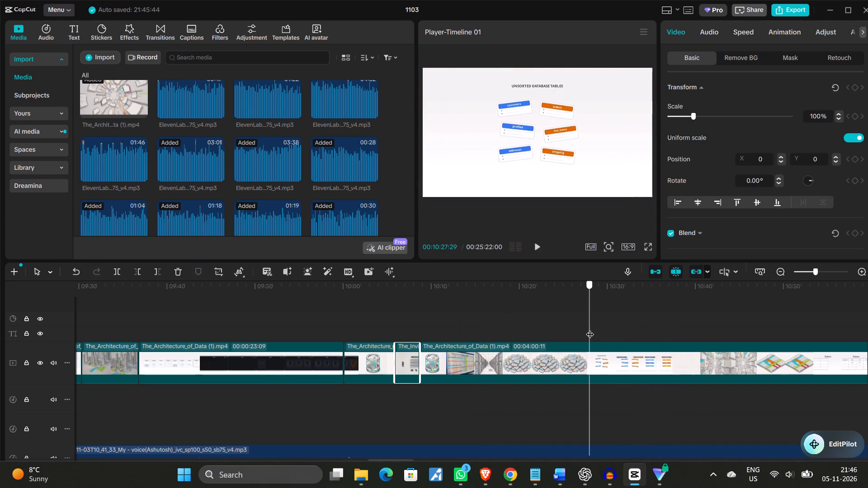
pyautogui.moveTo(590, 328); pyautogui.dragTo(642, 324)
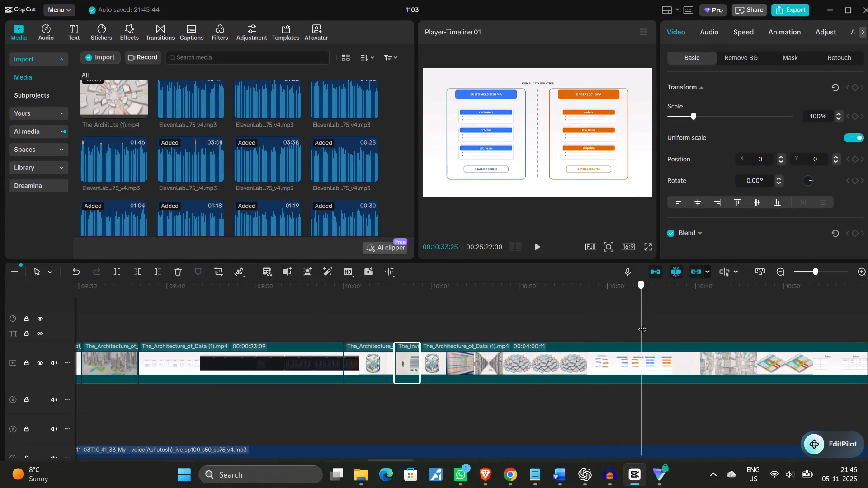
pyautogui.moveTo(642, 324); pyautogui.dragTo(704, 316)
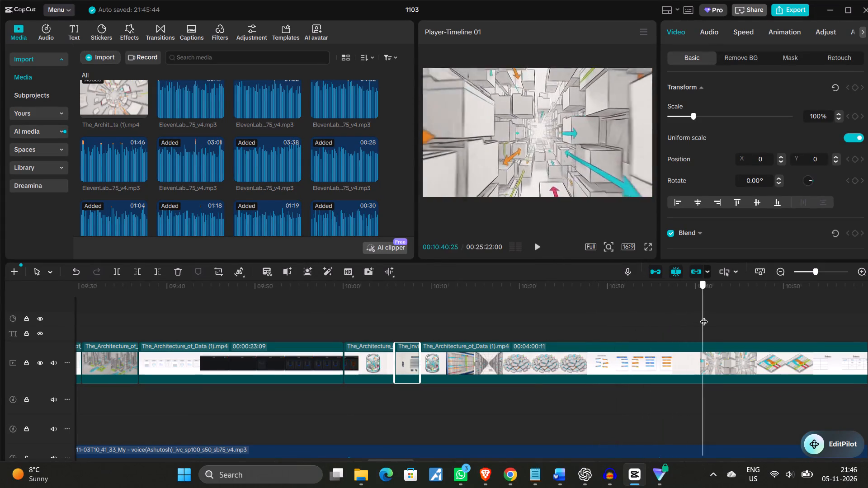
pyautogui.moveTo(704, 316); pyautogui.dragTo(797, 300)
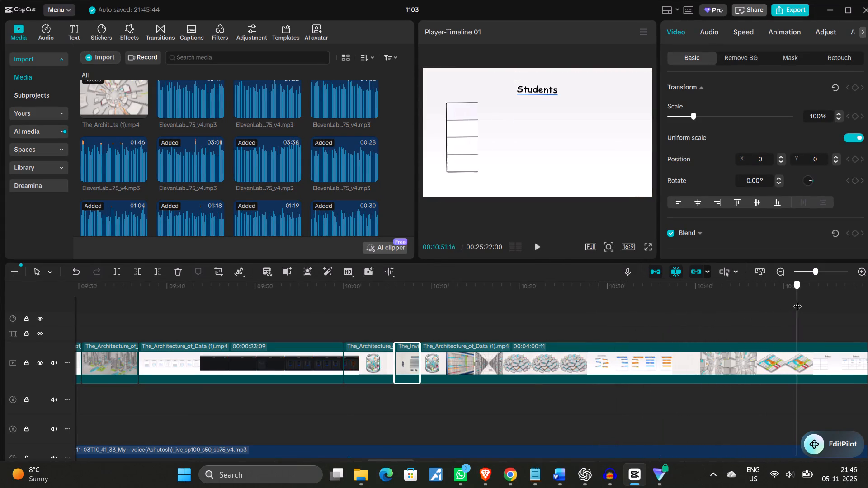
pyautogui.moveTo(797, 300); pyautogui.dragTo(829, 296)
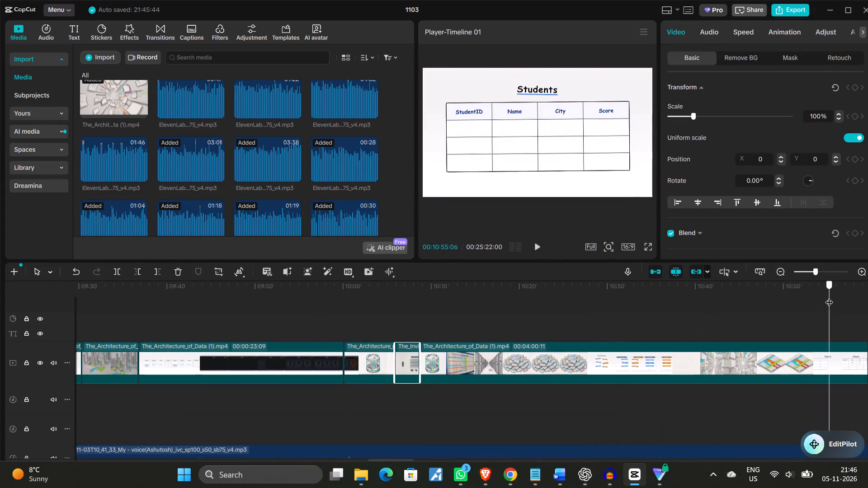
pyautogui.moveTo(829, 296); pyautogui.dragTo(848, 294)
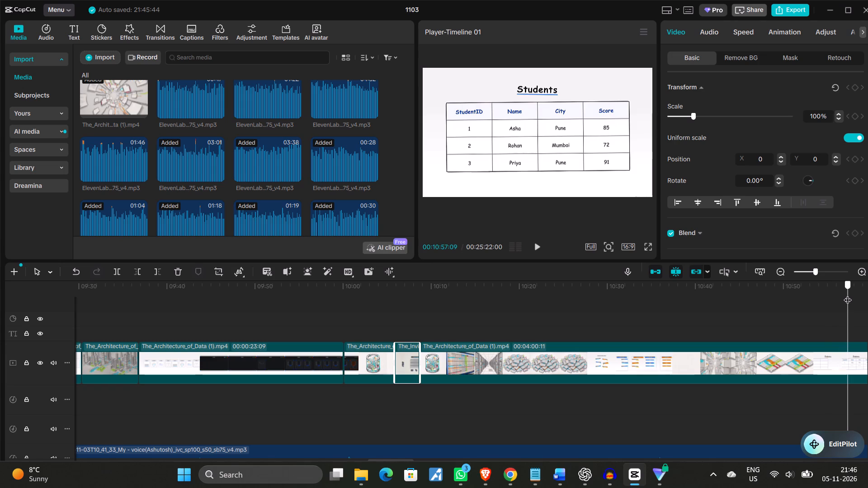
pyautogui.moveTo(848, 294); pyautogui.dragTo(421, 318)
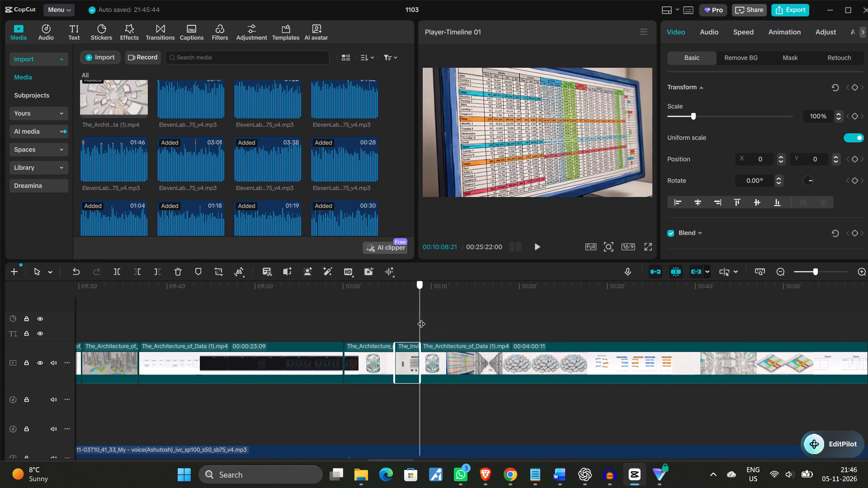
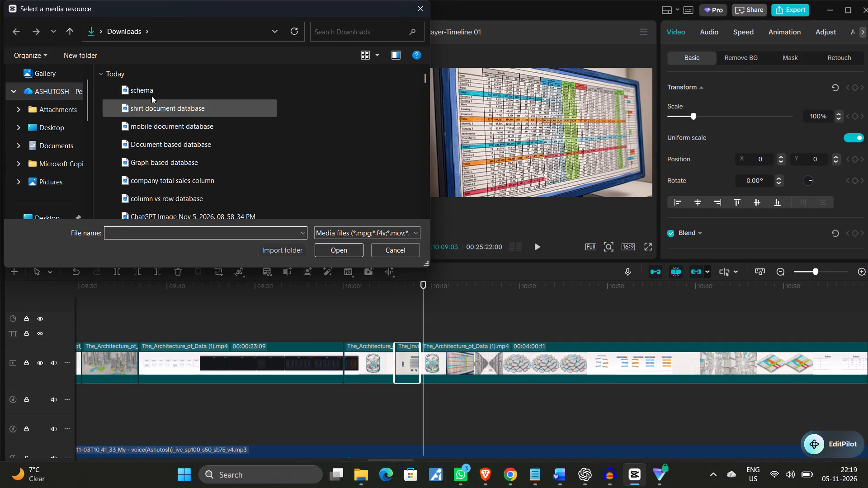
pyautogui.click(151, 95)
pyautogui.click(332, 252)
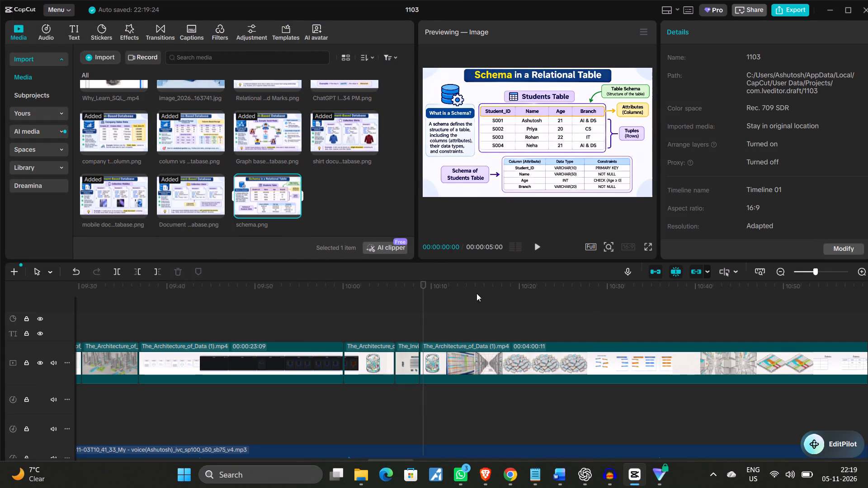
# Move the playhead to 00:10:08:21, where the long The_Architecture_of_Data (1).mp4 clip begins after the short The_Invi clip.
pyautogui.moveTo(423, 310); pyautogui.dragTo(414, 312)
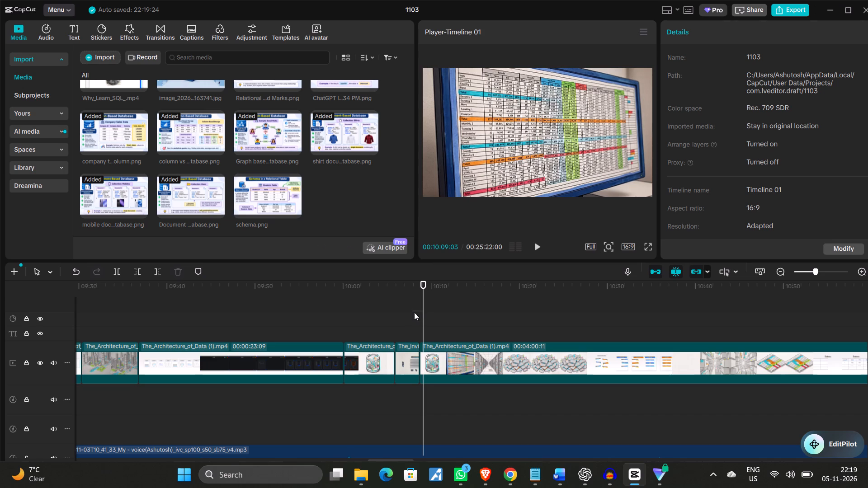
pyautogui.moveTo(414, 312); pyautogui.dragTo(417, 312)
pyautogui.moveTo(424, 309); pyautogui.dragTo(414, 309)
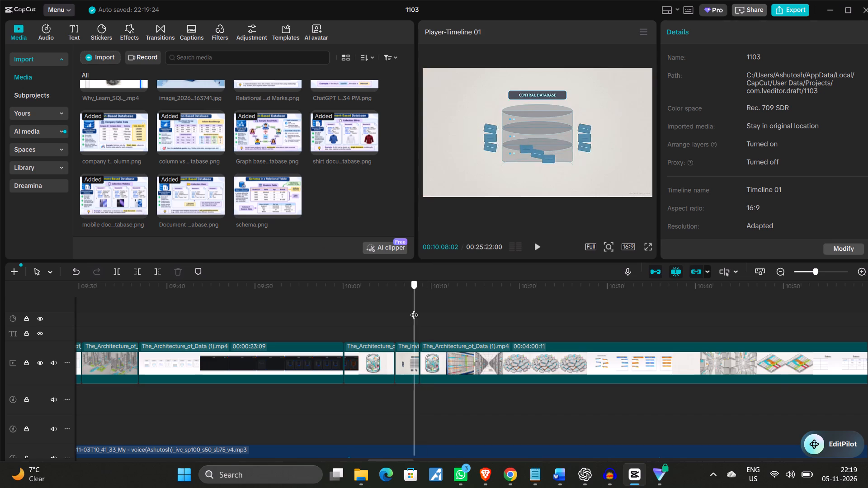
pyautogui.moveTo(414, 309); pyautogui.dragTo(417, 312)
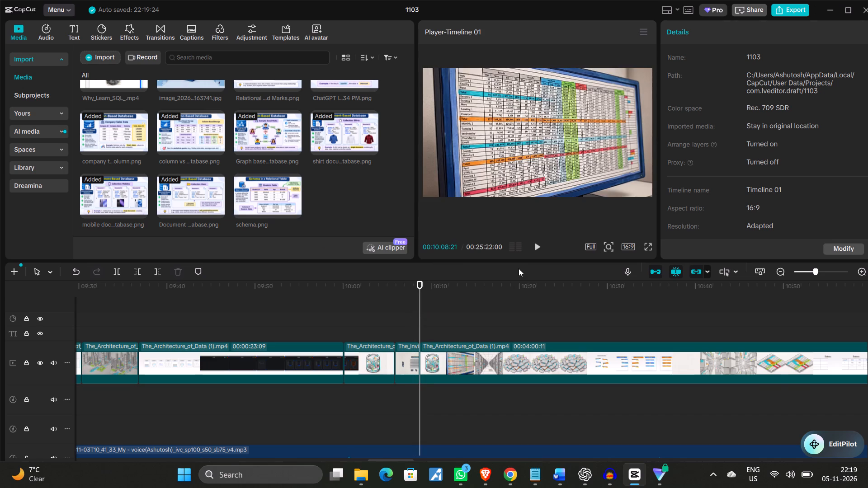
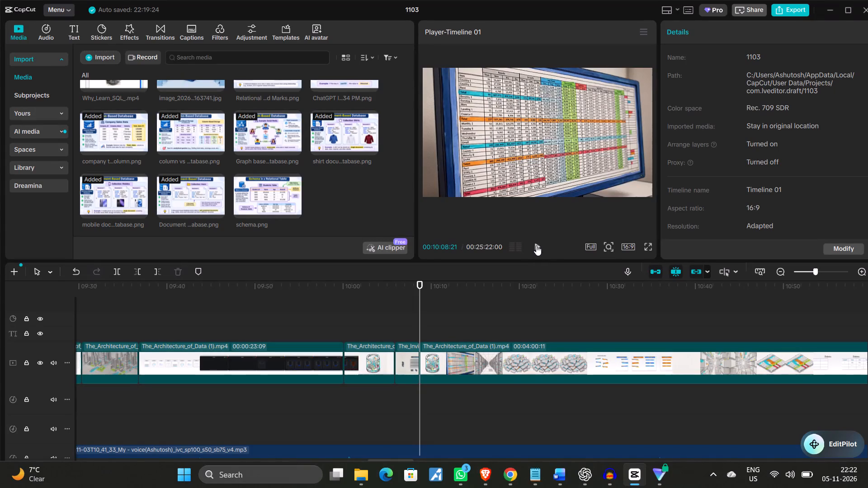
# Review the long The_Architecture_of_Data (1).mp4 clip from 00:10:08:21 to about 00:10:37, checking its visuals for the schema section.
pyautogui.click(534, 243)
pyautogui.click(534, 243)
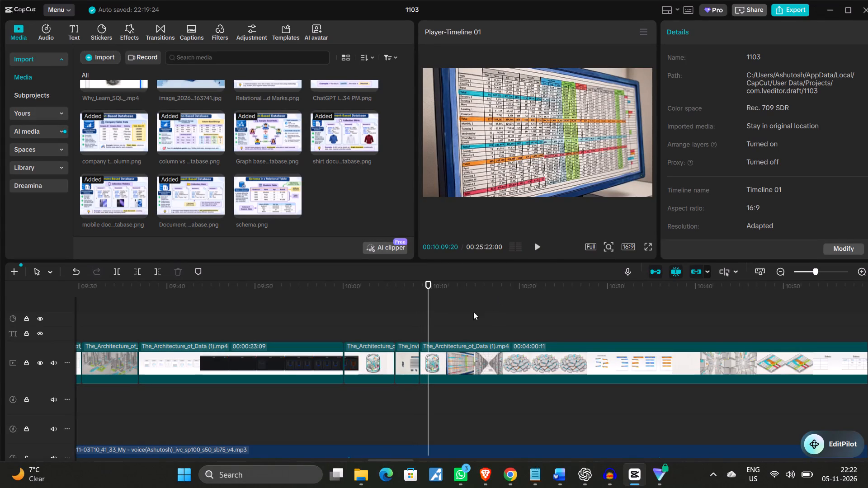
pyautogui.moveTo(429, 309); pyautogui.dragTo(423, 309)
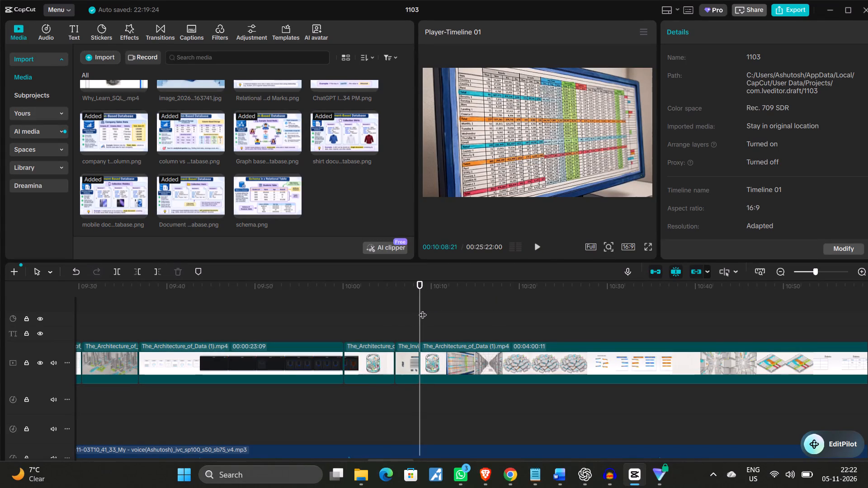
pyautogui.moveTo(423, 309); pyautogui.dragTo(467, 316)
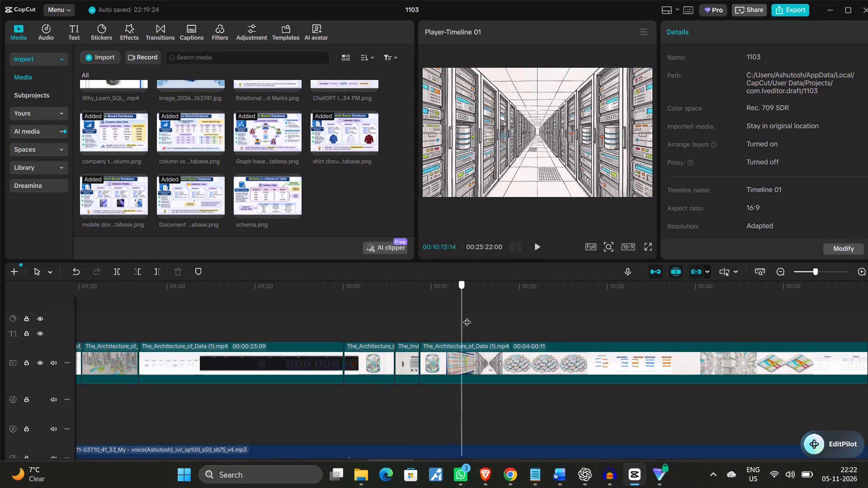
pyautogui.moveTo(467, 316); pyautogui.dragTo(602, 336)
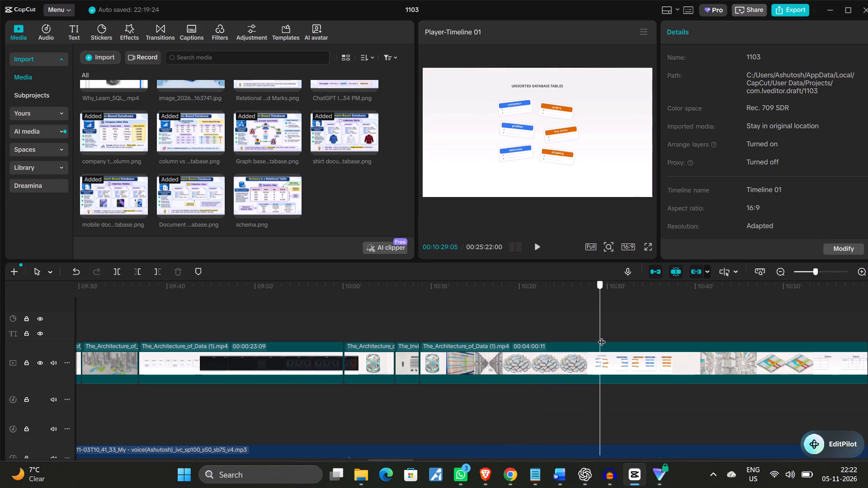
pyautogui.moveTo(602, 336); pyautogui.dragTo(599, 335)
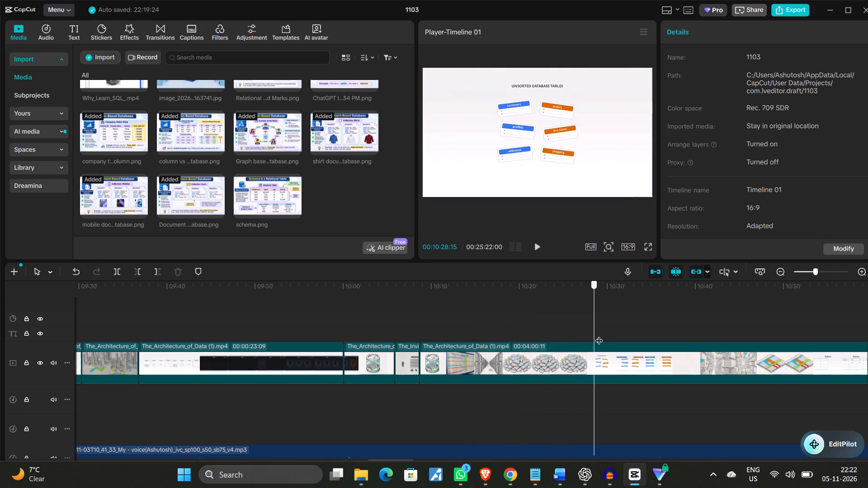
pyautogui.moveTo(599, 335); pyautogui.dragTo(658, 326)
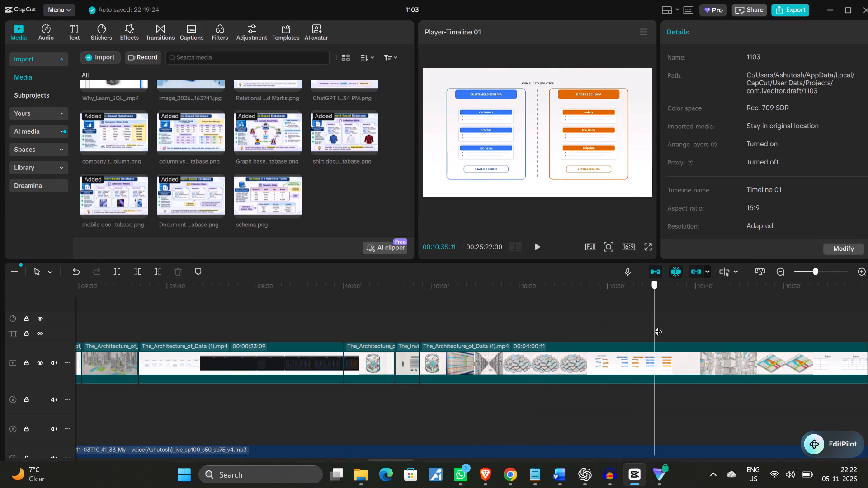
pyautogui.moveTo(658, 326); pyautogui.dragTo(659, 325)
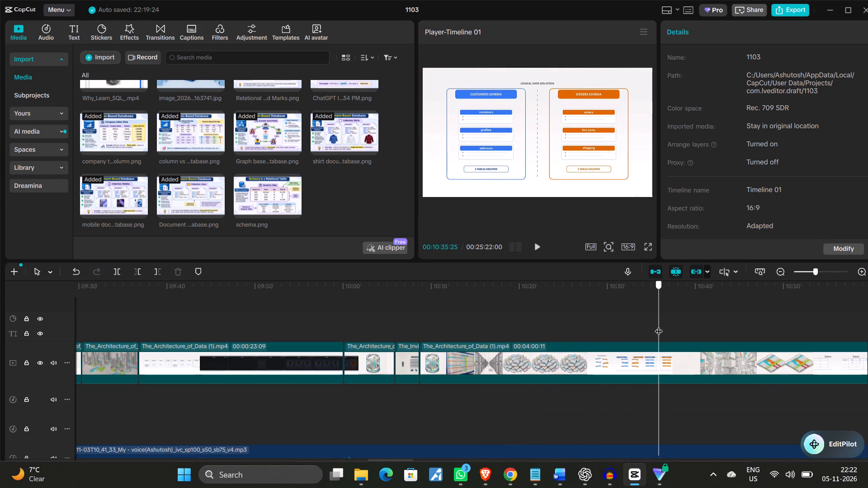
pyautogui.moveTo(659, 325); pyautogui.dragTo(669, 321)
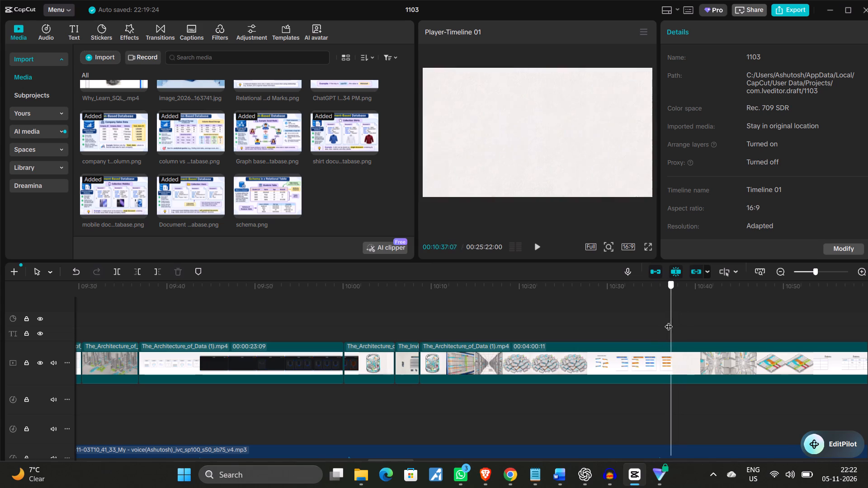
pyautogui.moveTo(669, 321); pyautogui.dragTo(449, 321)
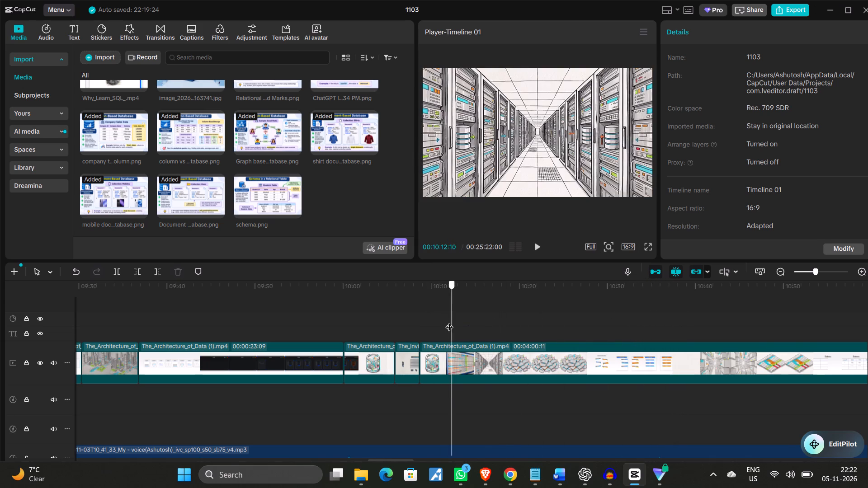
pyautogui.moveTo(449, 321); pyautogui.dragTo(419, 325)
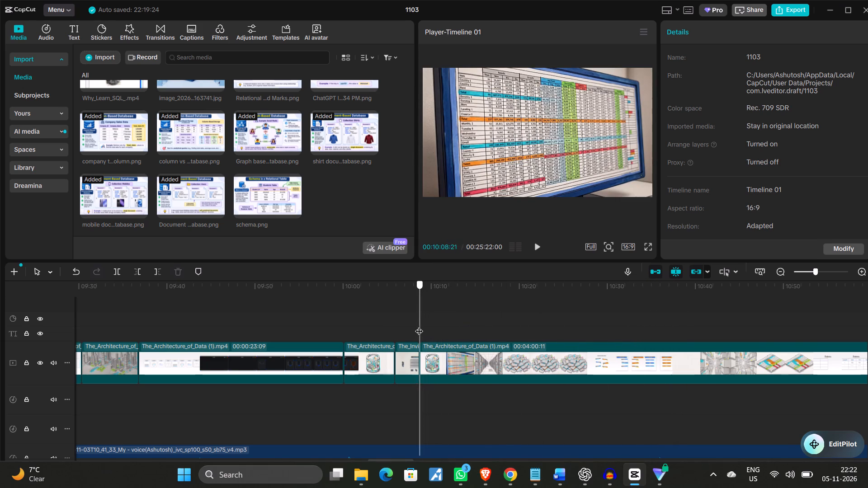
pyautogui.moveTo(419, 325); pyautogui.dragTo(420, 328)
pyautogui.moveTo(420, 328); pyautogui.dragTo(418, 328)
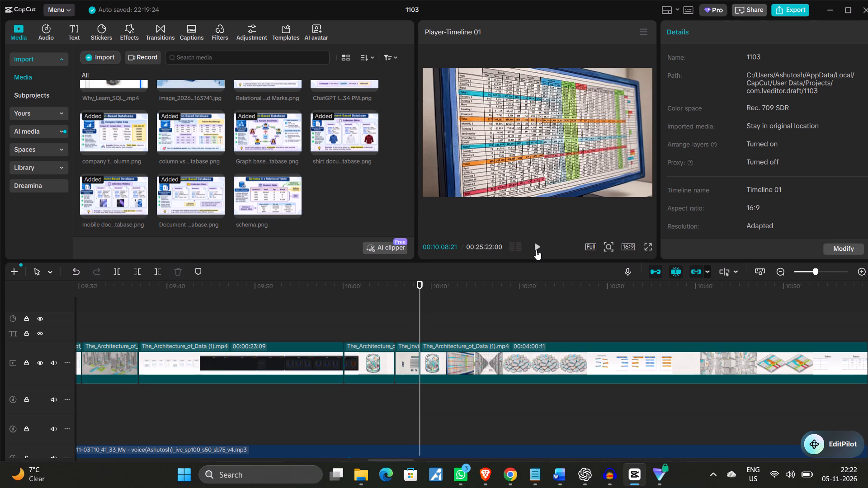
pyautogui.click(536, 250)
pyautogui.click(536, 250)
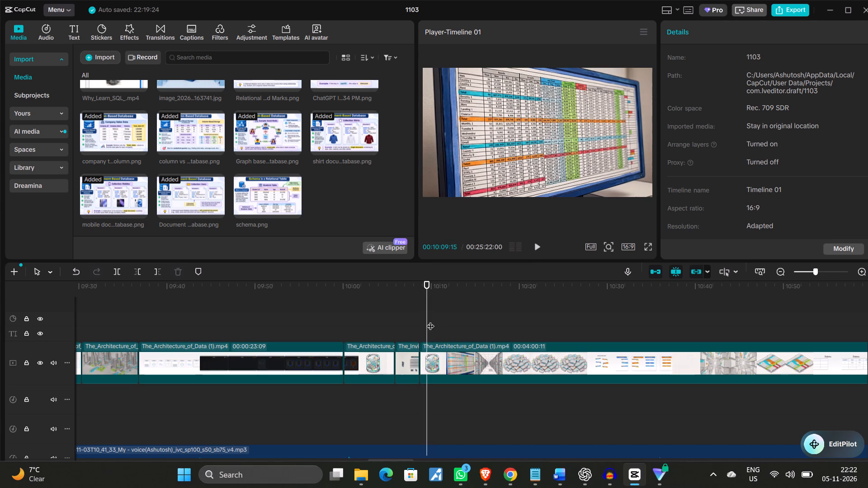
# Insert schema.png into the main track at 00:10:08:21, between the short The_Invi clip and the long The_Architecture_of_Data (1).mp4 clip.
pyautogui.moveTo(428, 320); pyautogui.dragTo(420, 321)
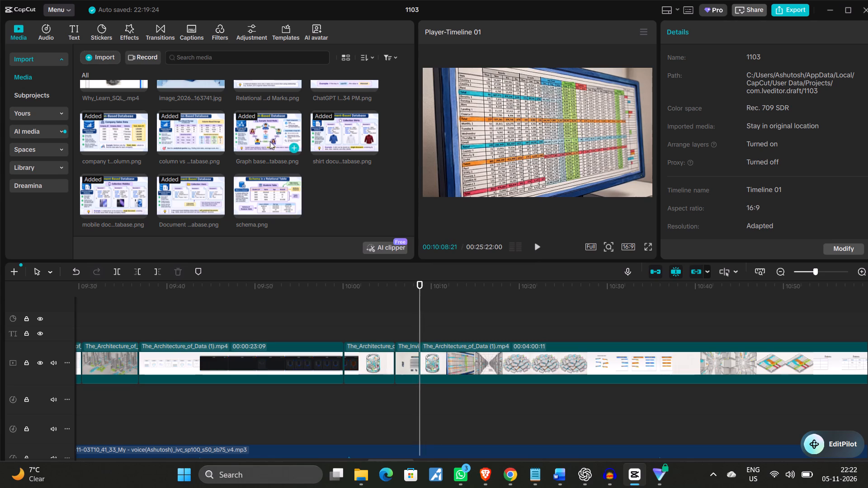
pyautogui.click(291, 209)
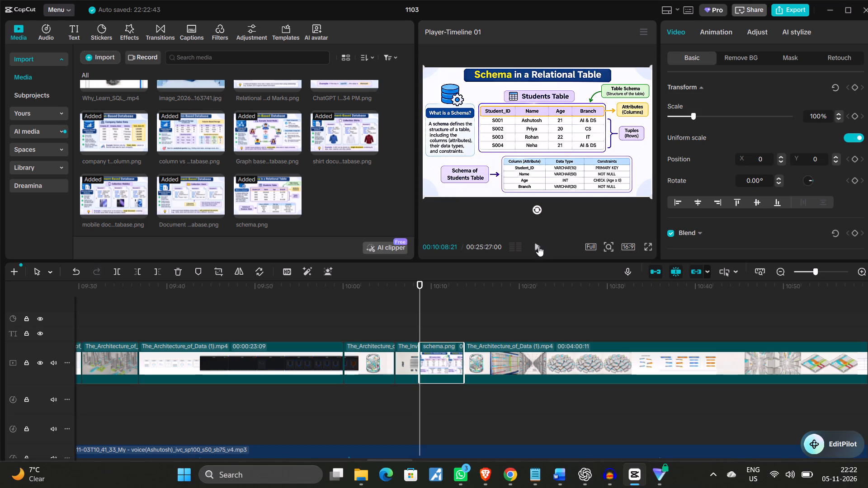
# Extend the schema.png clip's end to a duration of 00:00:24:16, previewing playback before and after the change.
pyautogui.click(538, 246)
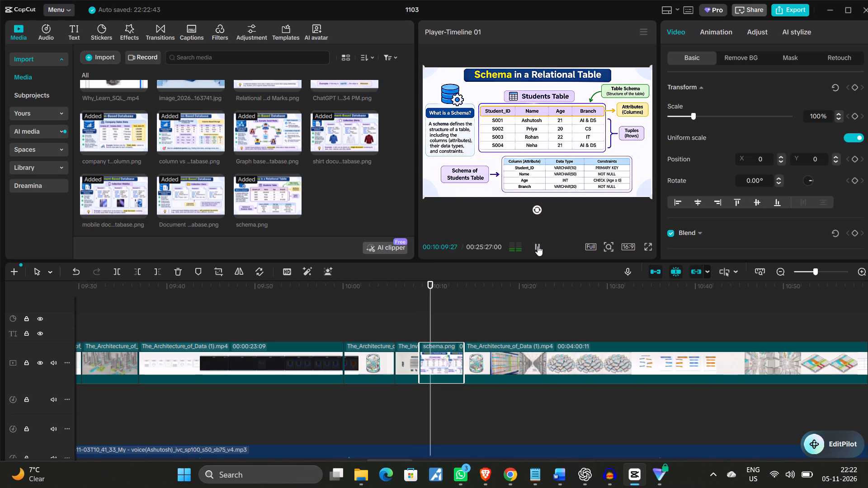
pyautogui.click(538, 246)
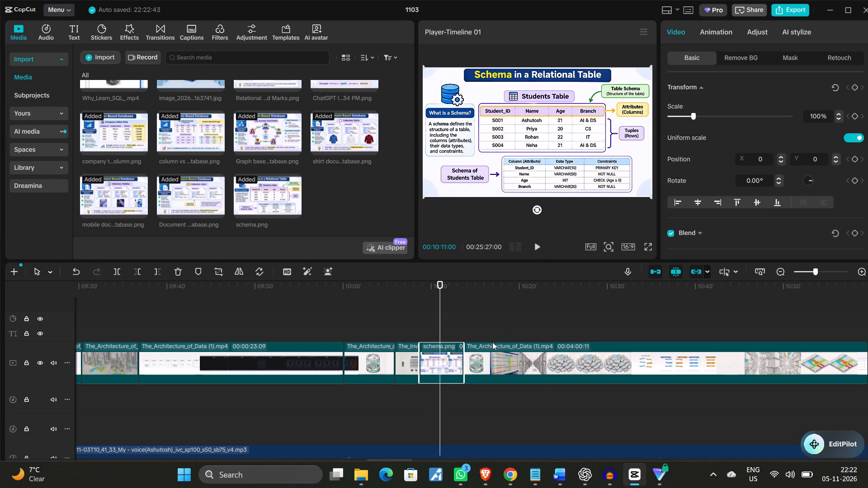
pyautogui.moveTo(465, 362); pyautogui.dragTo(583, 378)
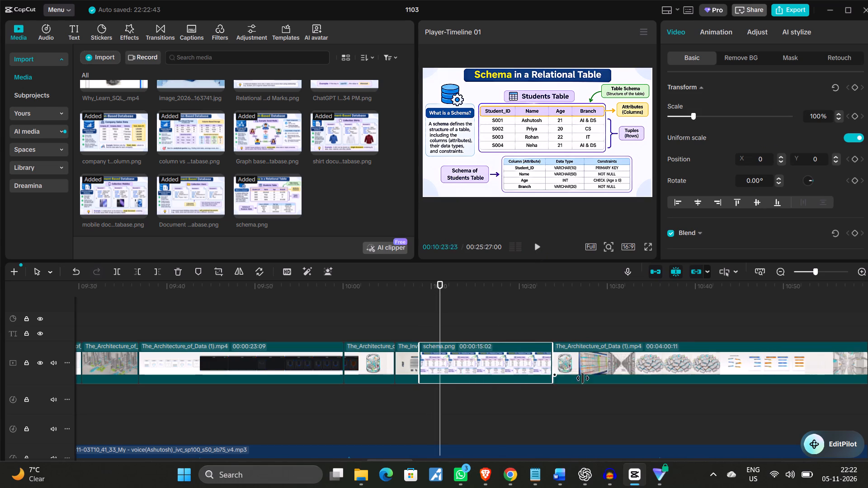
pyautogui.moveTo(583, 378); pyautogui.dragTo(634, 381)
pyautogui.click(536, 246)
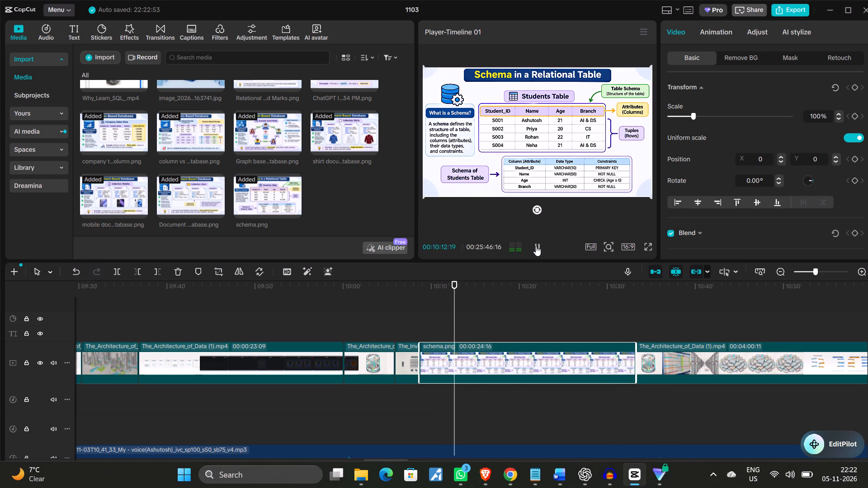
pyautogui.click(536, 246)
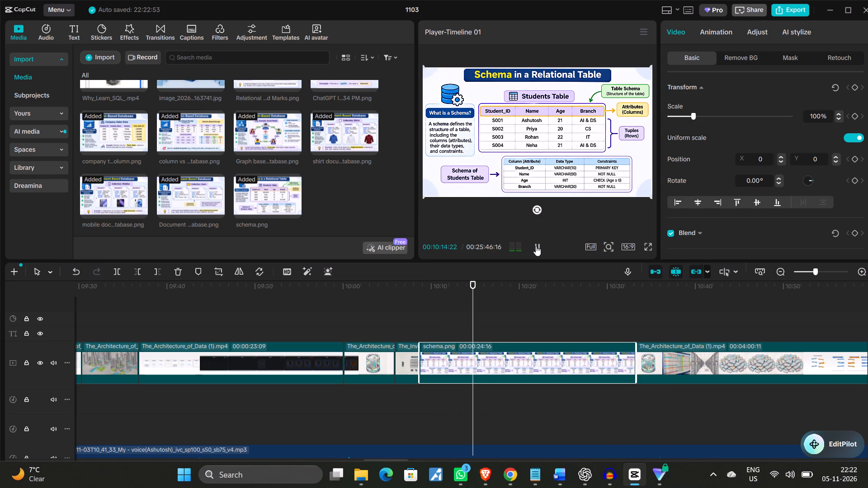
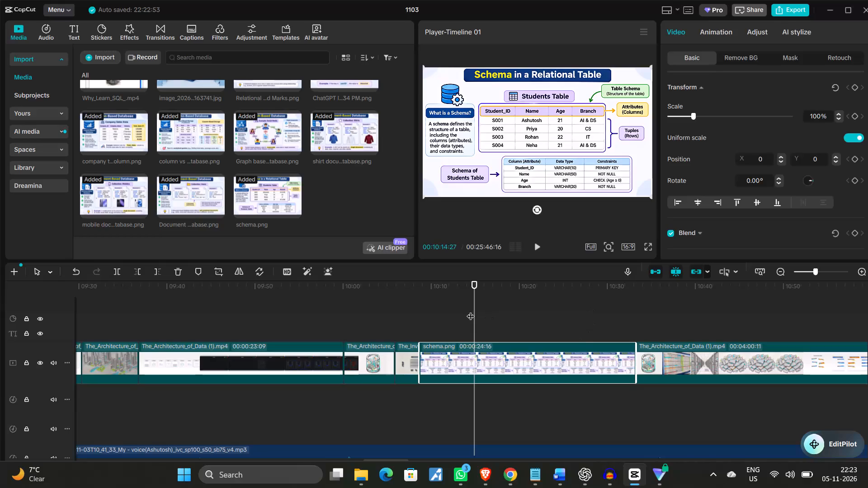
# Scrub the main track from the schema.png clip to about 00:11:23, examining the long The_Architecture_of_Data (1).mp4 clip's visuals, and return to 00:10:08:21.
pyautogui.moveTo(475, 310); pyautogui.dragTo(650, 341)
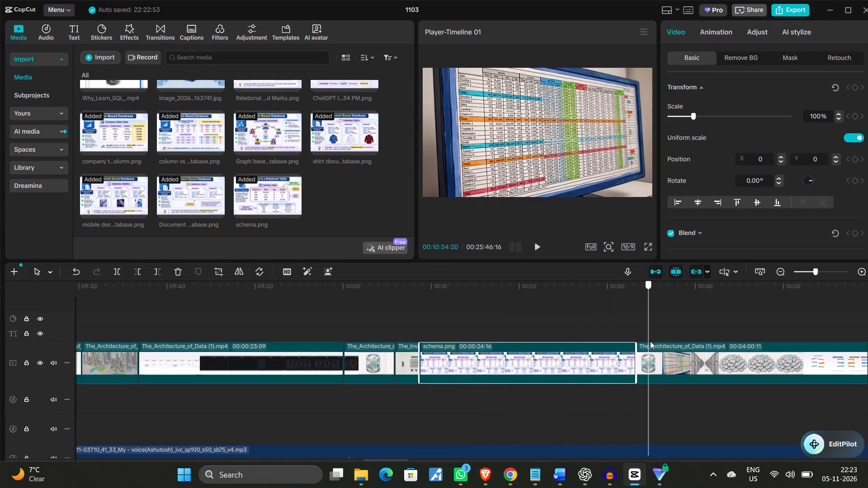
pyautogui.moveTo(650, 341); pyautogui.dragTo(755, 353)
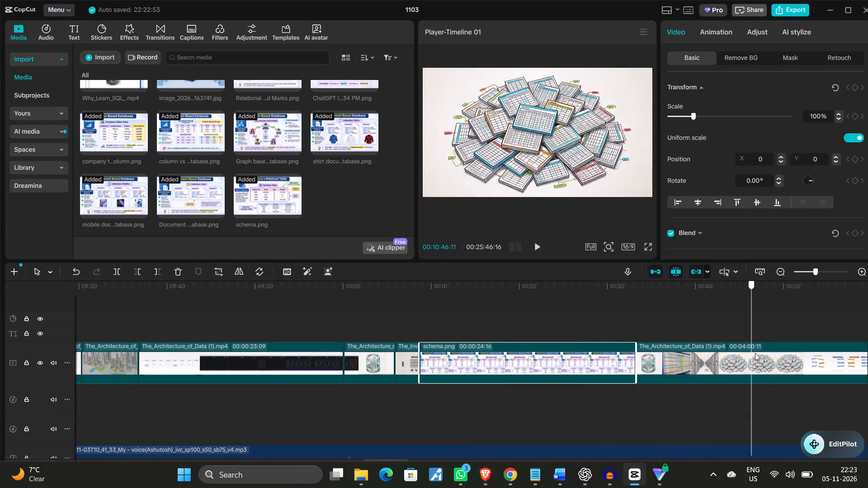
pyautogui.moveTo(755, 353); pyautogui.dragTo(838, 352)
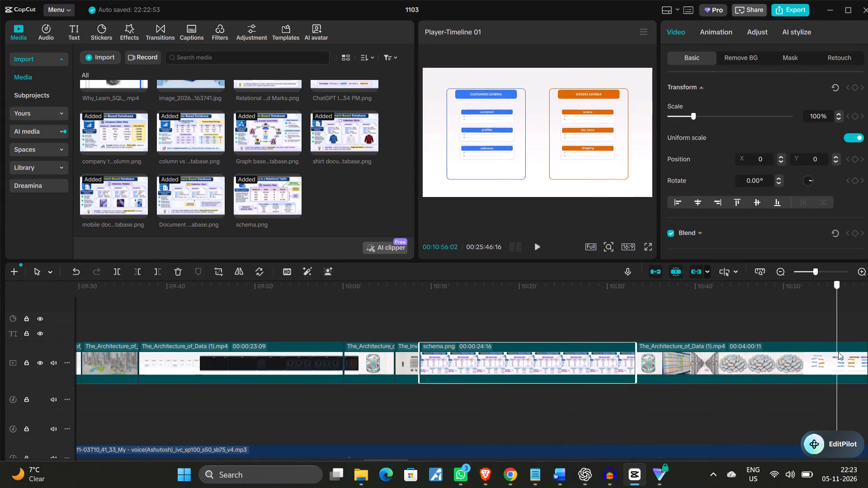
pyautogui.moveTo(838, 352); pyautogui.dragTo(684, 335)
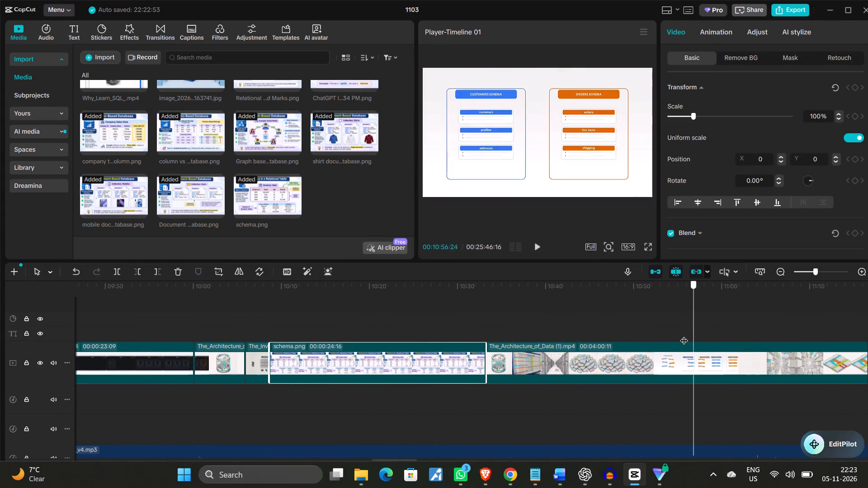
pyautogui.moveTo(684, 335); pyautogui.dragTo(788, 334)
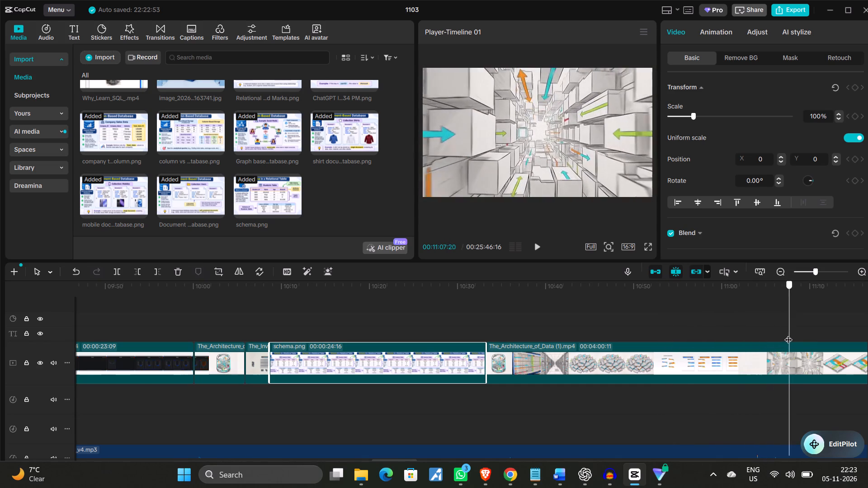
pyautogui.moveTo(788, 334); pyautogui.dragTo(842, 325)
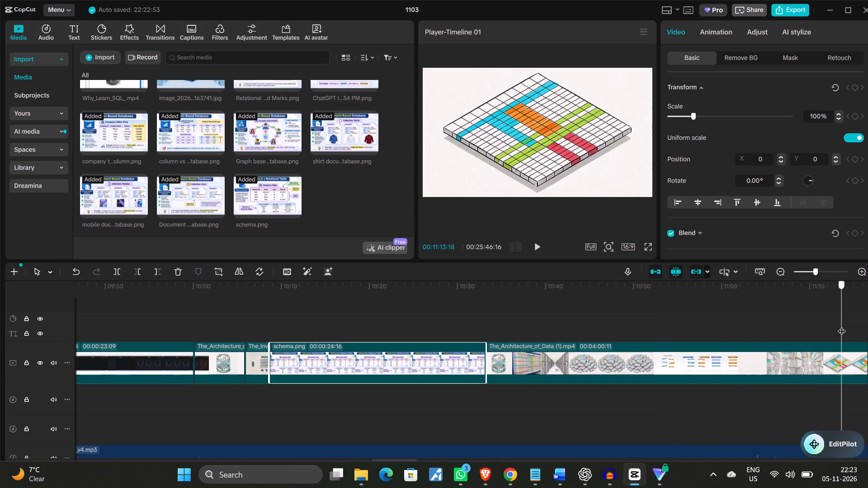
pyautogui.moveTo(842, 325); pyautogui.dragTo(764, 305)
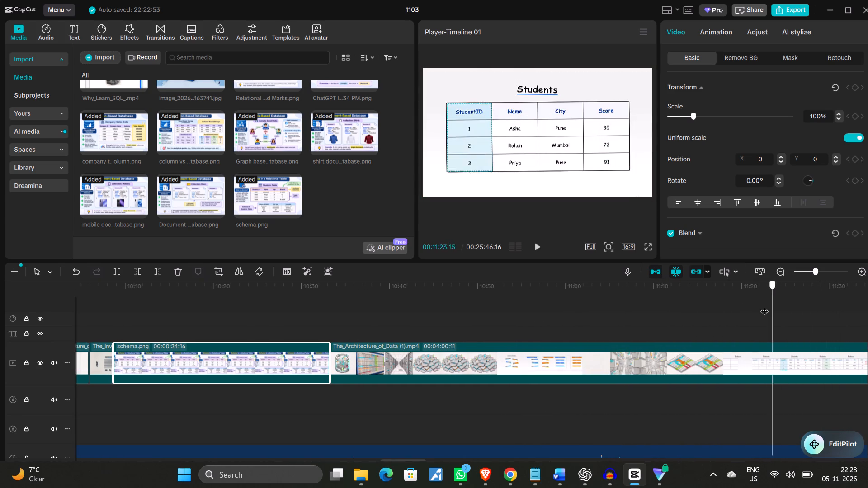
pyautogui.moveTo(764, 305); pyautogui.dragTo(620, 303)
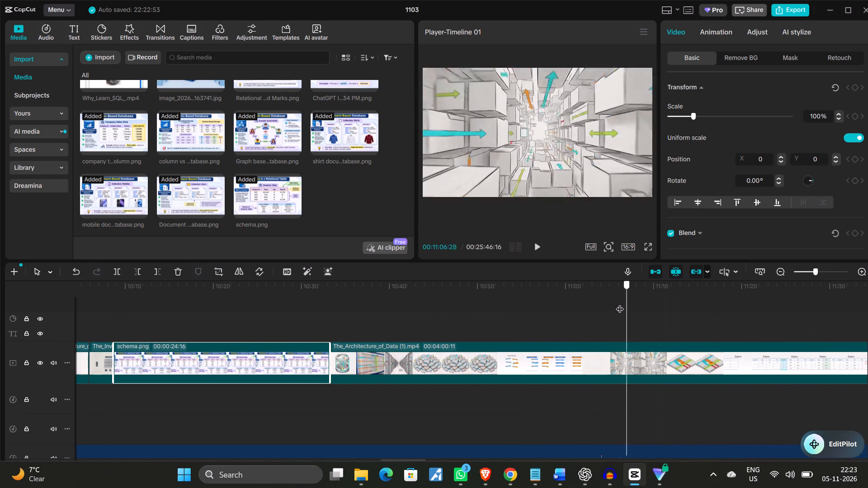
pyautogui.moveTo(620, 303); pyautogui.dragTo(249, 310)
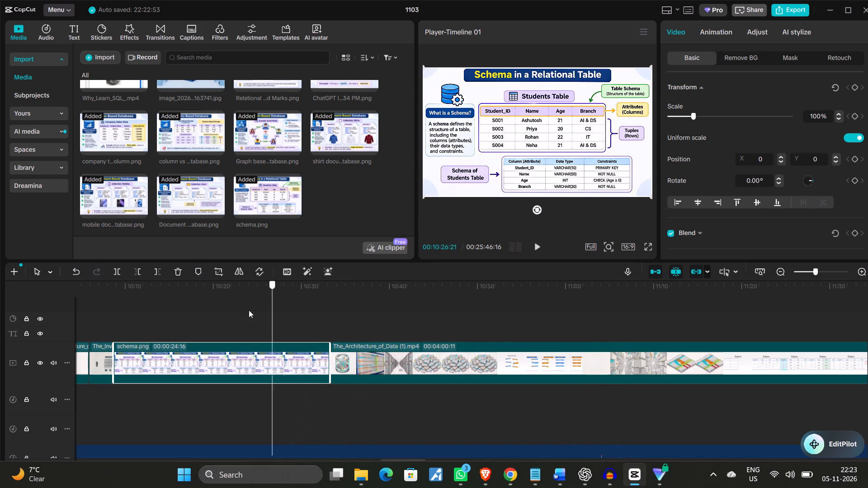
pyautogui.moveTo(249, 310); pyautogui.dragTo(187, 327)
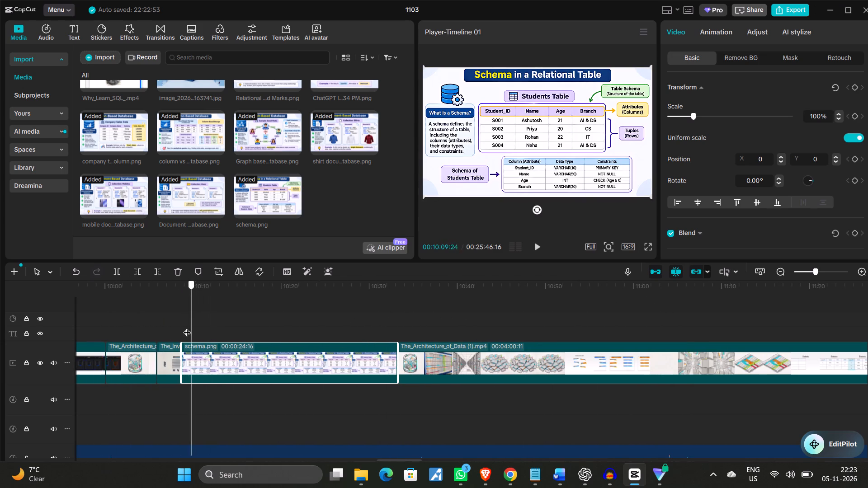
pyautogui.moveTo(187, 327); pyautogui.dragTo(184, 328)
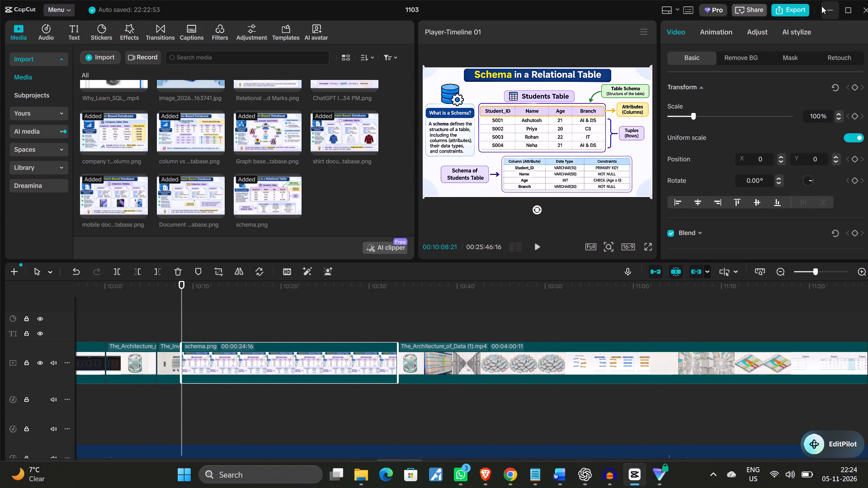
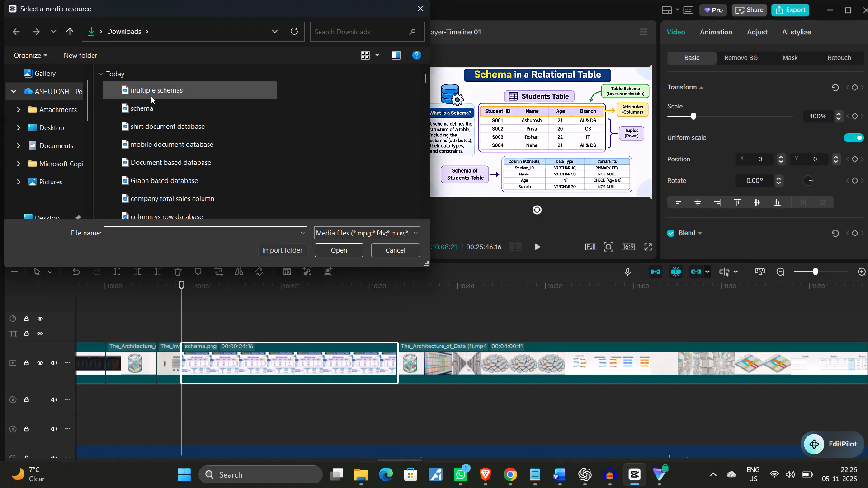
pyautogui.click(325, 252)
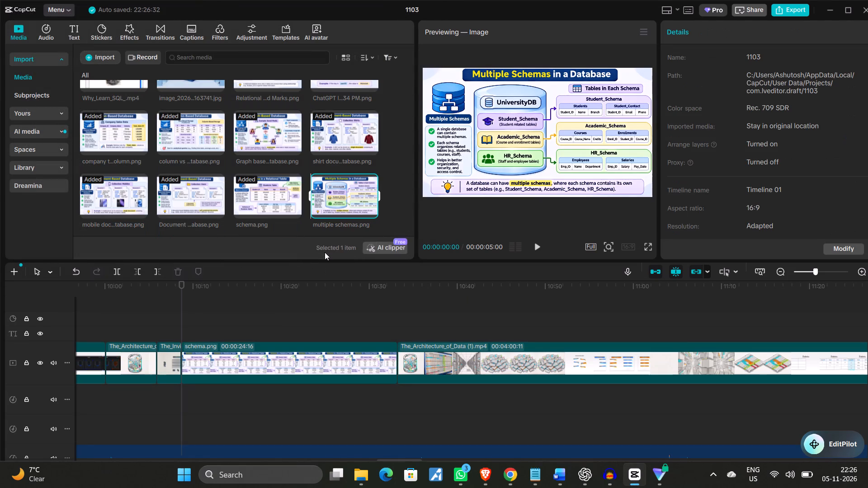
pyautogui.click(538, 249)
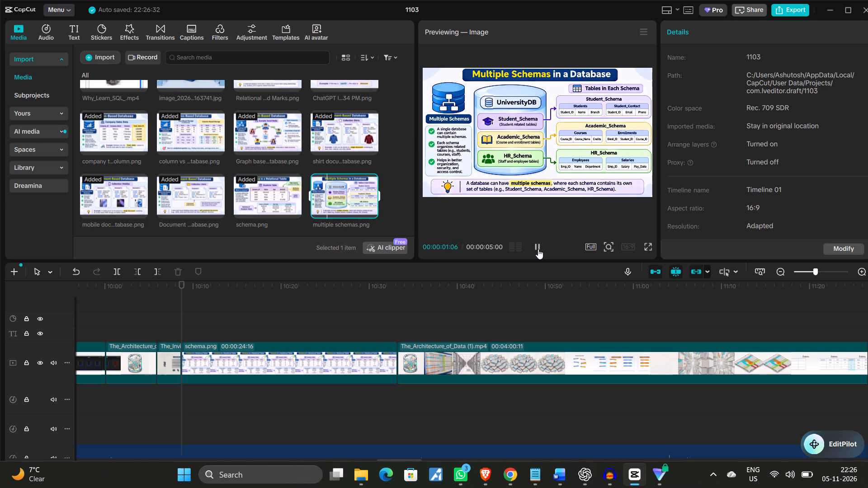
pyautogui.click(538, 249)
# Play the start of the schema.png clip repeatedly to find the narration cue, and split the clip at 00:10:11:19.
pyautogui.click(193, 368)
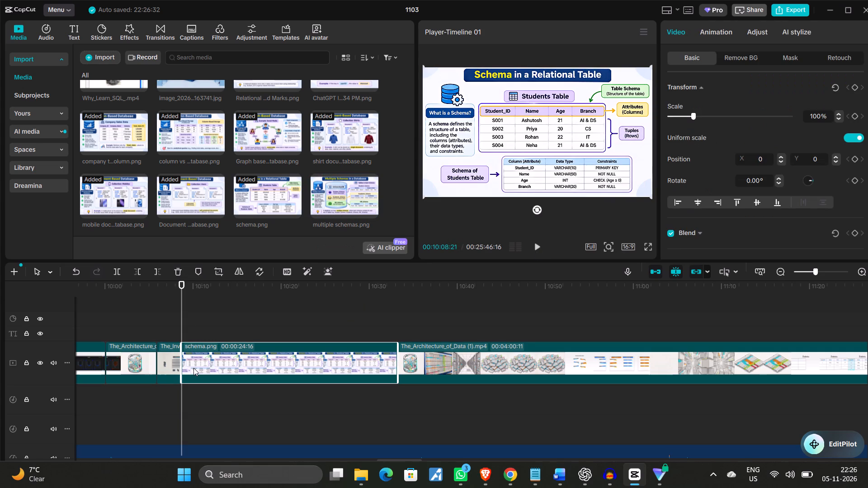
pyautogui.click(539, 249)
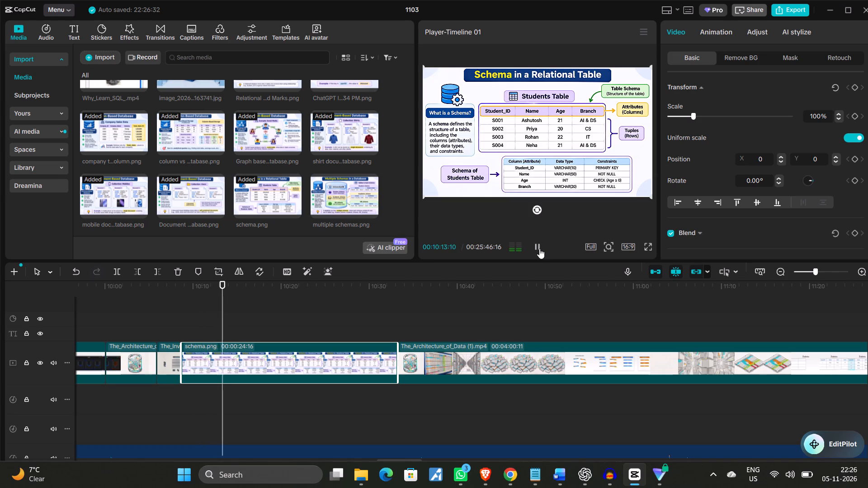
pyautogui.click(539, 249)
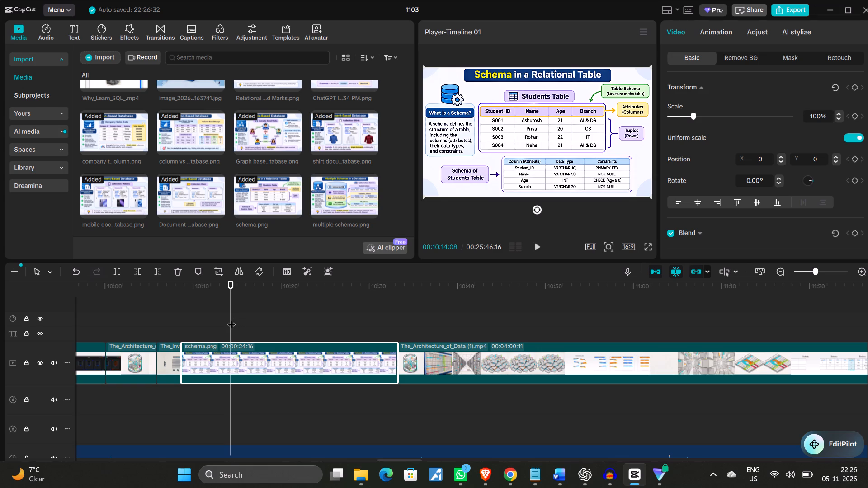
pyautogui.moveTo(231, 319); pyautogui.dragTo(222, 319)
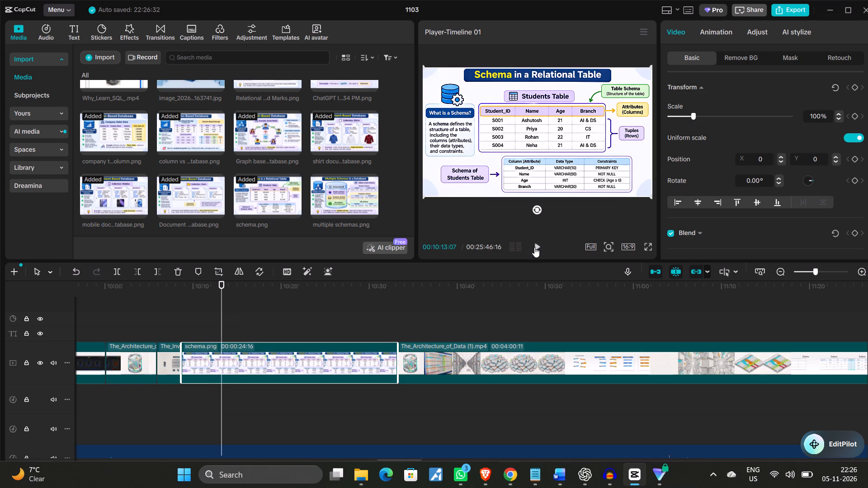
pyautogui.click(534, 247)
pyautogui.click(534, 247)
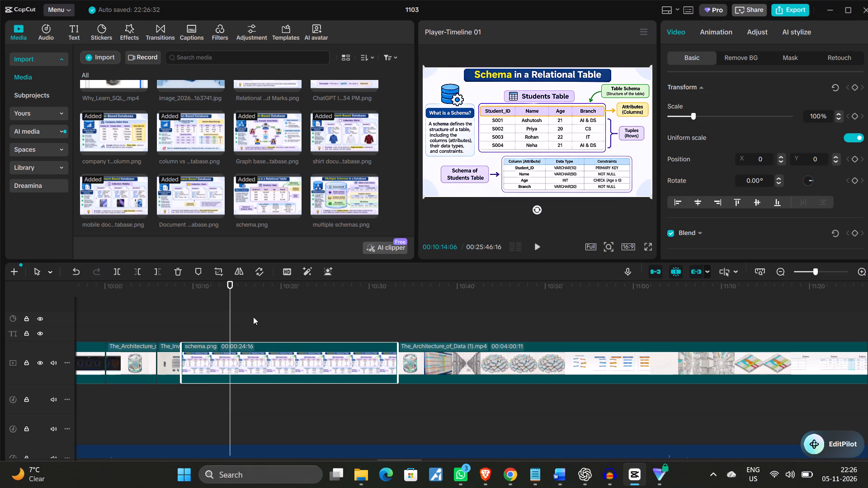
pyautogui.moveTo(230, 322); pyautogui.dragTo(206, 322)
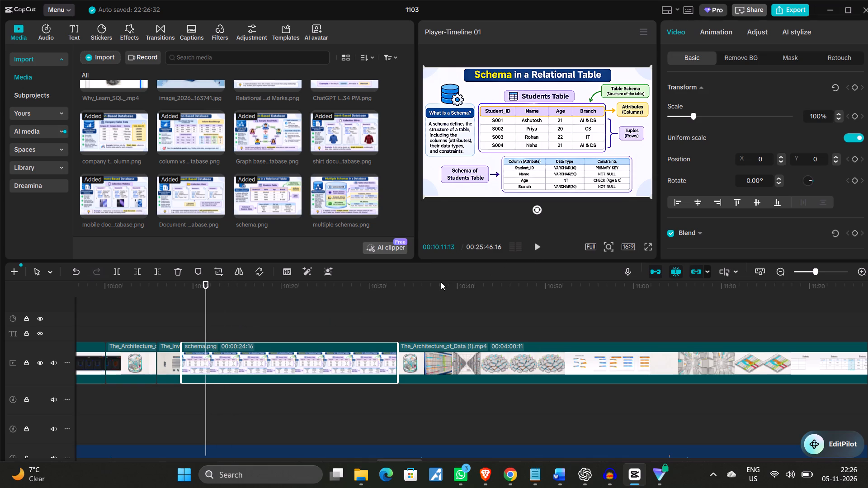
pyautogui.click(538, 249)
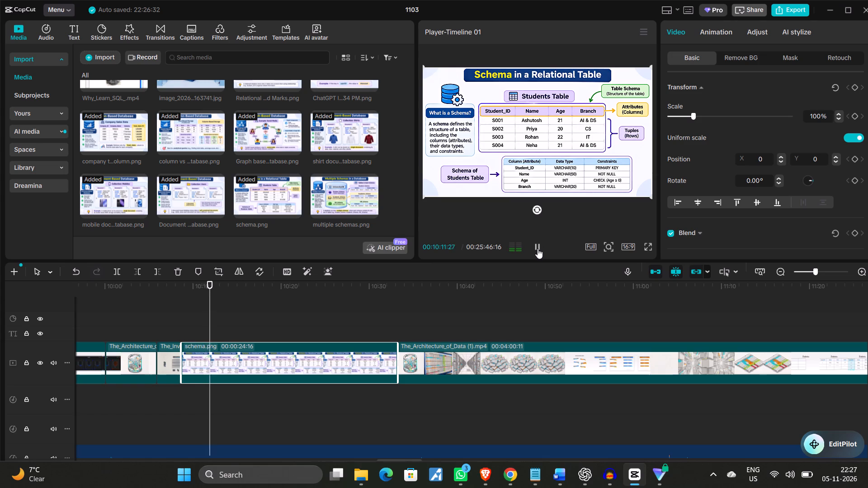
pyautogui.click(538, 249)
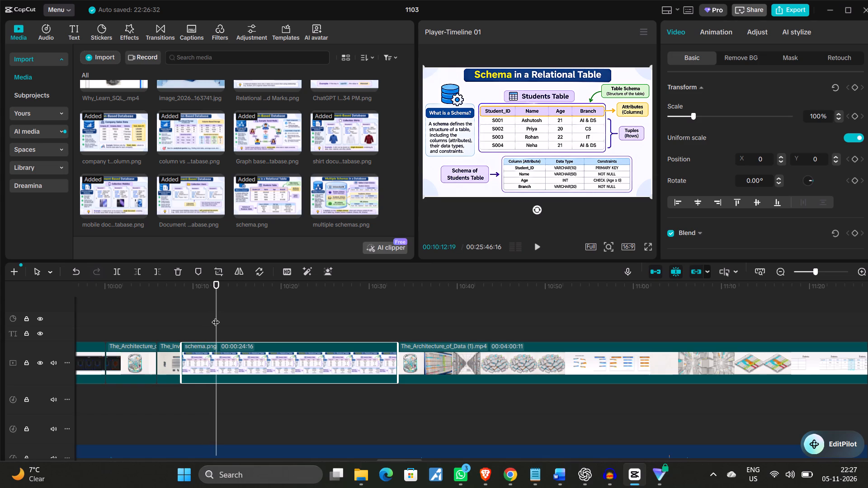
pyautogui.moveTo(216, 316); pyautogui.dragTo(195, 316)
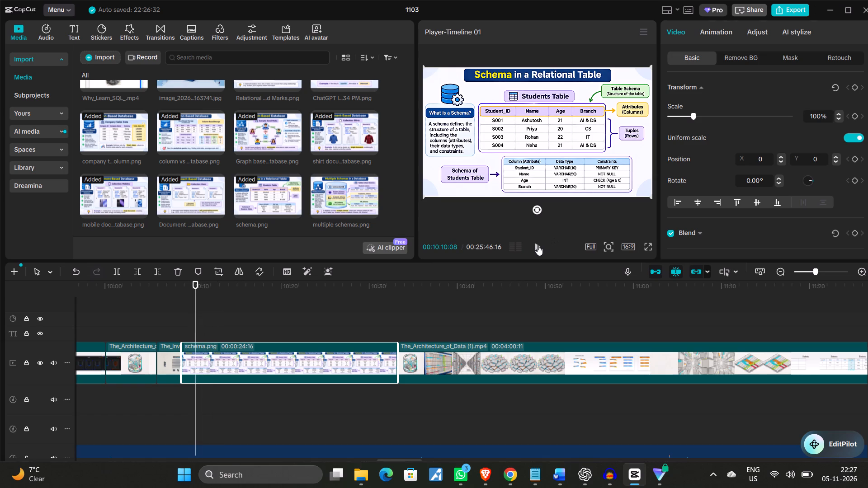
pyautogui.click(538, 245)
pyautogui.click(538, 245)
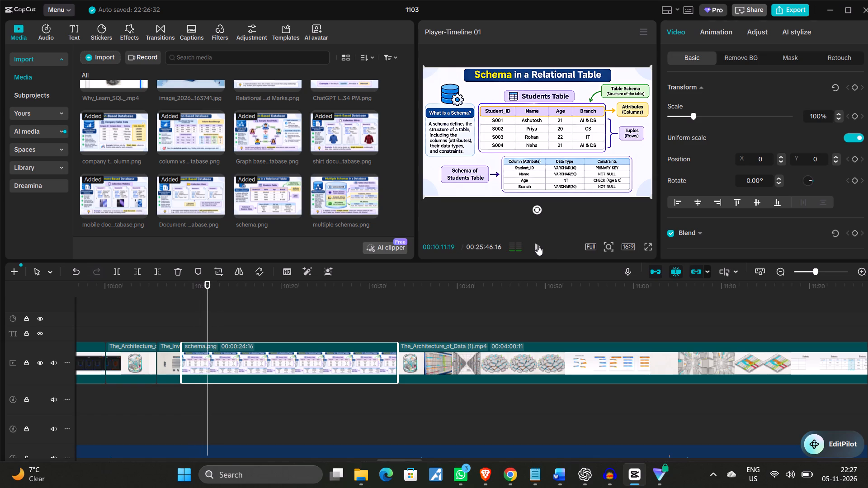
pyautogui.click(115, 272)
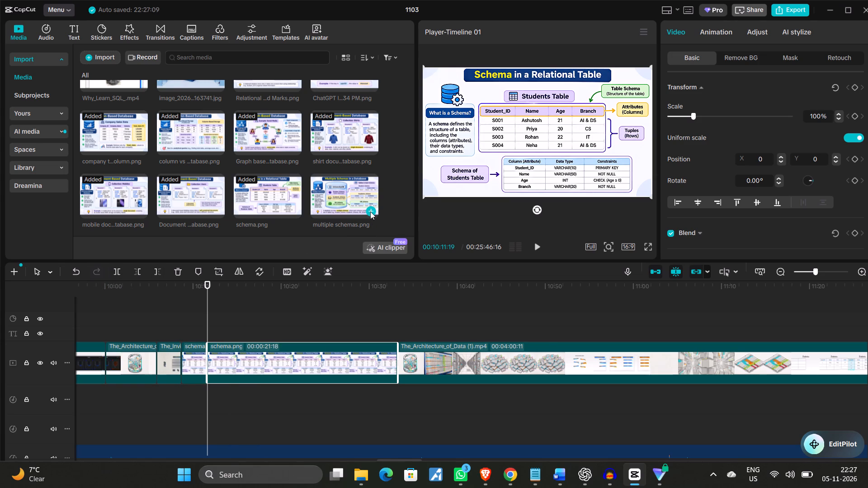
# Insert multiple schemas.png into the main track at the split, between the two schema.png pieces.
pyautogui.click(370, 211)
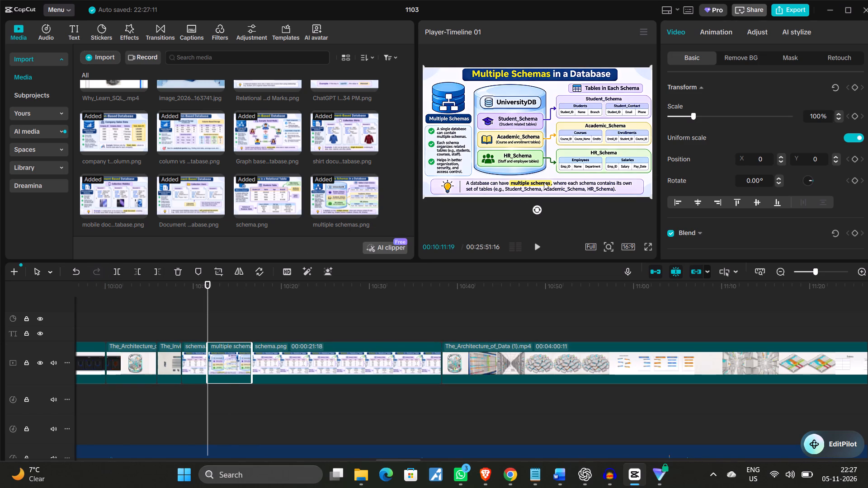
# Play the timeline from the start of multiple schemas.png into the following schema.png clip to check the visuals against the narration.
pyautogui.click(536, 247)
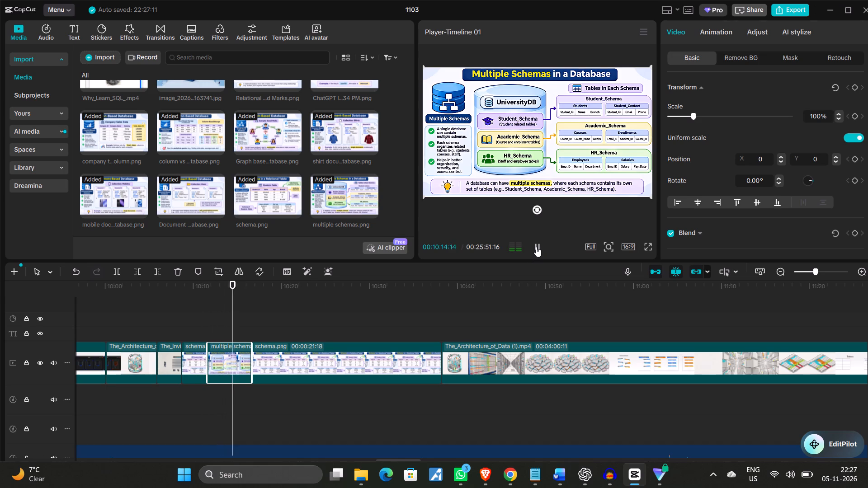
pyautogui.click(536, 247)
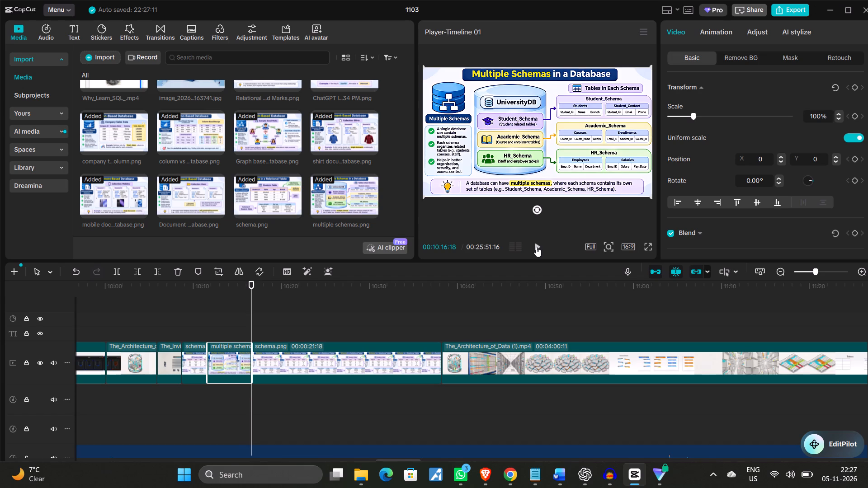
pyautogui.click(536, 247)
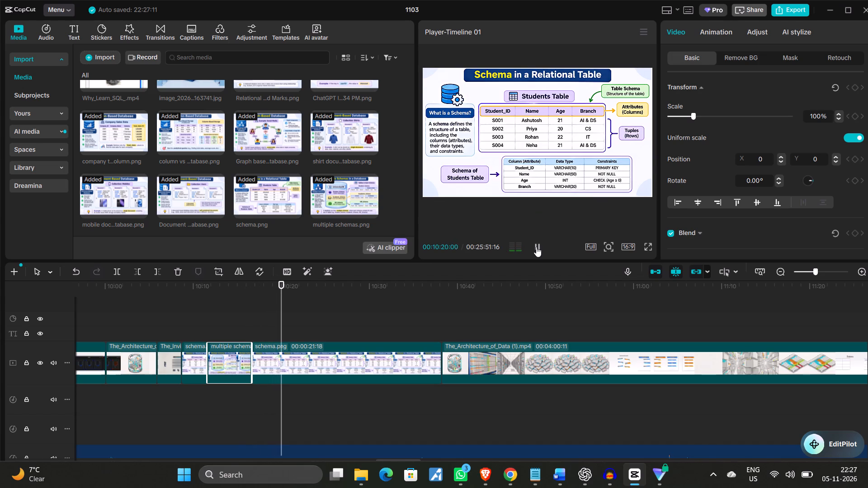
pyautogui.click(536, 247)
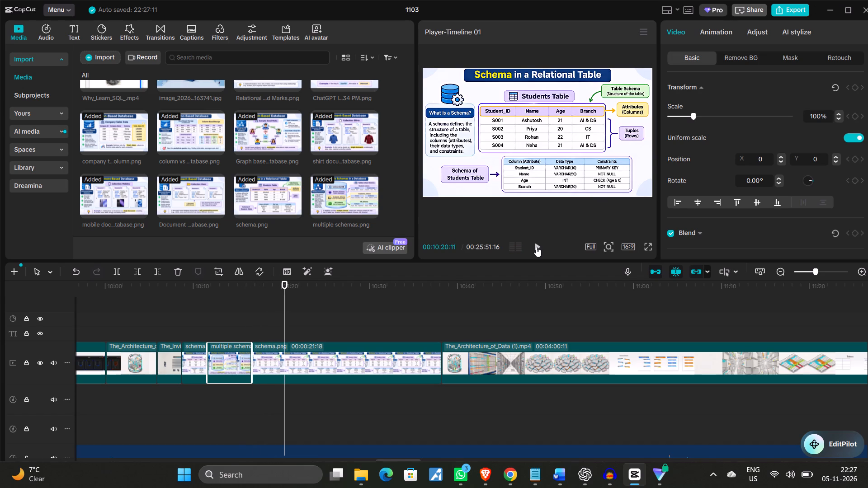
pyautogui.click(536, 247)
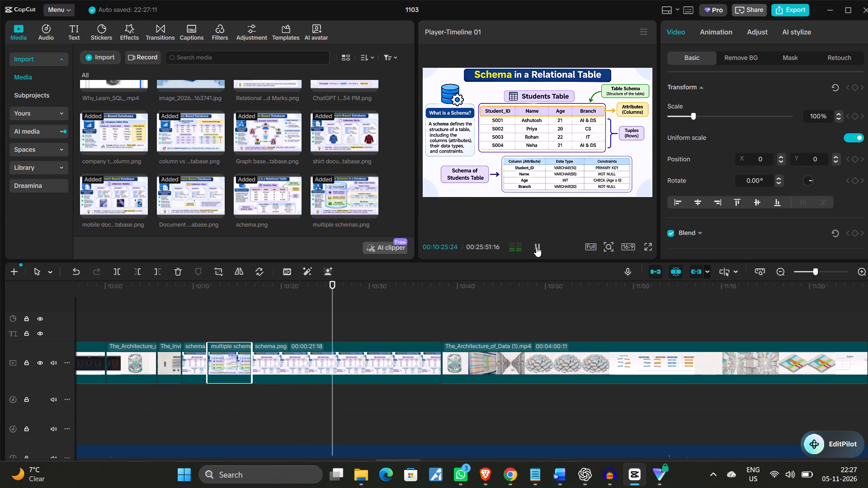
pyautogui.click(536, 247)
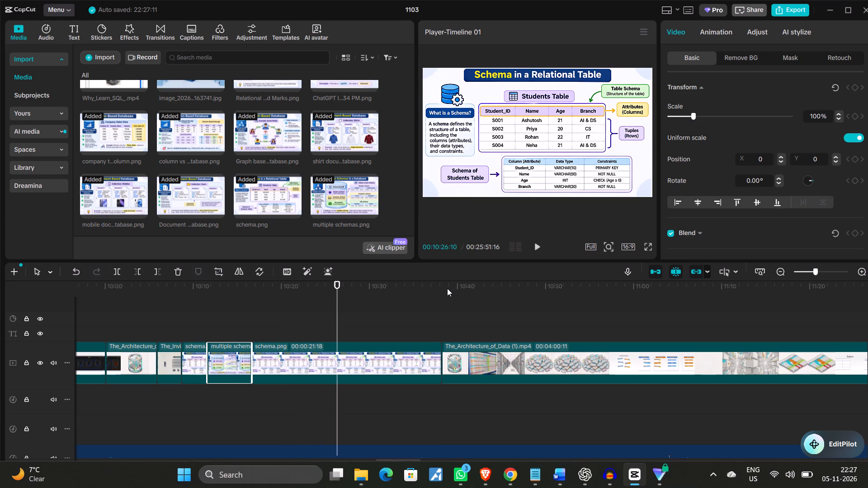
# Scrub forward through the long The_Architecture_of_Data (1).mp4 clip to look for footage that suits the schema narration.
pyautogui.moveTo(337, 309); pyautogui.dragTo(478, 336)
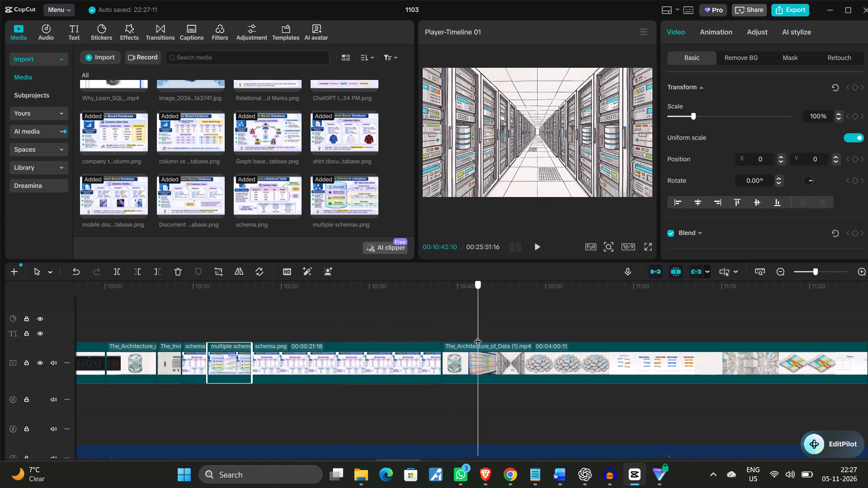
pyautogui.moveTo(478, 336); pyautogui.dragTo(498, 347)
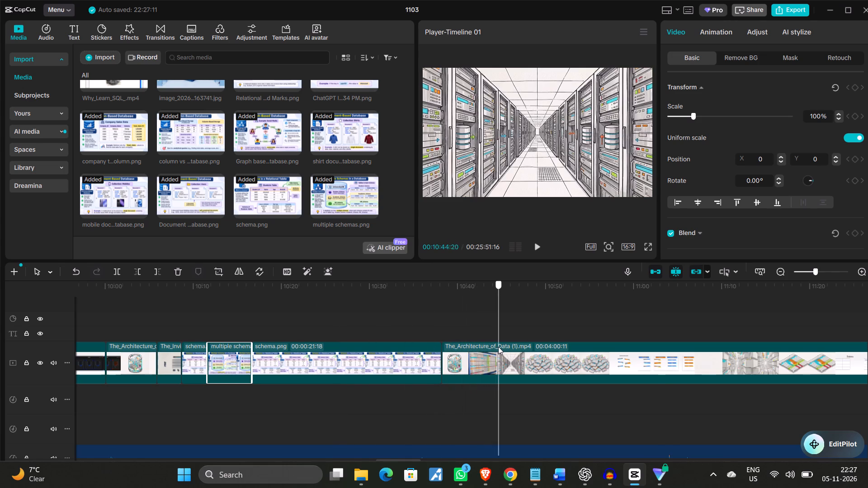
pyautogui.moveTo(498, 347); pyautogui.dragTo(588, 357)
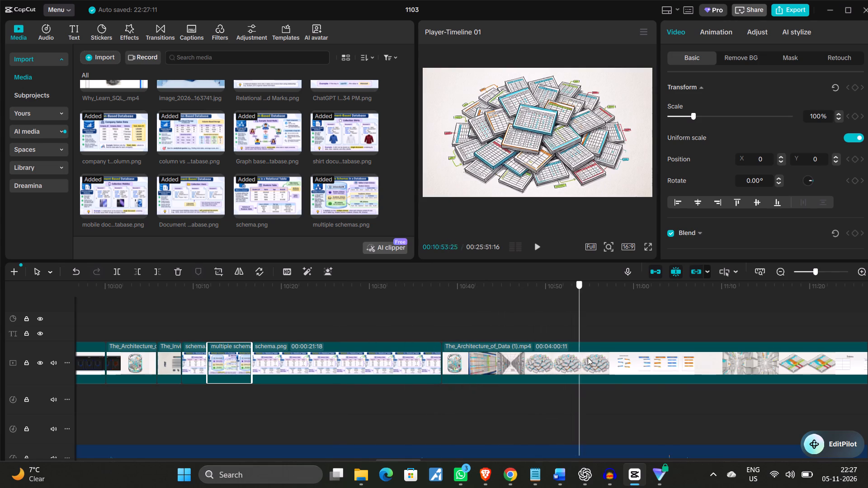
pyautogui.moveTo(588, 357); pyautogui.dragTo(779, 361)
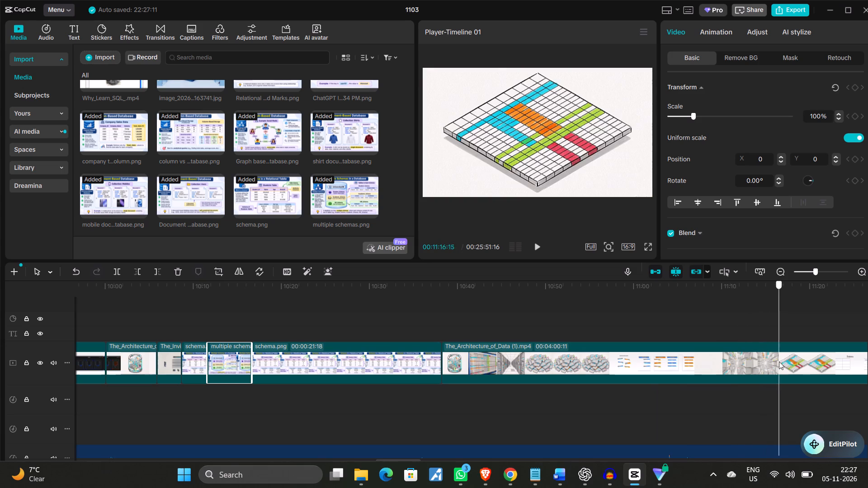
pyautogui.moveTo(779, 361); pyautogui.dragTo(778, 354)
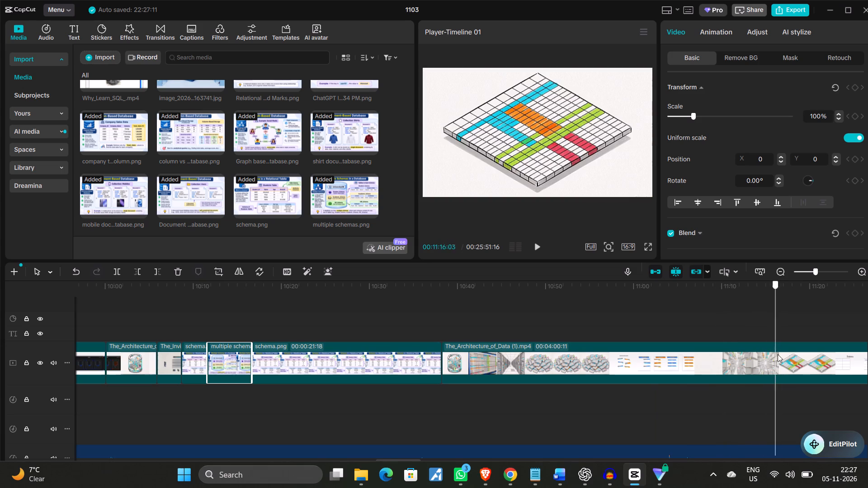
pyautogui.moveTo(778, 354); pyautogui.dragTo(853, 350)
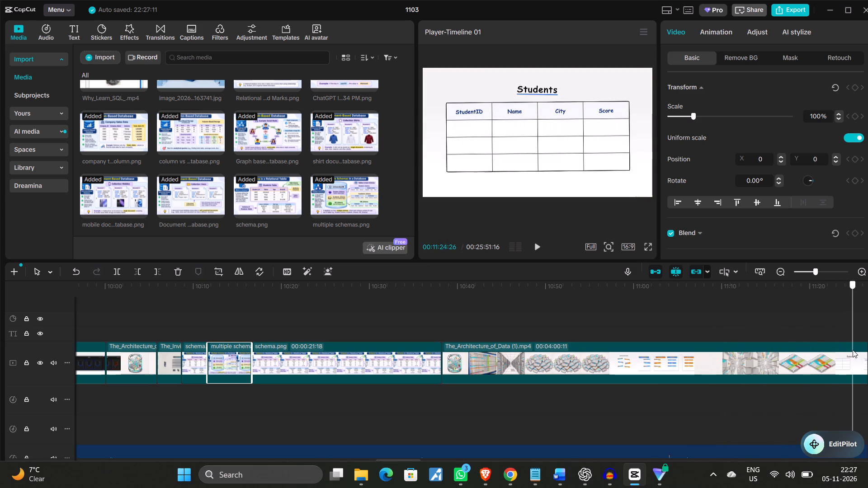
pyautogui.moveTo(853, 350); pyautogui.dragTo(863, 348)
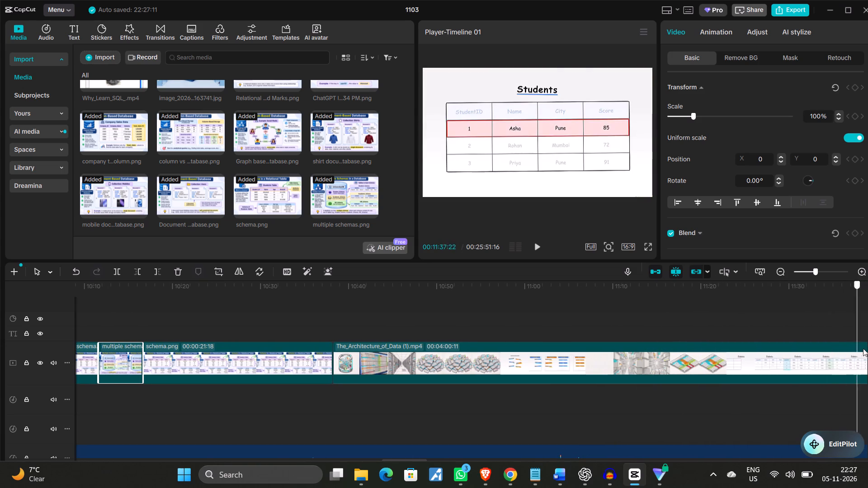
pyautogui.moveTo(863, 348); pyautogui.dragTo(750, 334)
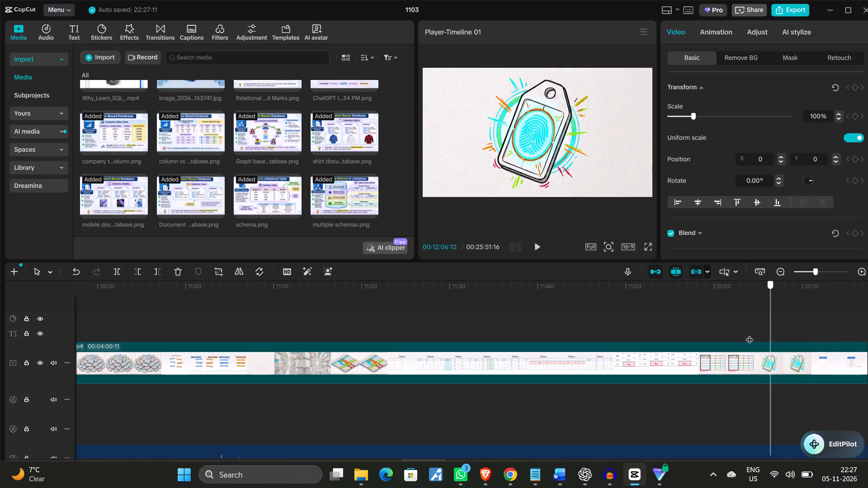
pyautogui.moveTo(750, 334); pyautogui.dragTo(847, 333)
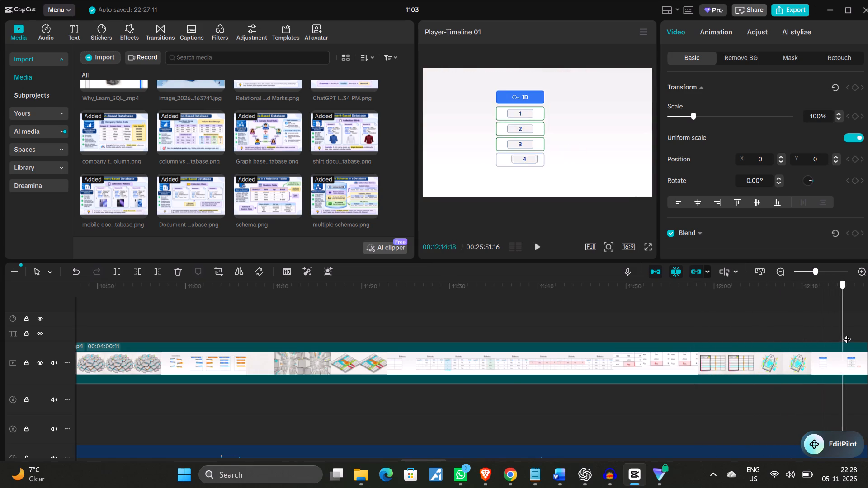
pyautogui.moveTo(847, 333); pyautogui.dragTo(860, 334)
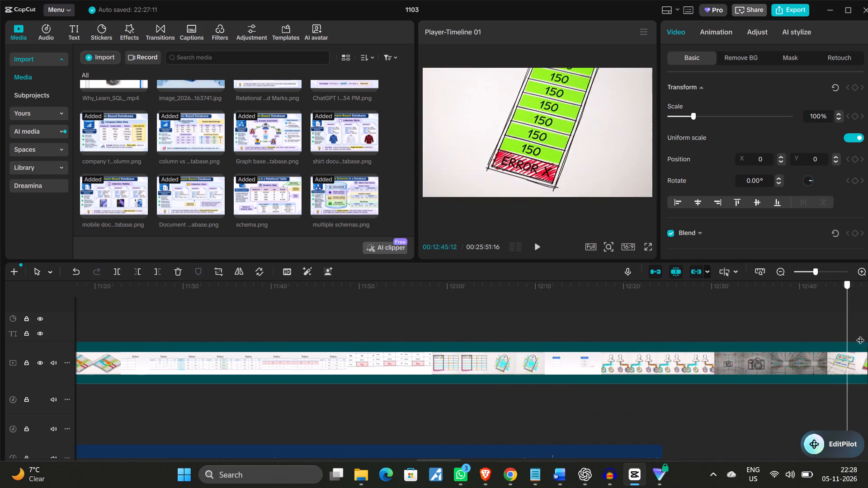
pyautogui.moveTo(860, 334); pyautogui.dragTo(860, 332)
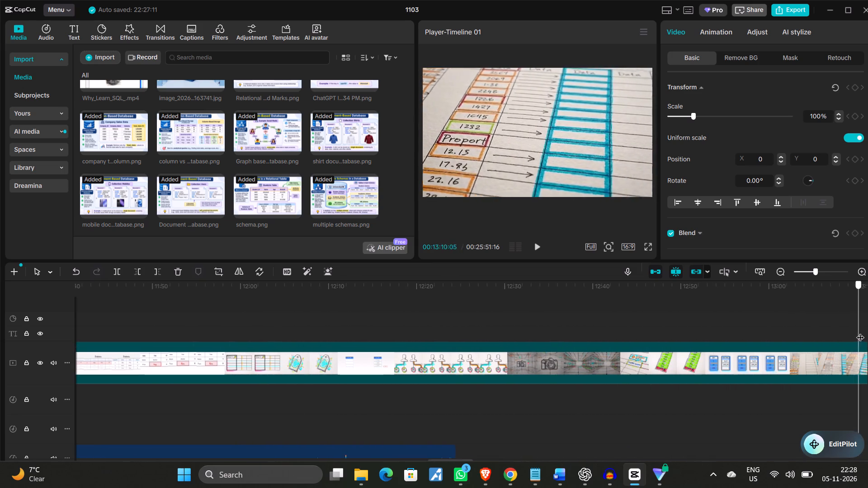
pyautogui.moveTo(860, 332); pyautogui.dragTo(854, 329)
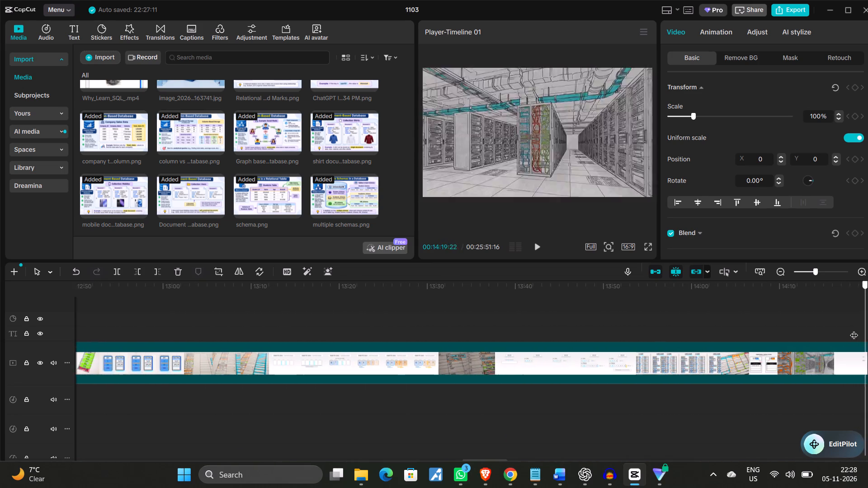
# Examine the server, database, schema and table hierarchy animation and the footage after it, up to the short The_Architecture_of_Data clip.
pyautogui.moveTo(854, 329); pyautogui.dragTo(793, 324)
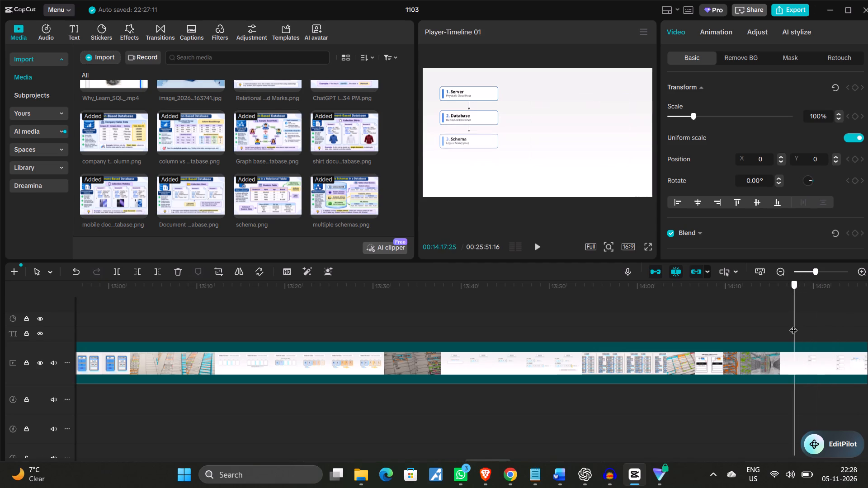
pyautogui.moveTo(793, 324); pyautogui.dragTo(856, 328)
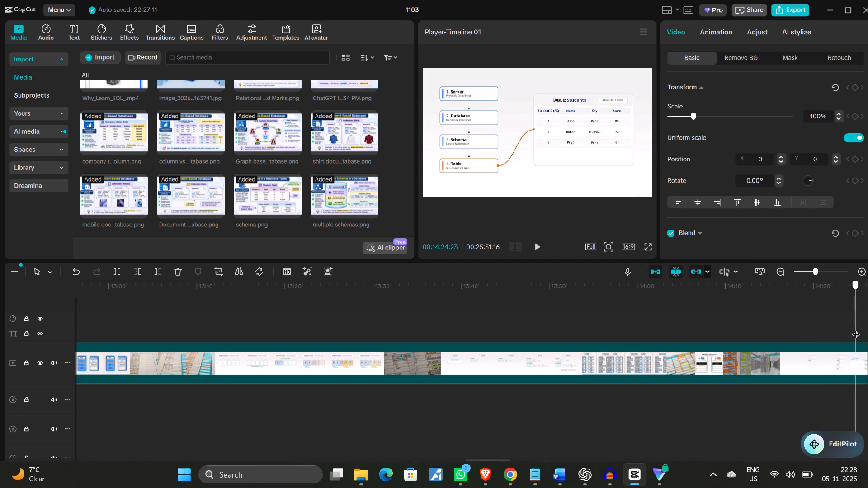
pyautogui.moveTo(856, 328); pyautogui.dragTo(719, 327)
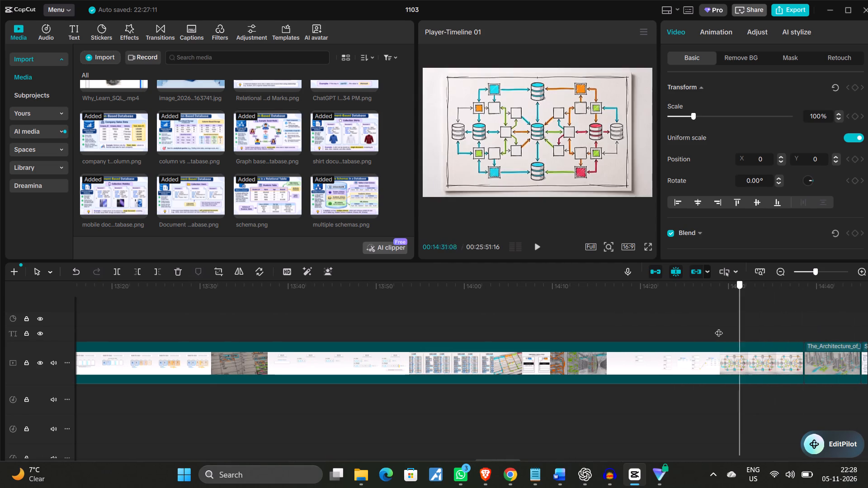
pyautogui.moveTo(719, 327); pyautogui.dragTo(677, 360)
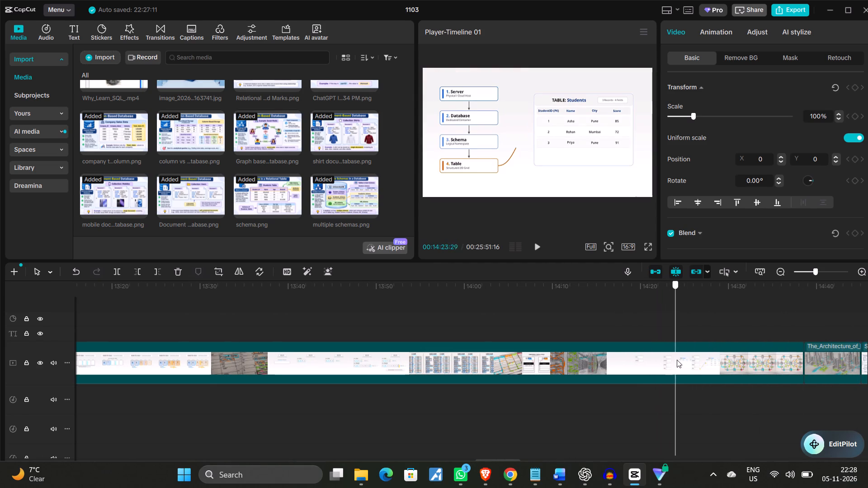
pyautogui.moveTo(677, 360); pyautogui.dragTo(700, 365)
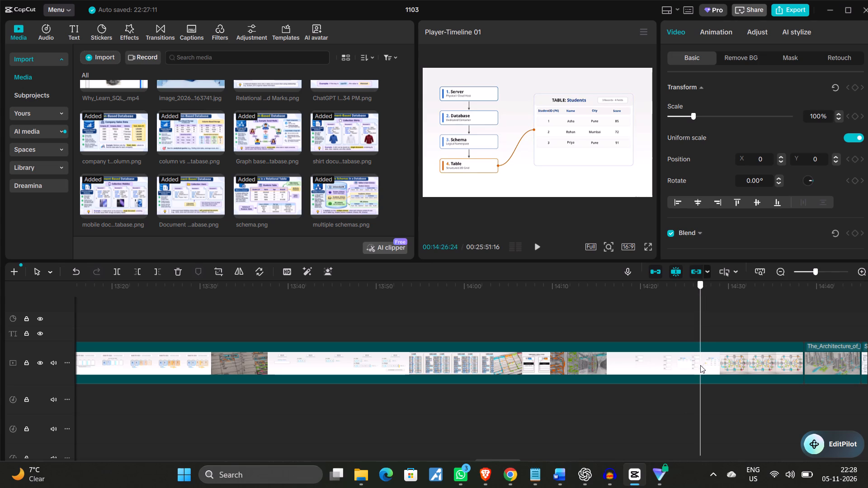
pyautogui.moveTo(700, 365); pyautogui.dragTo(728, 356)
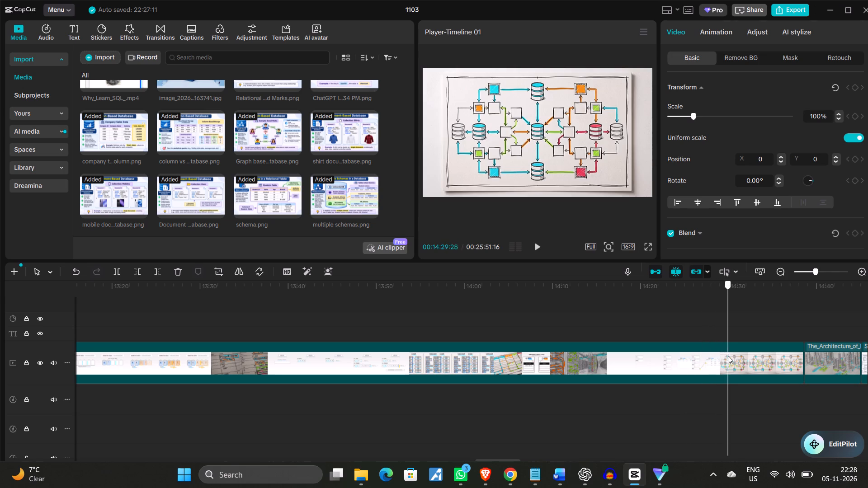
pyautogui.moveTo(728, 356); pyautogui.dragTo(797, 337)
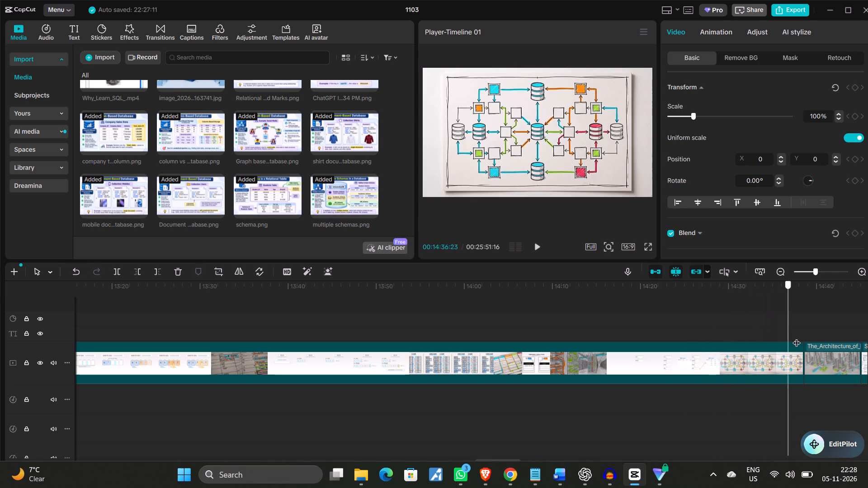
pyautogui.moveTo(797, 337); pyautogui.dragTo(814, 335)
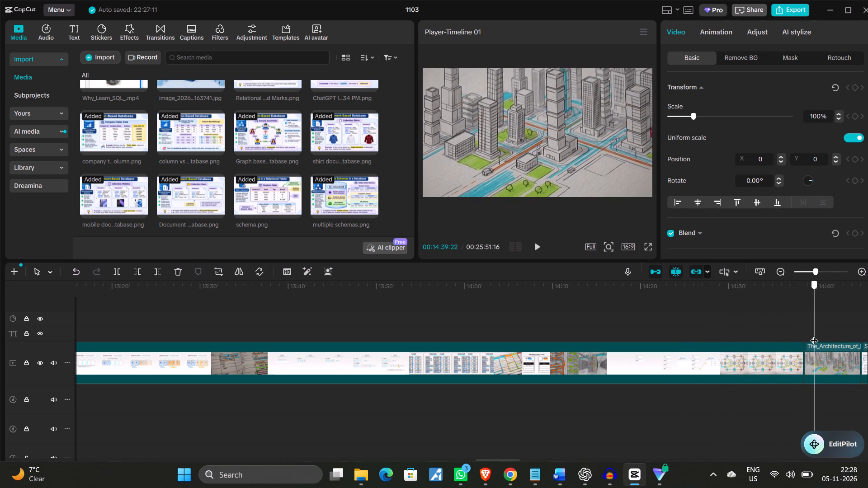
# Scrub through the long SQL___DB_Interview_Playbook.mp4 clip to look for visuals that suit the schema narration.
pyautogui.moveTo(814, 335); pyautogui.dragTo(836, 336)
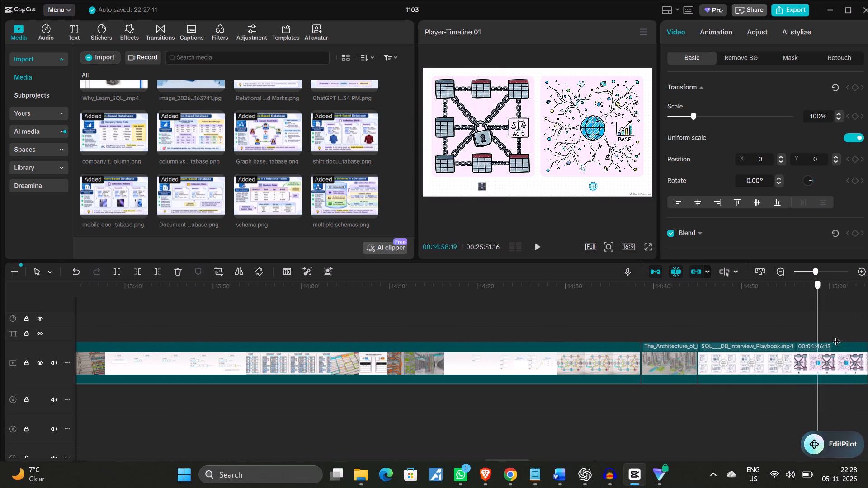
pyautogui.moveTo(836, 336); pyautogui.dragTo(851, 332)
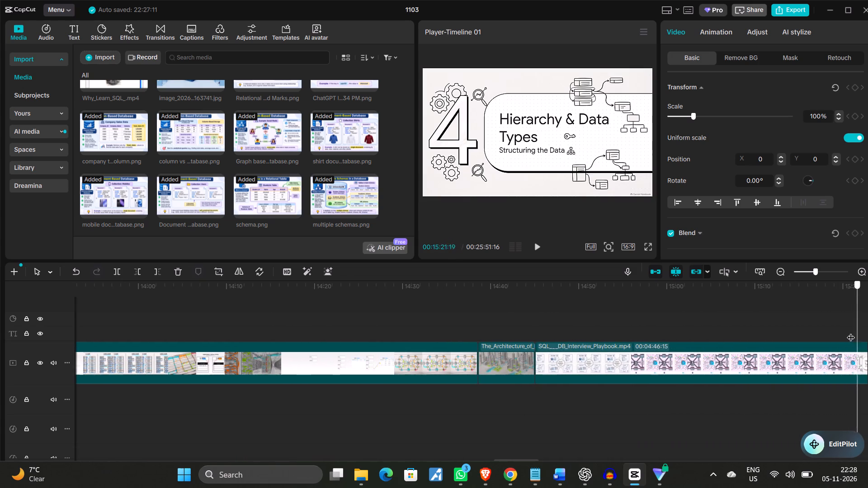
pyautogui.moveTo(851, 332); pyautogui.dragTo(855, 334)
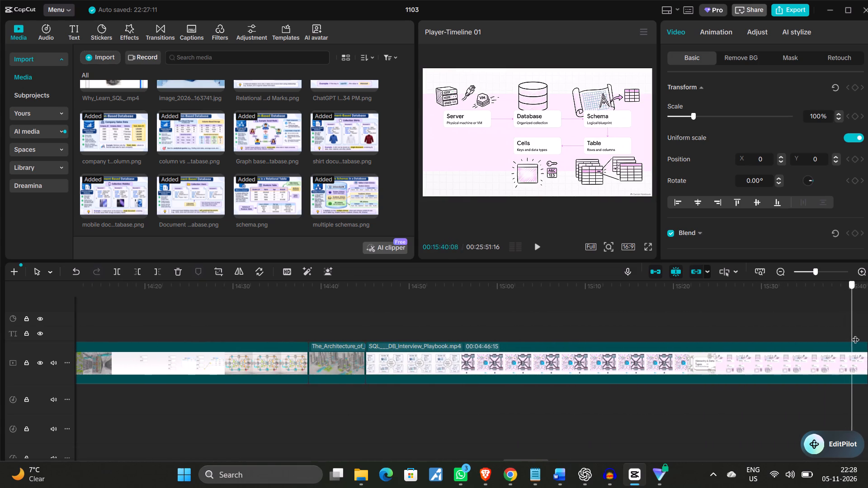
pyautogui.moveTo(855, 334); pyautogui.dragTo(860, 331)
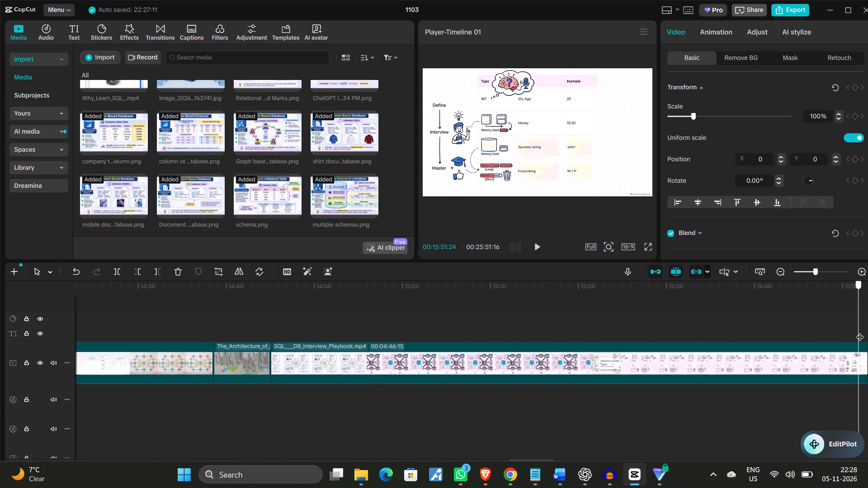
pyautogui.moveTo(860, 331); pyautogui.dragTo(858, 329)
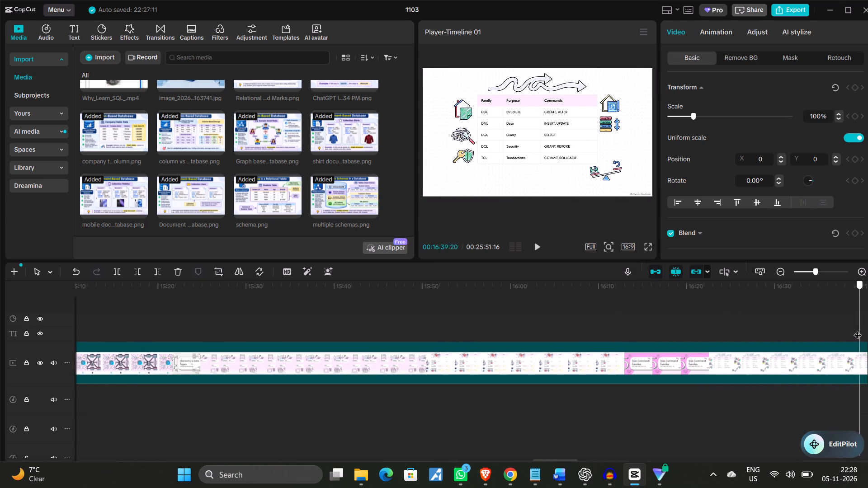
pyautogui.moveTo(858, 329); pyautogui.dragTo(845, 328)
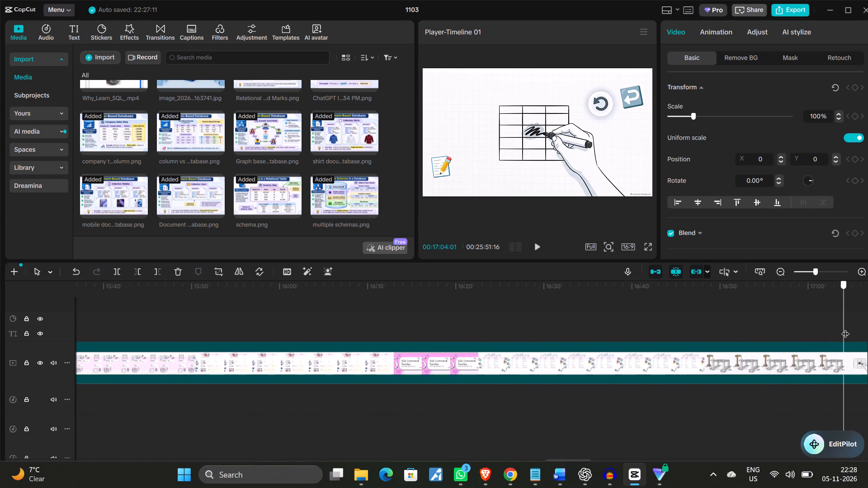
pyautogui.moveTo(845, 328); pyautogui.dragTo(855, 324)
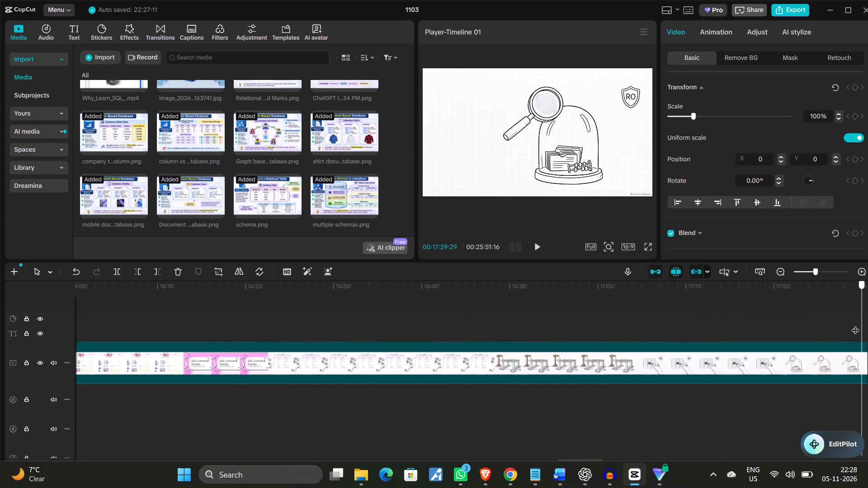
pyautogui.moveTo(855, 324); pyautogui.dragTo(854, 320)
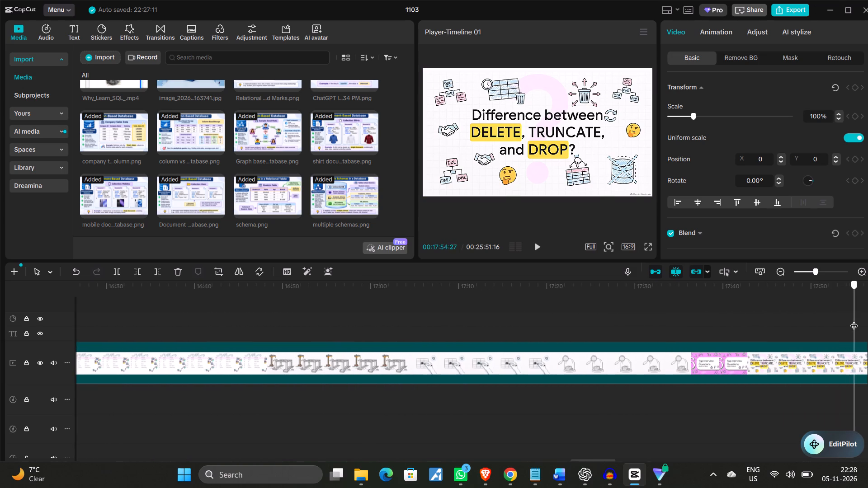
pyautogui.moveTo(854, 320); pyautogui.dragTo(860, 315)
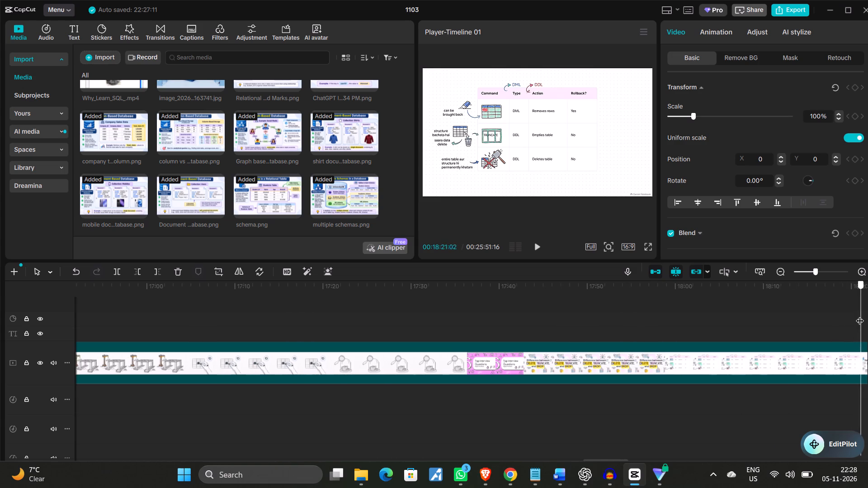
pyautogui.moveTo(860, 315); pyautogui.dragTo(842, 309)
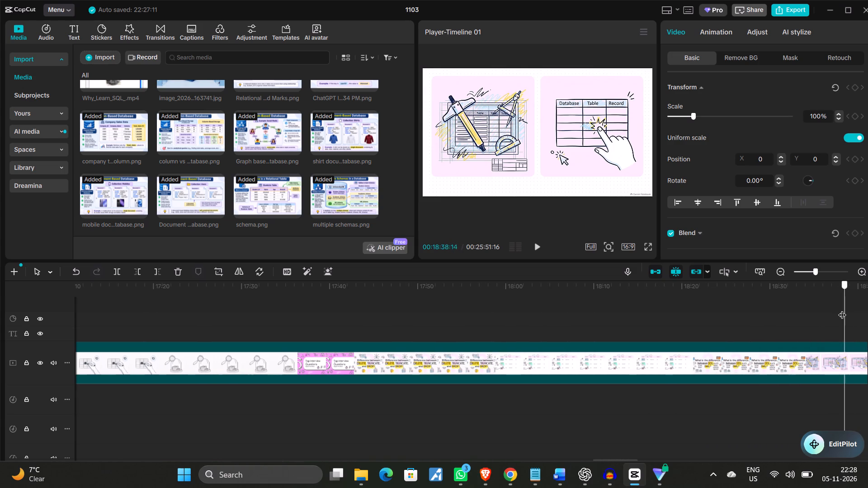
pyautogui.moveTo(842, 309); pyautogui.dragTo(867, 306)
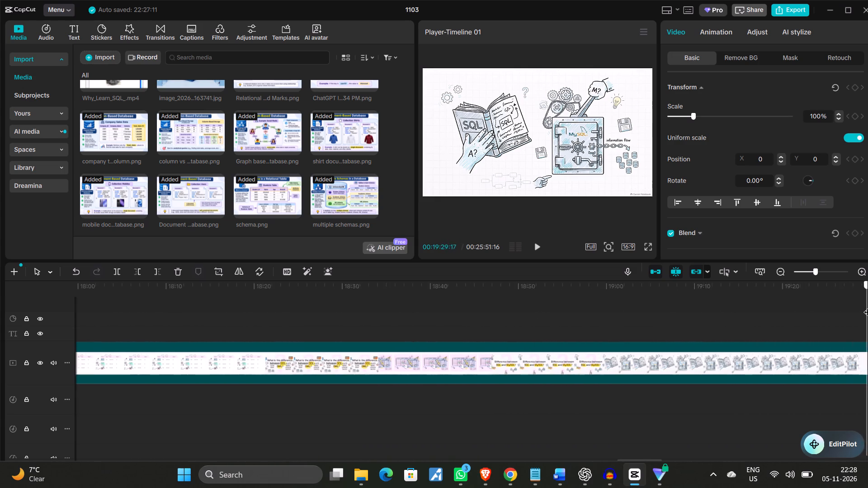
# Examine the DDL and DML footage in the long The_Three_Pillars_of_SQL.mp4 clip for visuals usable in the schema section.
pyautogui.moveTo(867, 306); pyautogui.dragTo(780, 294)
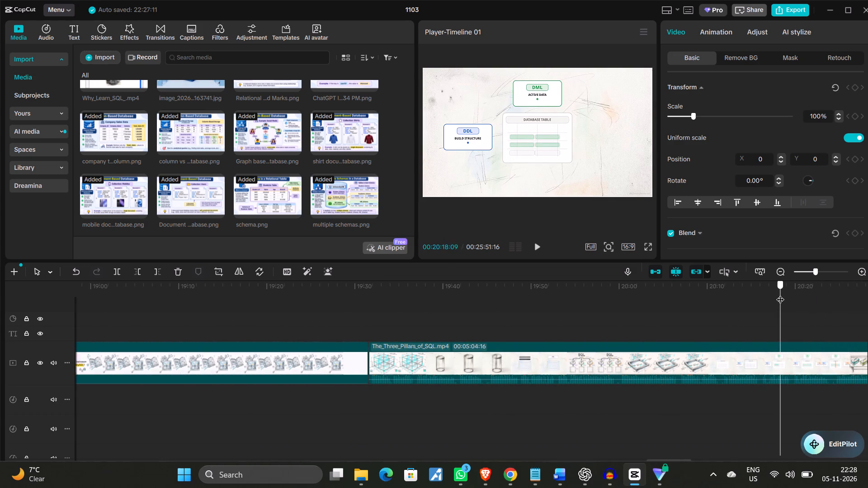
pyautogui.moveTo(780, 294); pyautogui.dragTo(845, 298)
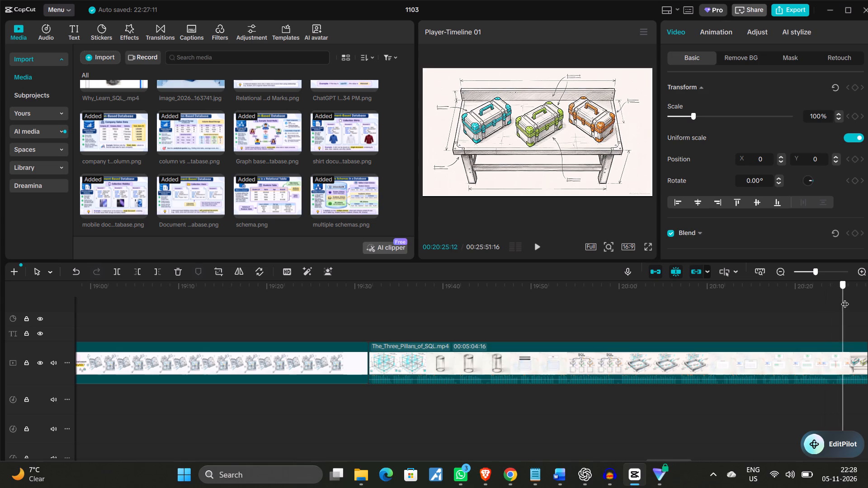
pyautogui.moveTo(845, 298); pyautogui.dragTo(859, 298)
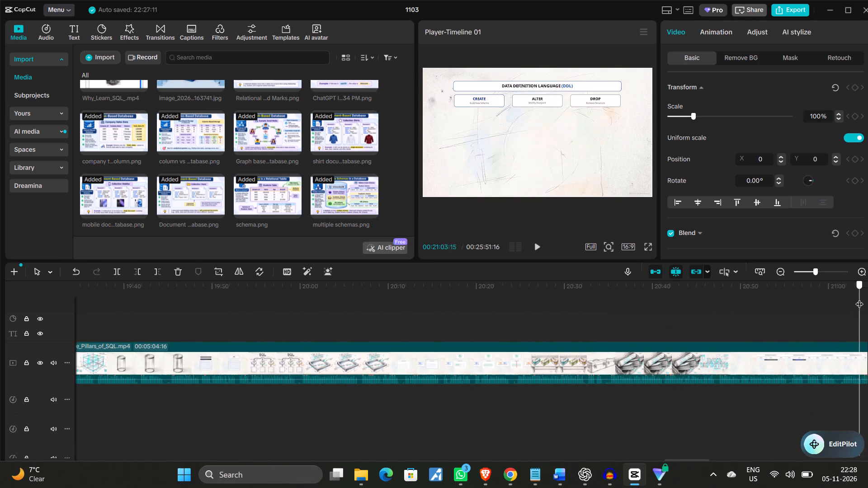
pyautogui.moveTo(859, 298); pyautogui.dragTo(861, 294)
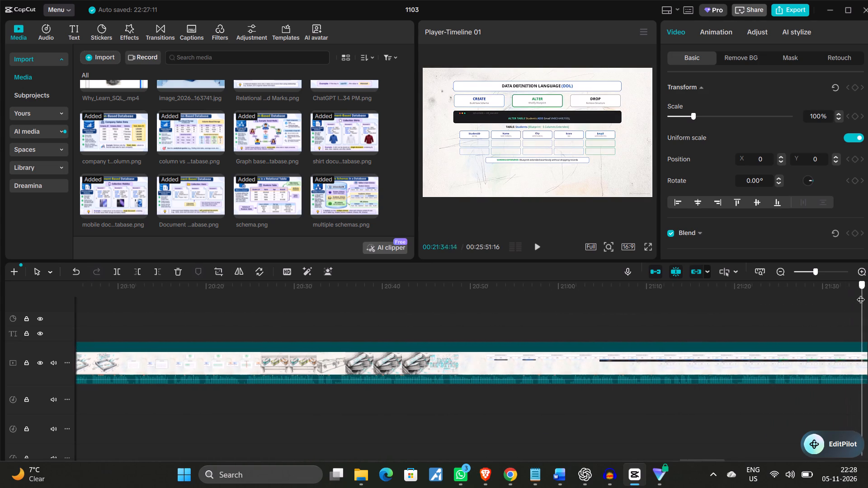
pyautogui.moveTo(861, 294); pyautogui.dragTo(835, 296)
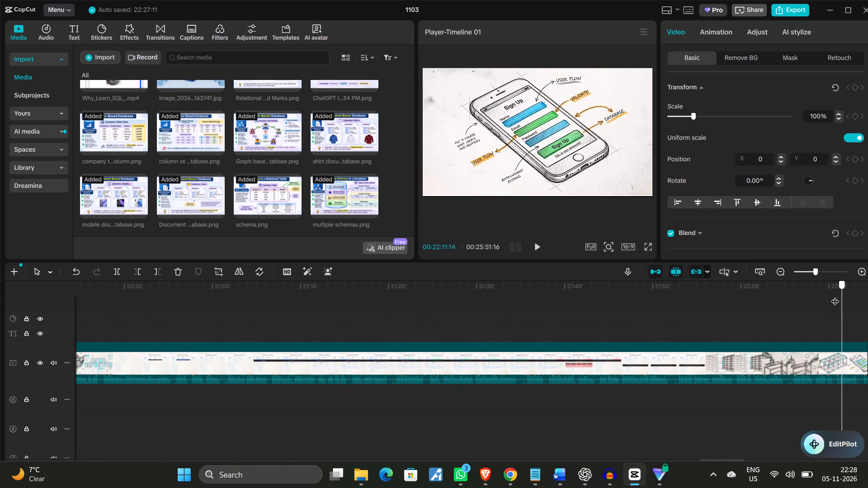
pyautogui.moveTo(835, 296); pyautogui.dragTo(866, 287)
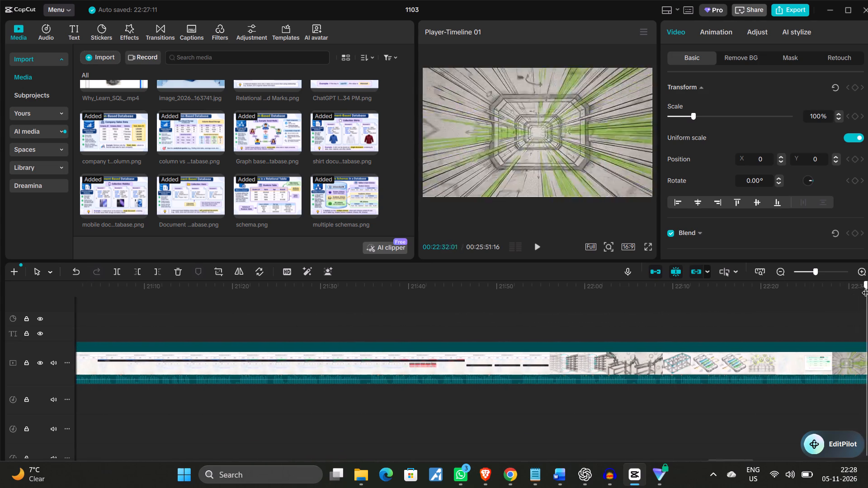
pyautogui.moveTo(866, 287); pyautogui.dragTo(846, 296)
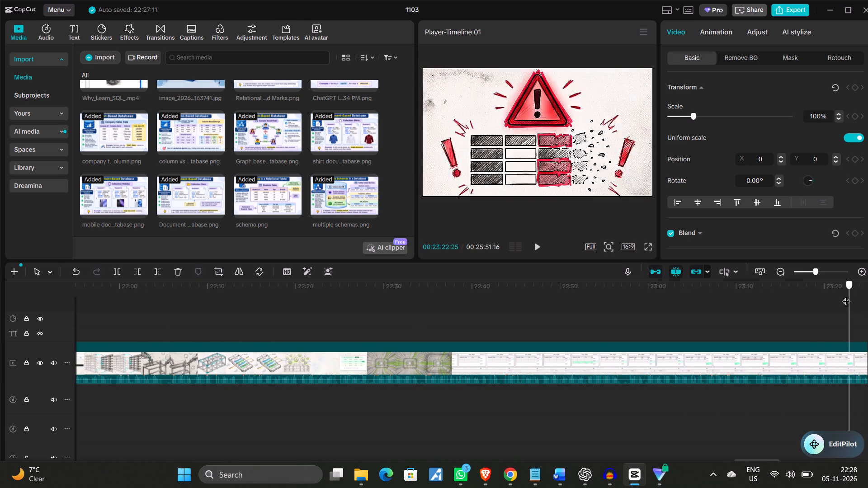
pyautogui.moveTo(846, 296); pyautogui.dragTo(857, 296)
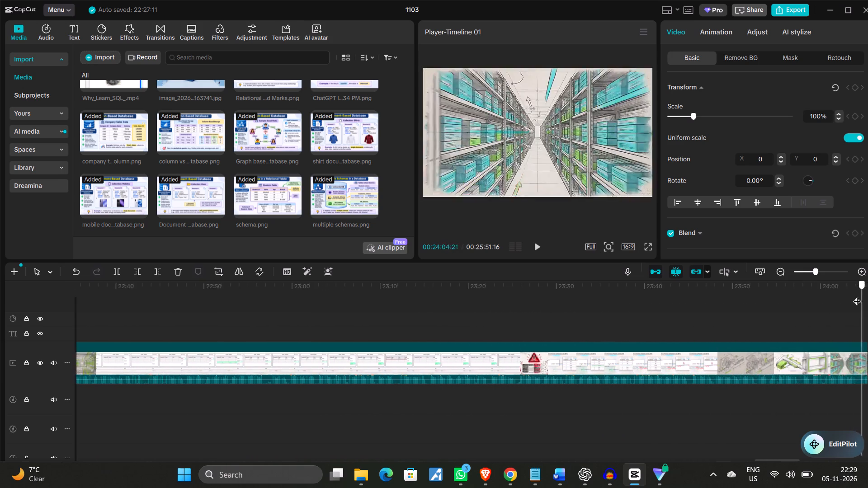
pyautogui.moveTo(857, 296); pyautogui.dragTo(784, 296)
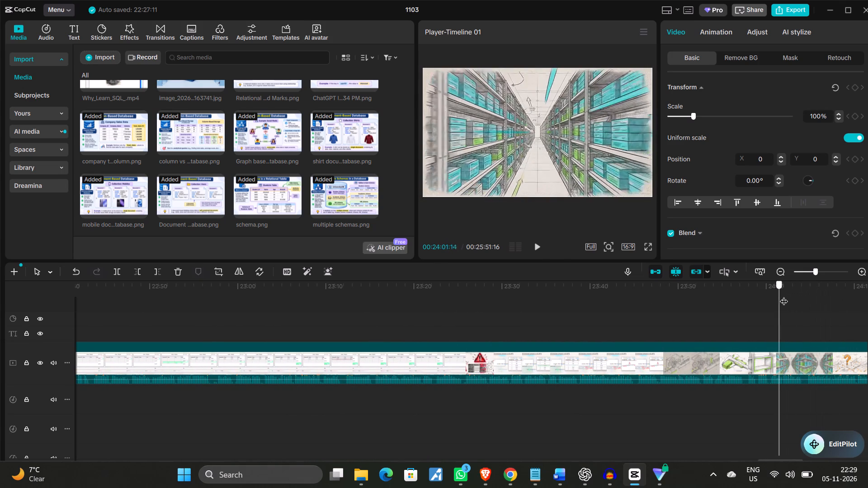
pyautogui.moveTo(784, 296); pyautogui.dragTo(867, 296)
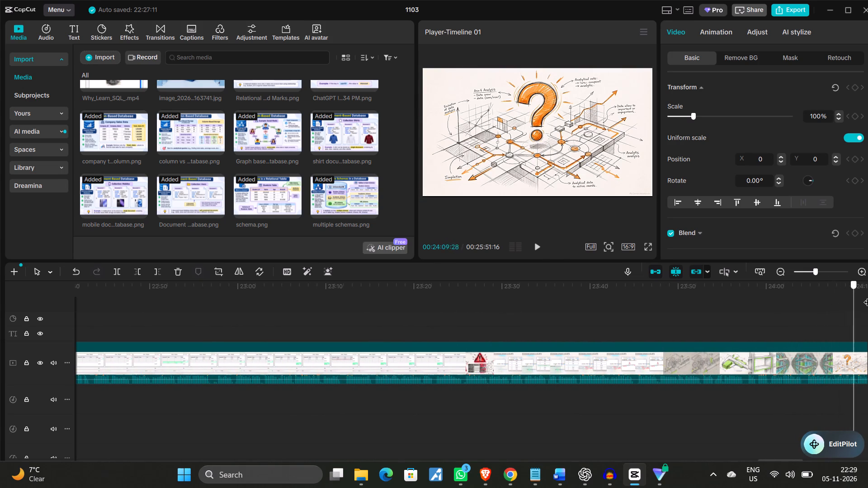
# Examine the data query footage and the remaining The_Three_Pillars_of_SQL.mp4 clips through to the end of the timeline.
pyautogui.moveTo(867, 296); pyautogui.dragTo(752, 290)
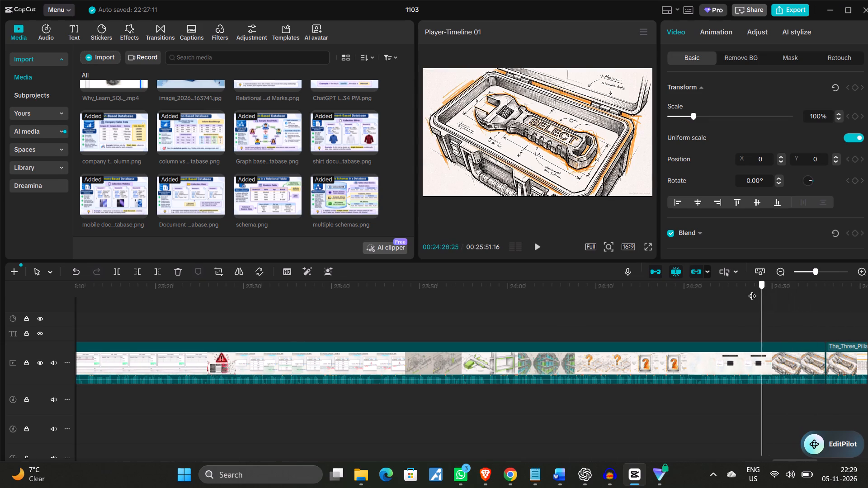
pyautogui.moveTo(752, 290); pyautogui.dragTo(693, 288)
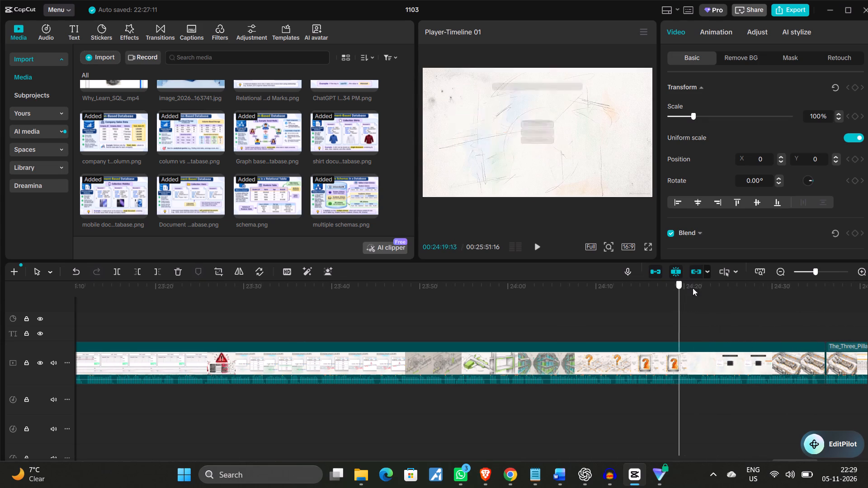
pyautogui.moveTo(693, 288); pyautogui.dragTo(708, 290)
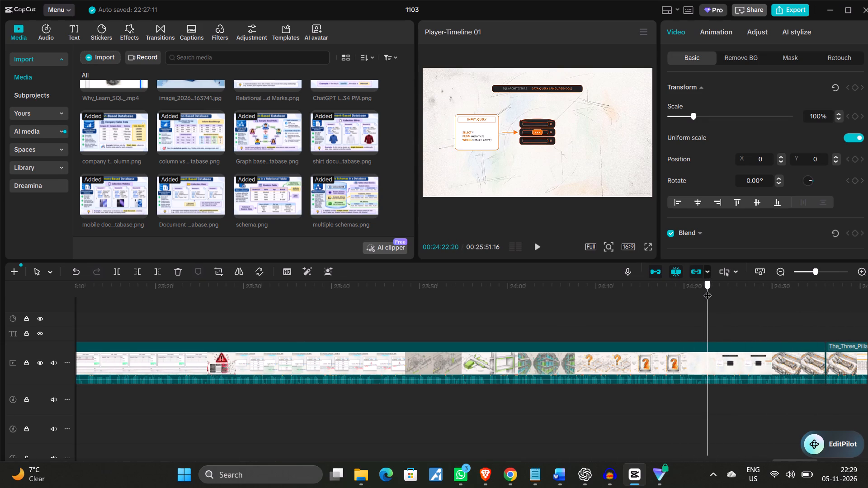
pyautogui.moveTo(708, 290); pyautogui.dragTo(789, 299)
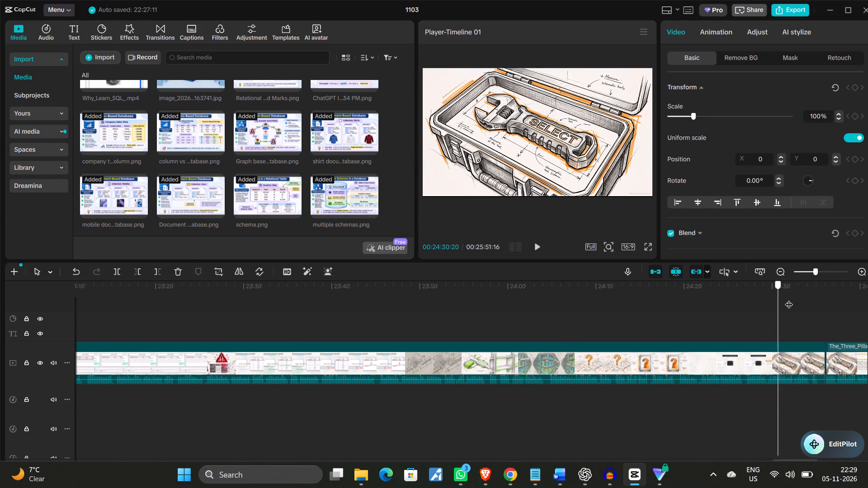
pyautogui.moveTo(789, 299); pyautogui.dragTo(839, 296)
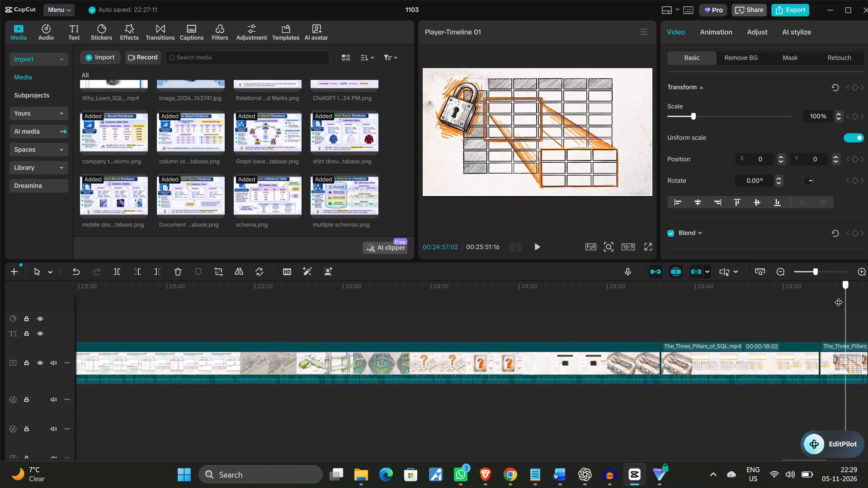
pyautogui.moveTo(839, 296); pyautogui.dragTo(770, 300)
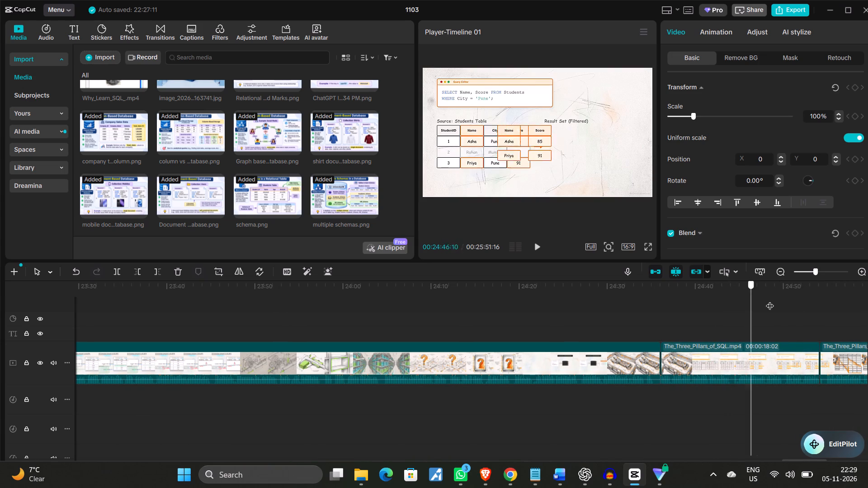
pyautogui.moveTo(770, 300); pyautogui.dragTo(841, 292)
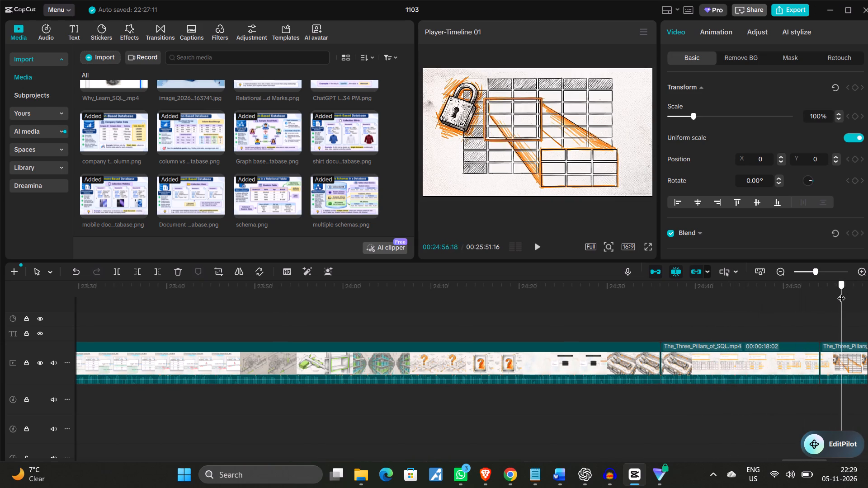
pyautogui.moveTo(841, 292); pyautogui.dragTo(830, 291)
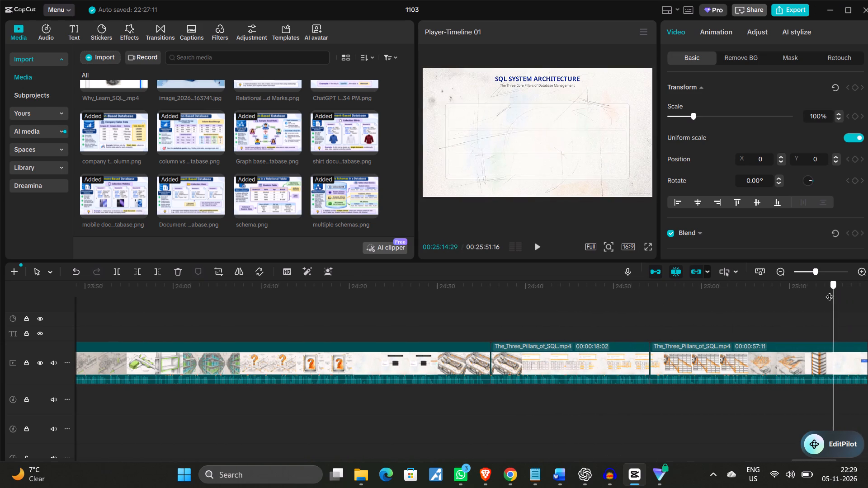
pyautogui.moveTo(830, 291); pyautogui.dragTo(855, 291)
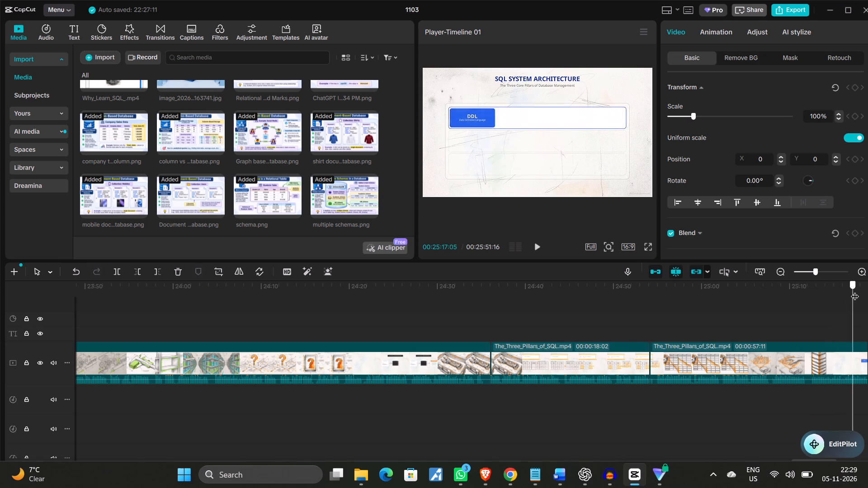
pyautogui.moveTo(855, 291); pyautogui.dragTo(816, 299)
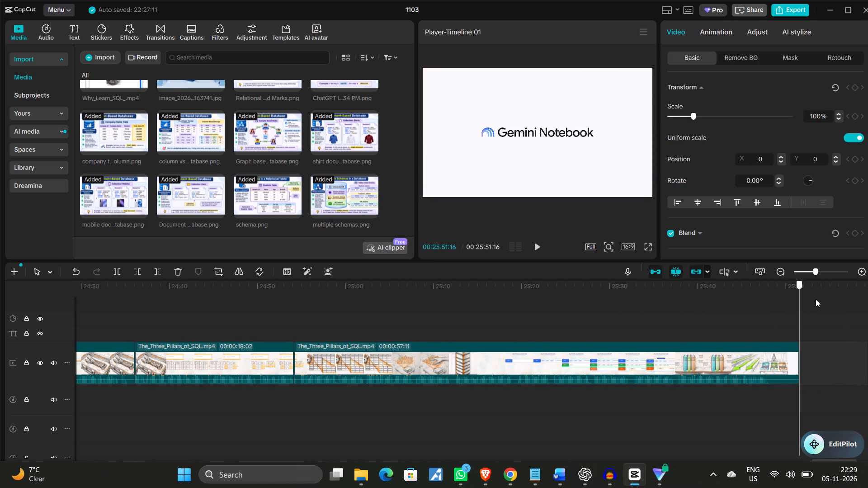
# Return to the first schema.png clip and play the narration across multiple schemas.png into the start of the following schema.png clip.
pyautogui.moveTo(816, 299); pyautogui.dragTo(2, 382)
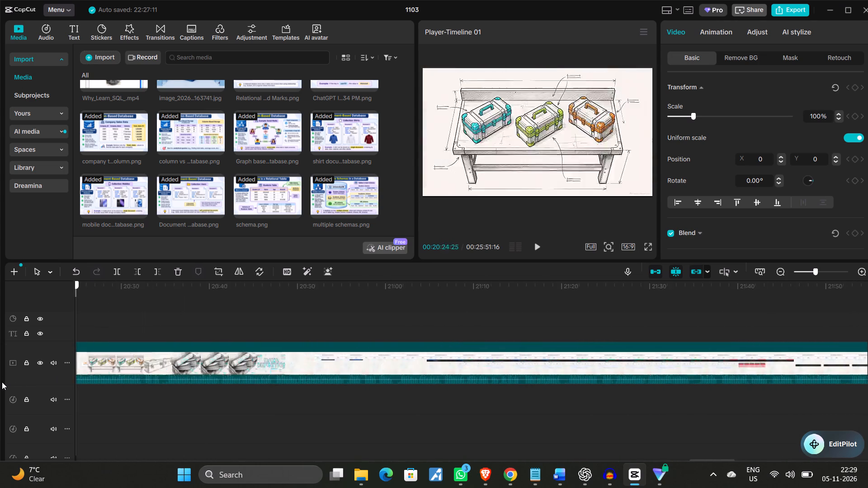
pyautogui.moveTo(2, 382); pyautogui.dragTo(3, 382)
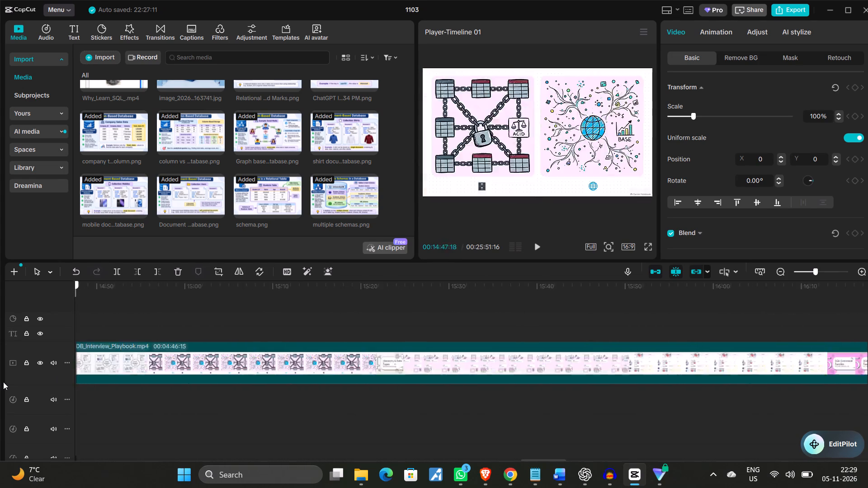
pyautogui.moveTo(3, 382); pyautogui.dragTo(371, 432)
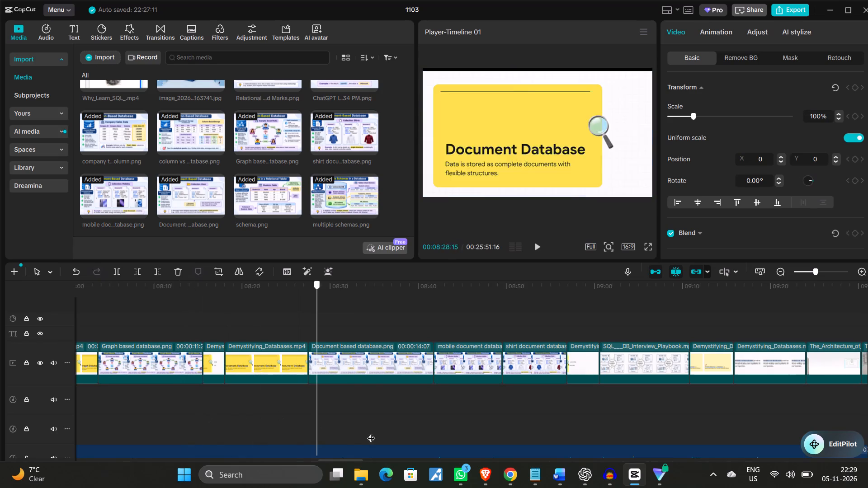
pyautogui.moveTo(371, 432); pyautogui.dragTo(771, 482)
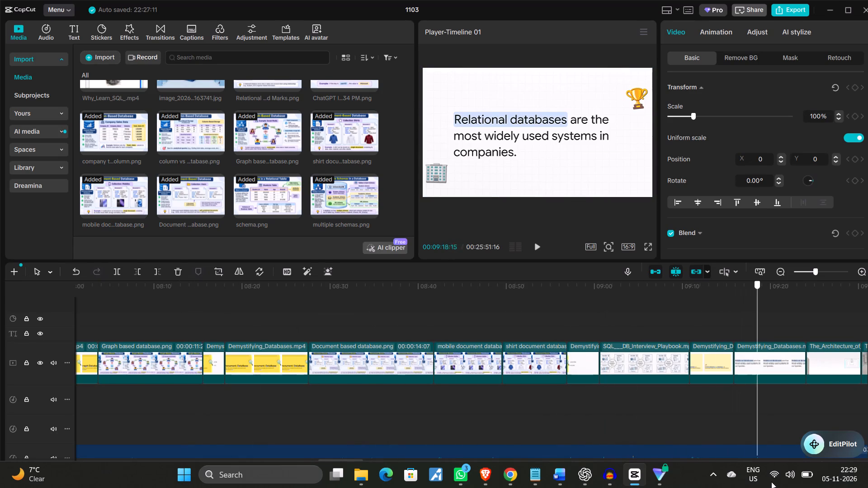
pyautogui.moveTo(771, 482); pyautogui.dragTo(867, 476)
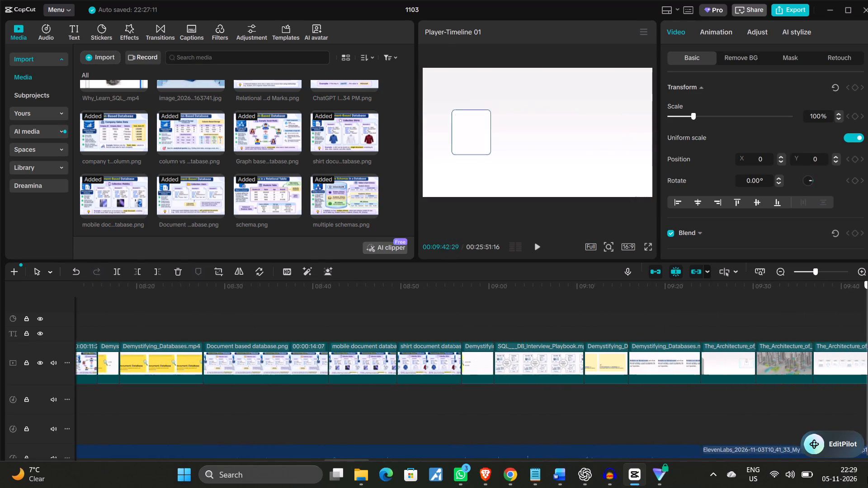
pyautogui.moveTo(867, 476); pyautogui.dragTo(832, 451)
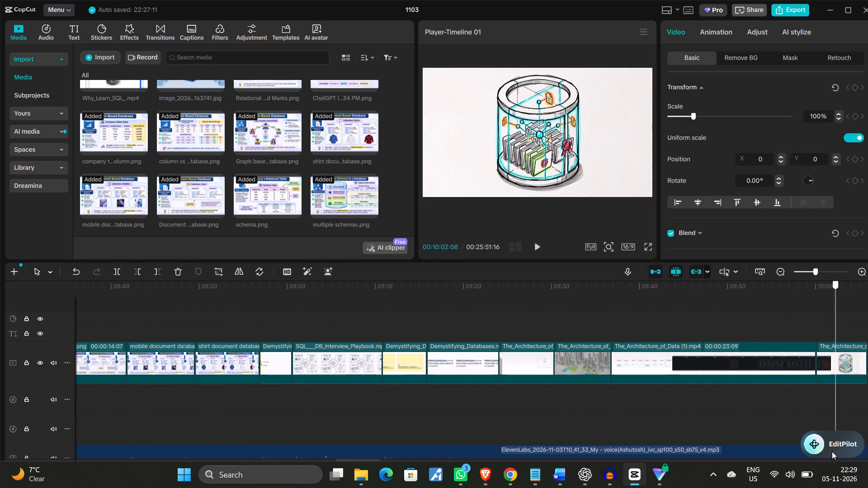
pyautogui.moveTo(832, 451); pyautogui.dragTo(855, 441)
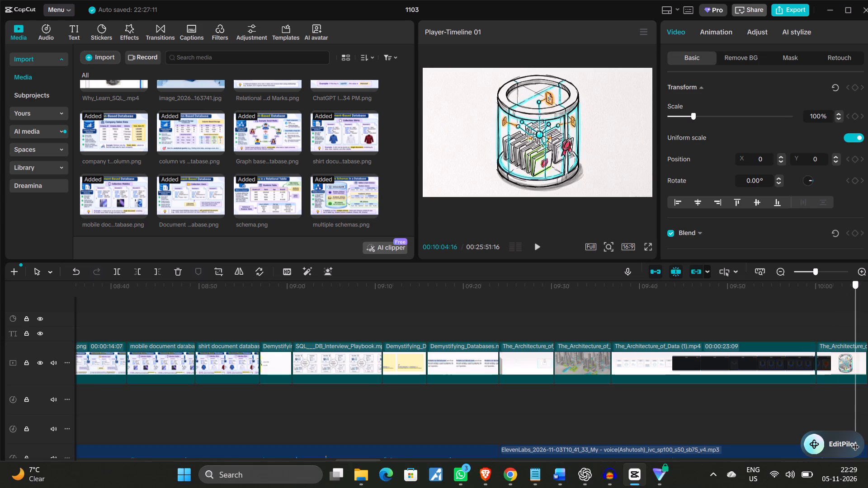
pyautogui.moveTo(855, 441); pyautogui.dragTo(859, 433)
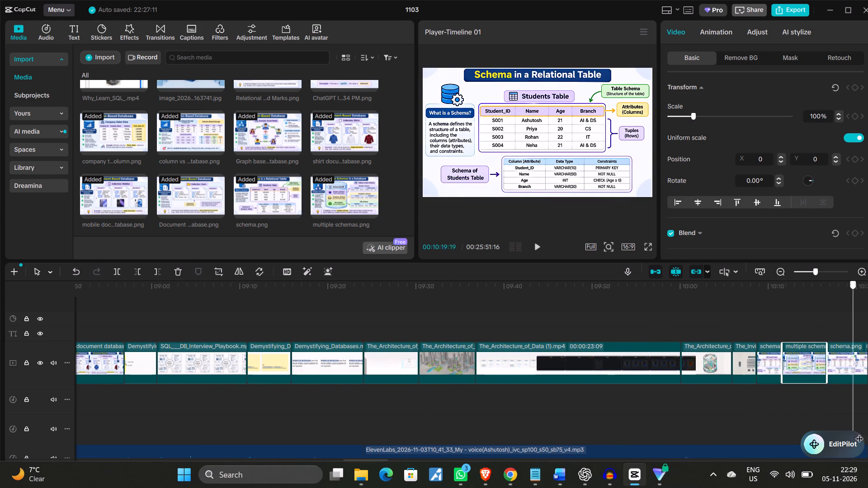
pyautogui.moveTo(859, 433); pyautogui.dragTo(645, 435)
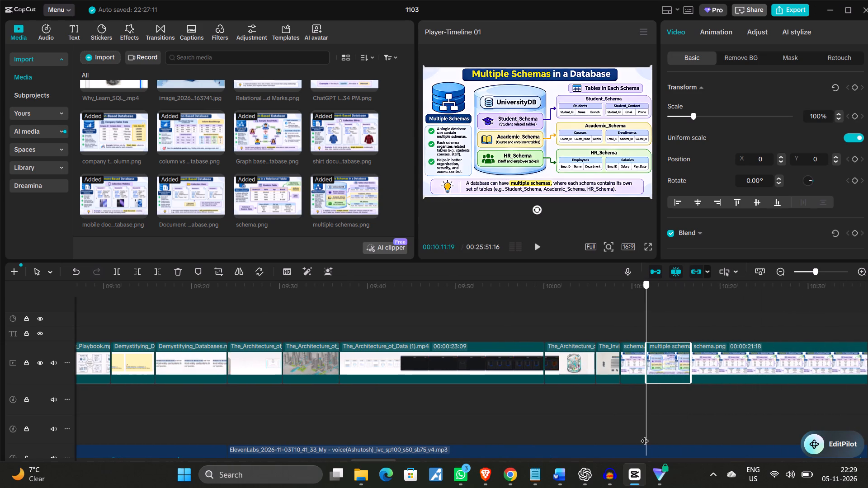
pyautogui.moveTo(645, 435); pyautogui.dragTo(621, 435)
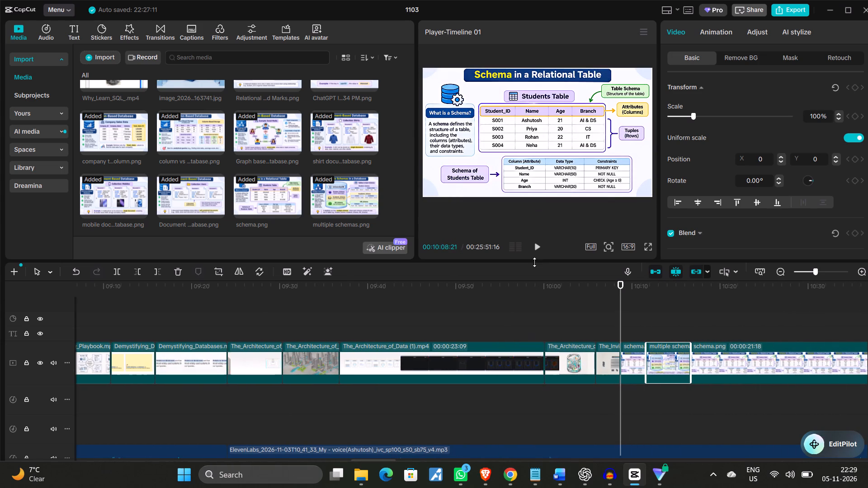
pyautogui.click(538, 242)
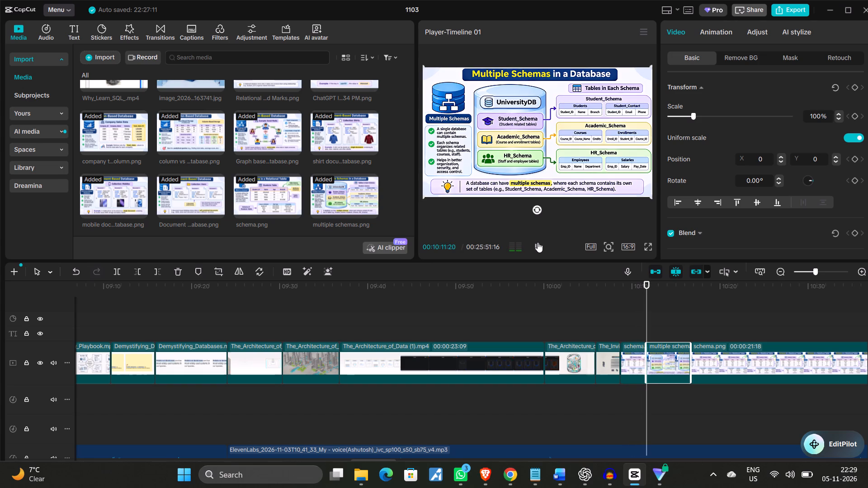
pyautogui.click(538, 242)
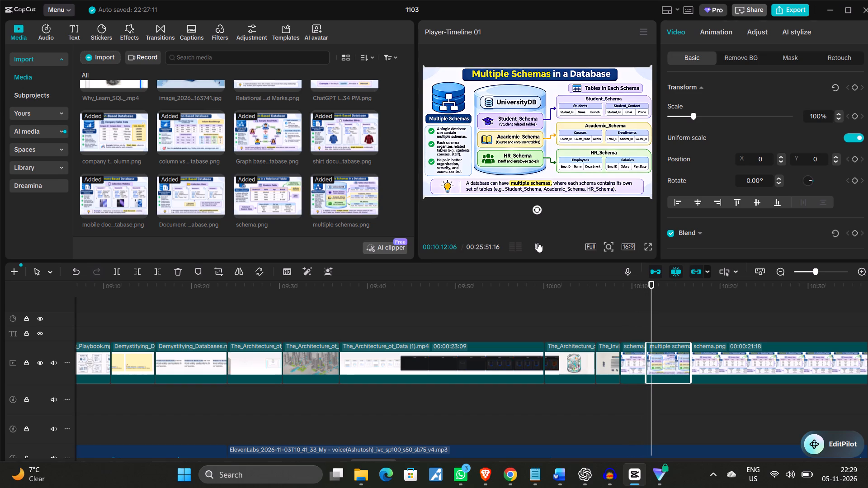
pyautogui.click(631, 365)
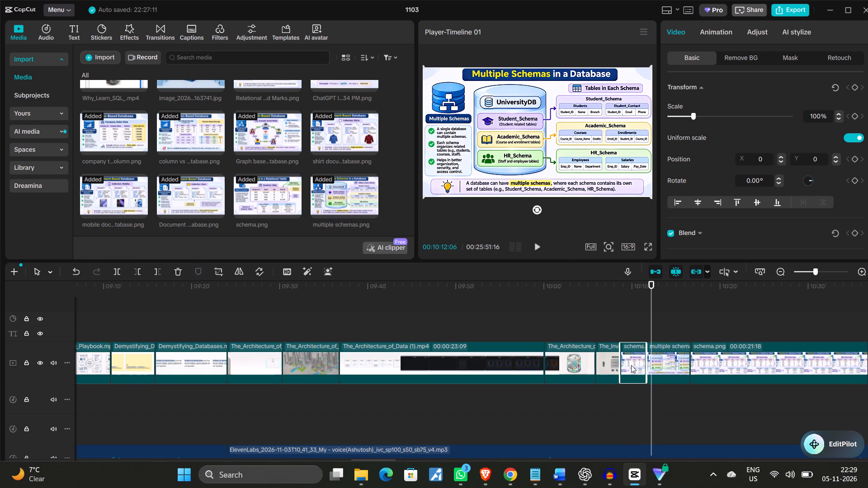
pyautogui.click(537, 249)
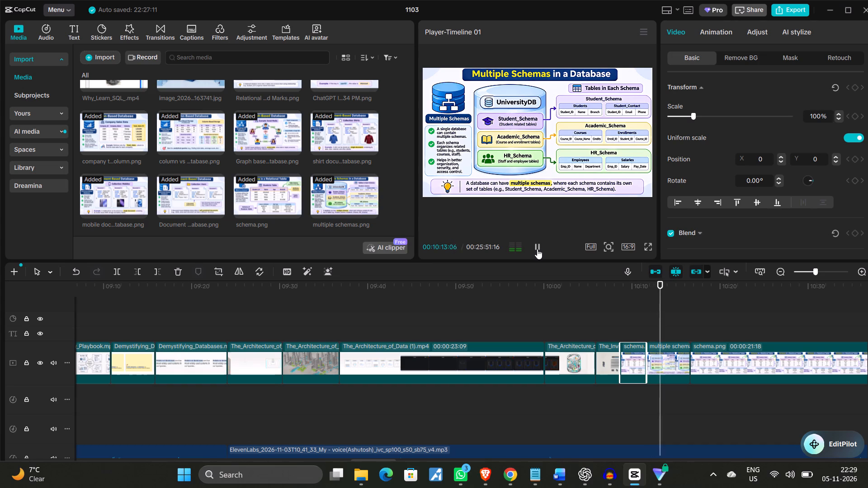
pyautogui.click(537, 249)
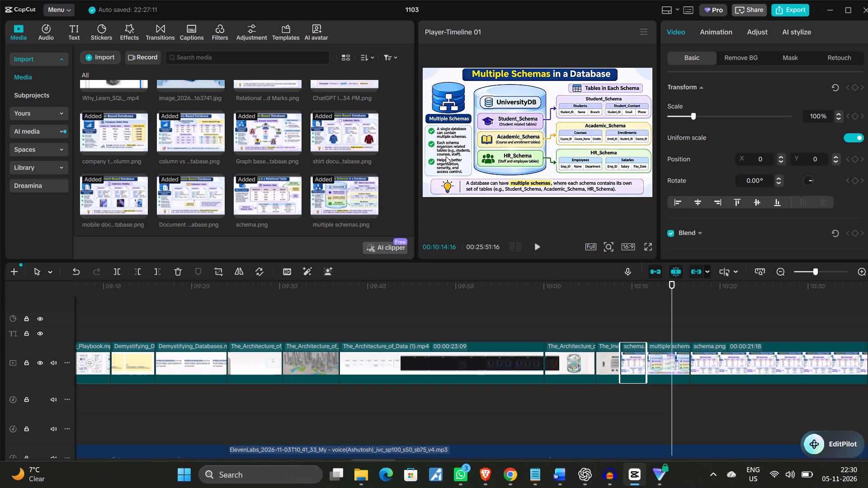
pyautogui.click(535, 247)
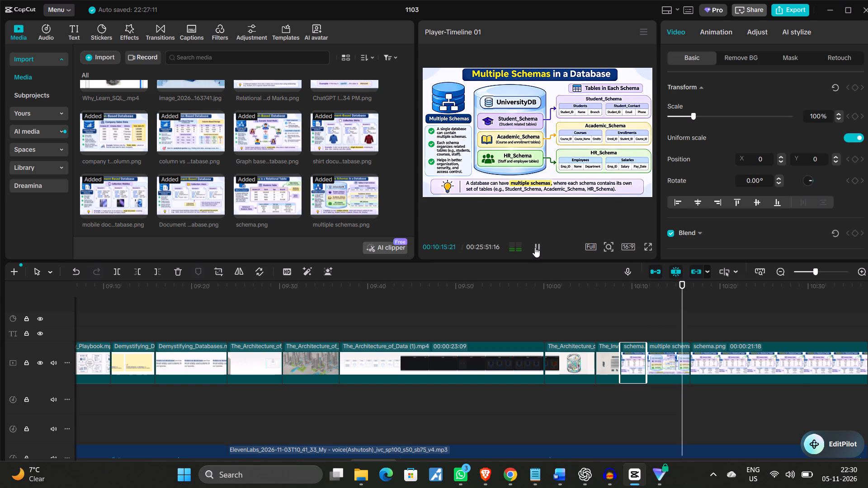
pyautogui.click(535, 247)
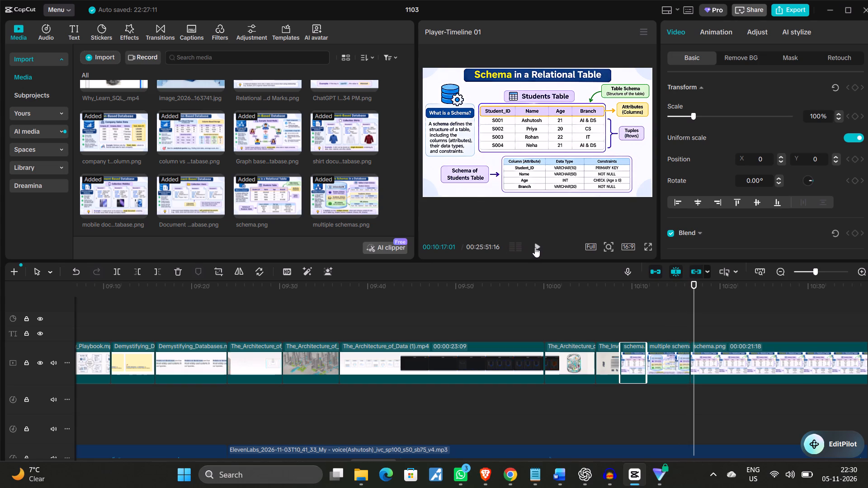
pyautogui.click(535, 247)
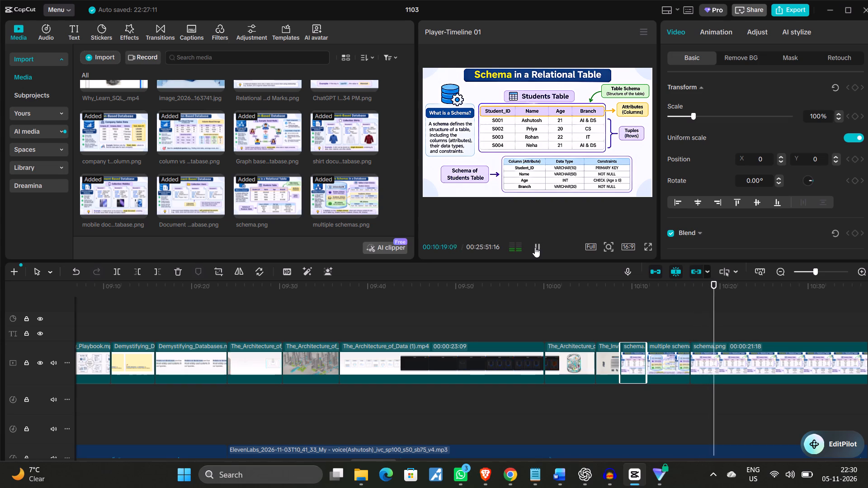
pyautogui.click(535, 247)
# Locate the start of the server-rack corridor shot in the The_Architecture_of_Data (1).mp4 clip that follows the long schema.png clip.
pyautogui.hscroll(-1, 581, 317)
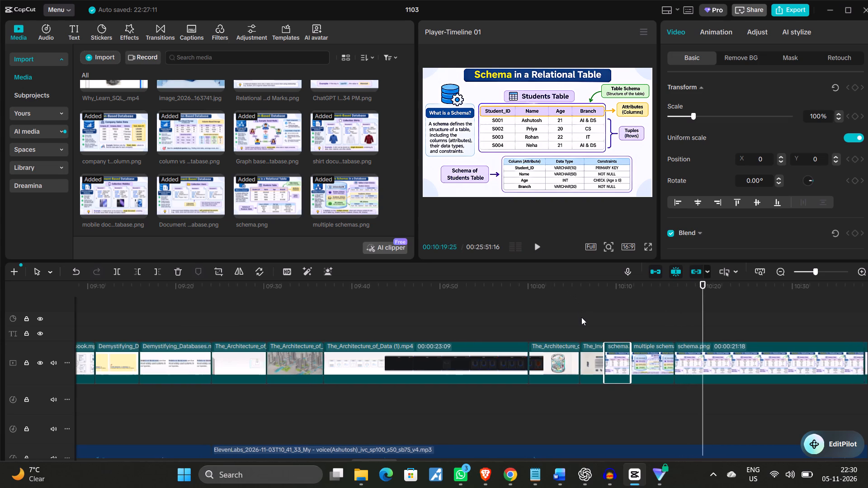
pyautogui.hscroll(-2, 581, 317)
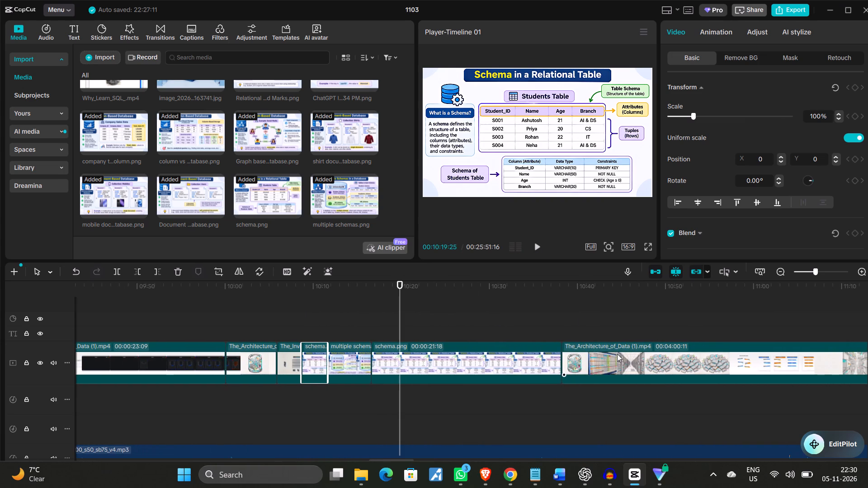
pyautogui.moveTo(400, 318); pyautogui.dragTo(581, 372)
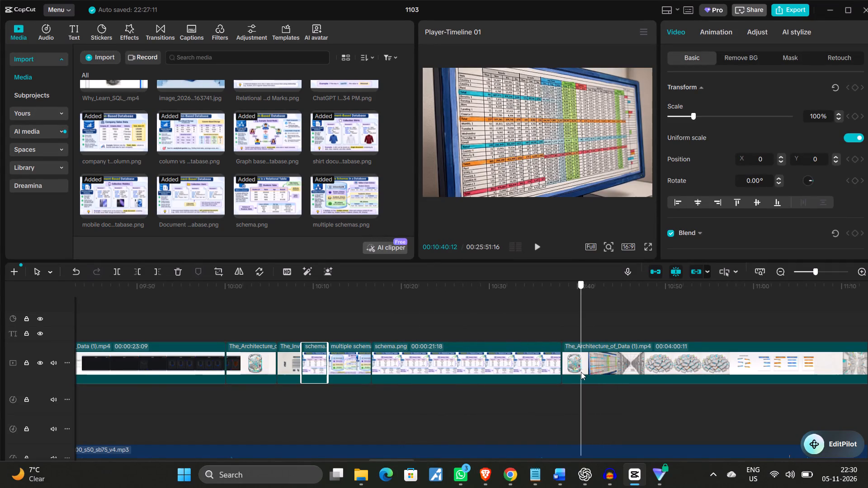
pyautogui.moveTo(581, 372); pyautogui.dragTo(636, 388)
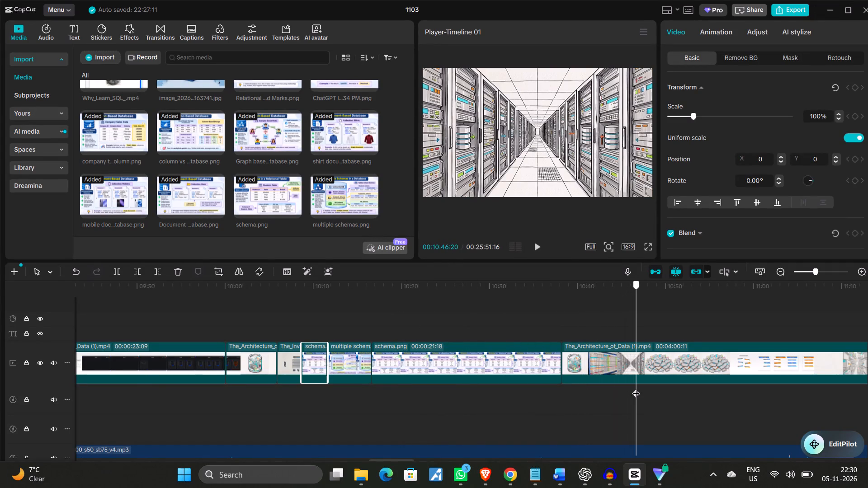
pyautogui.moveTo(636, 388); pyautogui.dragTo(641, 393)
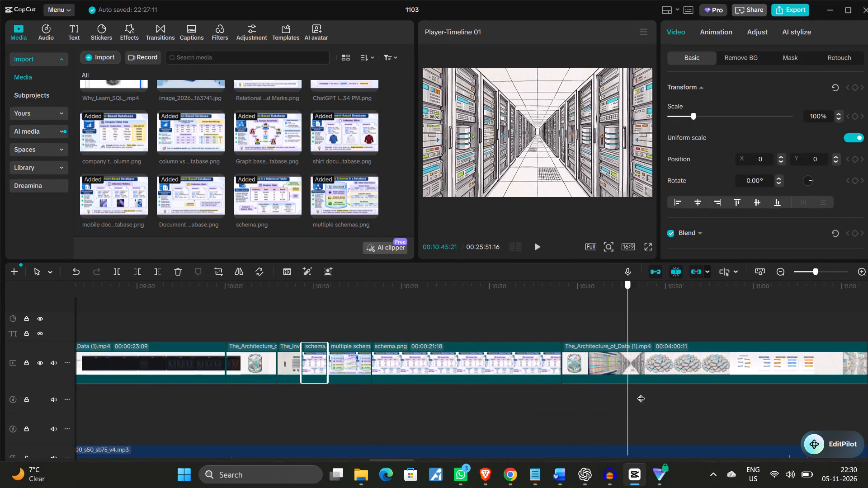
pyautogui.moveTo(641, 393); pyautogui.dragTo(620, 399)
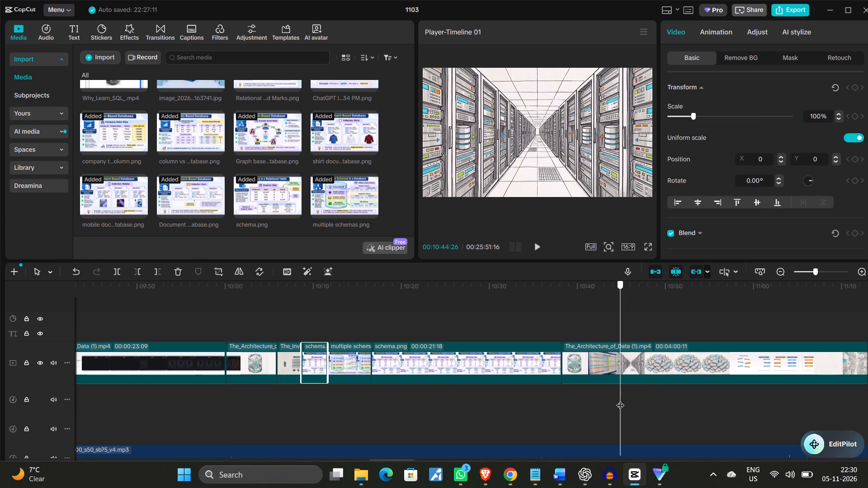
pyautogui.moveTo(620, 399); pyautogui.dragTo(698, 410)
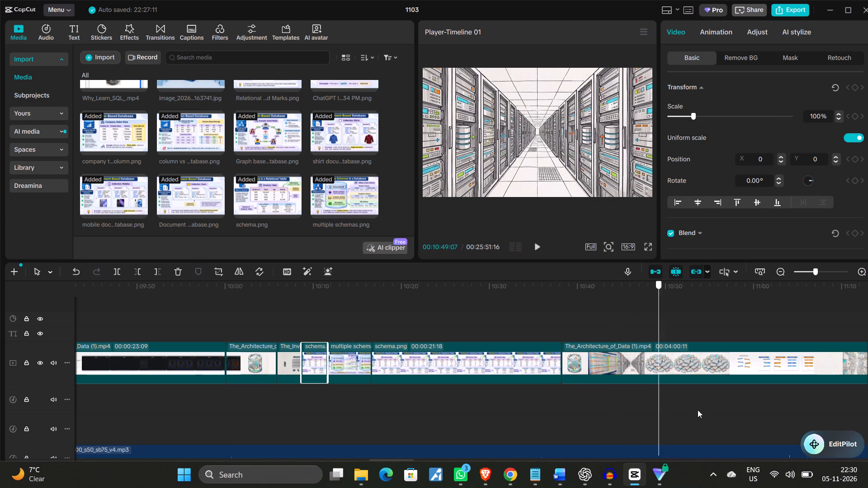
pyautogui.moveTo(698, 410); pyautogui.dragTo(617, 393)
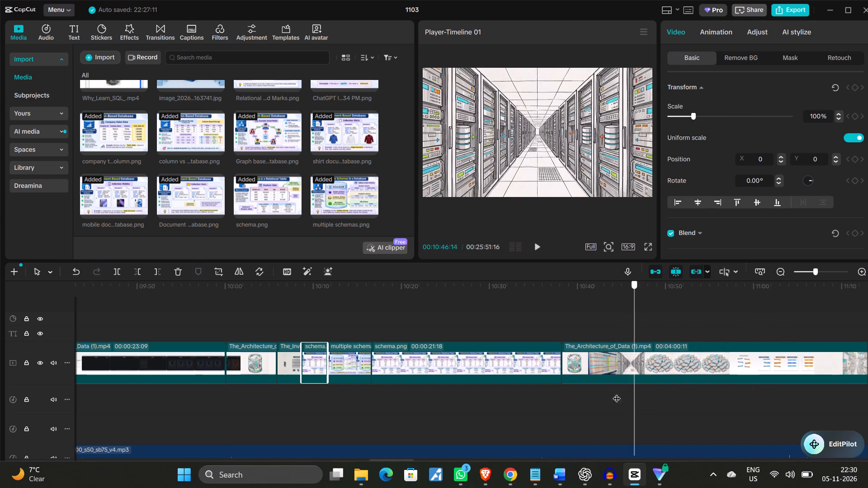
pyautogui.moveTo(617, 393); pyautogui.dragTo(595, 394)
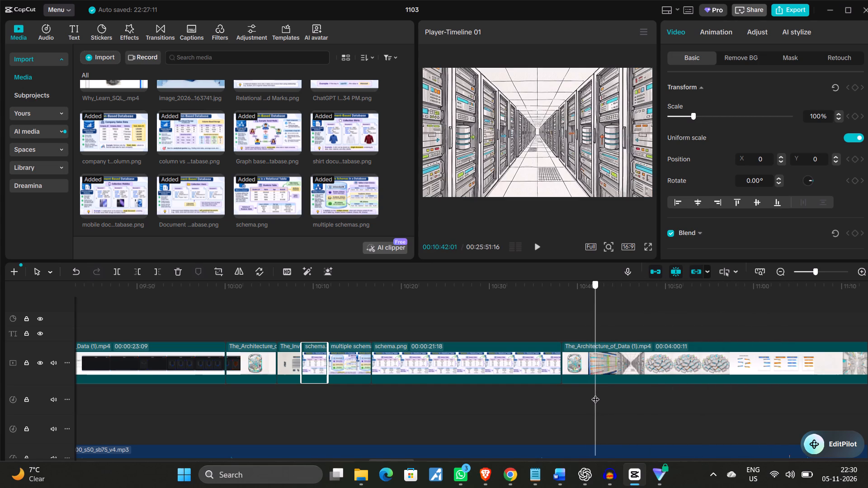
pyautogui.moveTo(595, 394); pyautogui.dragTo(594, 394)
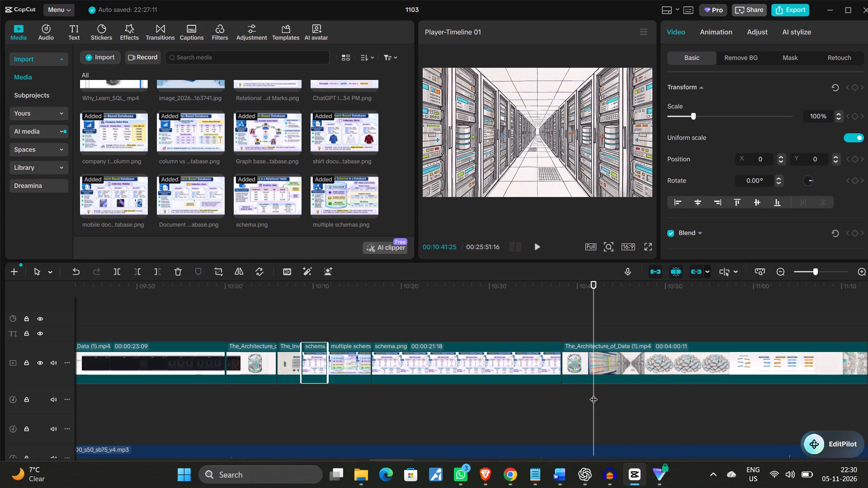
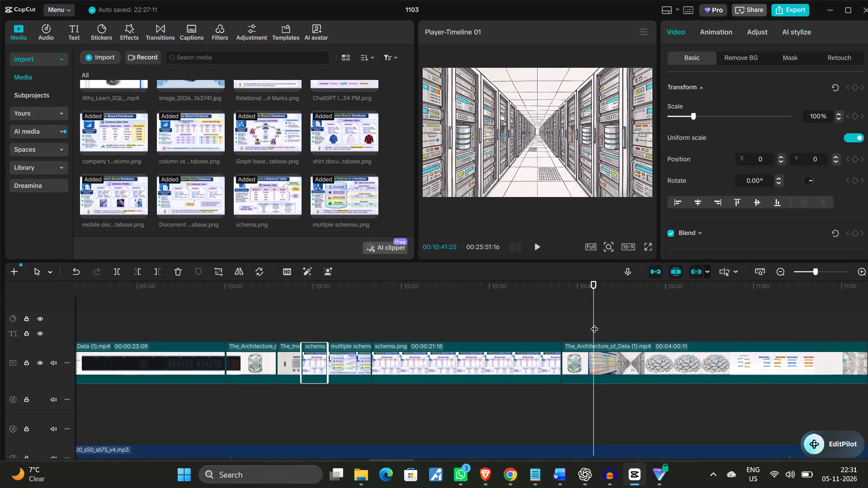
# Play the opening of The_Architecture_of_Data (1).mp4 after the long schema.png clip, and the narration over the early part of that schema.png clip.
pyautogui.moveTo(594, 323); pyautogui.dragTo(559, 323)
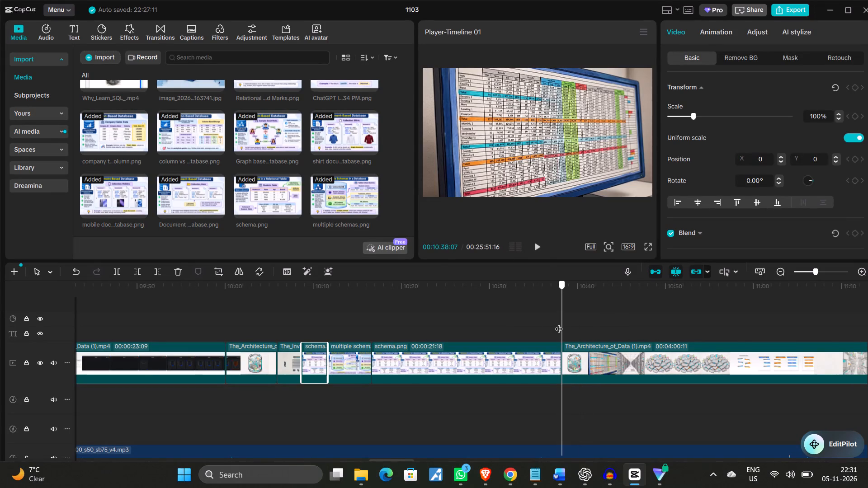
pyautogui.click(538, 247)
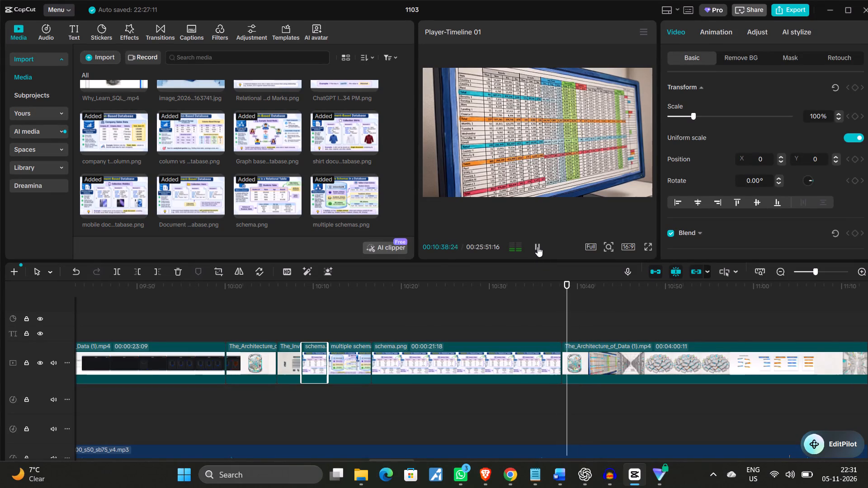
pyautogui.click(538, 247)
pyautogui.click(538, 247)
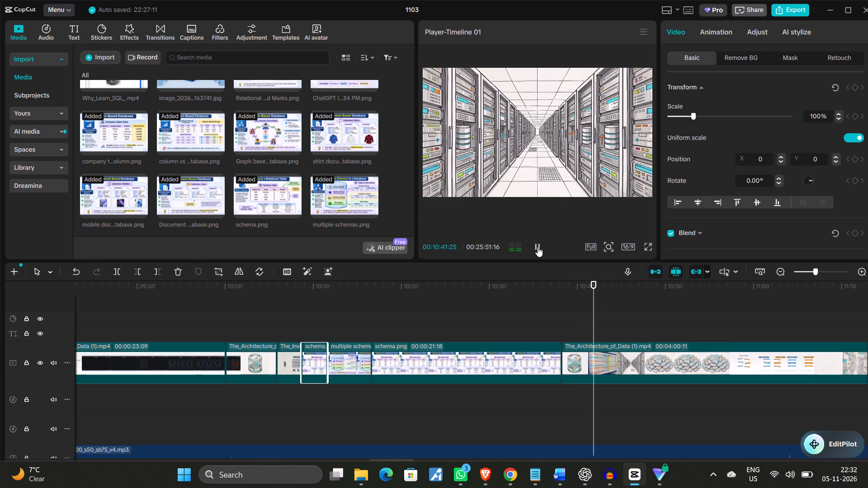
pyautogui.click(538, 247)
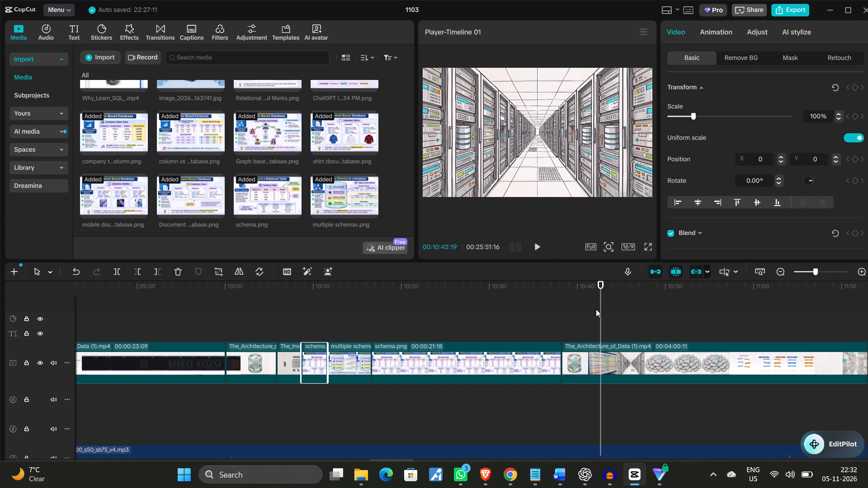
pyautogui.moveTo(603, 311); pyautogui.dragTo(387, 314)
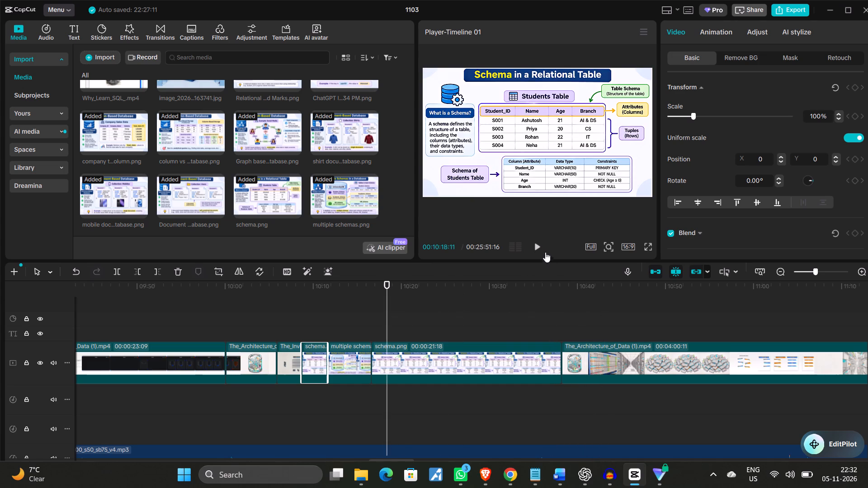
pyautogui.click(536, 246)
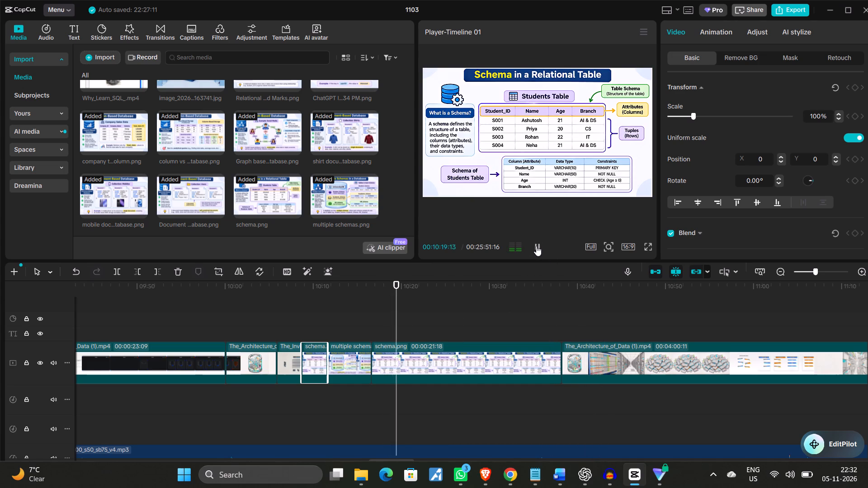
pyautogui.click(536, 246)
pyautogui.click(536, 246)
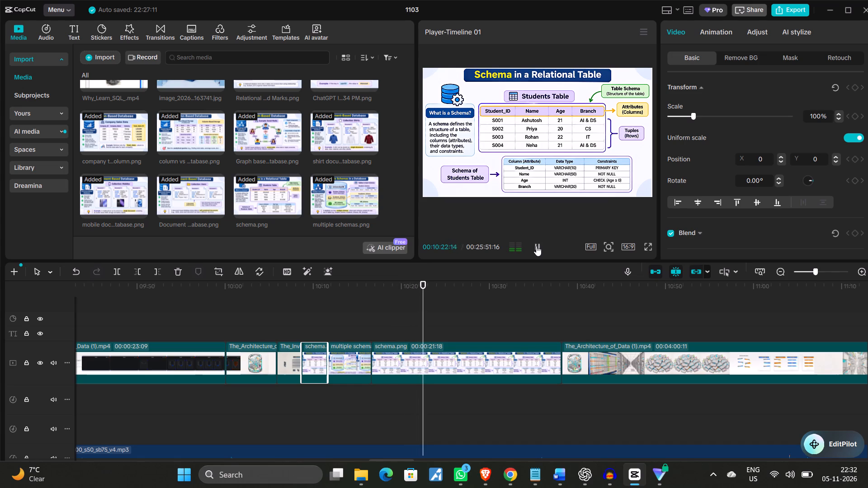
pyautogui.click(536, 246)
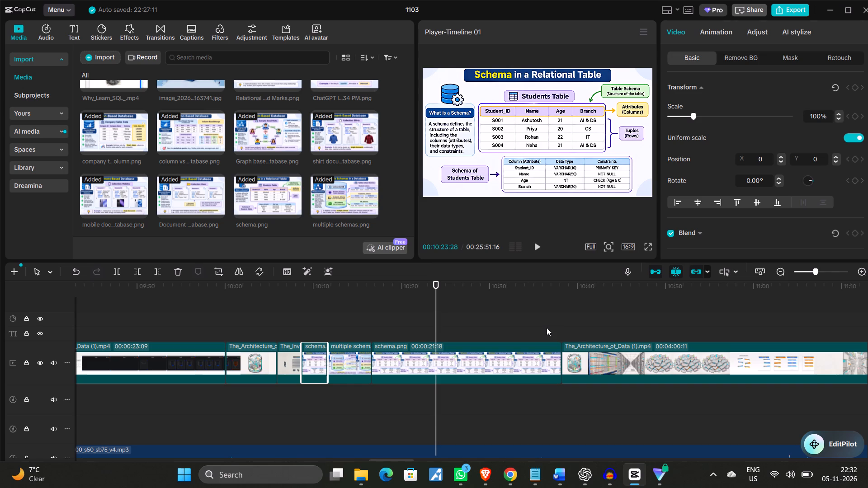
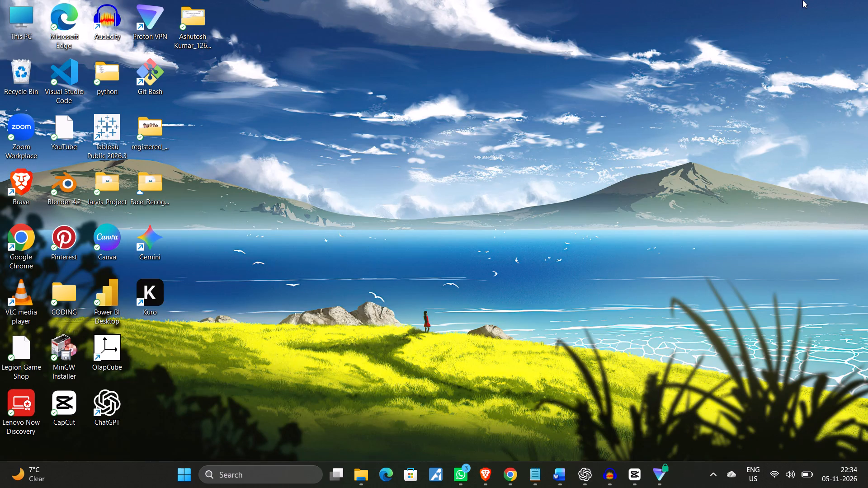
pyautogui.click(632, 468)
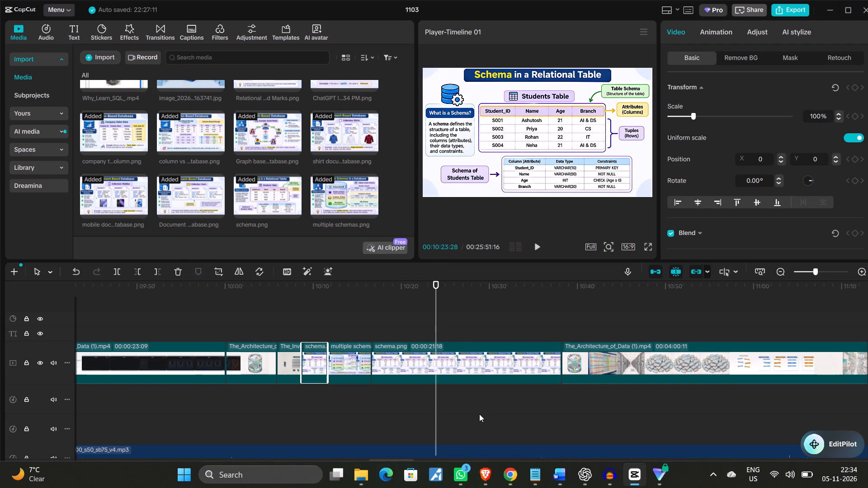
pyautogui.moveTo(437, 316); pyautogui.dragTo(423, 317)
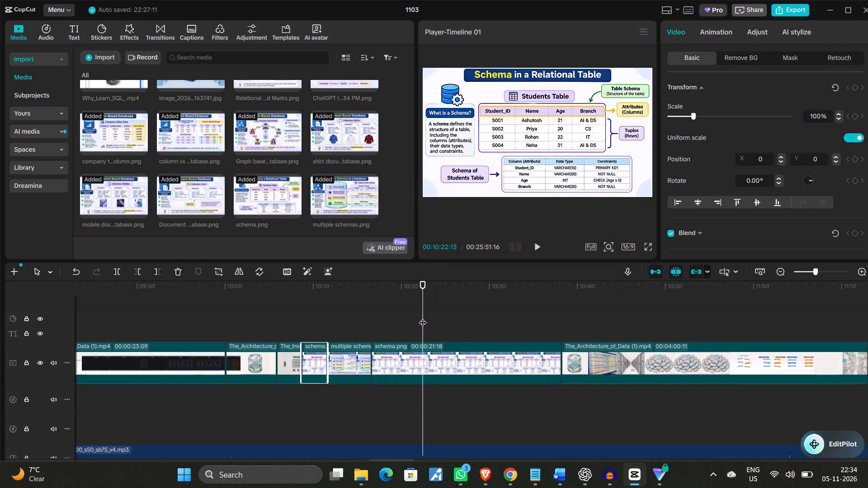
pyautogui.click(536, 245)
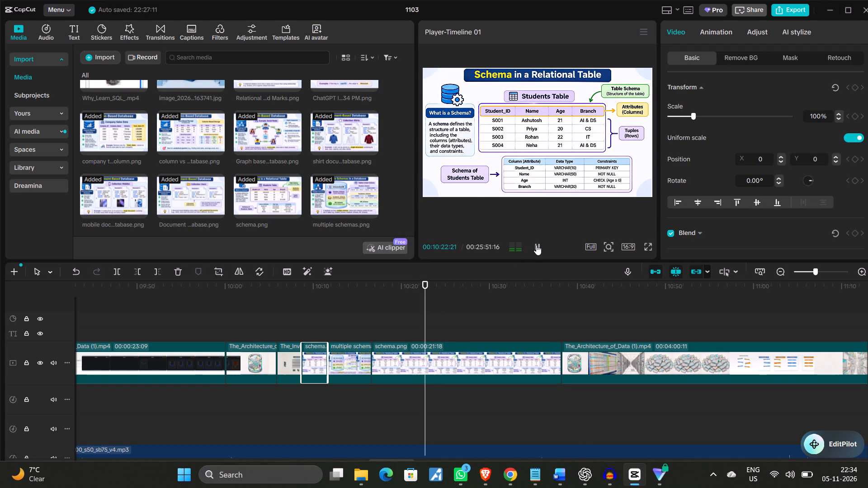
pyautogui.click(536, 245)
pyautogui.click(536, 245)
pyautogui.click(536, 245)
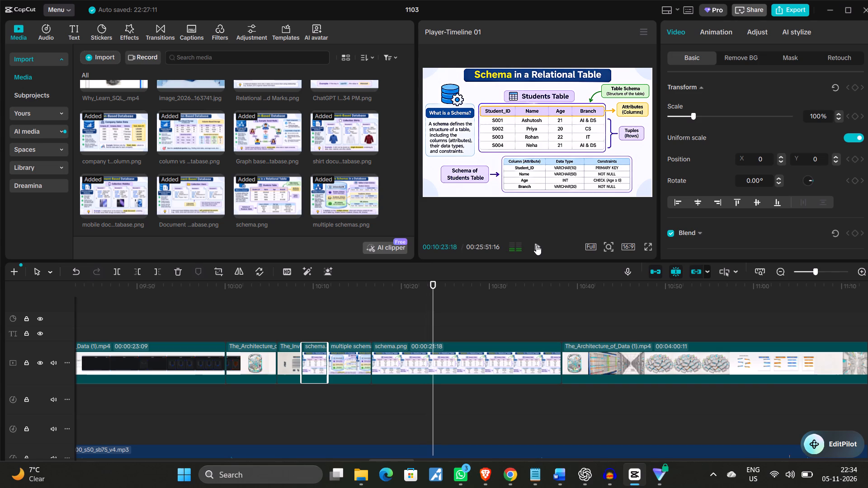
pyautogui.moveTo(430, 313); pyautogui.dragTo(398, 315)
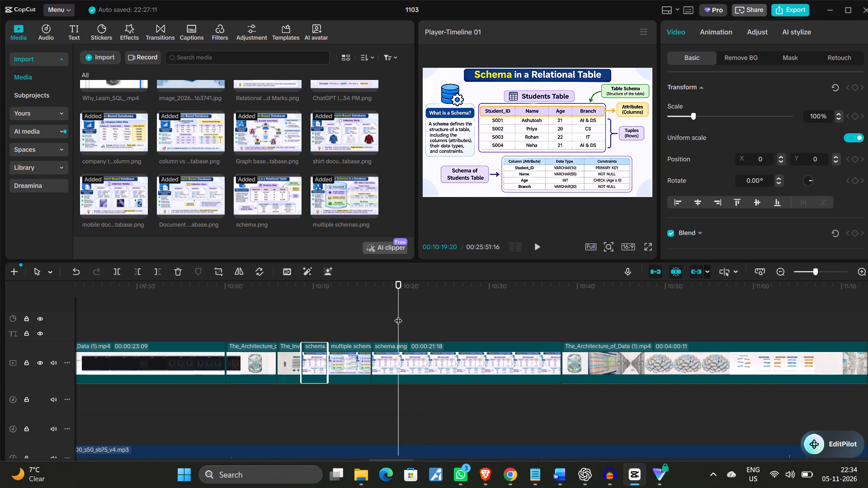
pyautogui.click(536, 248)
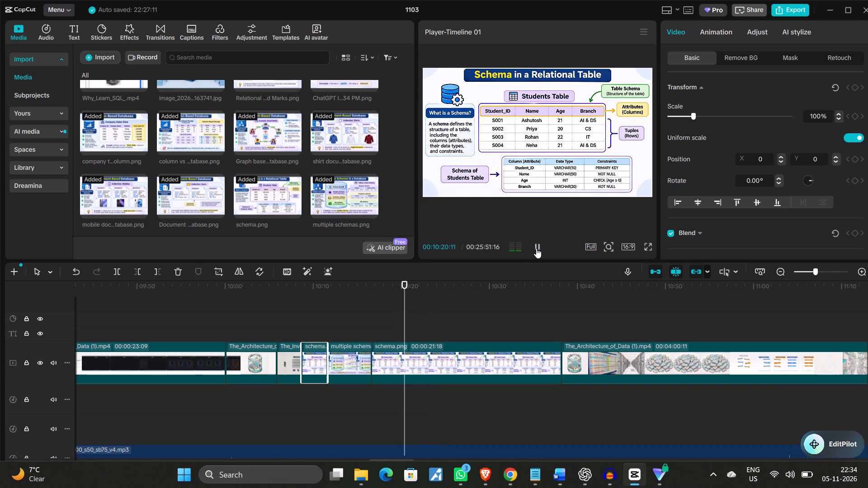
pyautogui.click(536, 248)
pyautogui.click(536, 248)
pyautogui.click(536, 248)
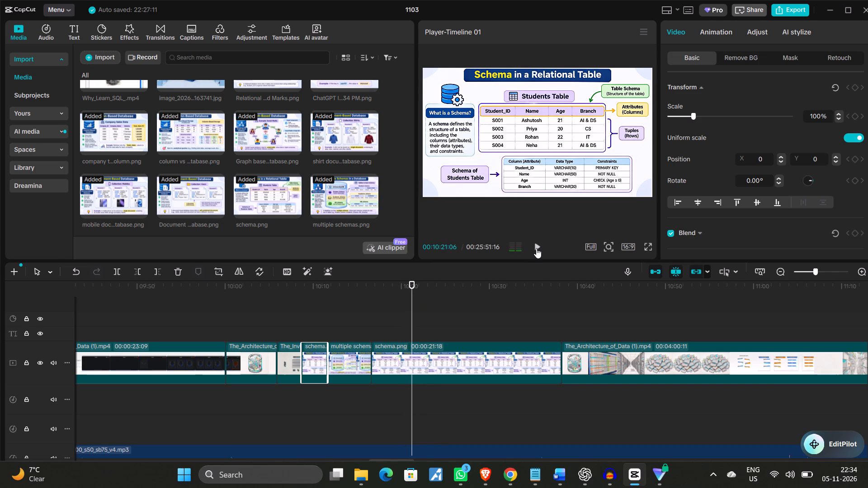
pyautogui.click(115, 277)
# Import tables inside databse.png from Downloads and insert it in the timeline at the split in the schema.png clip.
pyautogui.click(100, 59)
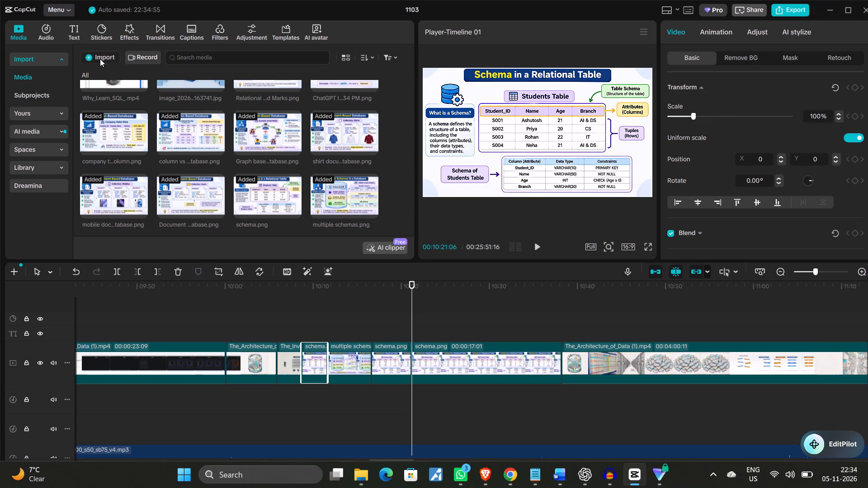
pyautogui.click(127, 97)
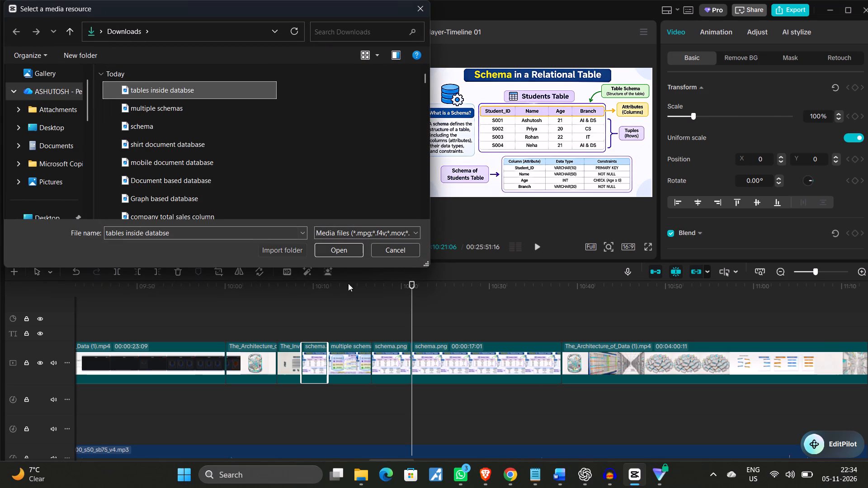
pyautogui.click(332, 249)
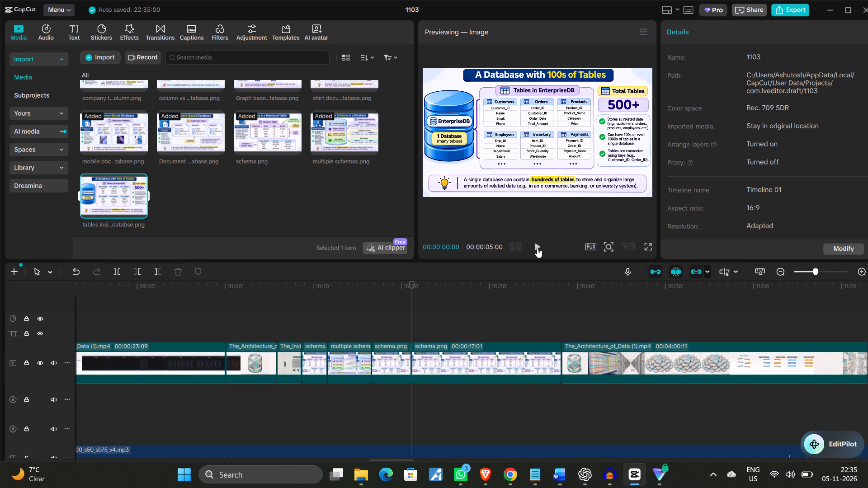
pyautogui.click(144, 211)
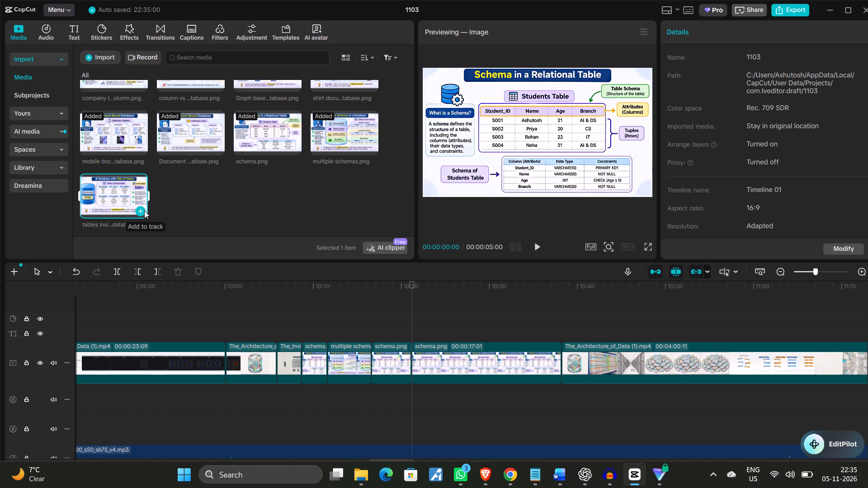
# Trim the start of The_Architecture_of_Data (1).mp4 after the last schema.png clip up to the "Unsorted Database Tables" scene at 00:11:02:16.
pyautogui.click(536, 245)
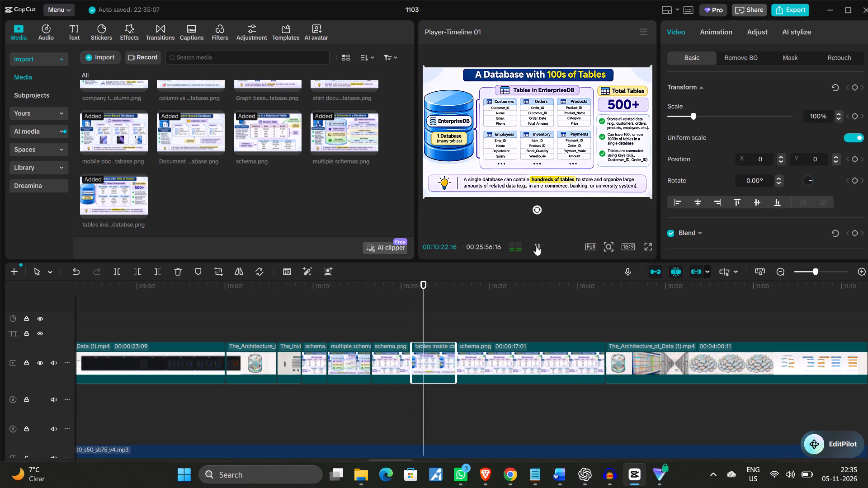
pyautogui.click(536, 245)
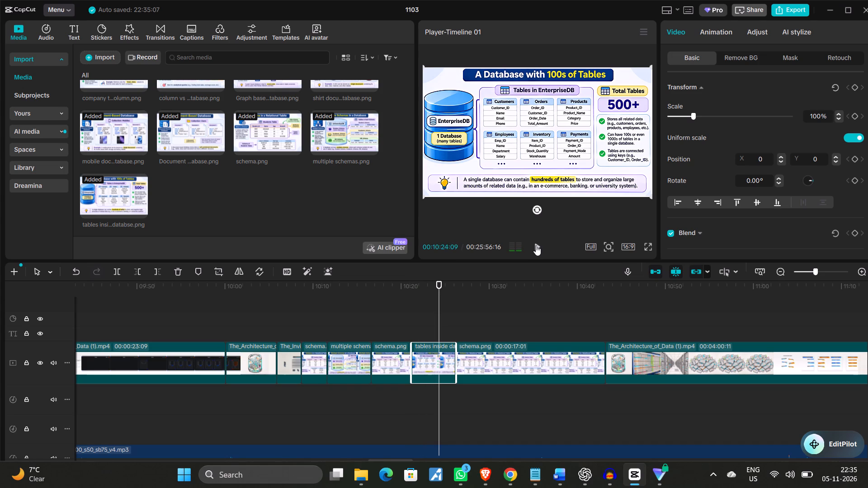
pyautogui.click(536, 245)
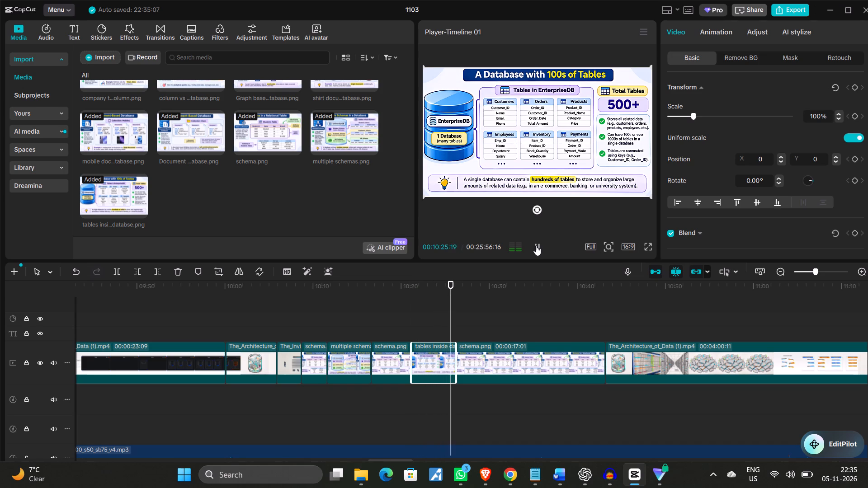
pyautogui.click(536, 245)
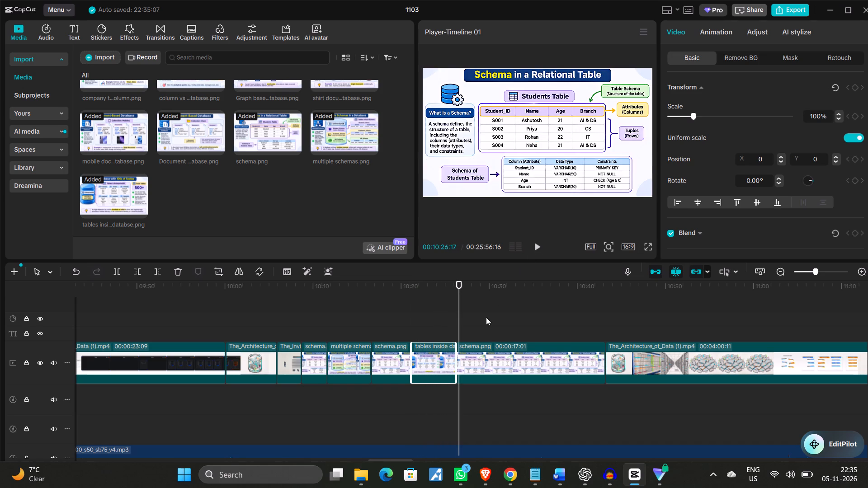
pyautogui.moveTo(460, 319); pyautogui.dragTo(410, 322)
pyautogui.moveTo(410, 322); pyautogui.dragTo(576, 340)
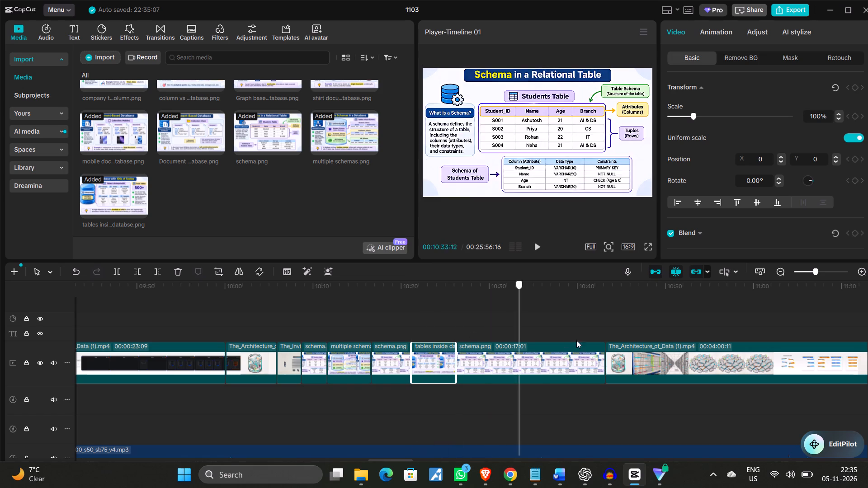
pyautogui.moveTo(576, 340); pyautogui.dragTo(754, 362)
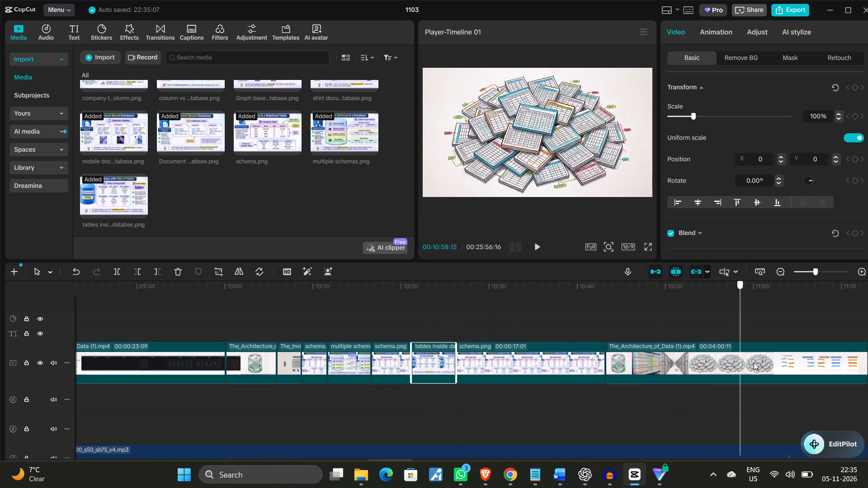
pyautogui.moveTo(754, 362); pyautogui.dragTo(772, 362)
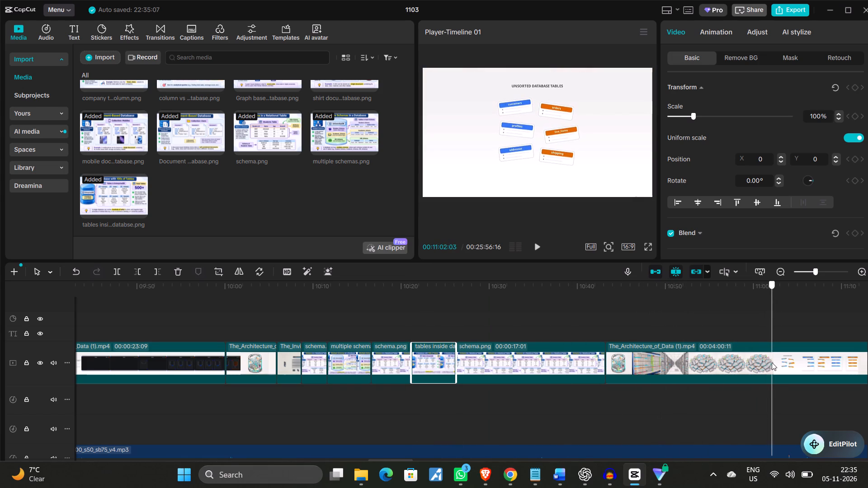
pyautogui.moveTo(772, 362); pyautogui.dragTo(776, 361)
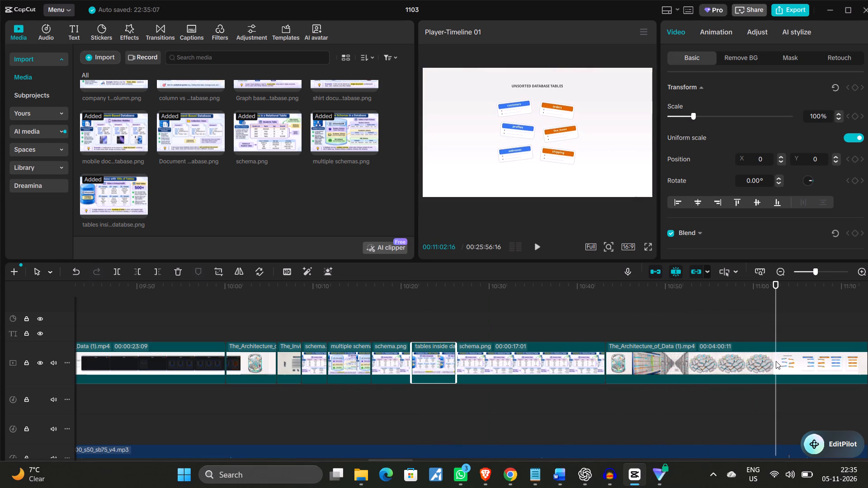
pyautogui.click(722, 366)
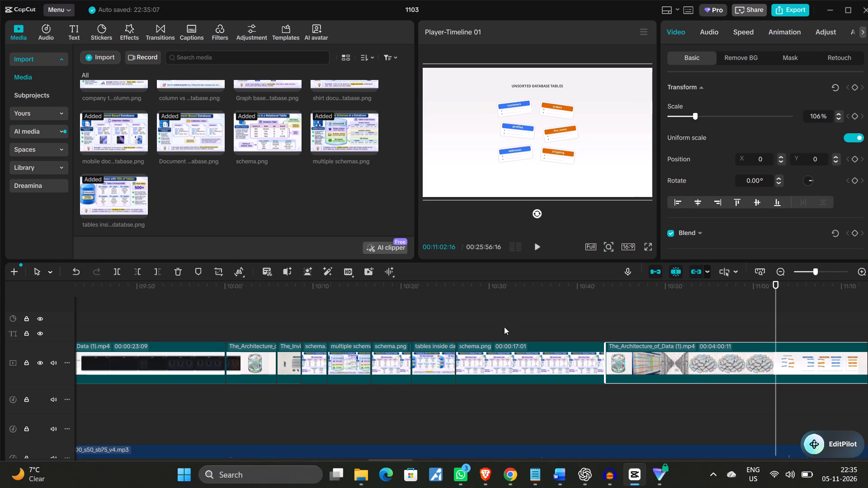
pyautogui.click(134, 272)
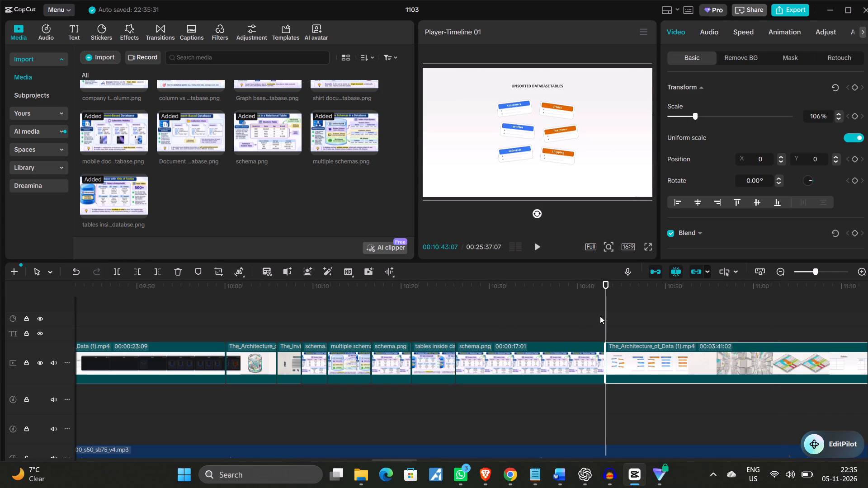
# Play the narration over the tables inside databse.png clip to find where its visual should change.
pyautogui.moveTo(604, 315); pyautogui.dragTo(486, 321)
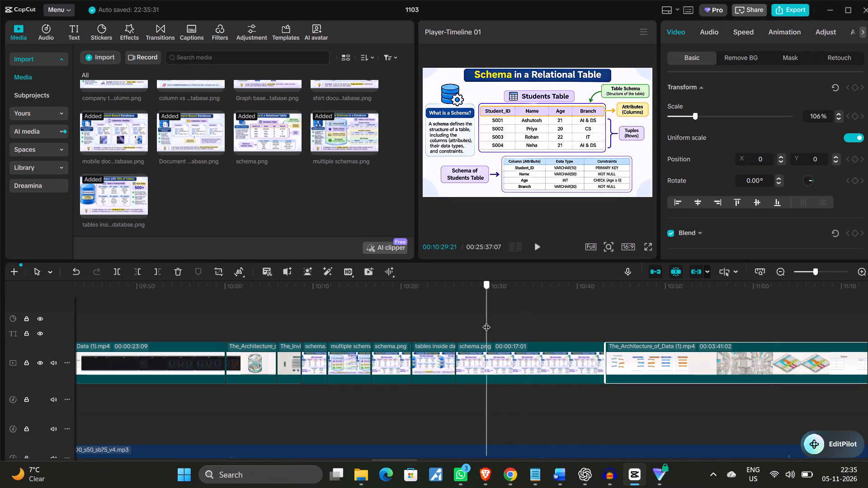
pyautogui.moveTo(486, 321); pyautogui.dragTo(450, 330)
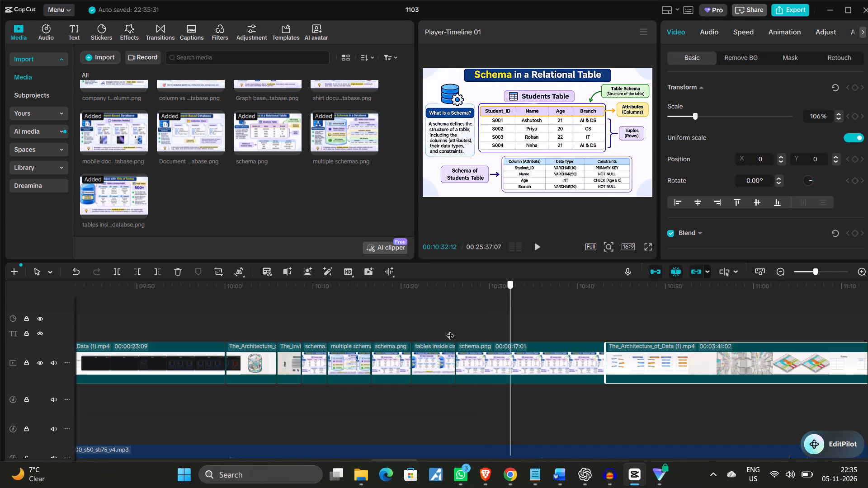
pyautogui.moveTo(450, 330); pyautogui.dragTo(415, 334)
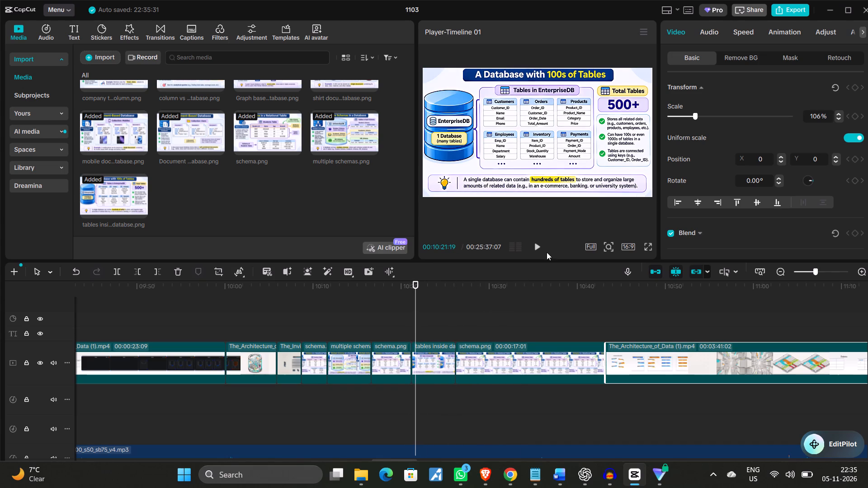
pyautogui.click(535, 244)
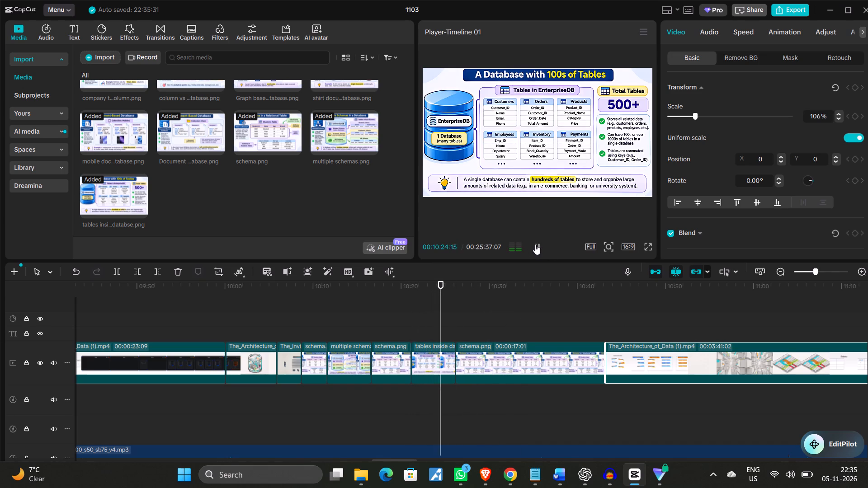
pyautogui.click(535, 244)
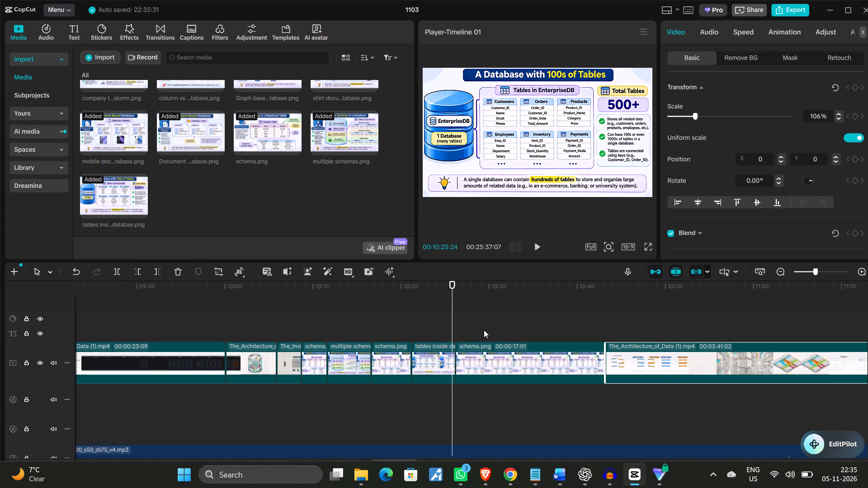
pyautogui.moveTo(453, 320); pyautogui.dragTo(423, 323)
pyautogui.click(535, 247)
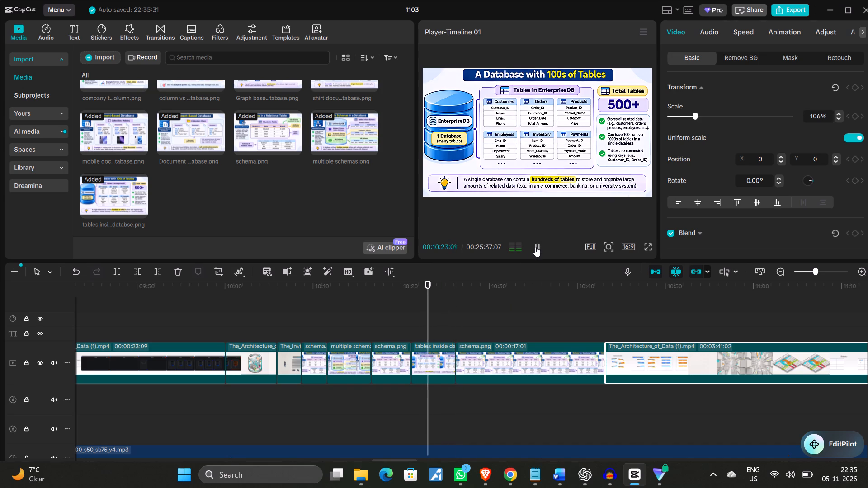
pyautogui.click(535, 247)
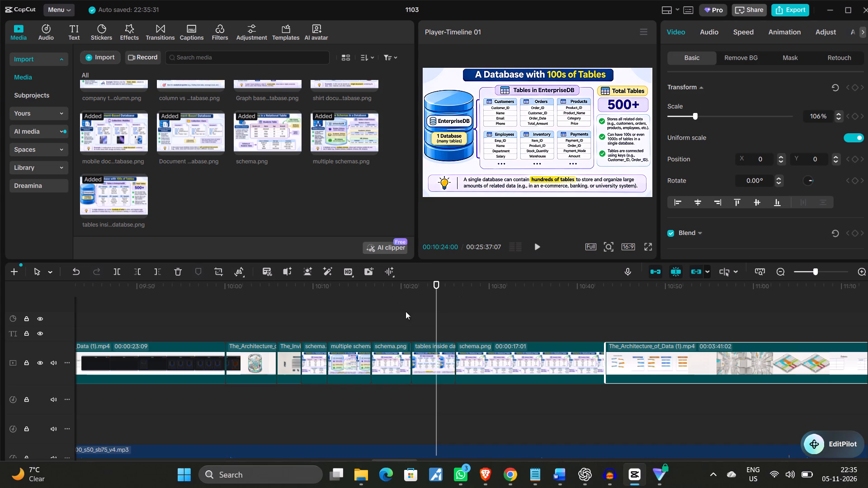
# Trim the end of the tables inside databse.png clip to 00:10:24:00.
pyautogui.click(423, 362)
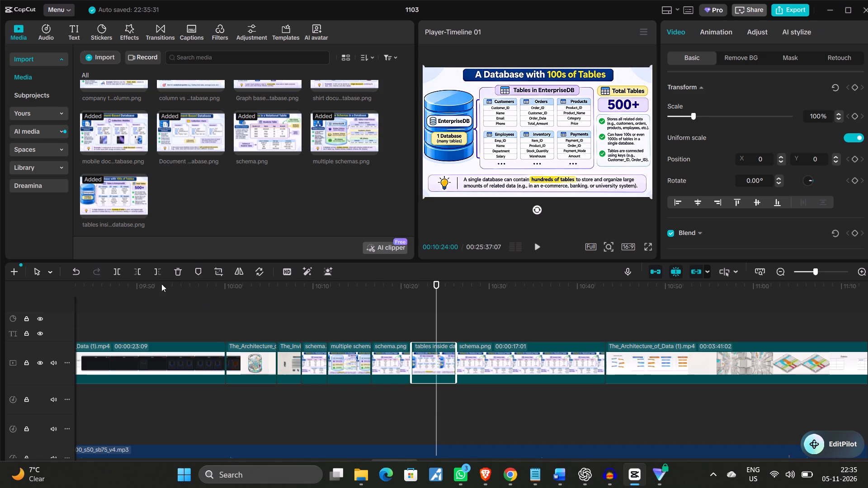
pyautogui.click(160, 273)
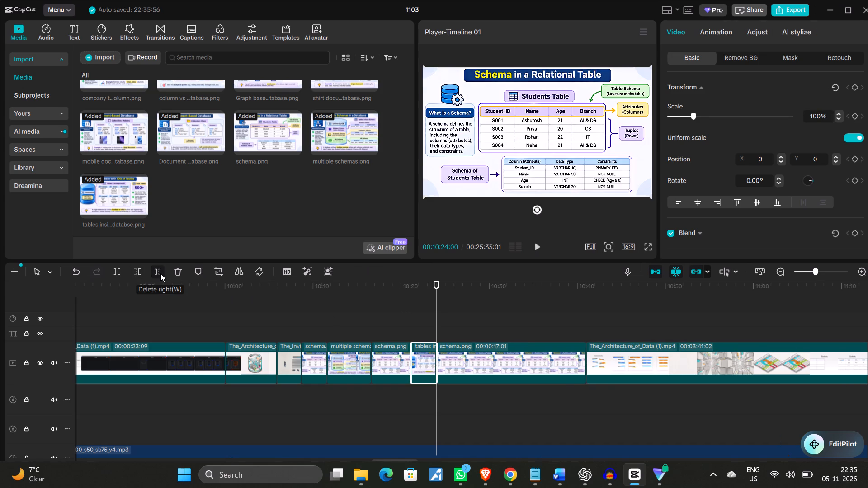
# Delete the remaining schema.png clip directly after the tables inside databse.png clip.
pyautogui.click(494, 369)
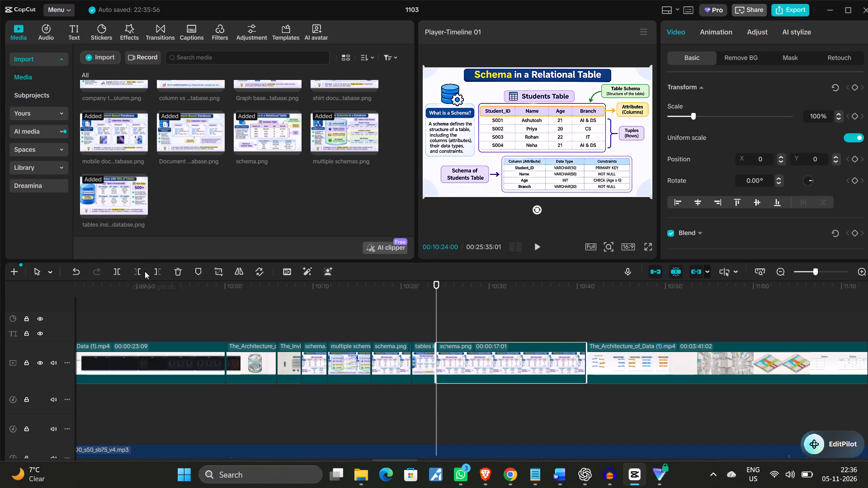
pyautogui.click(181, 272)
# Play the narration over the following The_Architecture_of_Data (1).mp4 clip and skim its upcoming scenes to check which visuals fit.
pyautogui.click(536, 244)
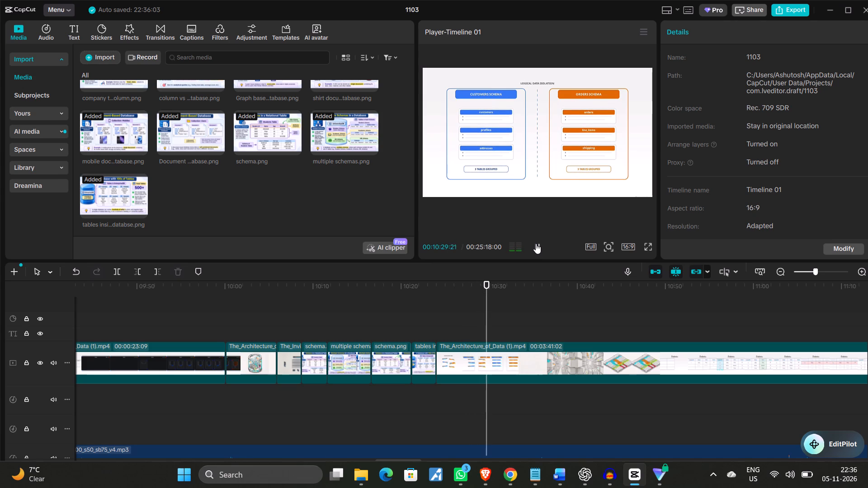
pyautogui.click(536, 244)
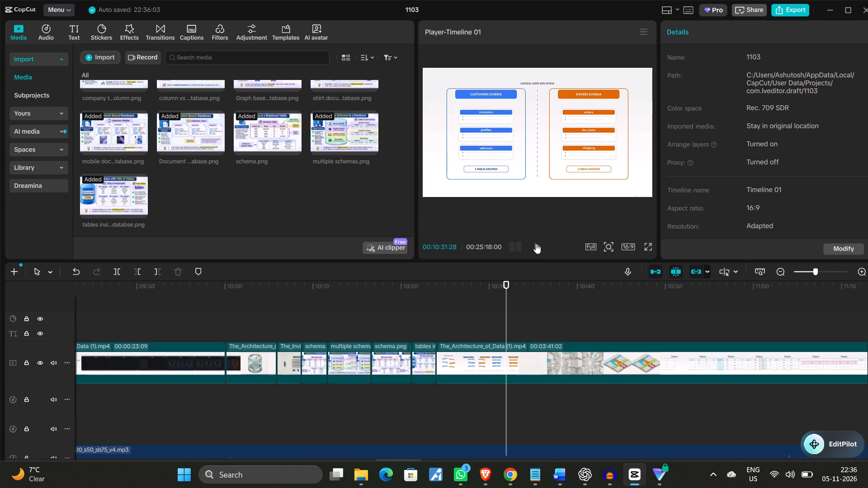
pyautogui.click(536, 244)
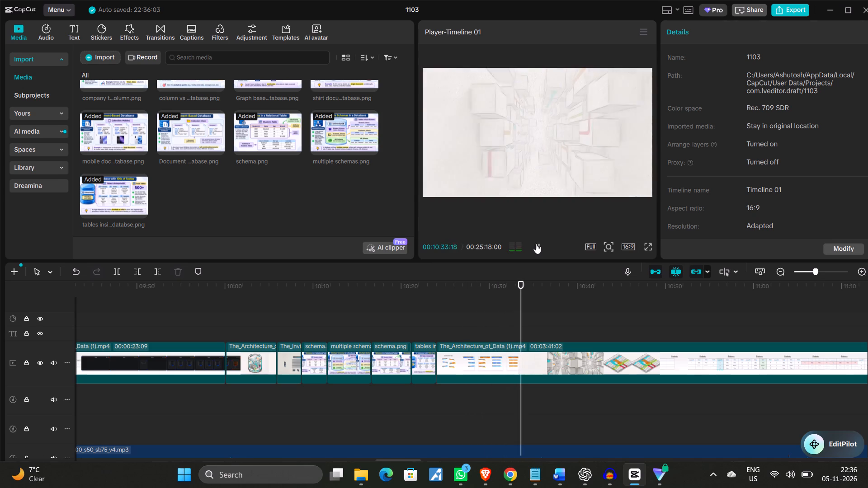
pyautogui.click(536, 244)
pyautogui.click(536, 244)
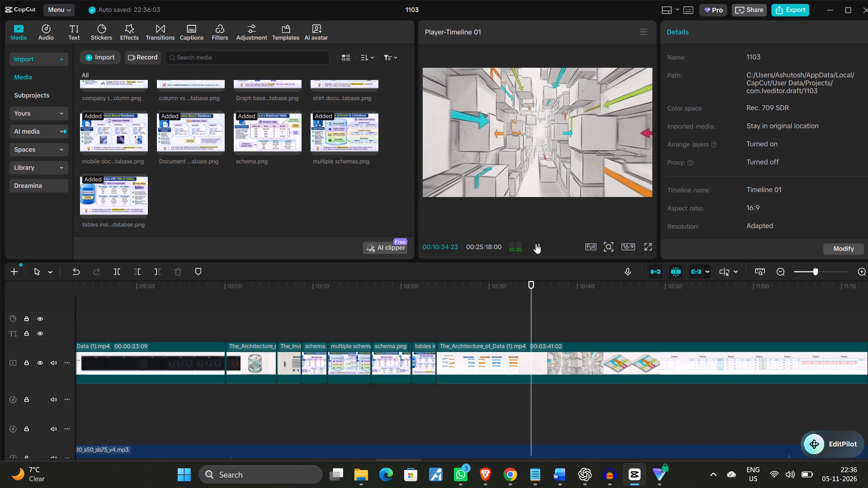
pyautogui.click(536, 244)
pyautogui.click(536, 244)
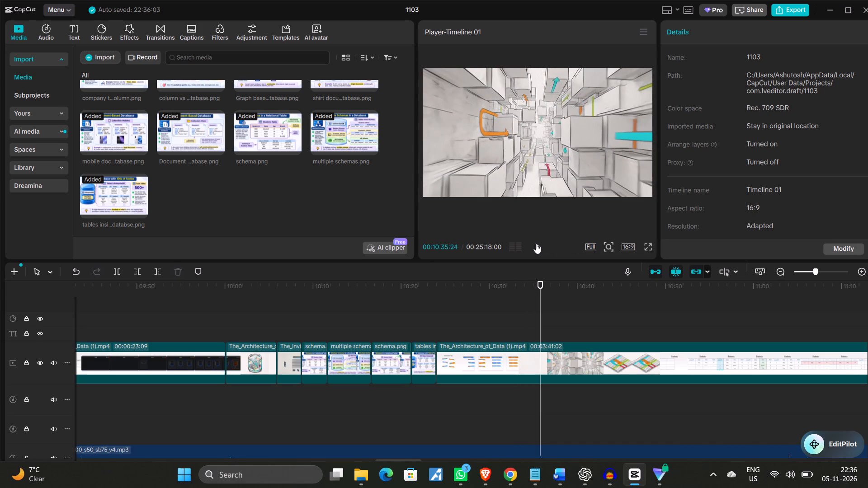
pyautogui.click(536, 244)
pyautogui.moveTo(549, 310); pyautogui.dragTo(535, 315)
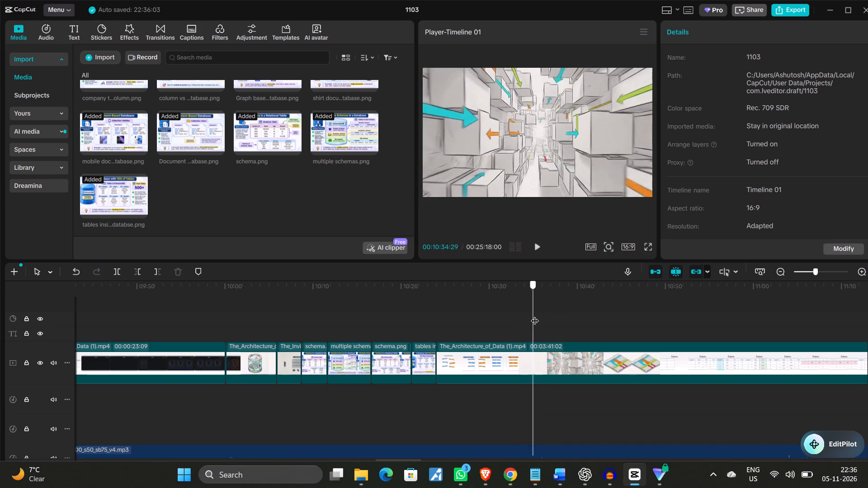
pyautogui.moveTo(535, 315); pyautogui.dragTo(566, 315)
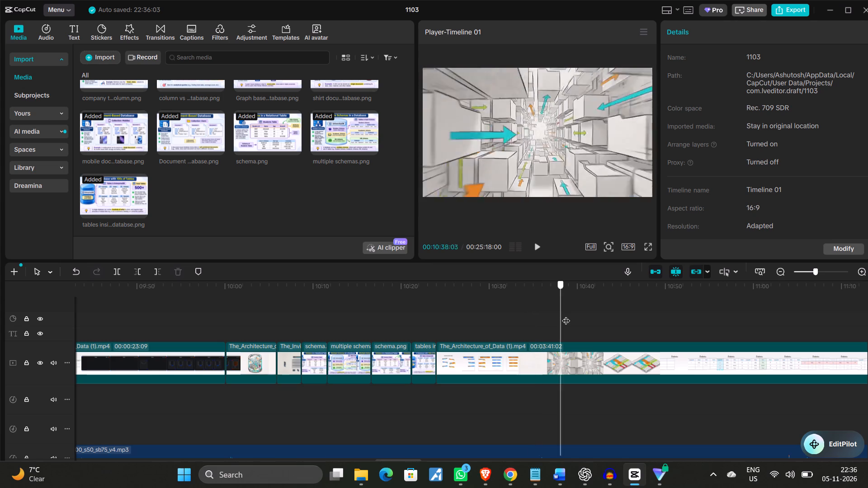
pyautogui.moveTo(566, 315); pyautogui.dragTo(665, 330)
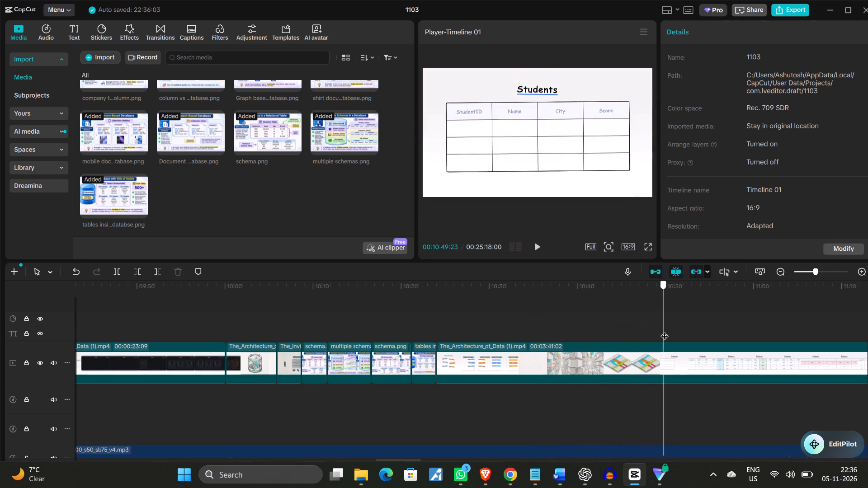
pyautogui.moveTo(665, 330); pyautogui.dragTo(586, 340)
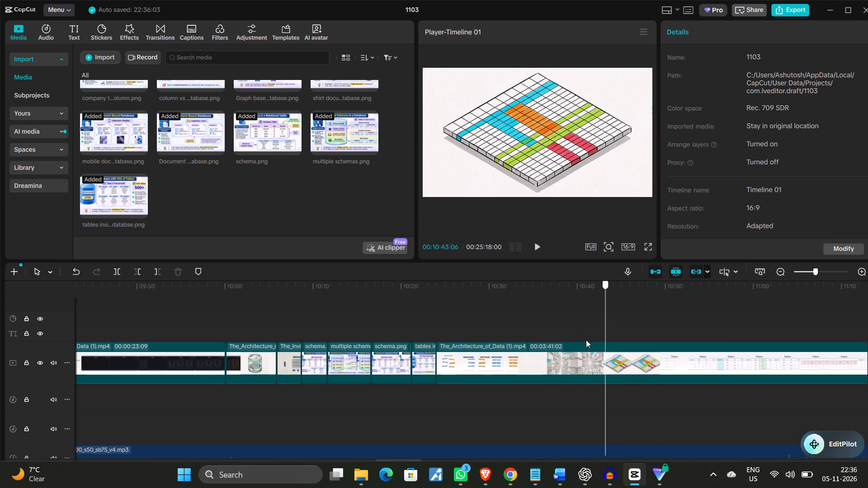
pyautogui.moveTo(586, 340); pyautogui.dragTo(505, 346)
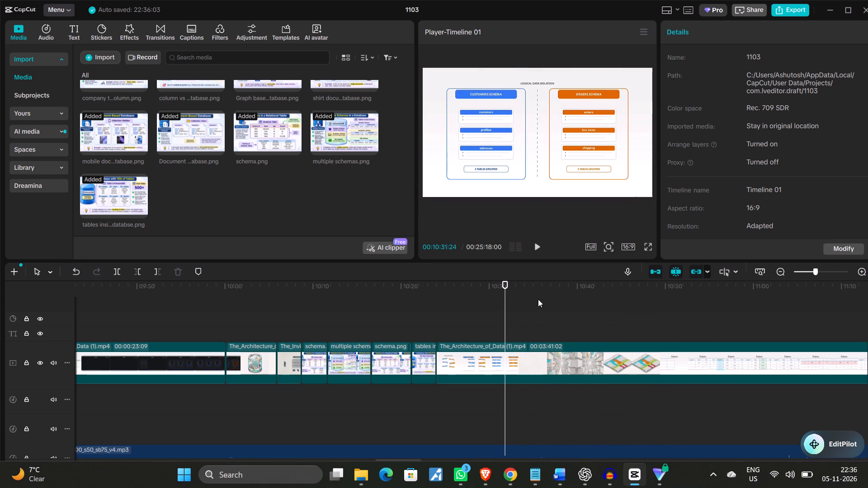
# Replay the narration around the schema-to-boxes scene change and split the The_Architecture_of_Data (1).mp4 clip at 00:10:35:22.
pyautogui.click(537, 247)
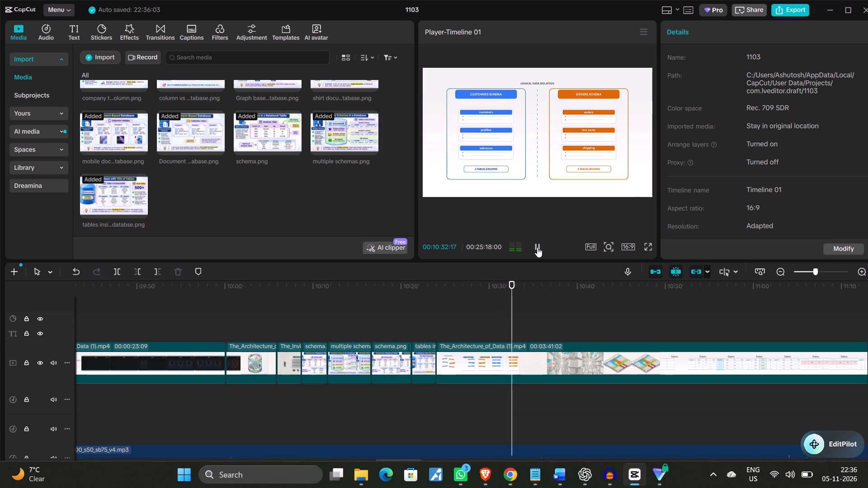
pyautogui.click(537, 247)
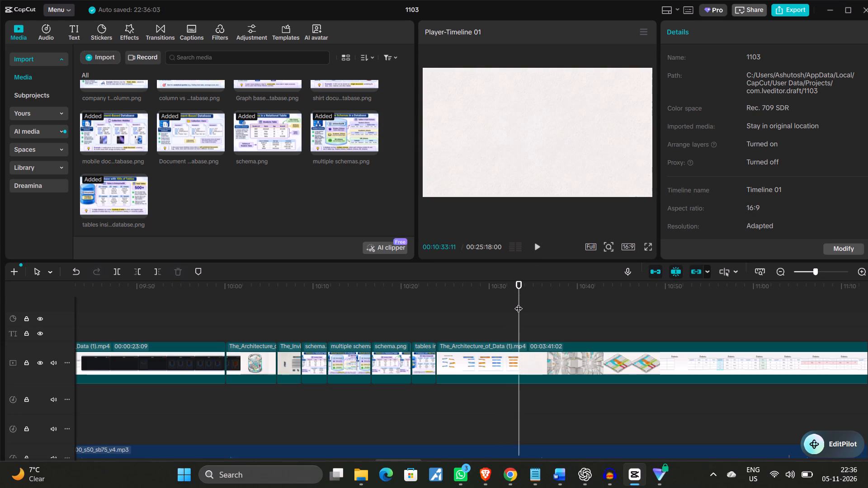
pyautogui.click(519, 303)
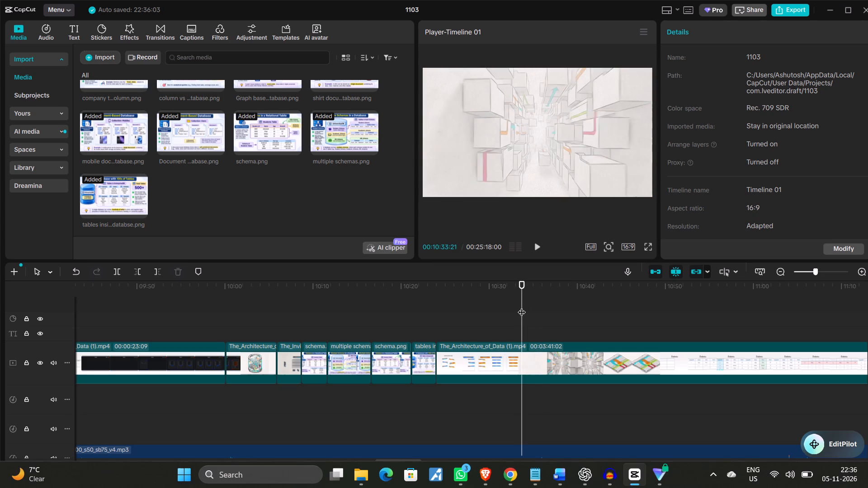
pyautogui.click(540, 249)
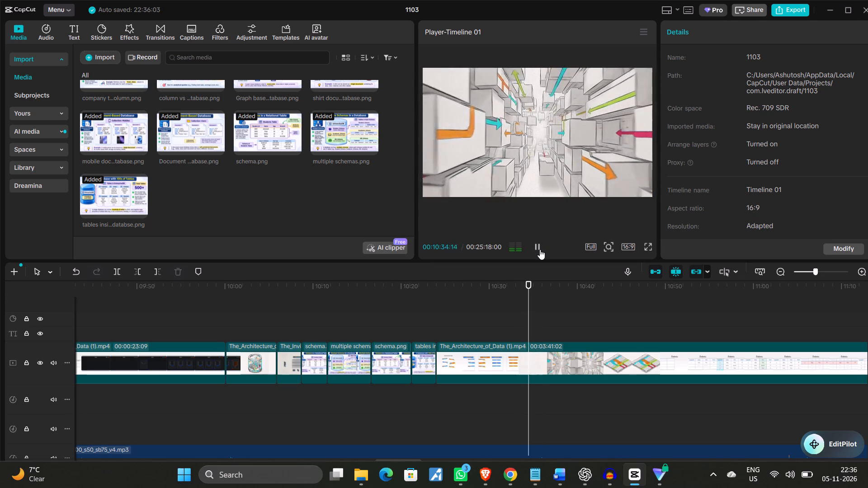
pyautogui.click(540, 249)
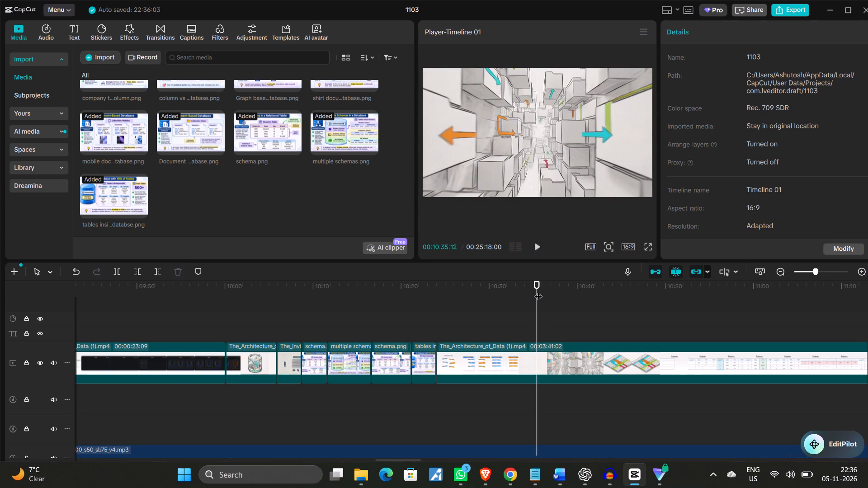
pyautogui.click(538, 293)
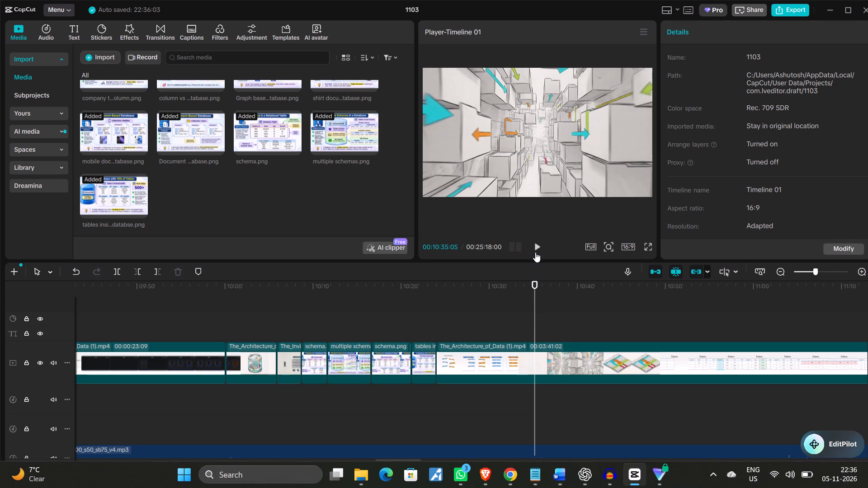
pyautogui.click(535, 251)
pyautogui.click(535, 251)
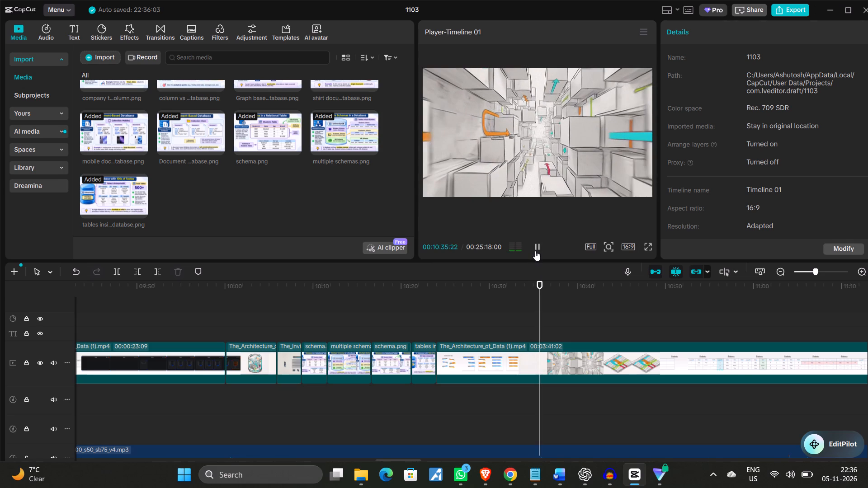
pyautogui.click(118, 271)
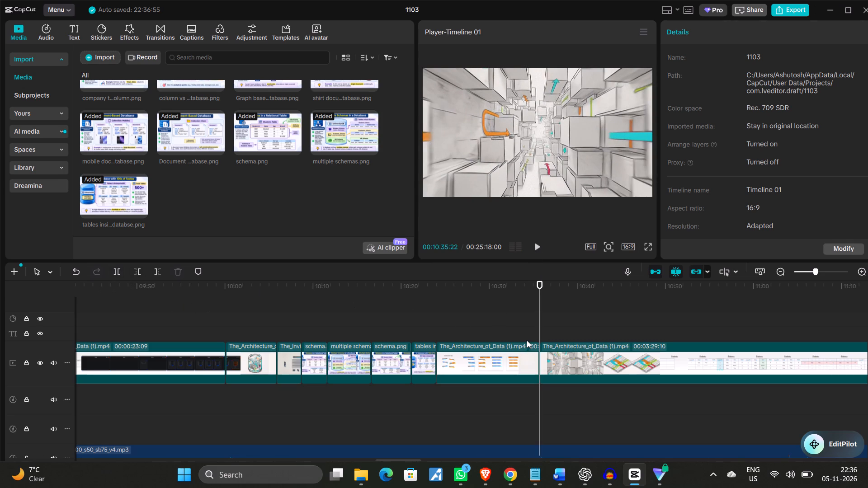
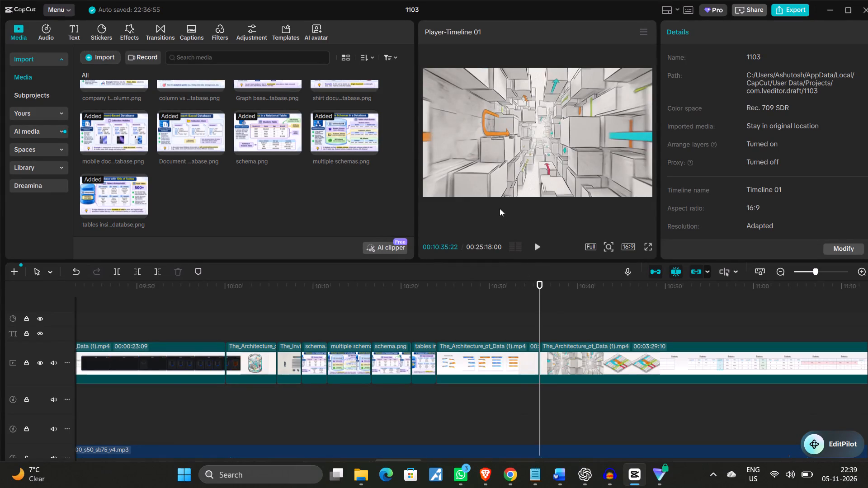
# Trim the start of the The_Architecture_of_Data (1).mp4 clip after the 00:10:35:22 split up to the empty Students table scene at 00:10:49:09.
pyautogui.click(535, 241)
pyautogui.click(535, 241)
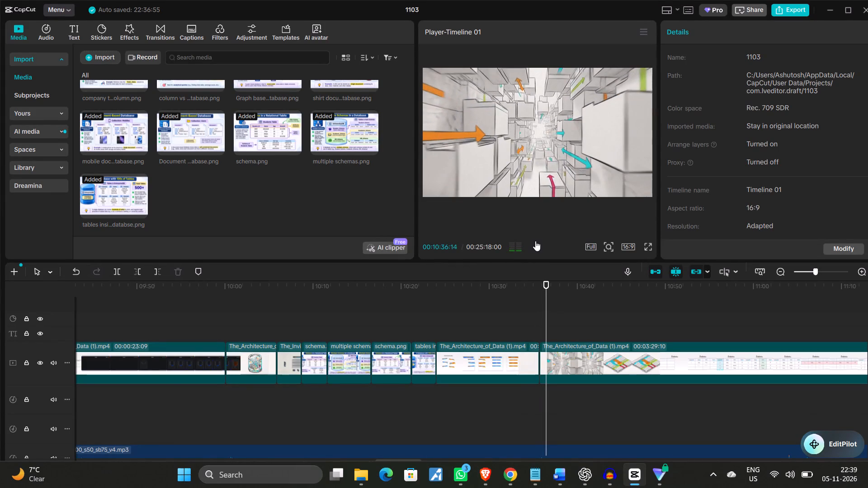
pyautogui.moveTo(546, 307); pyautogui.dragTo(538, 311)
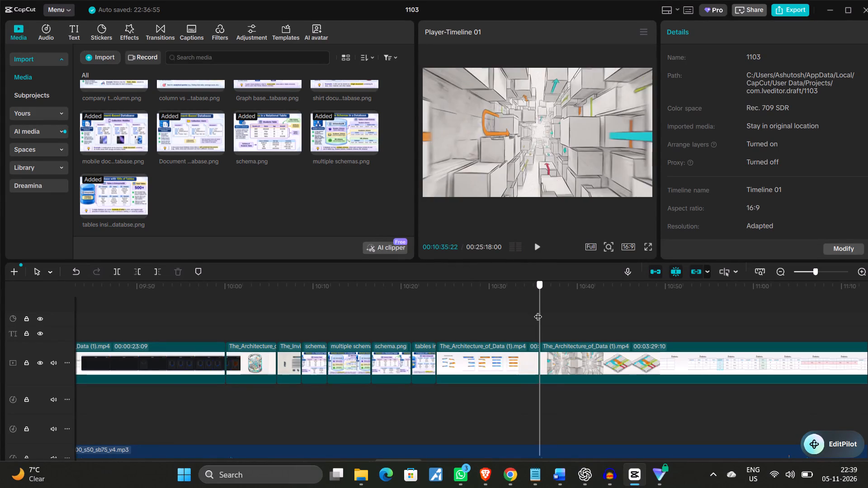
pyautogui.moveTo(538, 311); pyautogui.dragTo(664, 317)
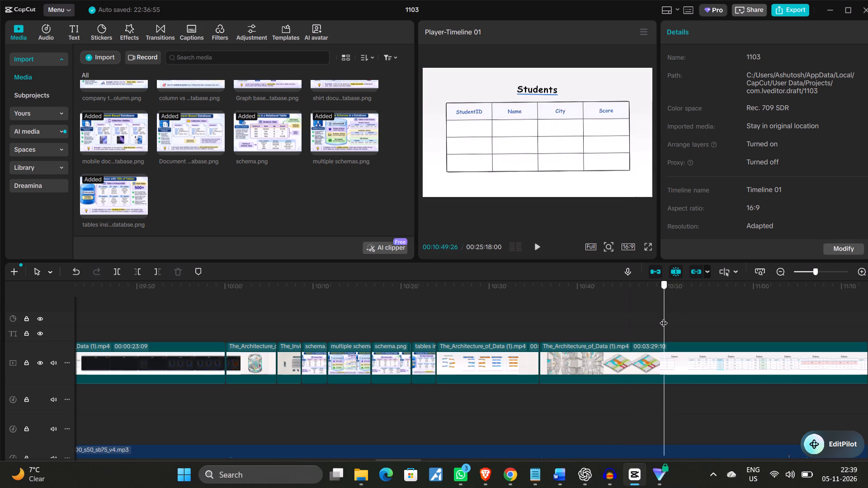
pyautogui.moveTo(664, 317); pyautogui.dragTo(661, 317)
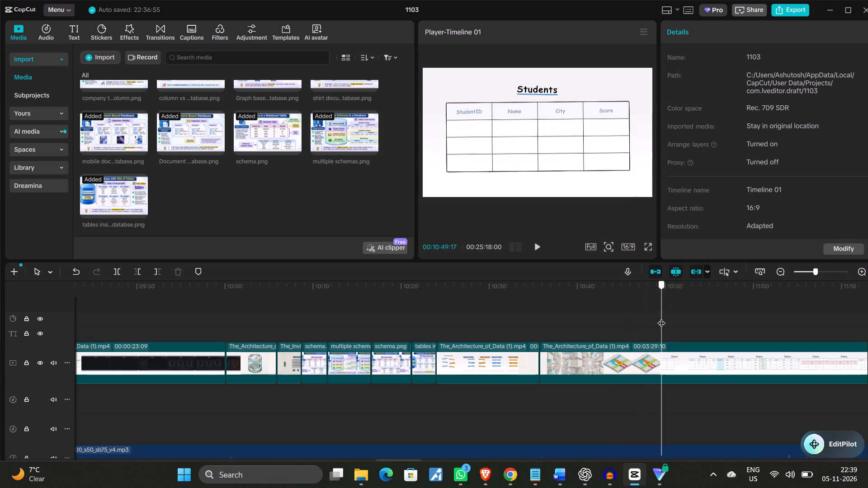
pyautogui.moveTo(661, 317); pyautogui.dragTo(659, 318)
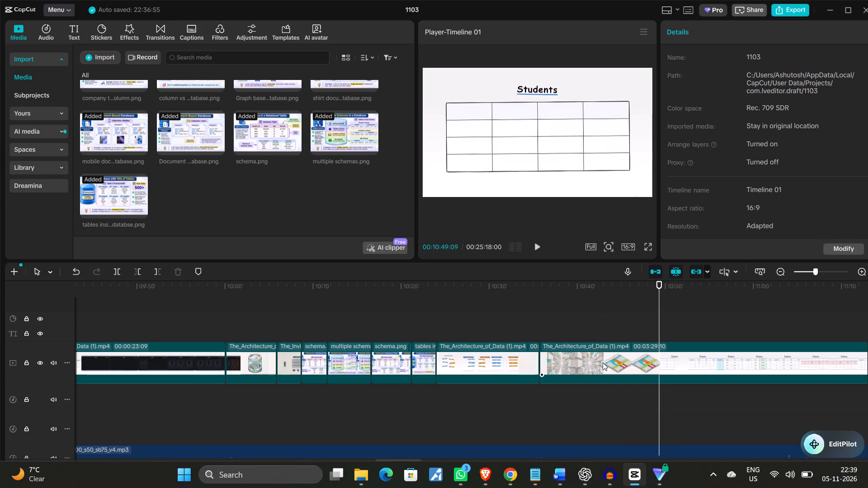
pyautogui.click(603, 362)
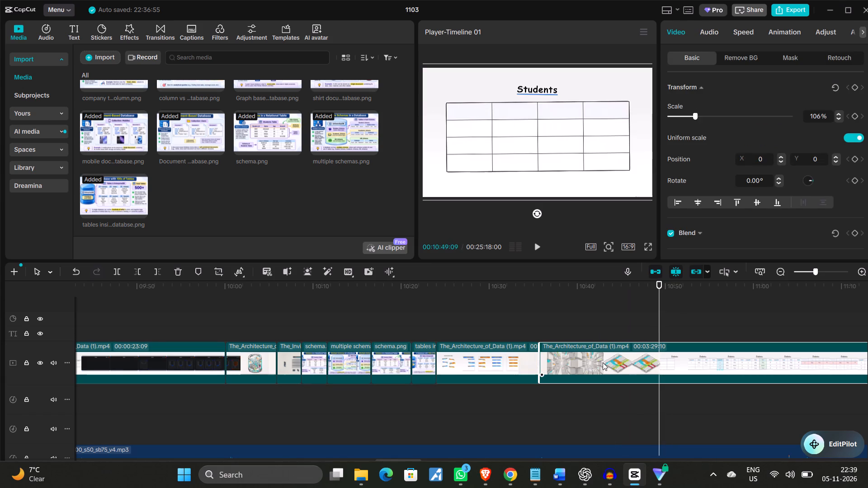
pyautogui.click(135, 270)
# Play the narration over the Students table scene and skim the following key and ID scenes, then replay from 00:10:35:22 to check the match.
pyautogui.click(535, 247)
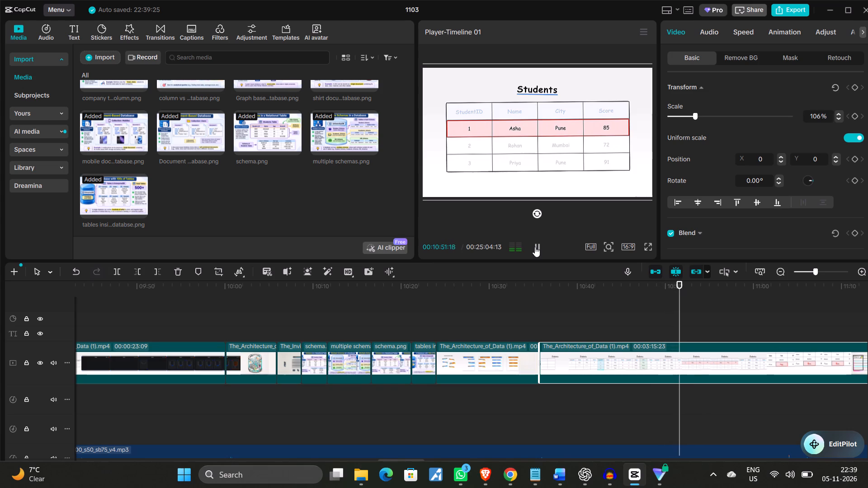
pyautogui.click(535, 247)
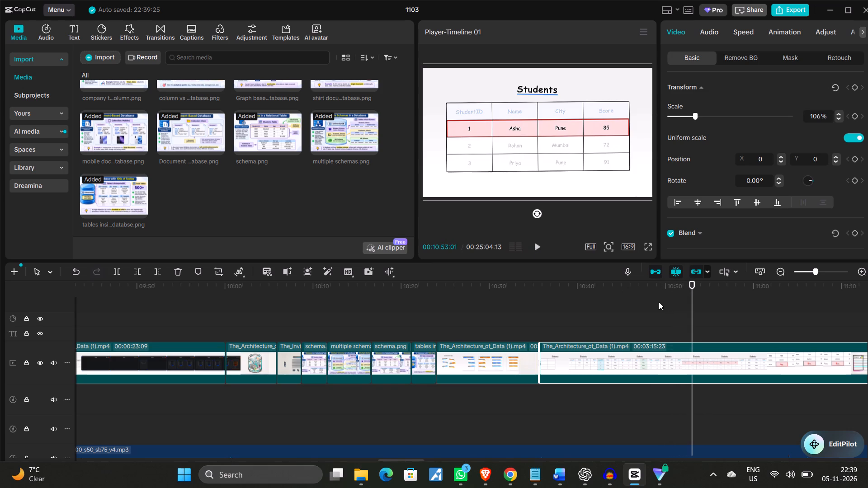
pyautogui.moveTo(693, 307); pyautogui.dragTo(732, 309)
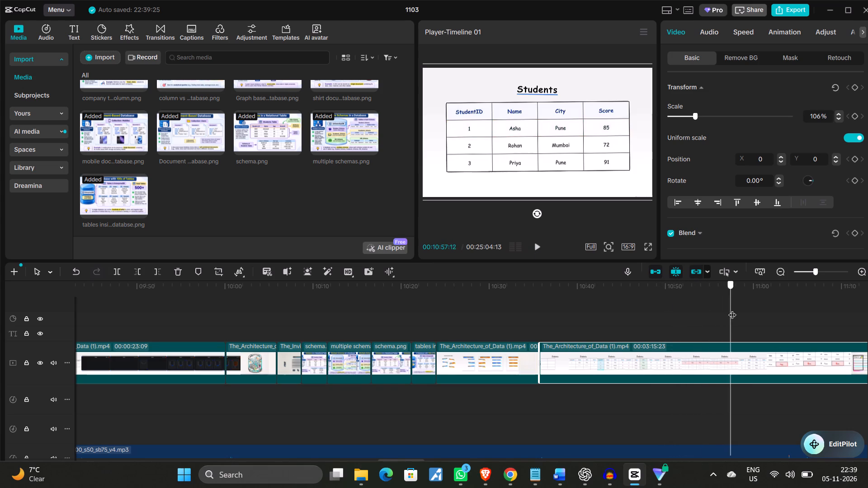
pyautogui.moveTo(732, 309); pyautogui.dragTo(825, 311)
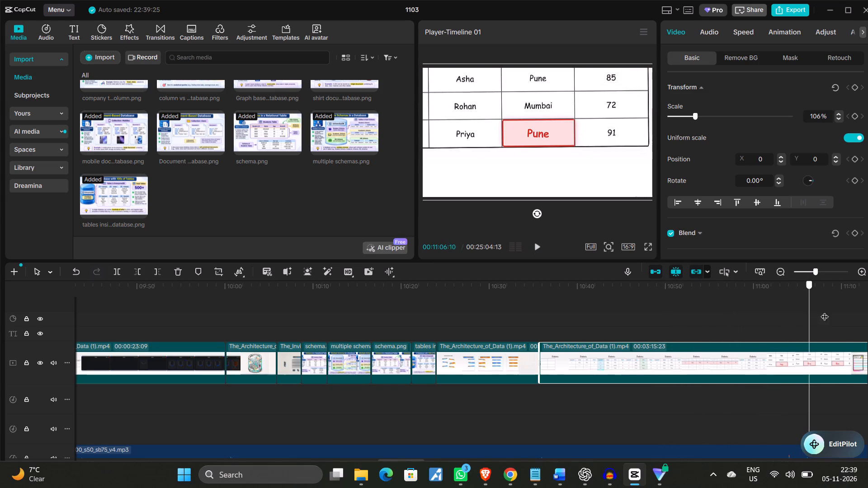
pyautogui.moveTo(825, 311); pyautogui.dragTo(686, 314)
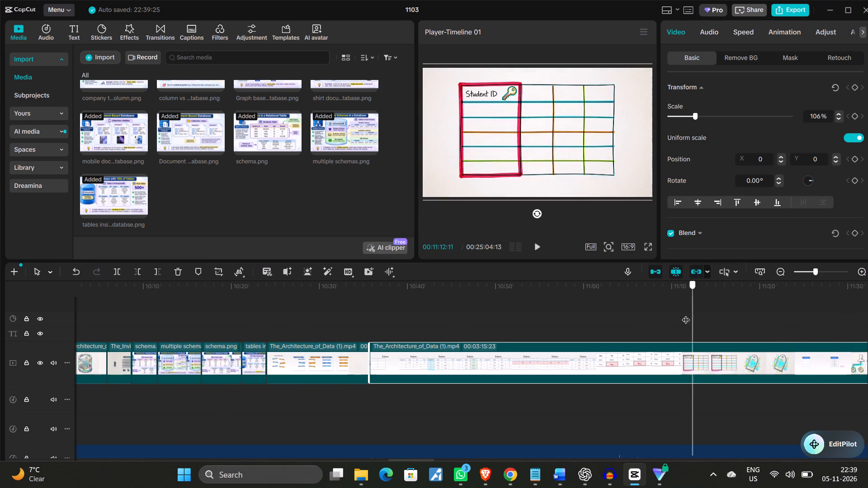
pyautogui.moveTo(686, 314); pyautogui.dragTo(852, 334)
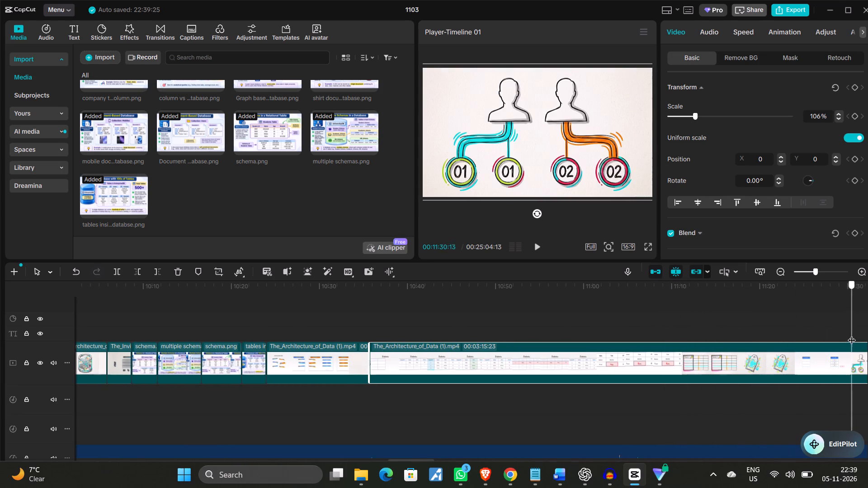
pyautogui.moveTo(852, 334); pyautogui.dragTo(673, 338)
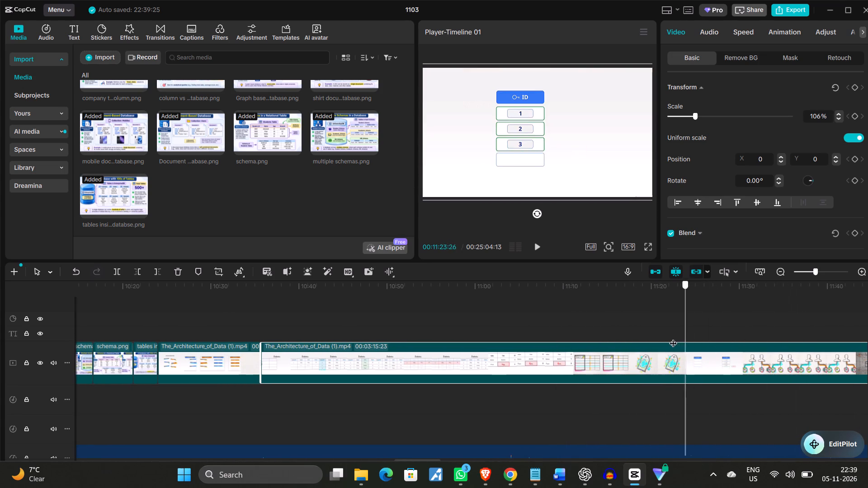
pyautogui.moveTo(673, 338); pyautogui.dragTo(805, 354)
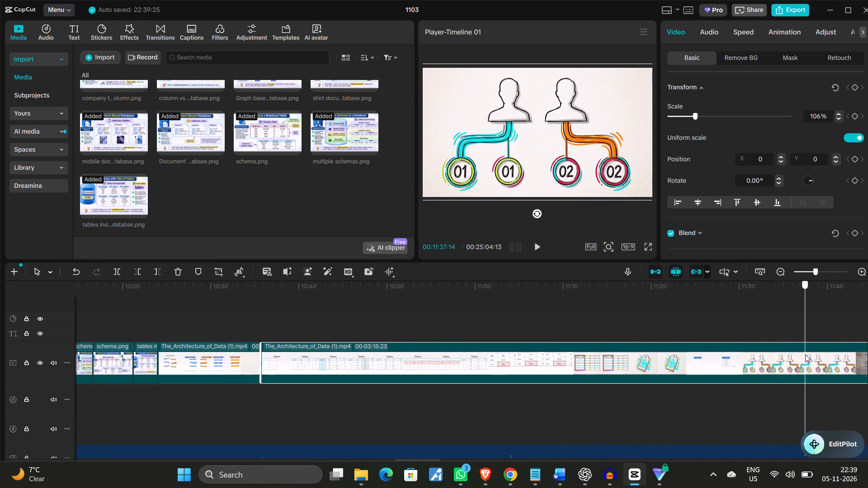
pyautogui.moveTo(805, 354); pyautogui.dragTo(283, 357)
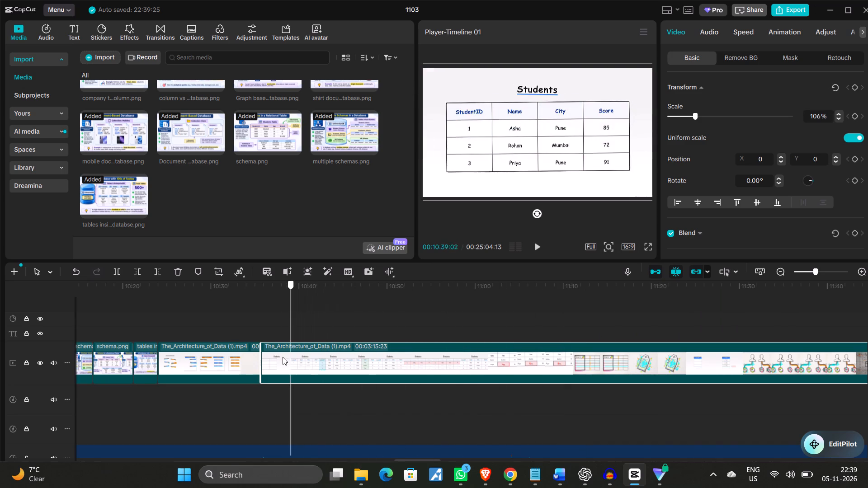
pyautogui.moveTo(283, 357); pyautogui.dragTo(264, 353)
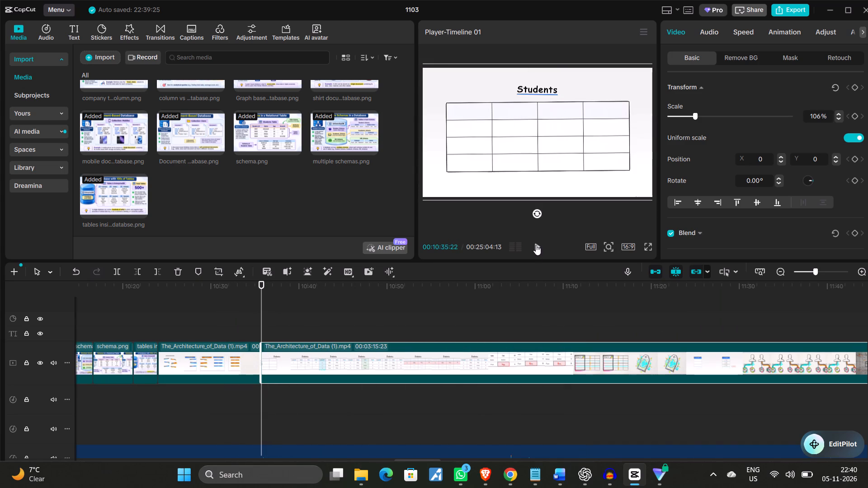
pyautogui.click(536, 245)
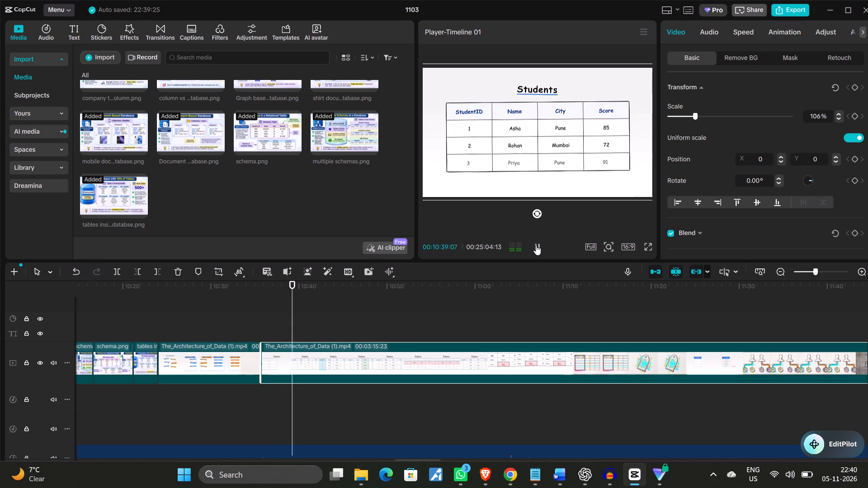
pyautogui.click(536, 245)
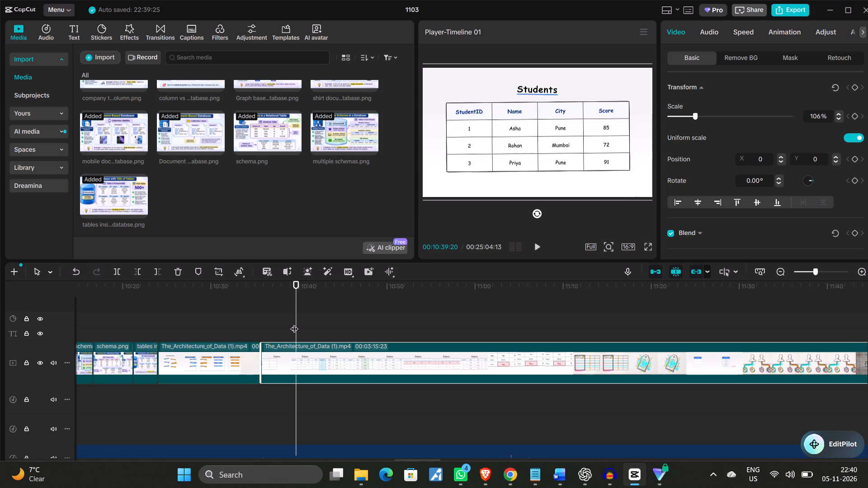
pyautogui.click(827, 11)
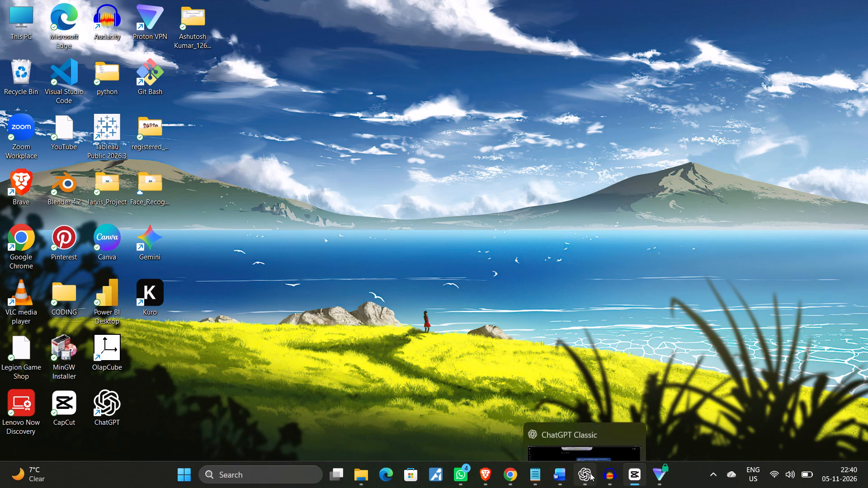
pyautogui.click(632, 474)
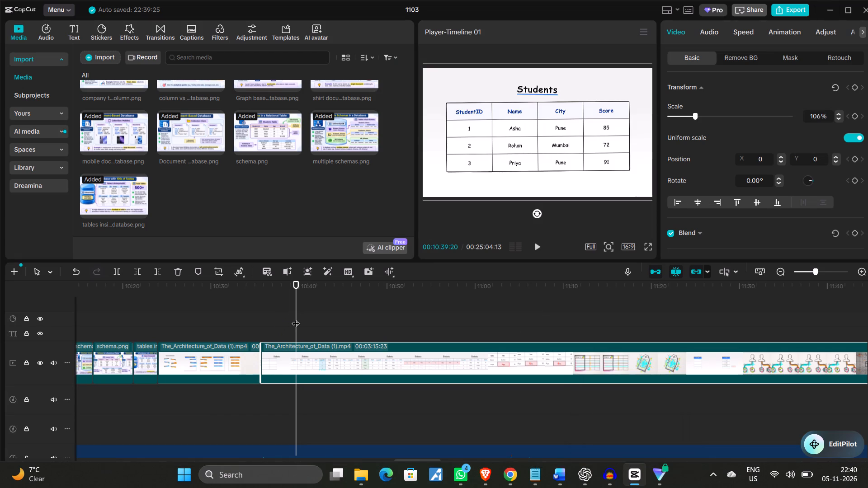
# Skim the remaining The_Architecture_of_Data (1).mp4 scenes, from the Students table through the key, data type and hierarchy scenes, for visuals matching the narration.
pyautogui.moveTo(296, 318); pyautogui.dragTo(770, 352)
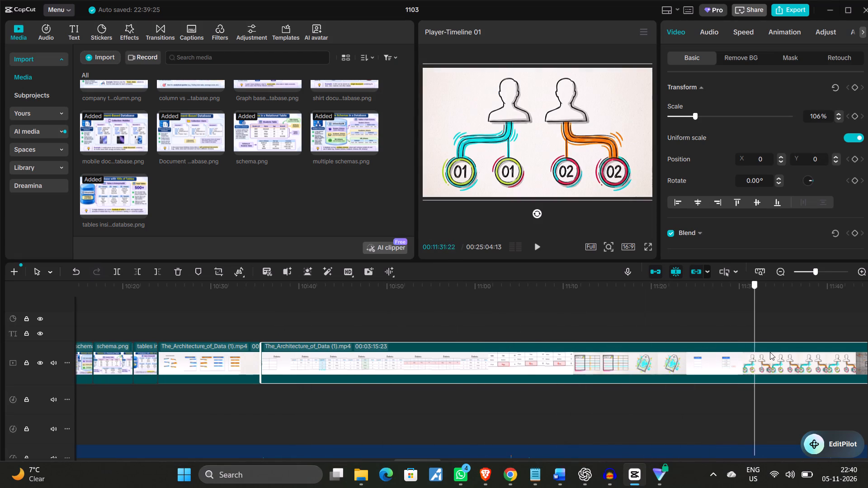
pyautogui.moveTo(770, 352); pyautogui.dragTo(825, 351)
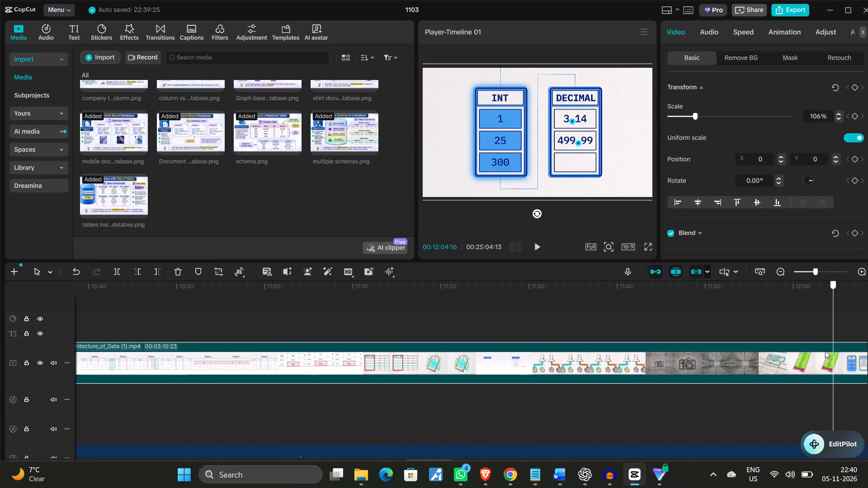
pyautogui.moveTo(825, 351); pyautogui.dragTo(859, 345)
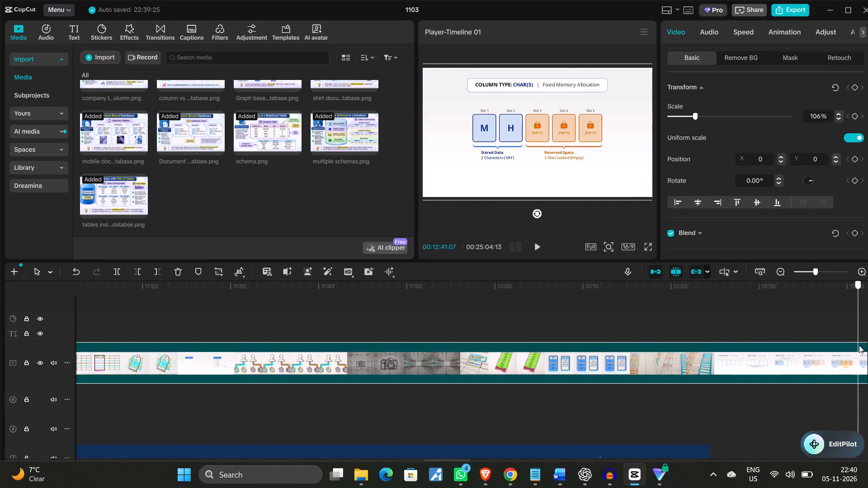
pyautogui.moveTo(859, 345); pyautogui.dragTo(859, 338)
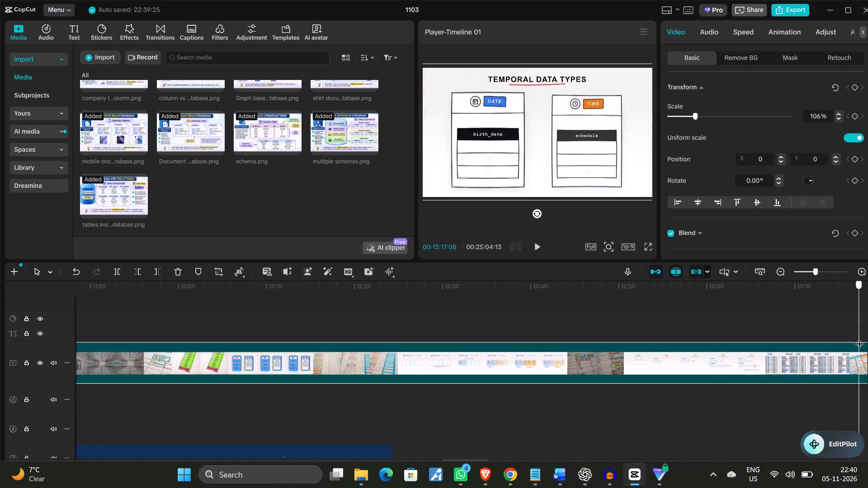
pyautogui.moveTo(859, 338); pyautogui.dragTo(800, 333)
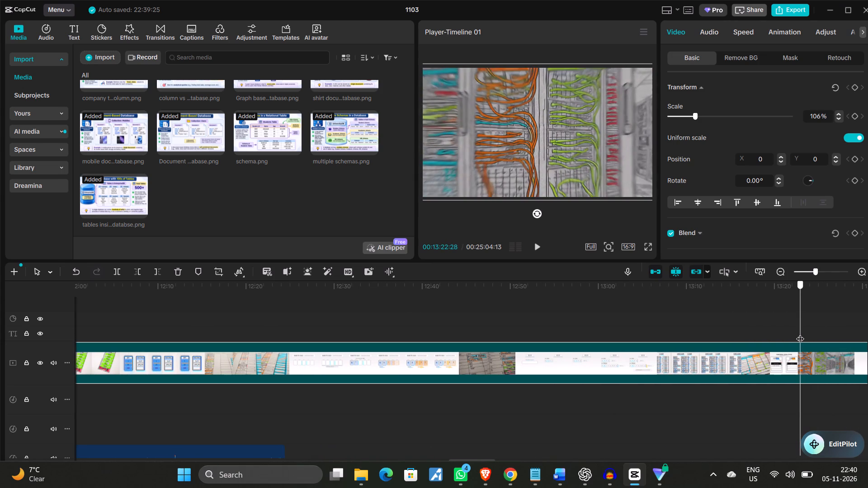
pyautogui.moveTo(800, 333); pyautogui.dragTo(769, 332)
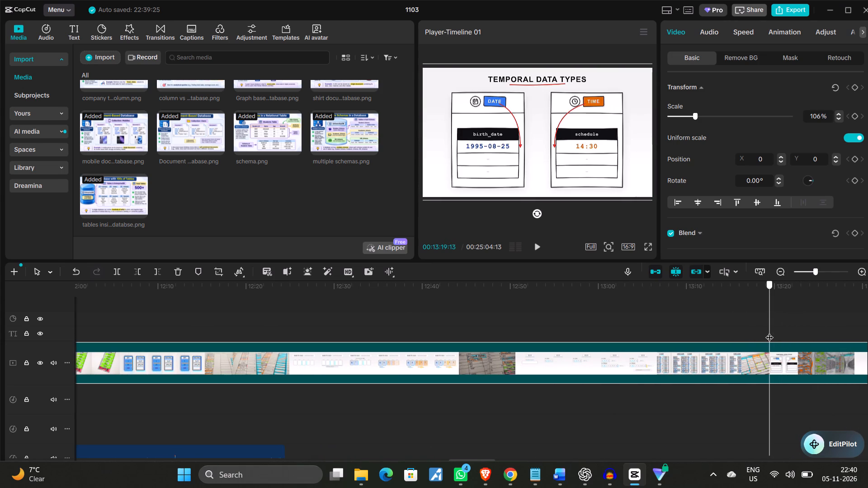
pyautogui.moveTo(769, 332); pyautogui.dragTo(826, 323)
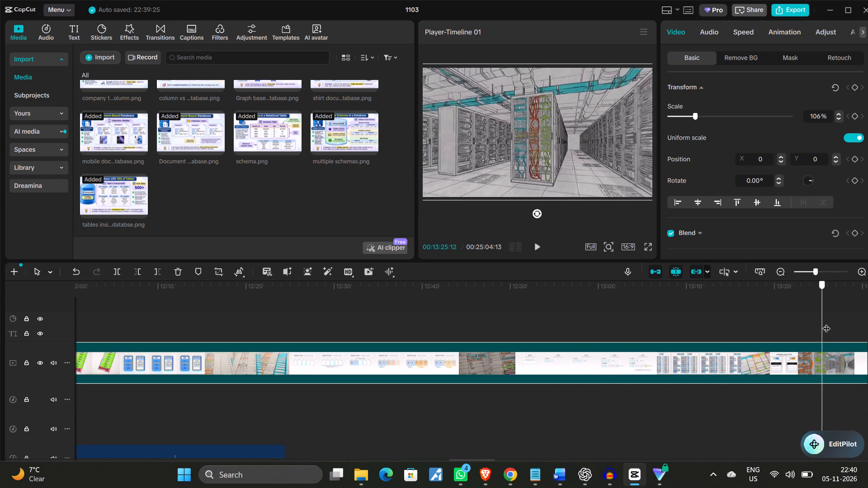
pyautogui.moveTo(826, 323); pyautogui.dragTo(842, 318)
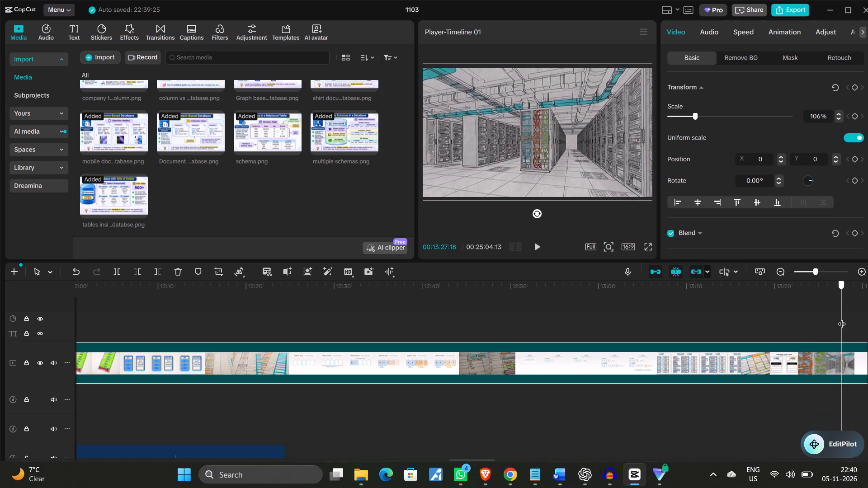
pyautogui.moveTo(842, 318); pyautogui.dragTo(854, 315)
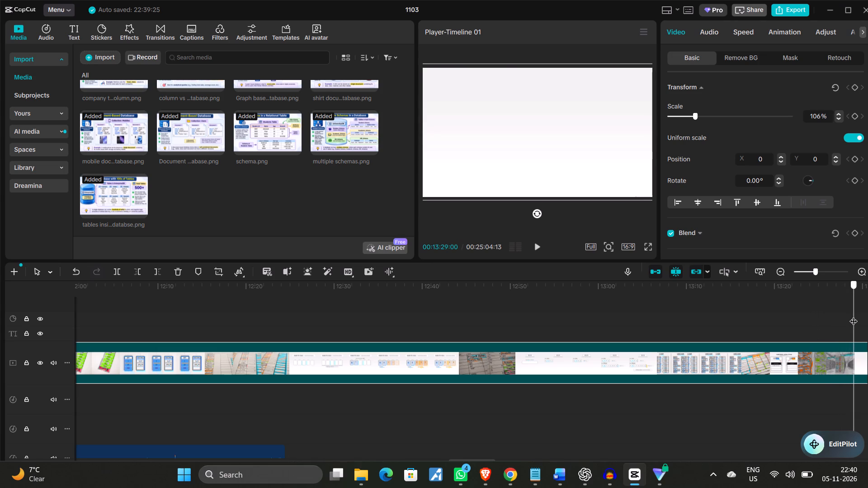
pyautogui.moveTo(854, 315); pyautogui.dragTo(742, 301)
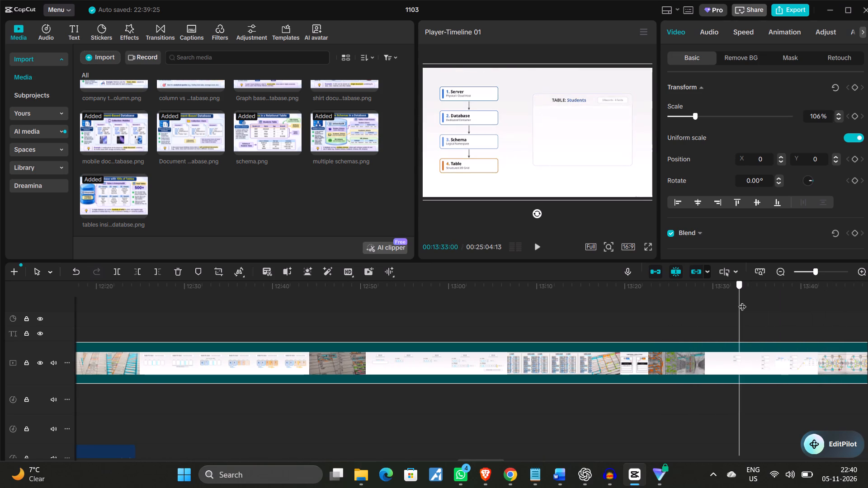
pyautogui.moveTo(742, 301); pyautogui.dragTo(767, 303)
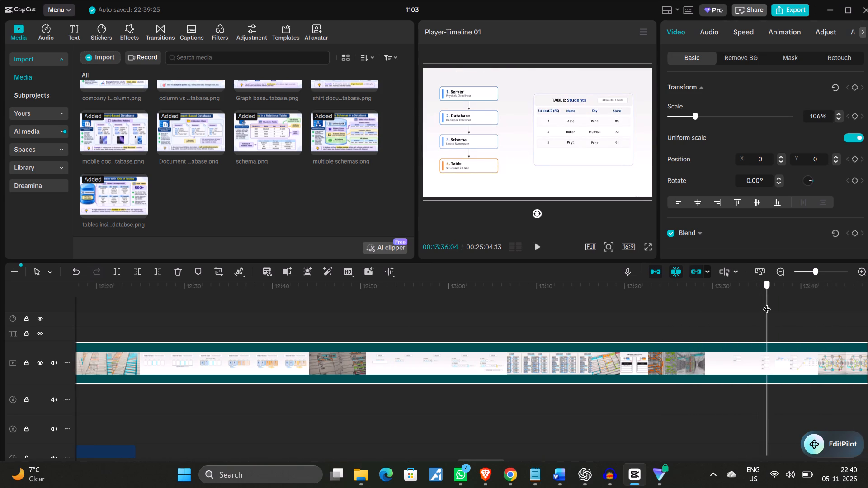
pyautogui.moveTo(767, 303); pyautogui.dragTo(812, 303)
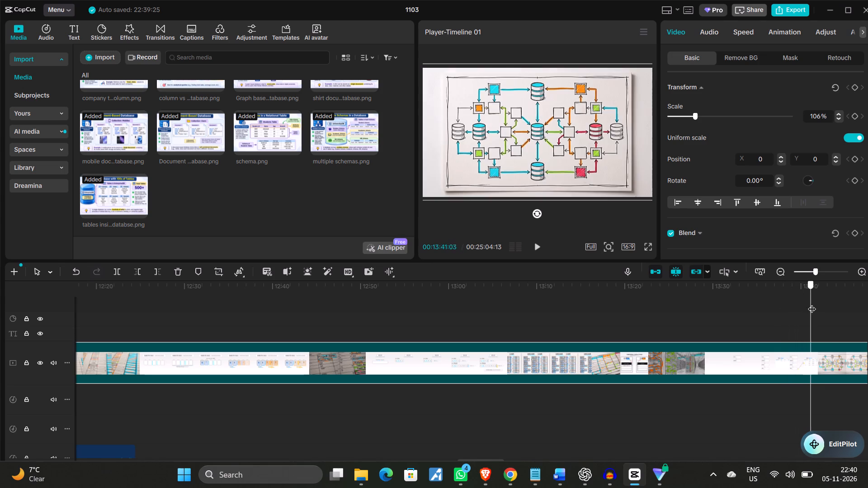
# Skim the SQL___DB_Interview_Playbook.mp4 clip from the NoSQL types scene to the SQL and MySQL comparison for usable table visuals.
pyautogui.moveTo(812, 303); pyautogui.dragTo(849, 299)
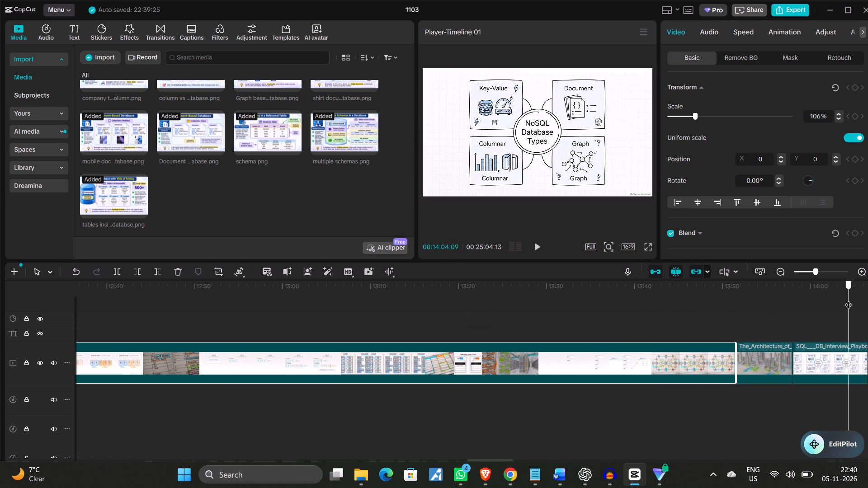
pyautogui.moveTo(849, 299); pyautogui.dragTo(860, 299)
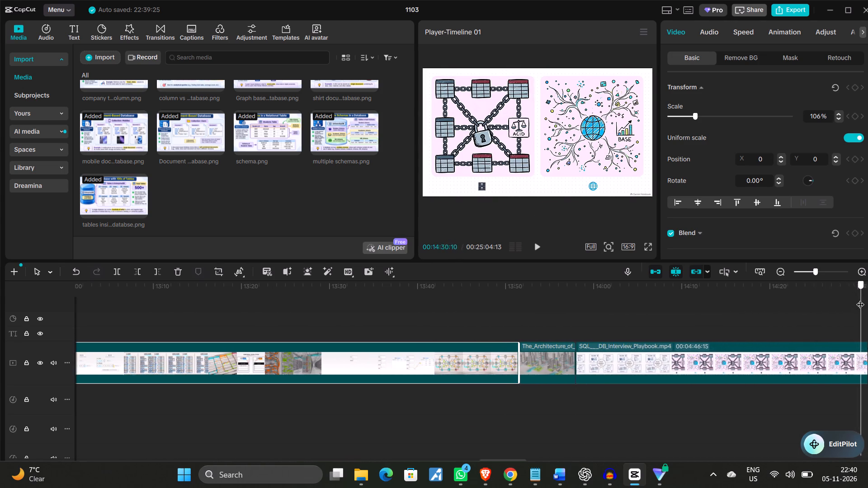
pyautogui.moveTo(860, 299); pyautogui.dragTo(844, 297)
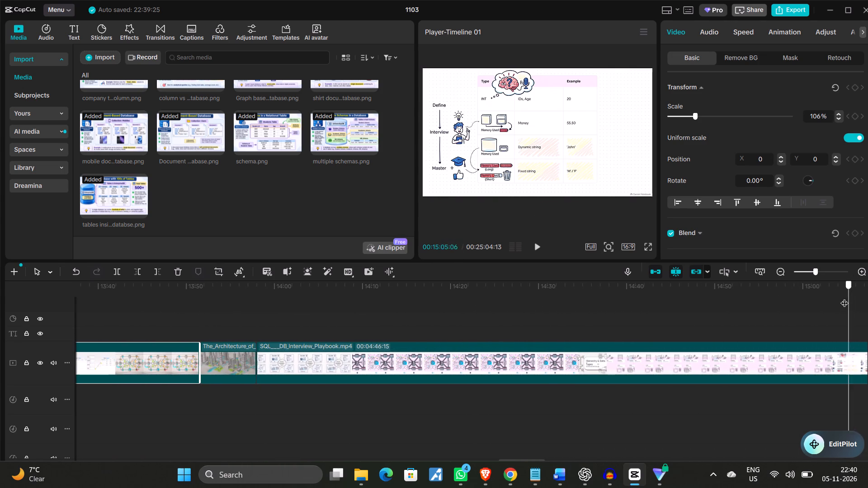
pyautogui.moveTo(844, 297); pyautogui.dragTo(861, 297)
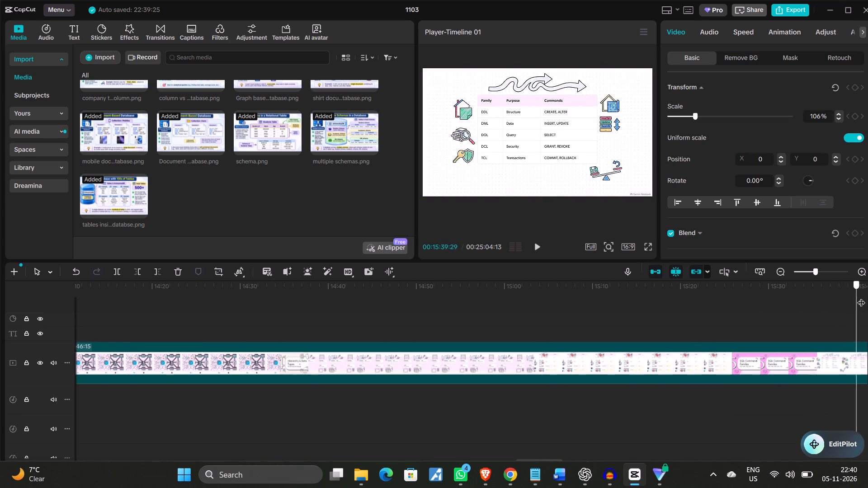
pyautogui.moveTo(861, 297); pyautogui.dragTo(858, 294)
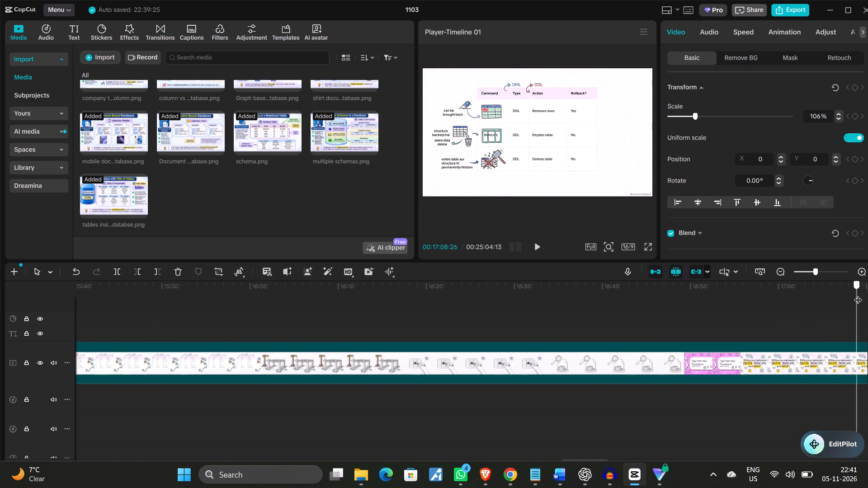
pyautogui.moveTo(858, 294); pyautogui.dragTo(858, 293)
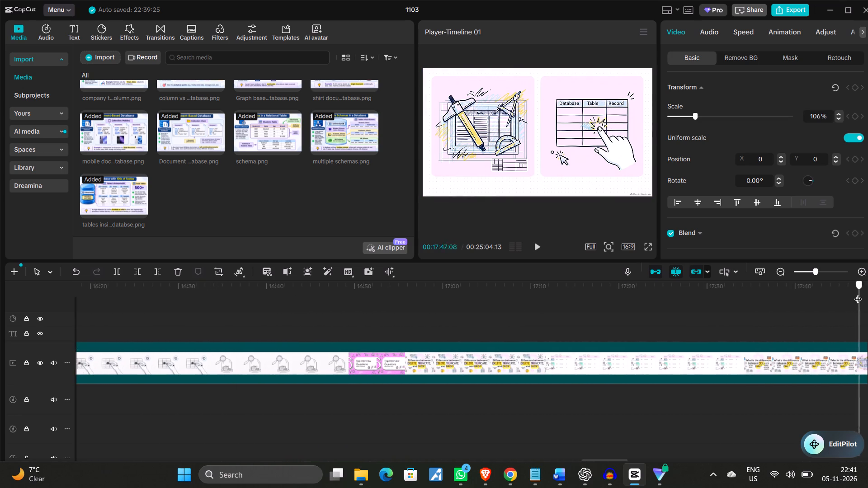
pyautogui.moveTo(858, 293); pyautogui.dragTo(853, 295)
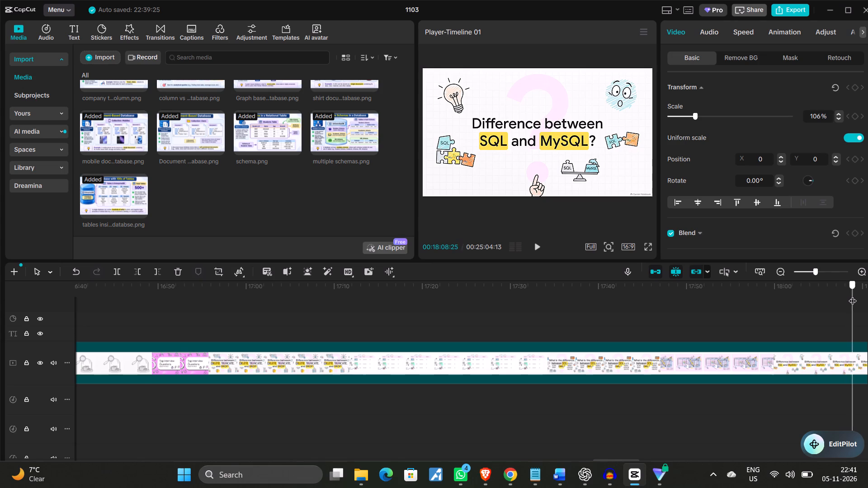
# Skim the opening scenes of the The_Three_Pillars_of_SQL.mp4 clip up to the toolboxes and check the DDL, DML and DQL database table diagram.
pyautogui.moveTo(853, 295); pyautogui.dragTo(857, 297)
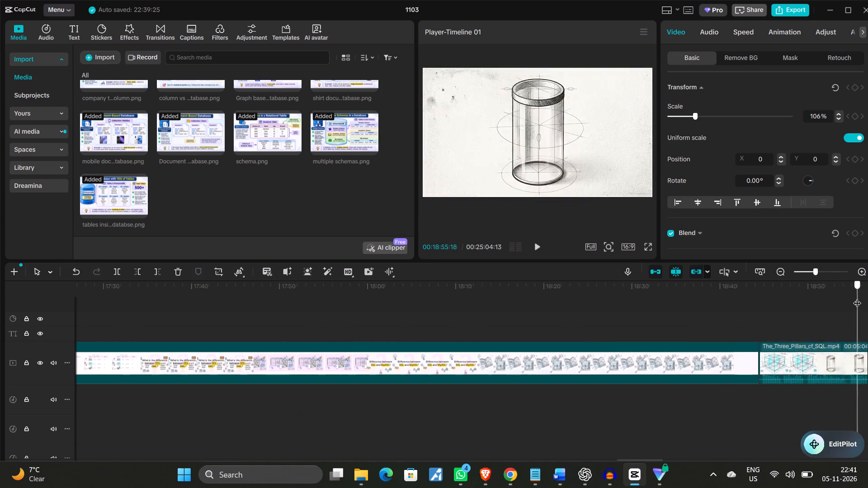
pyautogui.moveTo(857, 297); pyautogui.dragTo(859, 297)
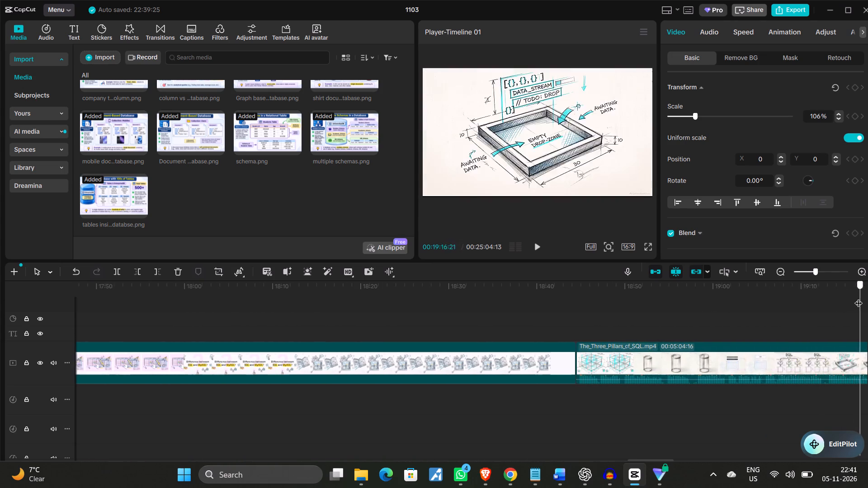
pyautogui.moveTo(859, 297); pyautogui.dragTo(852, 298)
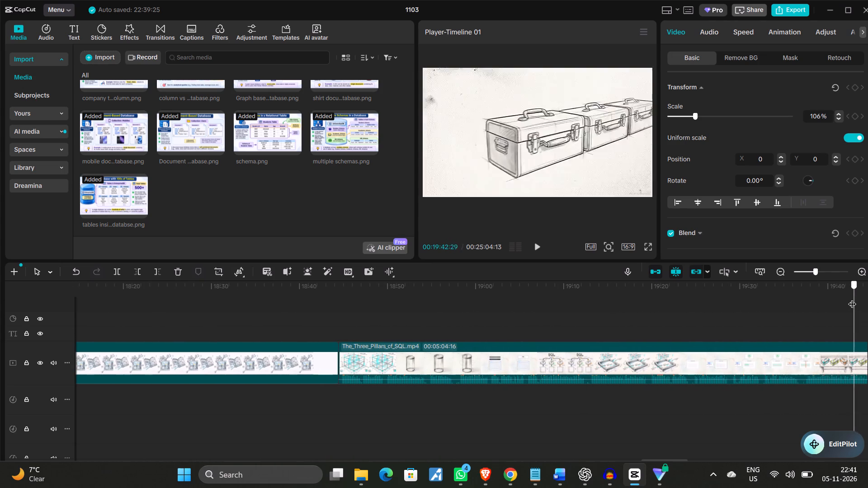
pyautogui.moveTo(852, 298); pyautogui.dragTo(778, 292)
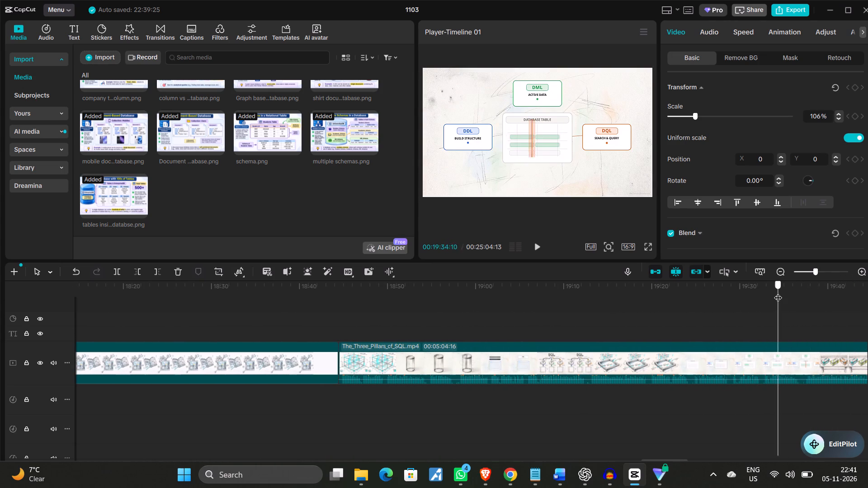
pyautogui.moveTo(778, 292); pyautogui.dragTo(779, 292)
pyautogui.moveTo(779, 292); pyautogui.dragTo(797, 297)
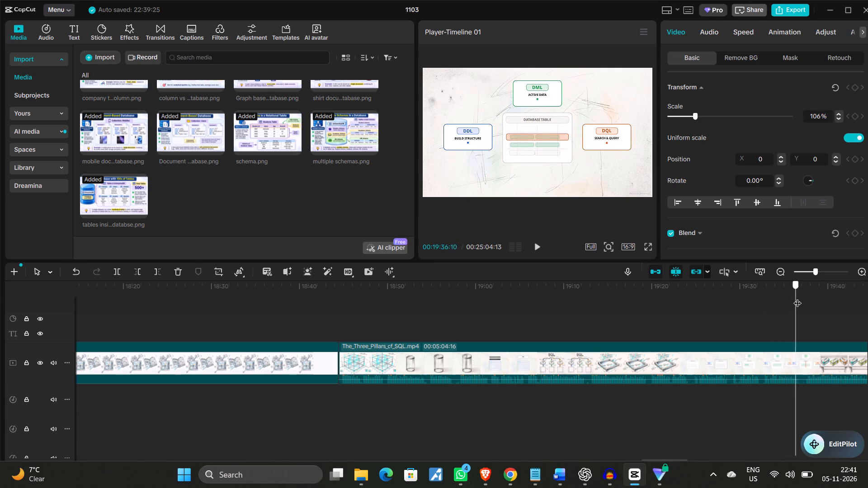
pyautogui.moveTo(797, 297); pyautogui.dragTo(808, 300)
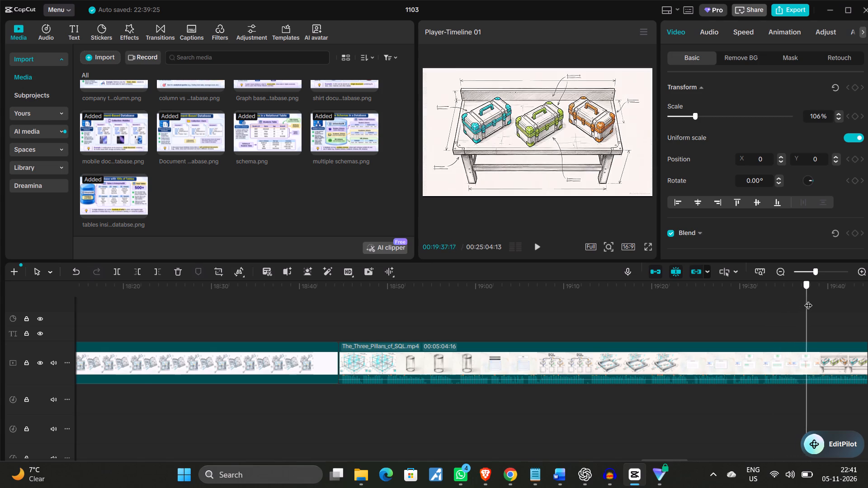
# Review the database table animation in The_Three_Pillars_of_SQL.mp4 from its DDL stage at 00:19:24:01 to the DQL column highlight at 00:19:35:05.
pyautogui.moveTo(808, 300); pyautogui.dragTo(752, 292)
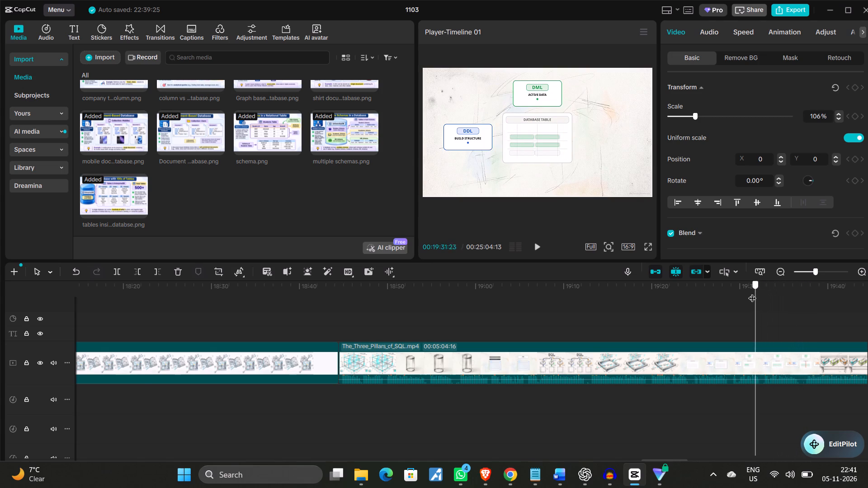
pyautogui.moveTo(752, 292); pyautogui.dragTo(686, 296)
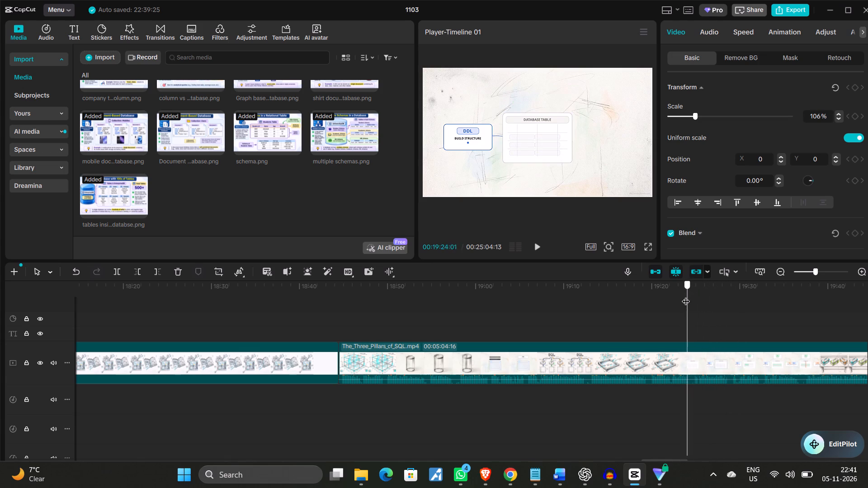
pyautogui.moveTo(686, 296); pyautogui.dragTo(705, 298)
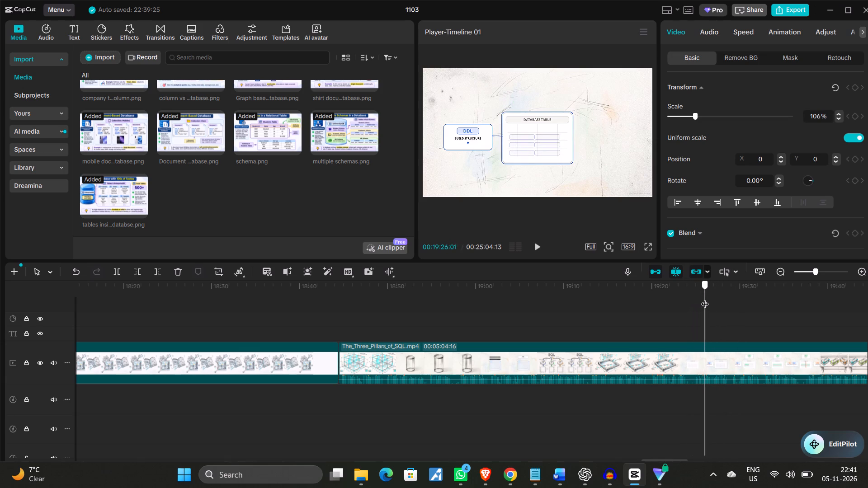
pyautogui.moveTo(705, 298); pyautogui.dragTo(720, 303)
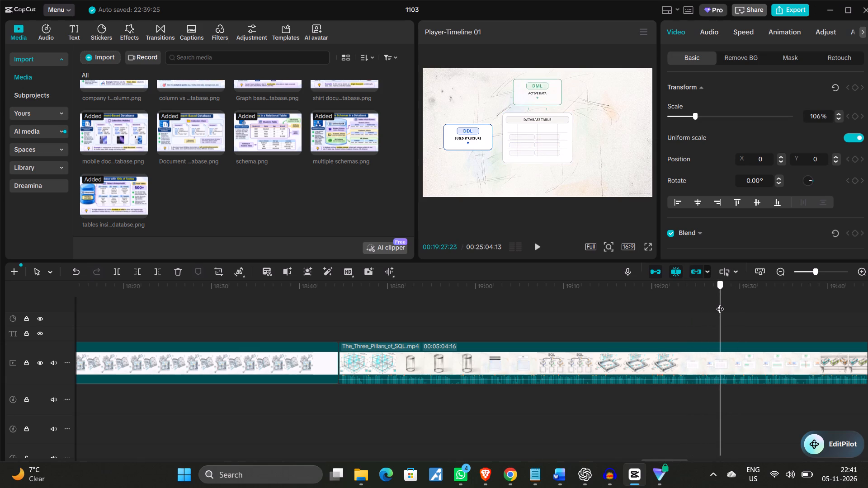
pyautogui.moveTo(720, 303); pyautogui.dragTo(734, 307)
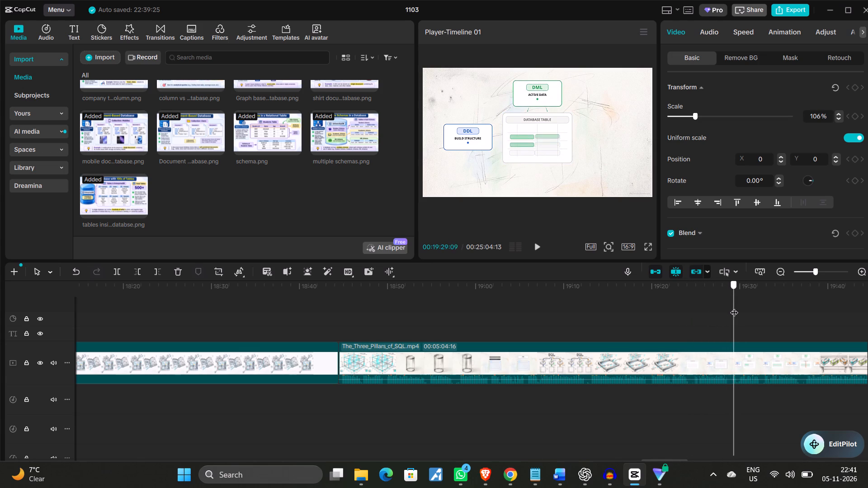
pyautogui.moveTo(734, 307); pyautogui.dragTo(759, 312)
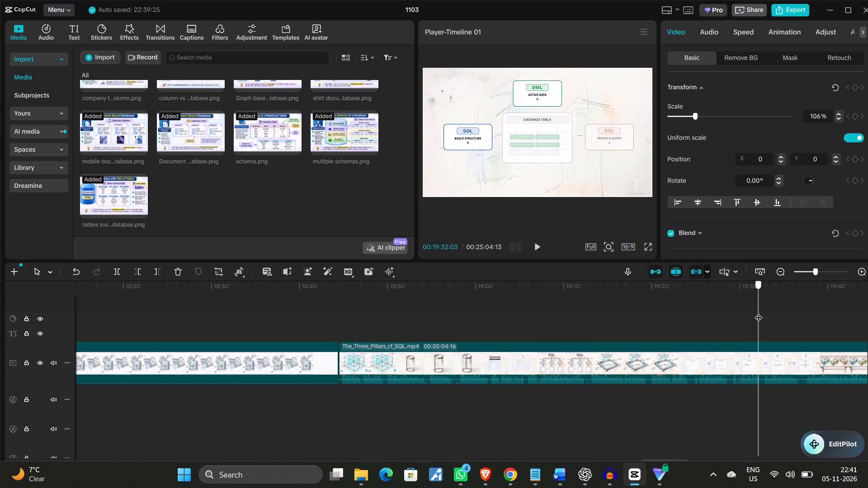
pyautogui.moveTo(759, 312); pyautogui.dragTo(785, 315)
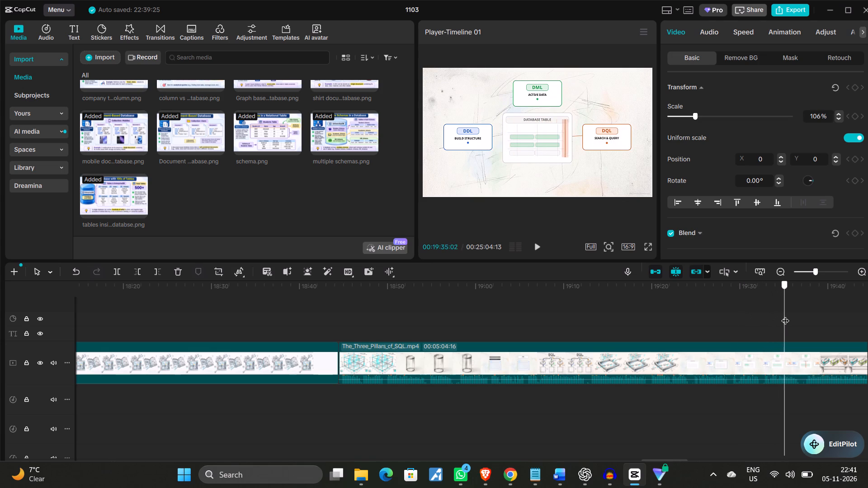
pyautogui.moveTo(785, 315); pyautogui.dragTo(786, 315)
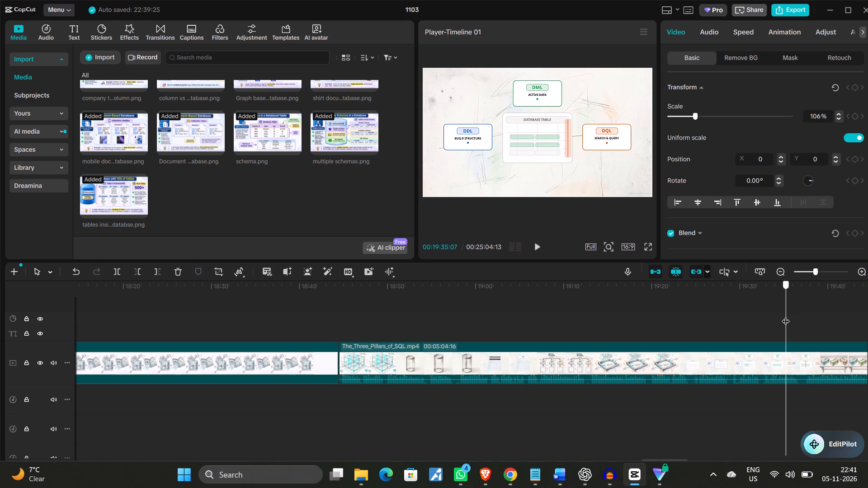
pyautogui.moveTo(786, 315); pyautogui.dragTo(785, 315)
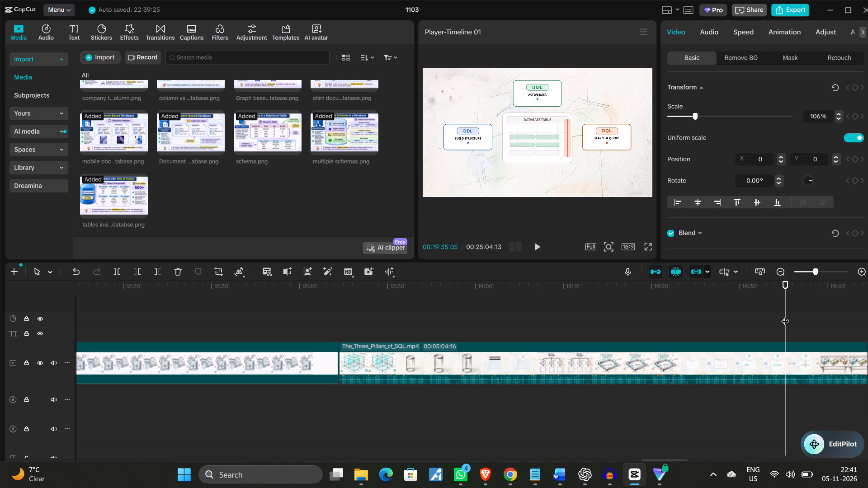
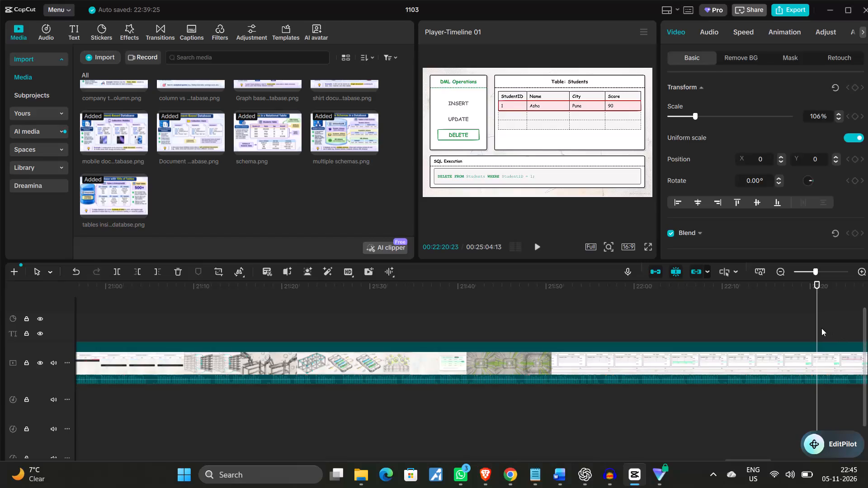
# Skim the DML Operations Students table scene and the Understanding UPDATE & DELETE scene for usable table visuals.
pyautogui.moveTo(816, 325); pyautogui.dragTo(712, 321)
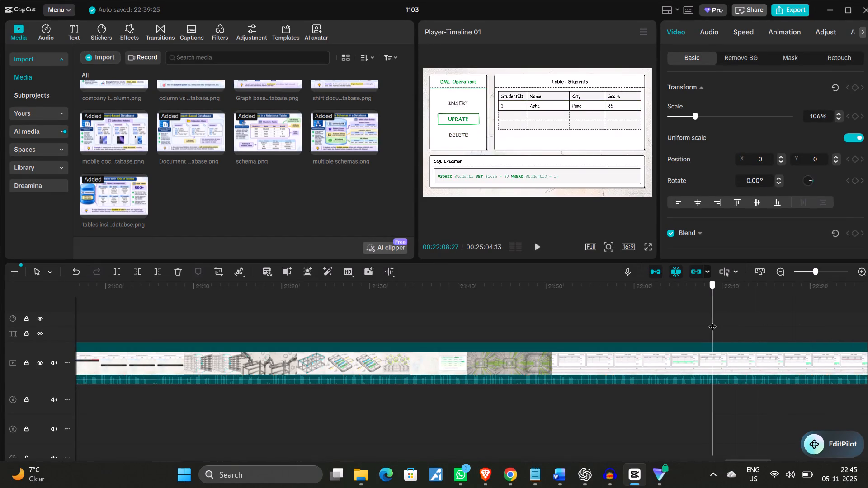
pyautogui.moveTo(712, 321); pyautogui.dragTo(800, 328)
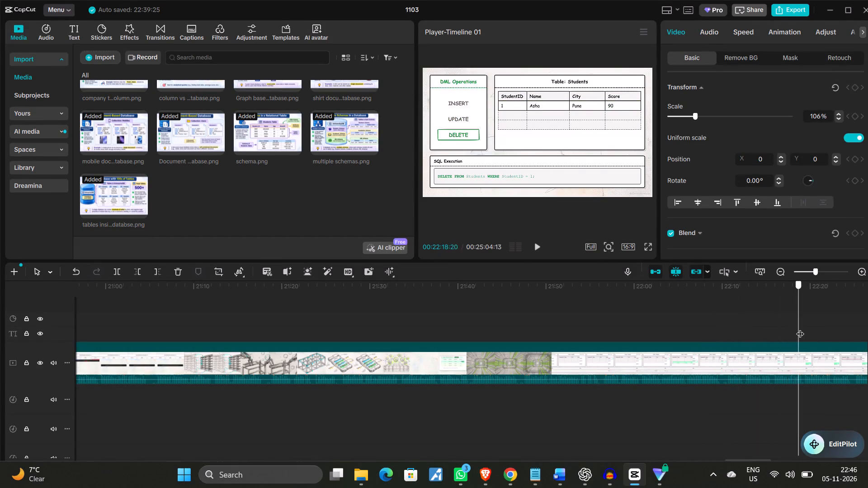
pyautogui.moveTo(800, 328); pyautogui.dragTo(834, 339)
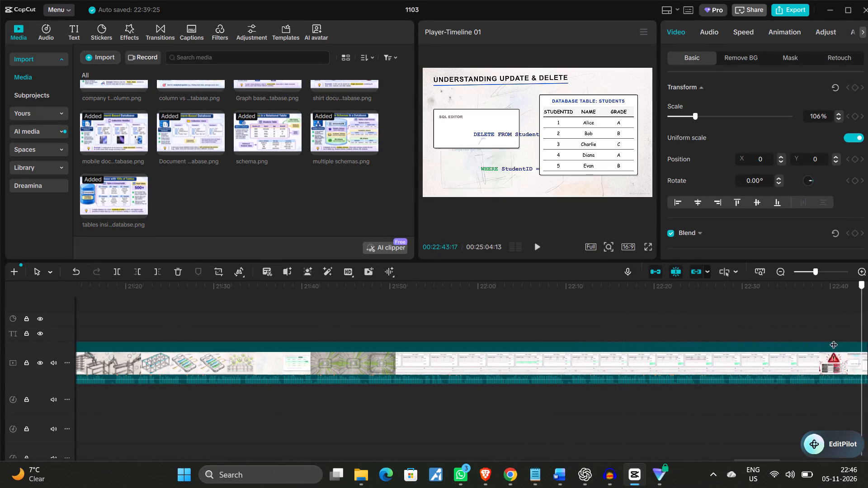
pyautogui.moveTo(834, 339); pyautogui.dragTo(825, 342)
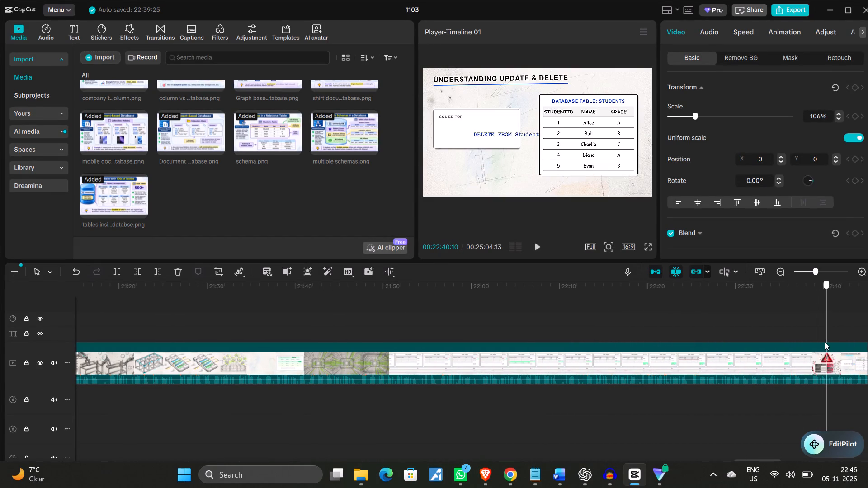
pyautogui.moveTo(825, 342); pyautogui.dragTo(813, 343)
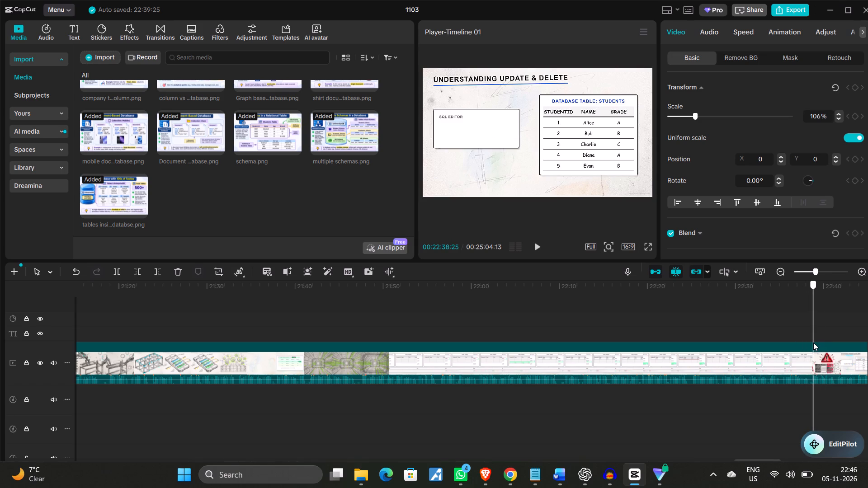
pyautogui.moveTo(813, 343); pyautogui.dragTo(813, 342)
pyautogui.moveTo(813, 342); pyautogui.dragTo(836, 344)
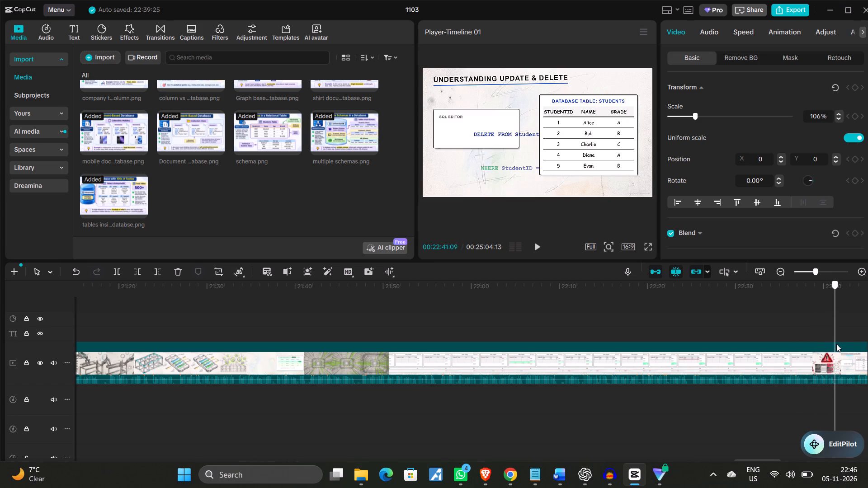
pyautogui.moveTo(836, 344); pyautogui.dragTo(858, 343)
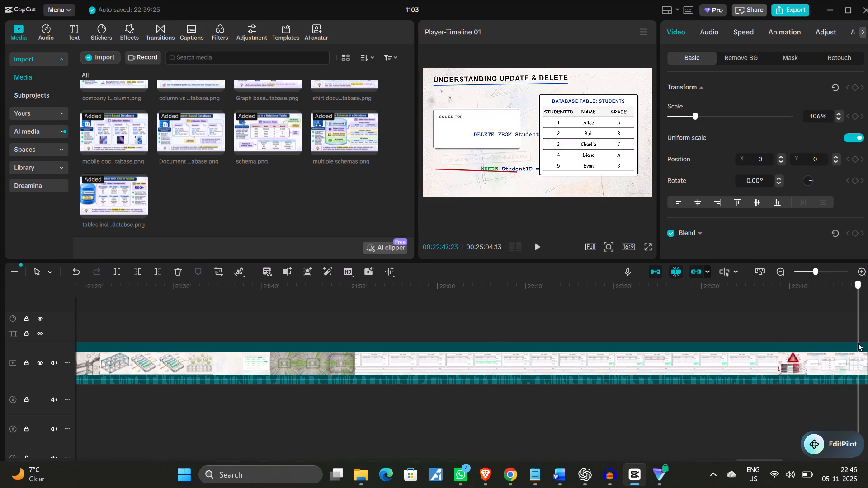
pyautogui.moveTo(858, 343); pyautogui.dragTo(720, 340)
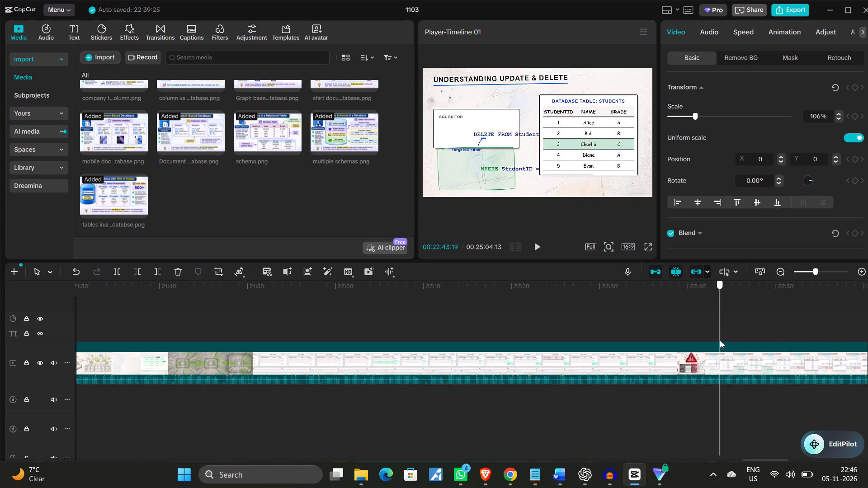
pyautogui.moveTo(720, 340); pyautogui.dragTo(715, 341)
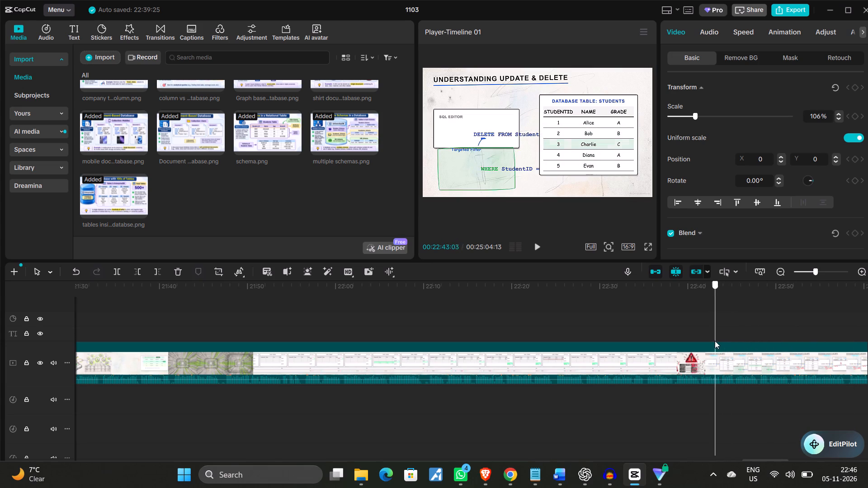
# Return to the Students table scene in The_Architecture_of_Data (1).mp4 and play it from about 00:10:36 to 00:10:49 against the narration.
pyautogui.moveTo(715, 341); pyautogui.dragTo(471, 338)
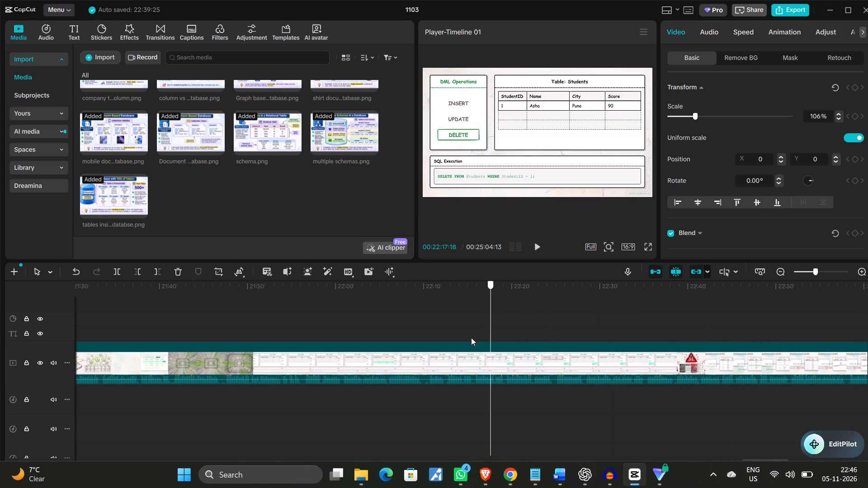
pyautogui.moveTo(471, 338); pyautogui.dragTo(236, 338)
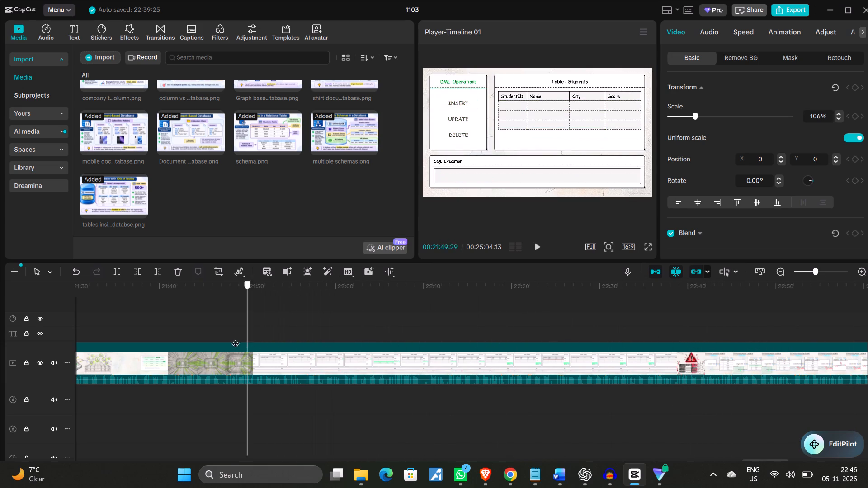
pyautogui.moveTo(236, 338); pyautogui.dragTo(18, 338)
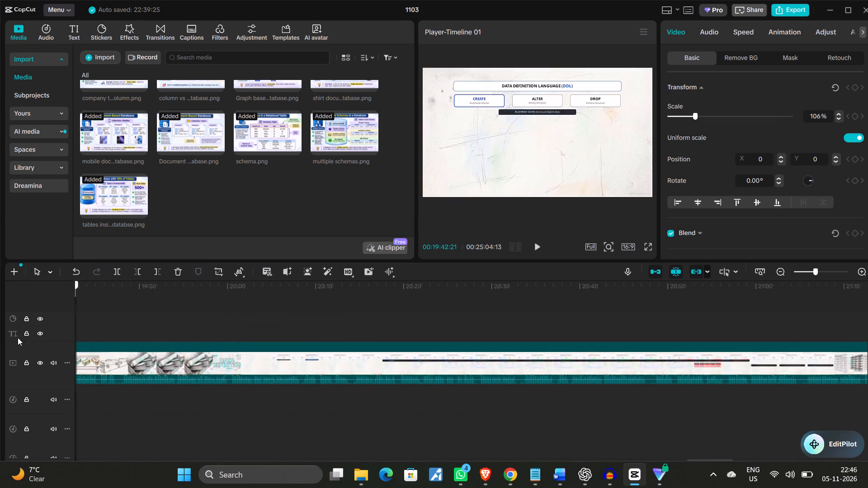
pyautogui.moveTo(18, 338); pyautogui.dragTo(0, 335)
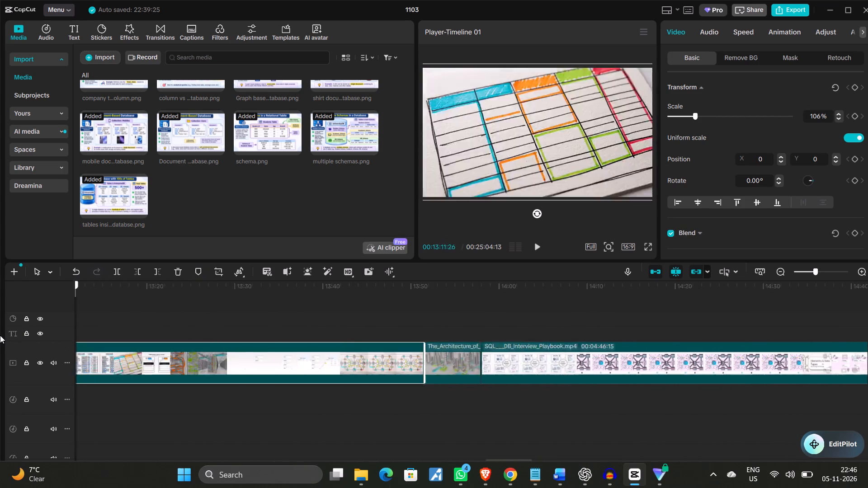
pyautogui.moveTo(0, 335); pyautogui.dragTo(420, 413)
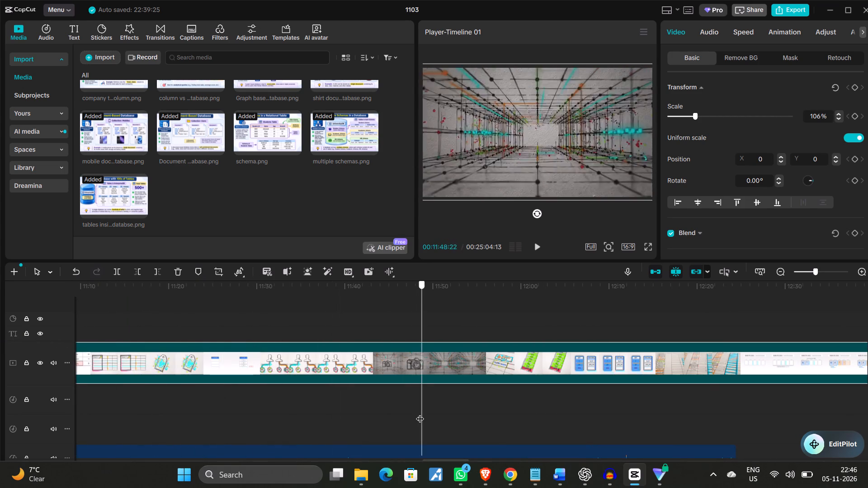
pyautogui.moveTo(420, 413); pyautogui.dragTo(242, 423)
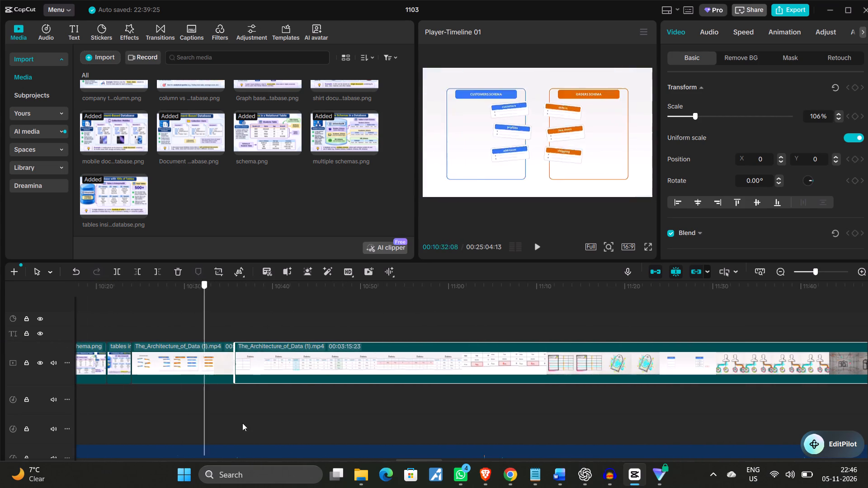
pyautogui.moveTo(242, 423); pyautogui.dragTo(237, 420)
pyautogui.click(538, 248)
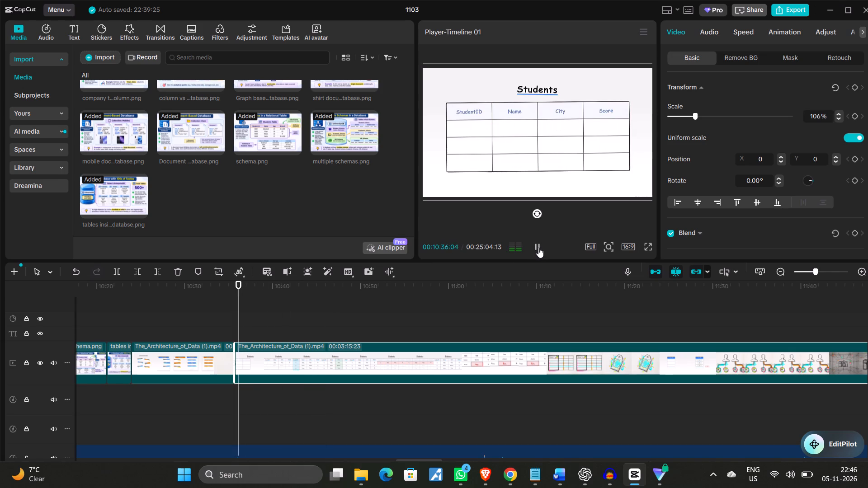
pyautogui.click(538, 248)
pyautogui.click(538, 248)
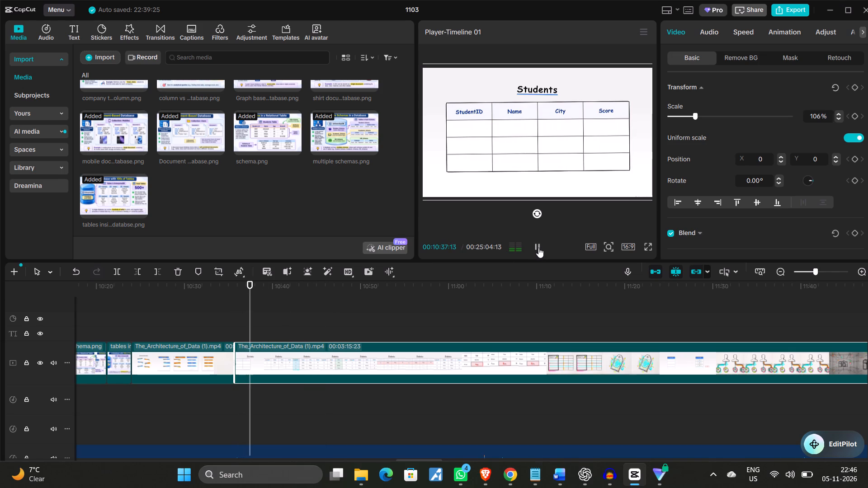
pyautogui.click(538, 248)
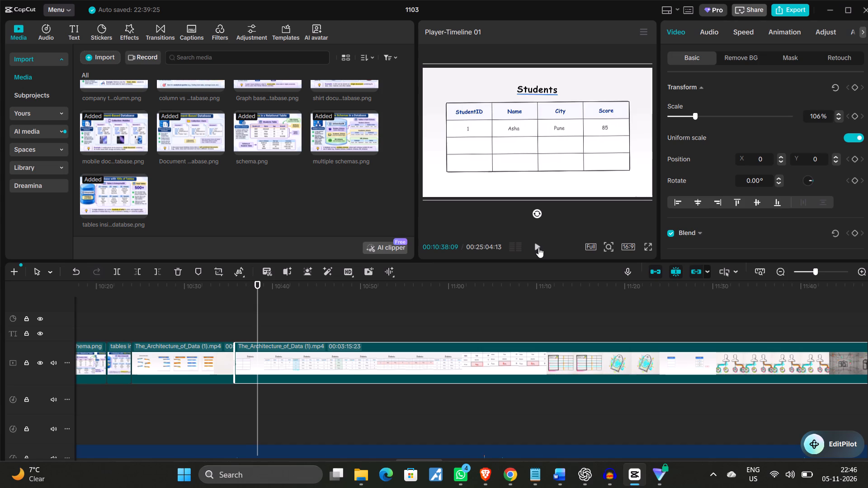
pyautogui.click(538, 248)
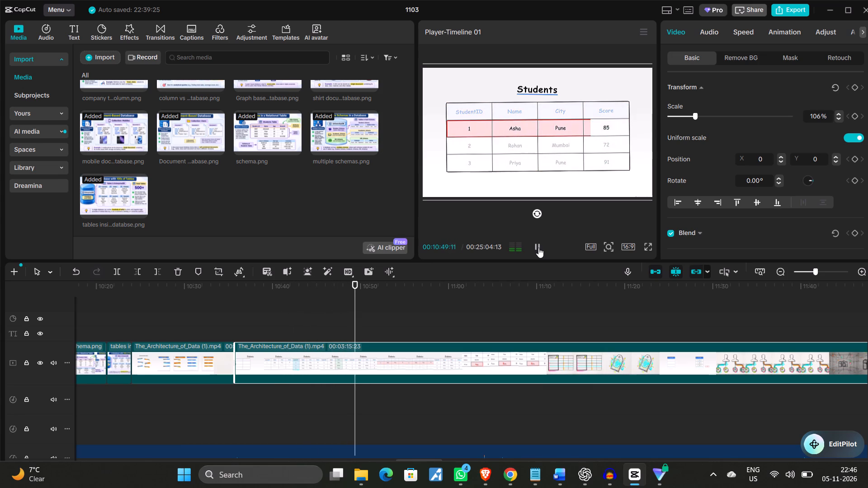
pyautogui.click(538, 248)
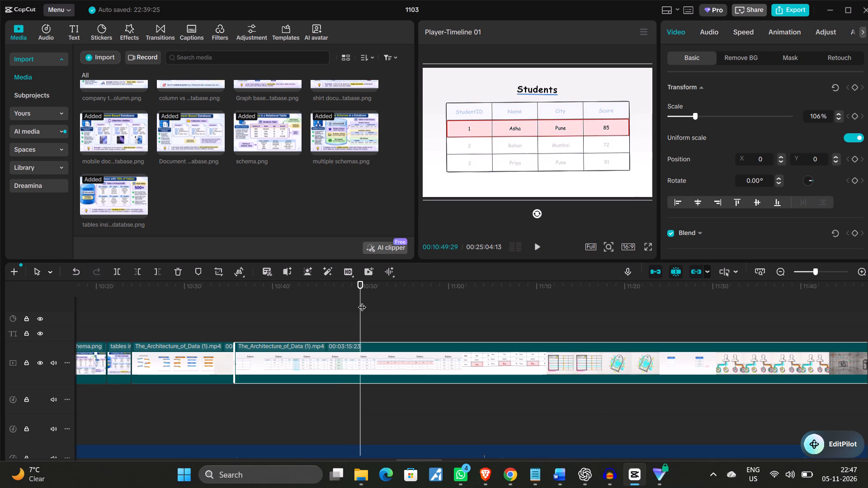
# Review the Students table's column, row and cell highlights up to about 00:10:59, then return the playhead to the clip's start at 00:10:35:22.
pyautogui.moveTo(362, 301); pyautogui.dragTo(380, 304)
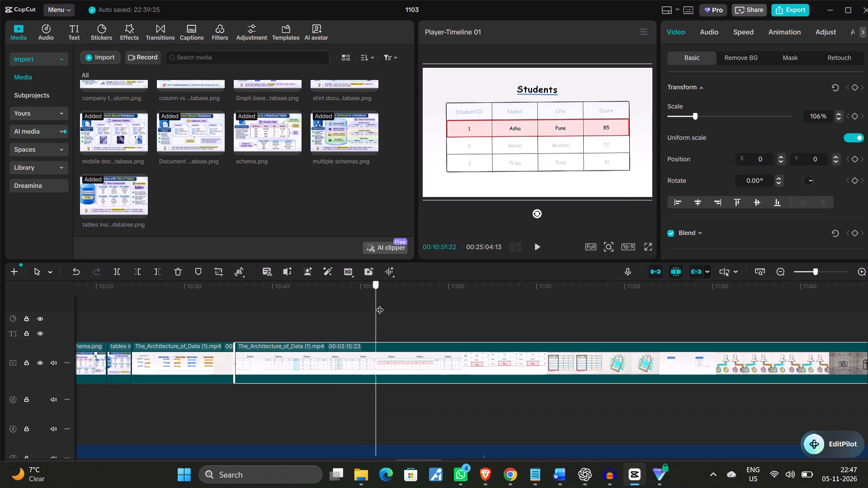
pyautogui.moveTo(380, 304); pyautogui.dragTo(442, 312)
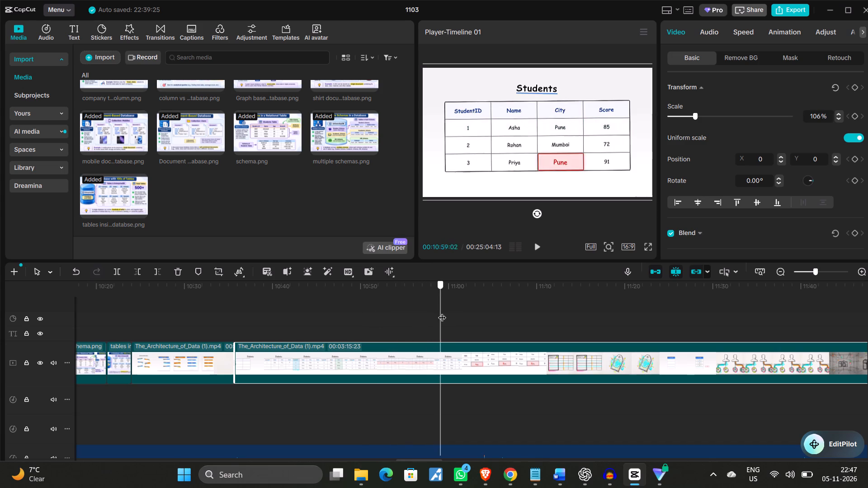
pyautogui.moveTo(442, 312); pyautogui.dragTo(363, 313)
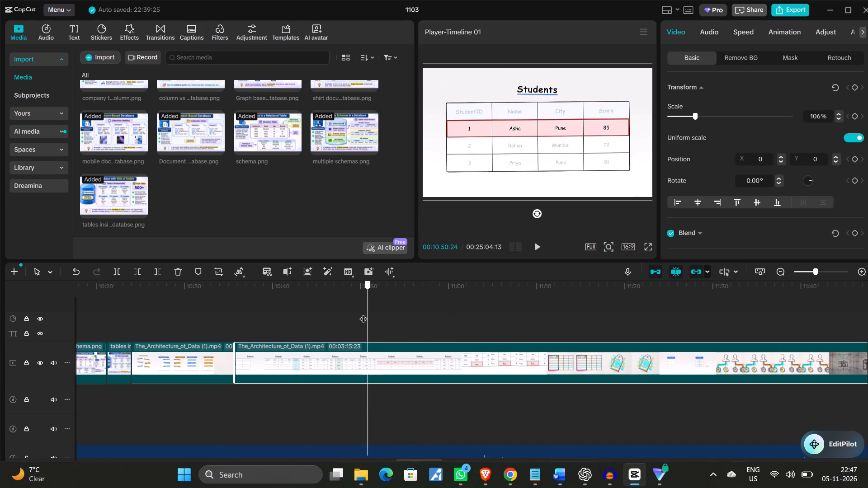
pyautogui.moveTo(363, 313); pyautogui.dragTo(341, 314)
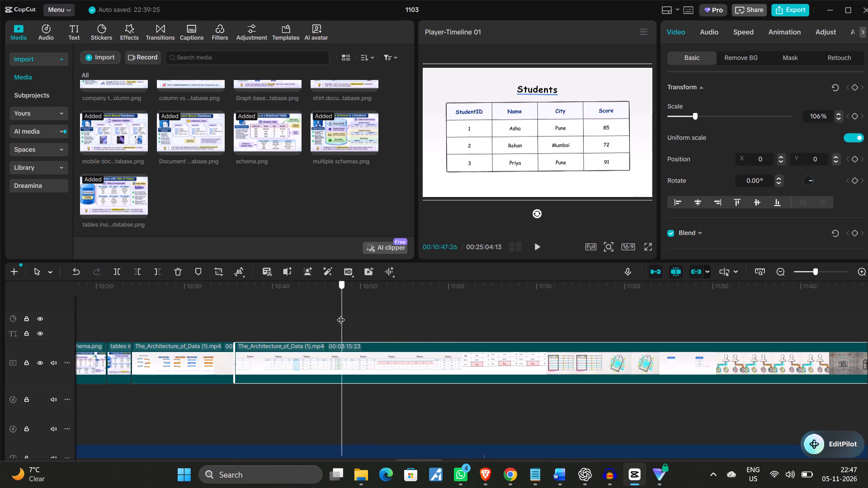
pyautogui.moveTo(341, 314); pyautogui.dragTo(289, 314)
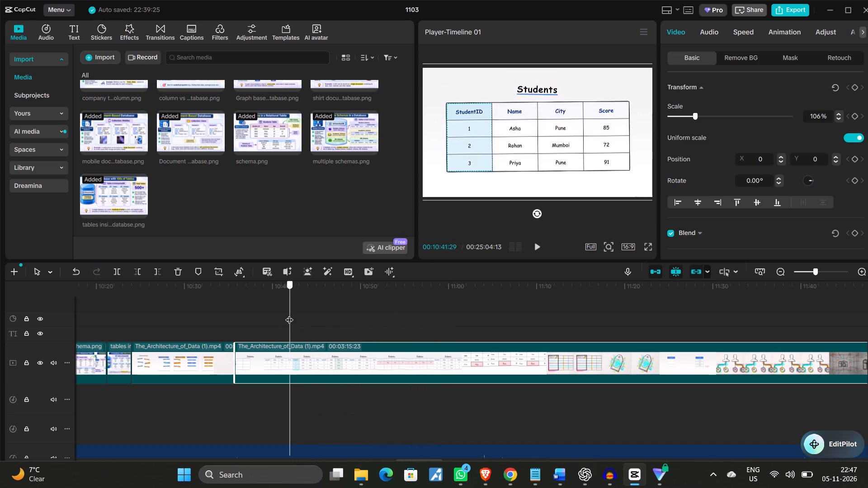
pyautogui.moveTo(289, 314); pyautogui.dragTo(253, 320)
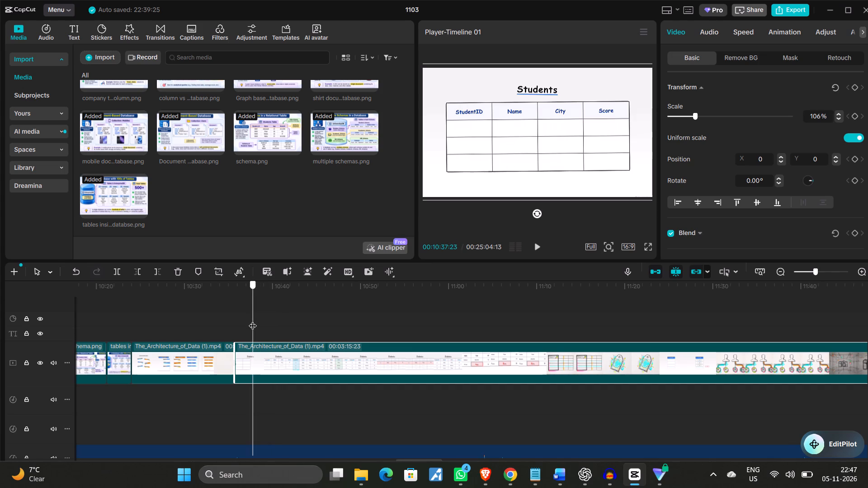
pyautogui.moveTo(253, 320); pyautogui.dragTo(241, 327)
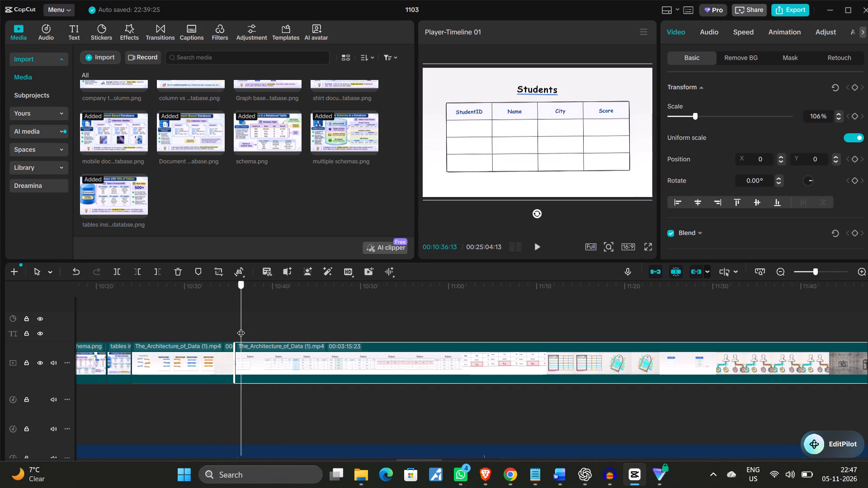
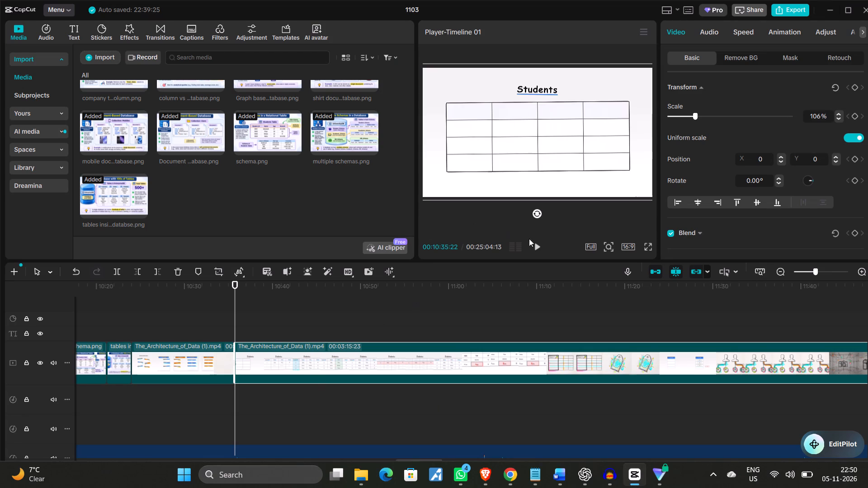
pyautogui.click(541, 246)
pyautogui.click(541, 246)
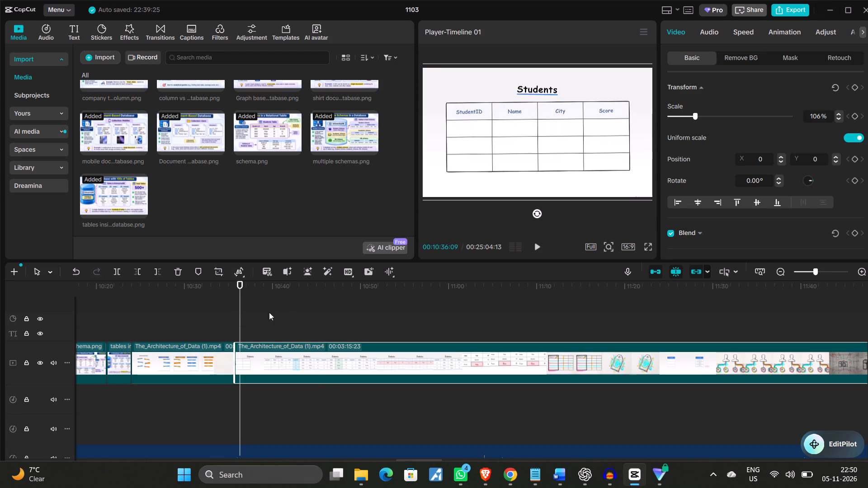
pyautogui.moveTo(241, 314); pyautogui.dragTo(231, 316)
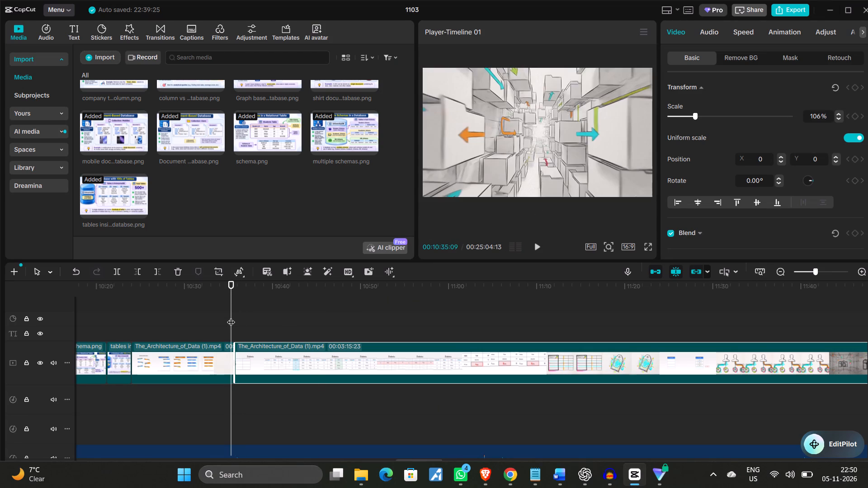
pyautogui.click(231, 316)
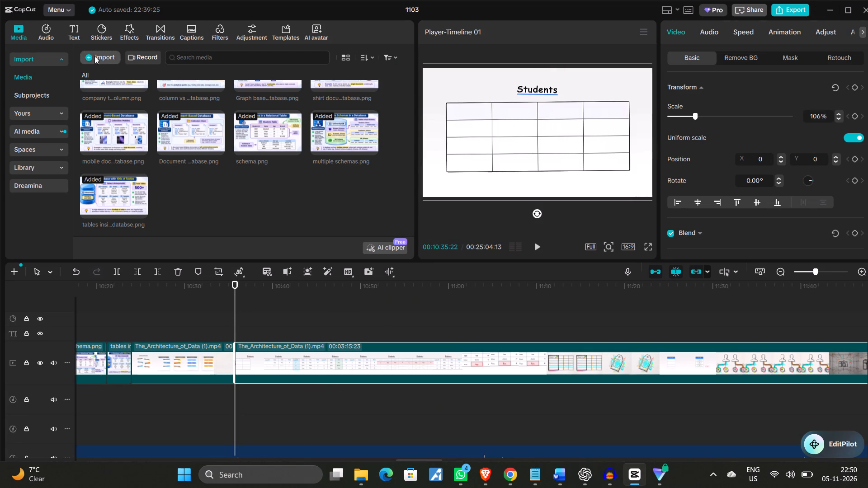
pyautogui.click(94, 55)
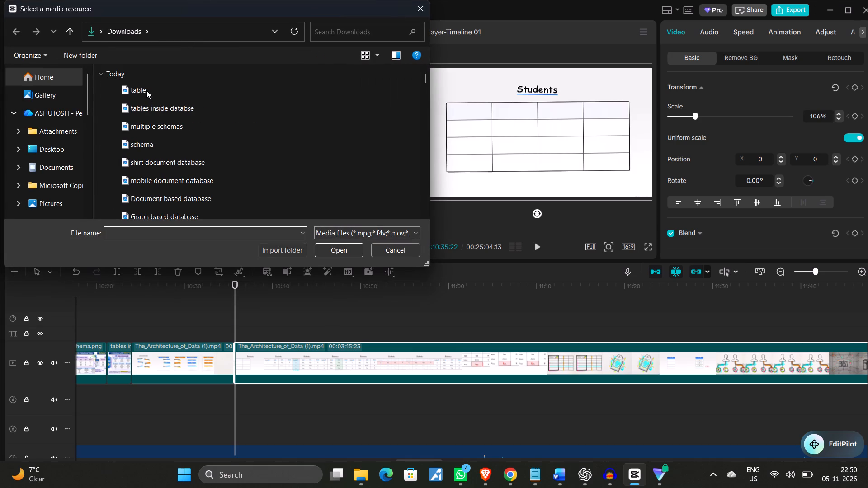
pyautogui.click(146, 91)
pyautogui.click(328, 246)
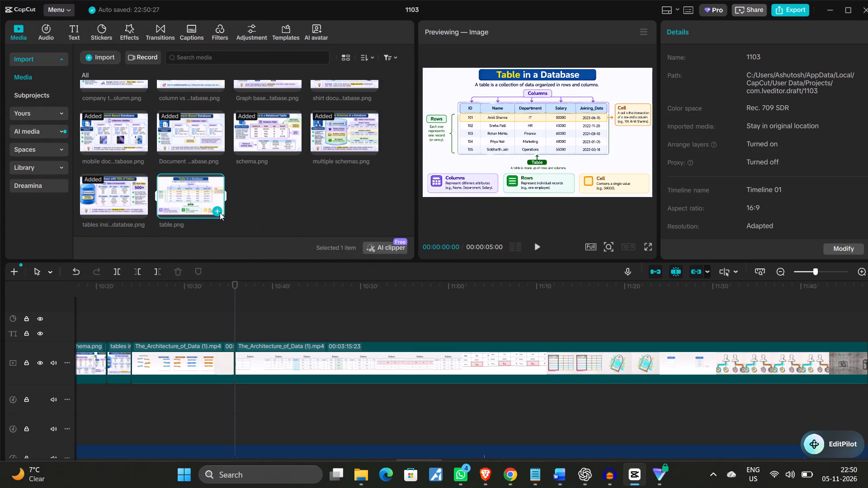
pyautogui.click(219, 212)
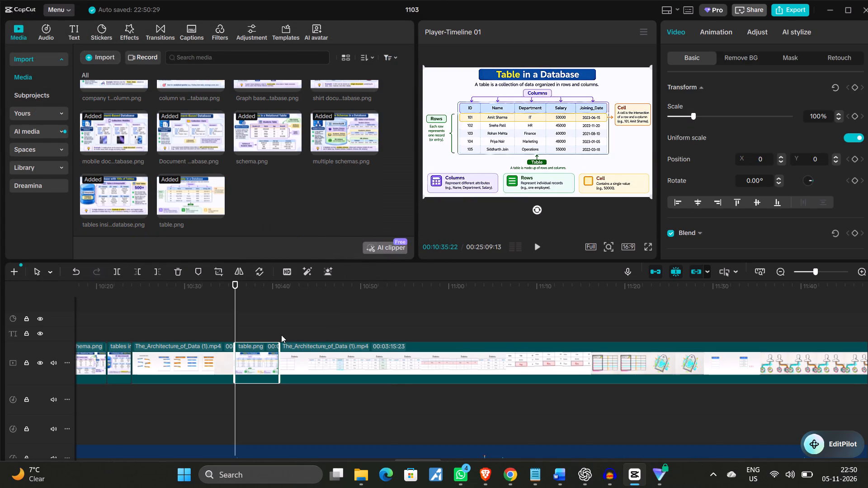
# Extend the table.png clip to 00:00:12:20 and play through it into the Students table scene, up to about 00:10:53.
pyautogui.moveTo(279, 362); pyautogui.dragTo(344, 369)
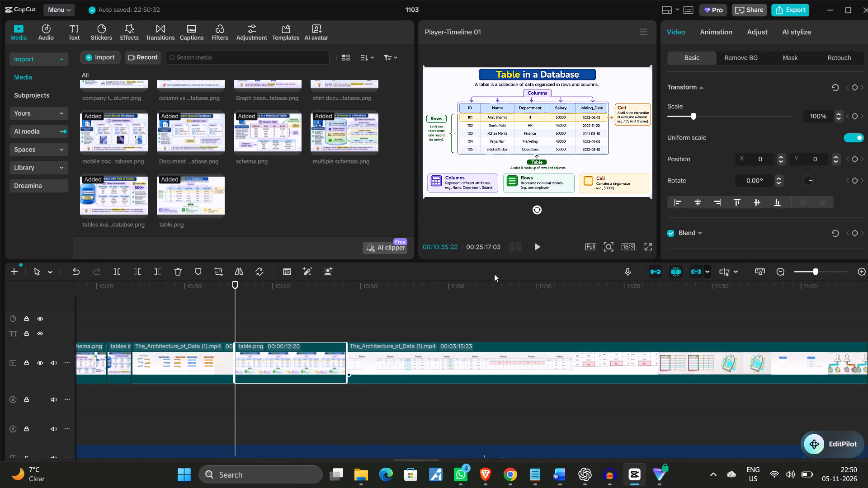
pyautogui.click(539, 245)
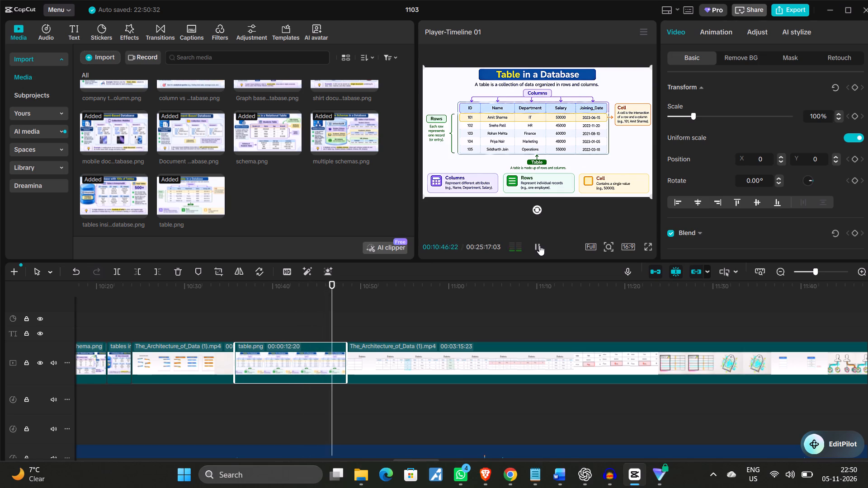
pyautogui.click(539, 245)
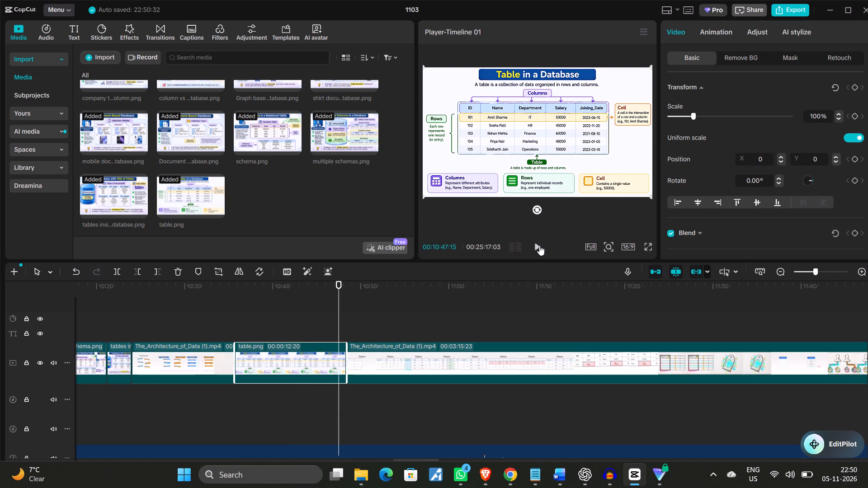
pyautogui.click(539, 245)
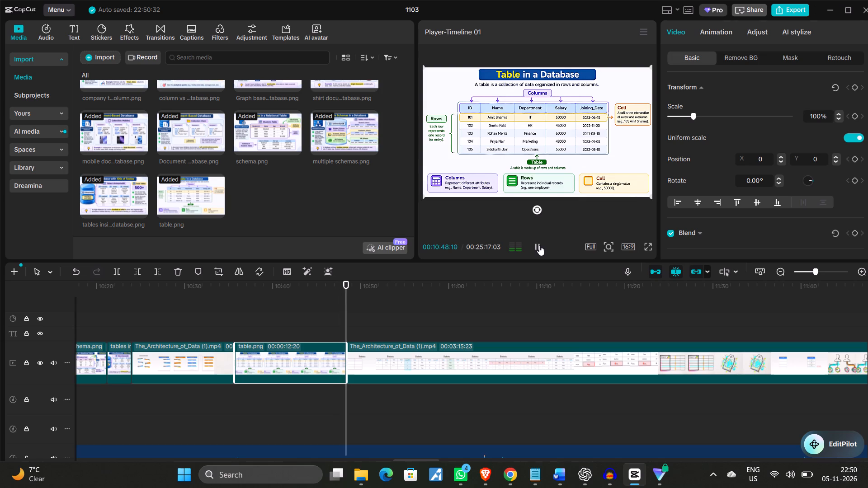
pyautogui.click(539, 245)
pyautogui.click(539, 245)
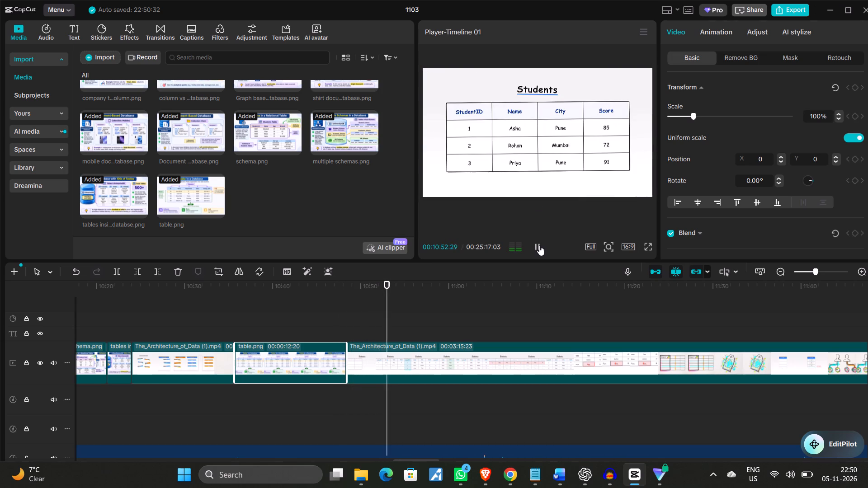
pyautogui.click(539, 245)
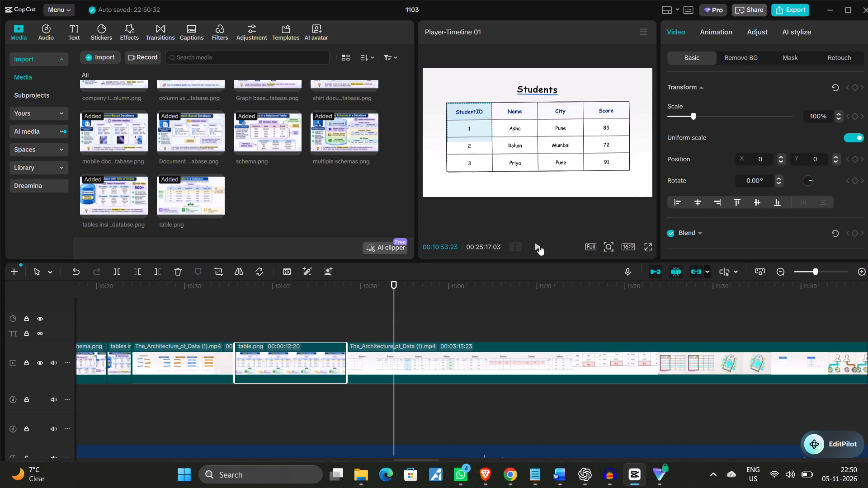
# Set the Students table clip's speed to 1.10x and replay it from about 00:10:49 to 00:10:53.
pyautogui.click(512, 355)
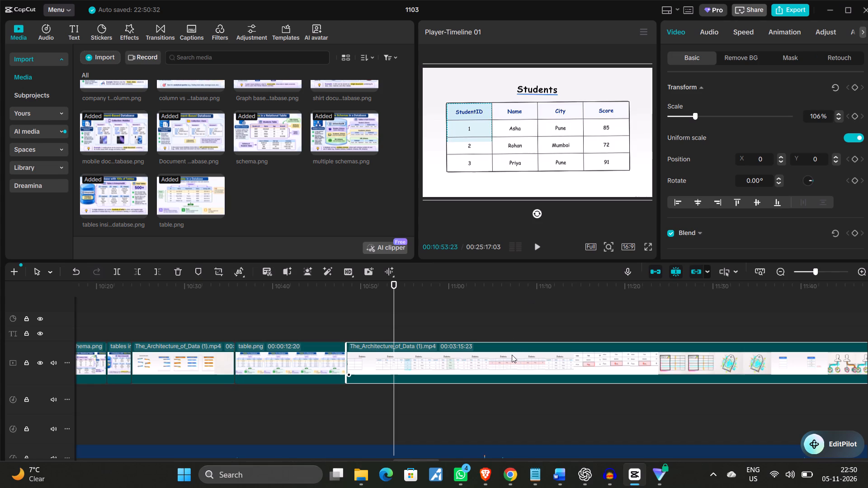
pyautogui.click(737, 33)
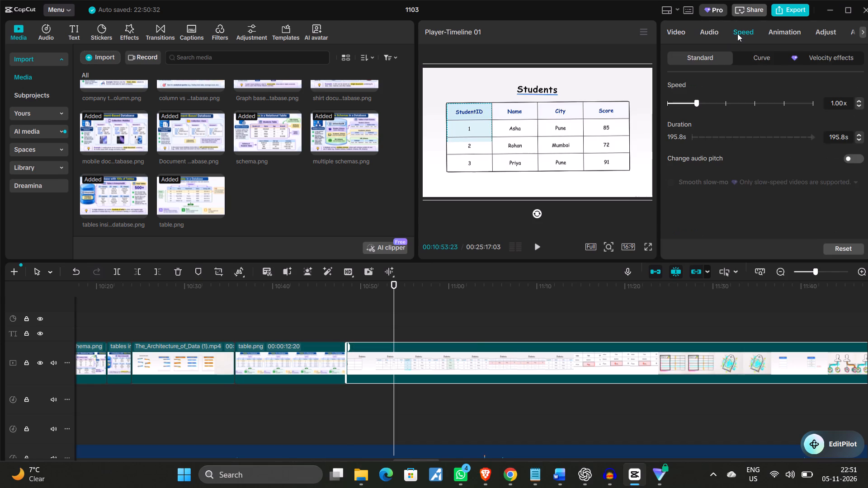
pyautogui.click(859, 99)
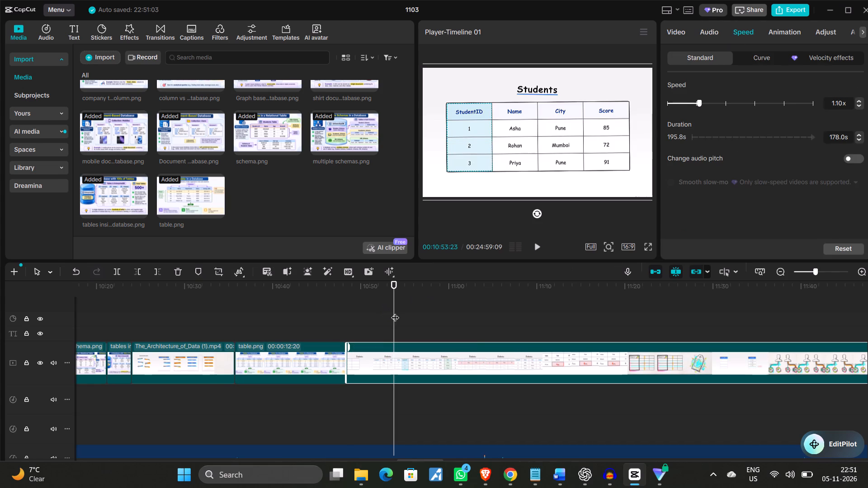
pyautogui.moveTo(396, 312); pyautogui.dragTo(351, 320)
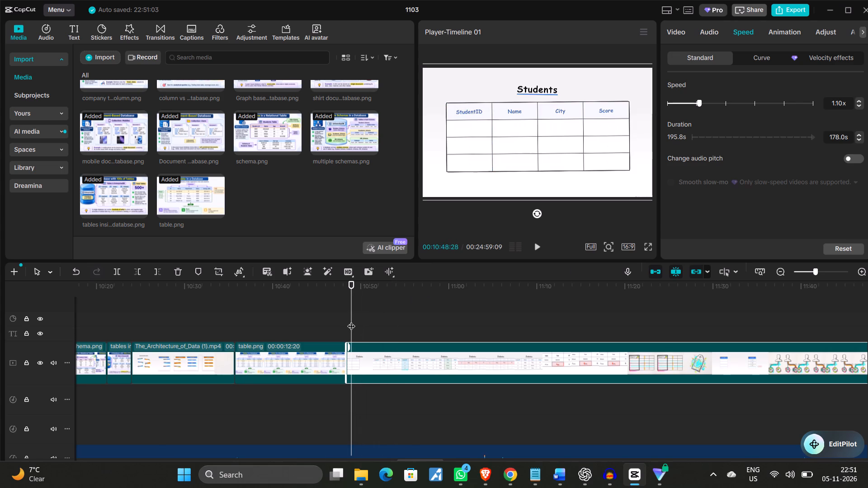
pyautogui.click(538, 245)
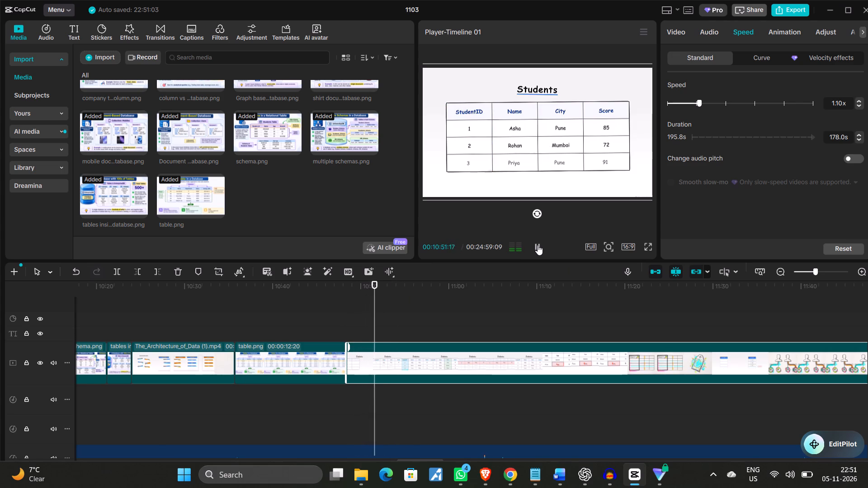
pyautogui.click(538, 245)
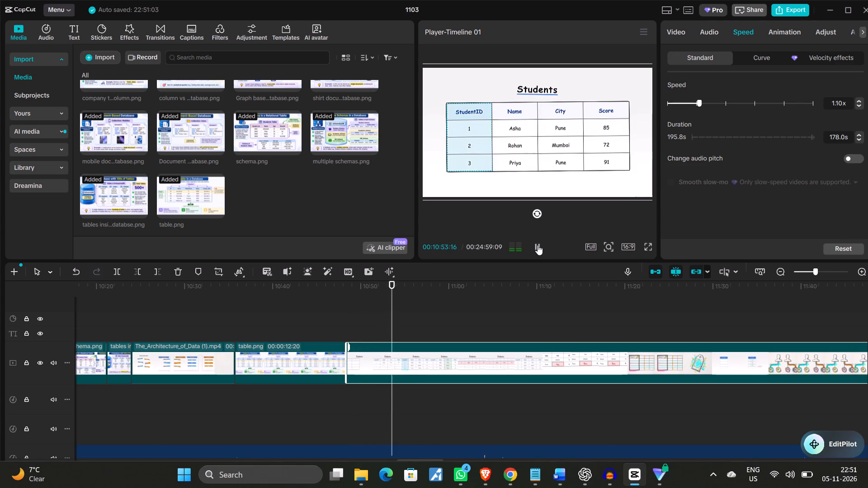
# Set the Students table clip's speed to 1.20x and return the playhead to its start at 00:10:48:12.
pyautogui.click(858, 100)
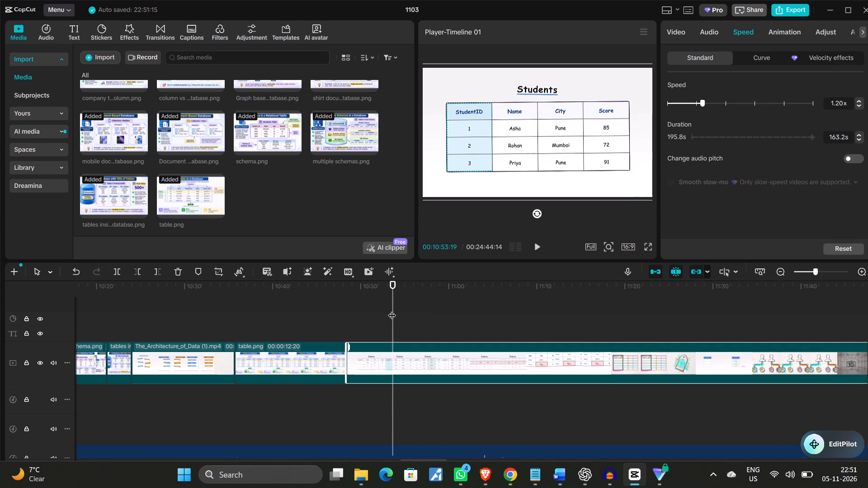
pyautogui.moveTo(392, 310); pyautogui.dragTo(348, 315)
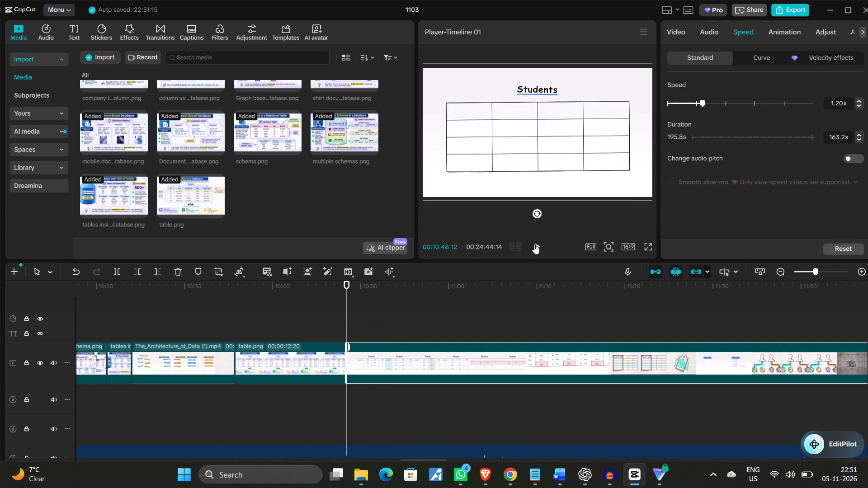
# Play the Students table clip against the narration to about 00:11:24, then scrub through the ID scene and back to about 00:11:14.
pyautogui.click(534, 244)
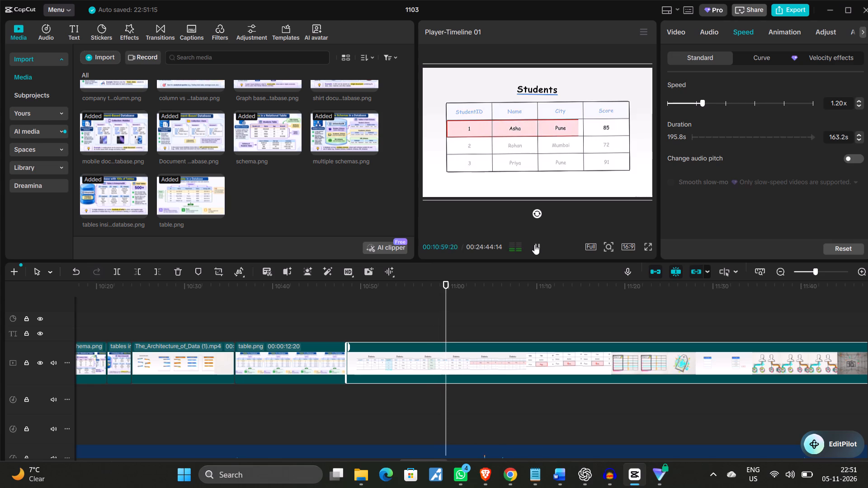
pyautogui.click(534, 244)
pyautogui.click(534, 244)
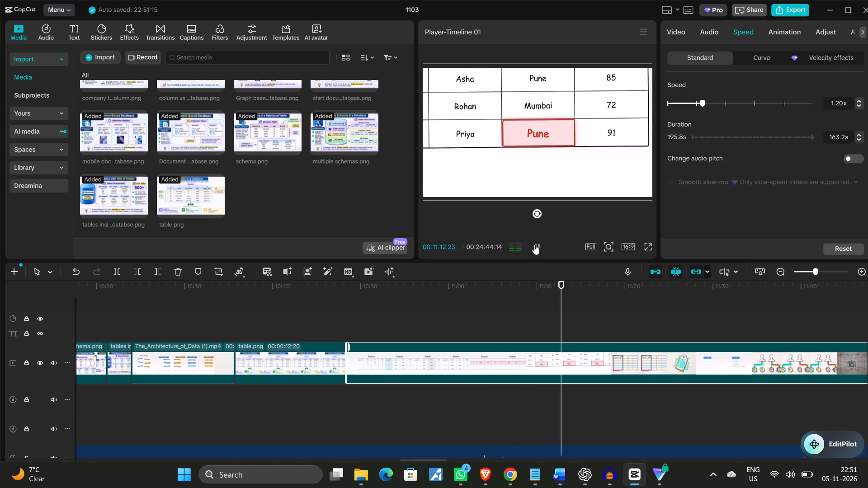
pyautogui.click(534, 244)
pyautogui.click(534, 244)
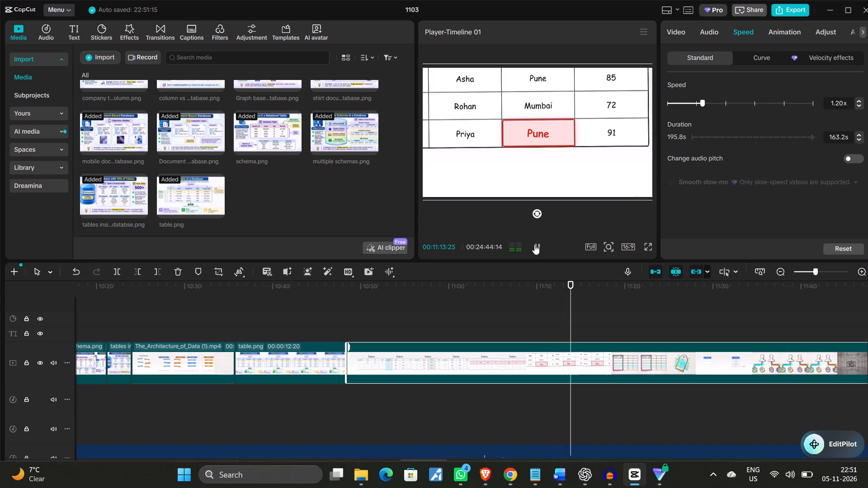
pyautogui.click(534, 244)
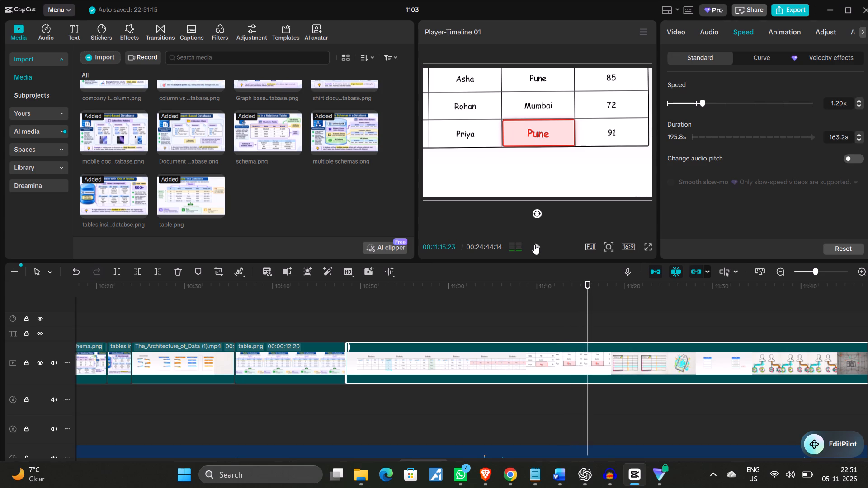
pyautogui.click(534, 244)
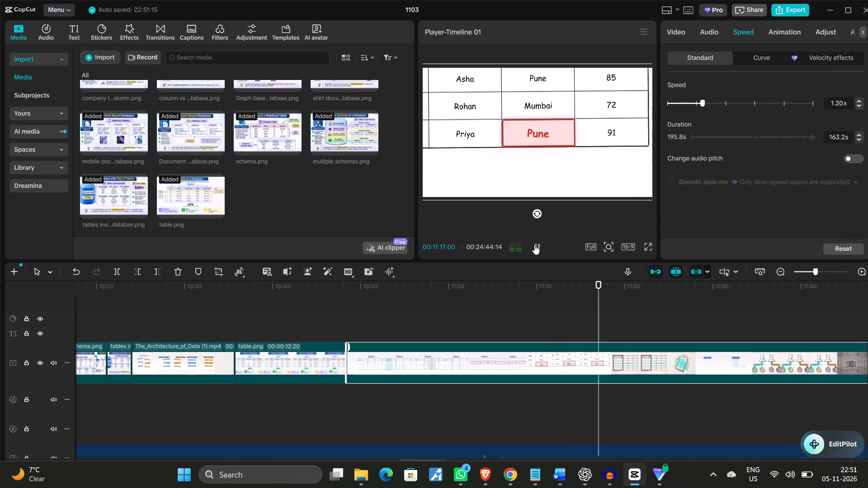
pyautogui.click(534, 244)
pyautogui.click(534, 244)
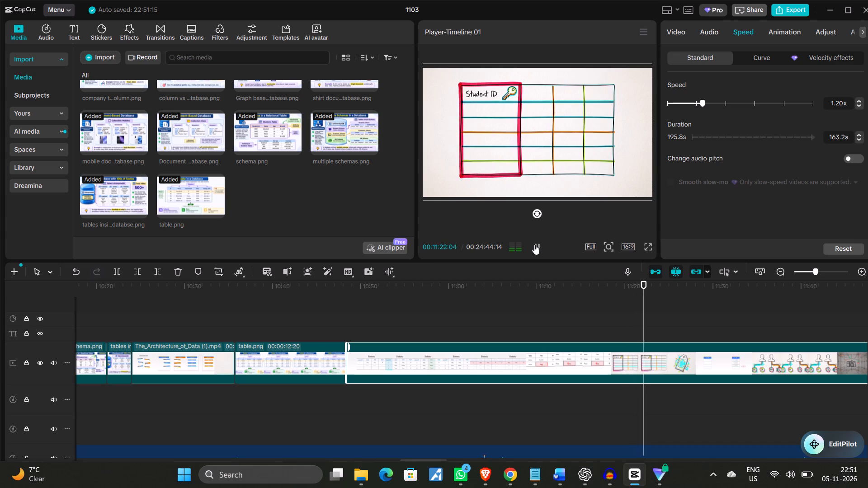
pyautogui.click(534, 244)
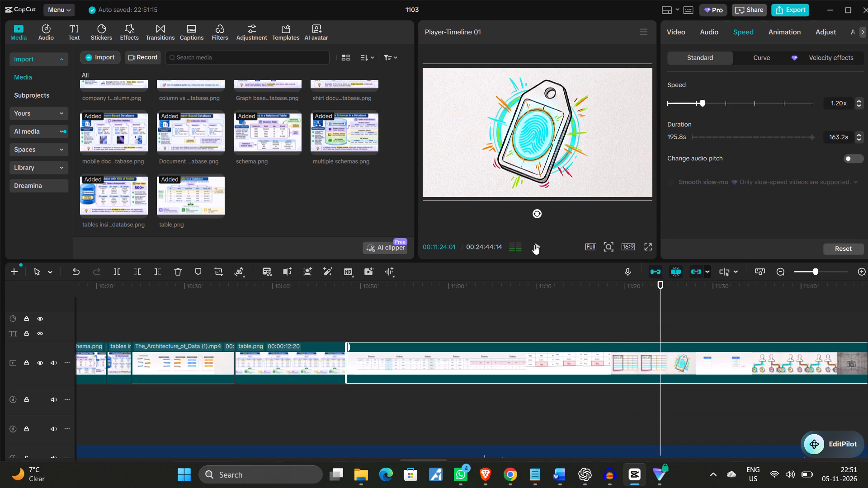
pyautogui.moveTo(660, 305); pyautogui.dragTo(696, 310)
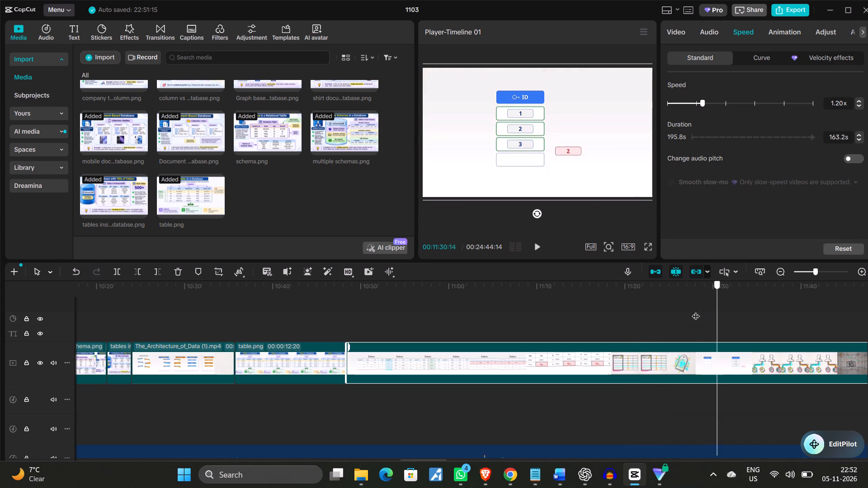
pyautogui.moveTo(696, 310); pyautogui.dragTo(577, 307)
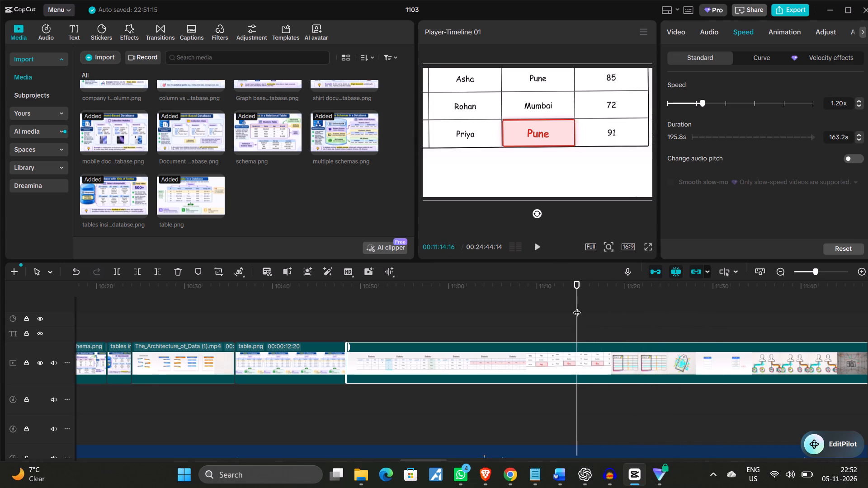
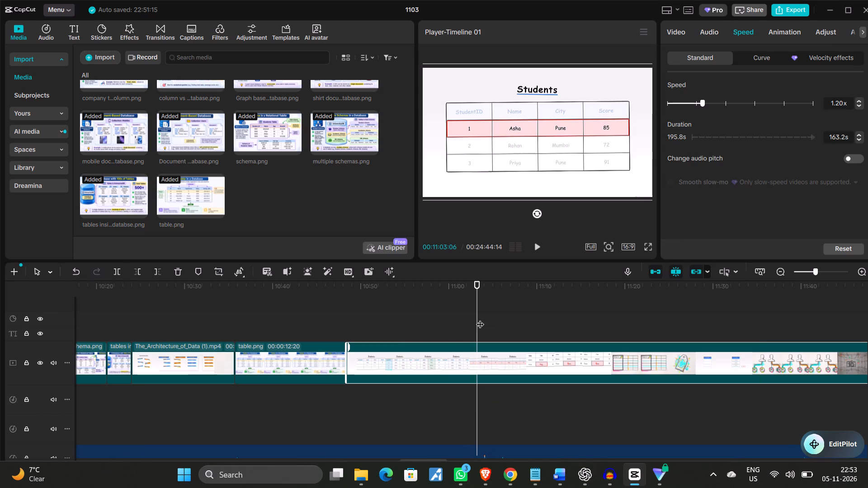
# Replay the Students table scene from about 00:11:02 and split its clip at 00:11:03:21.
pyautogui.moveTo(477, 320); pyautogui.dragTo(464, 320)
pyautogui.click(539, 244)
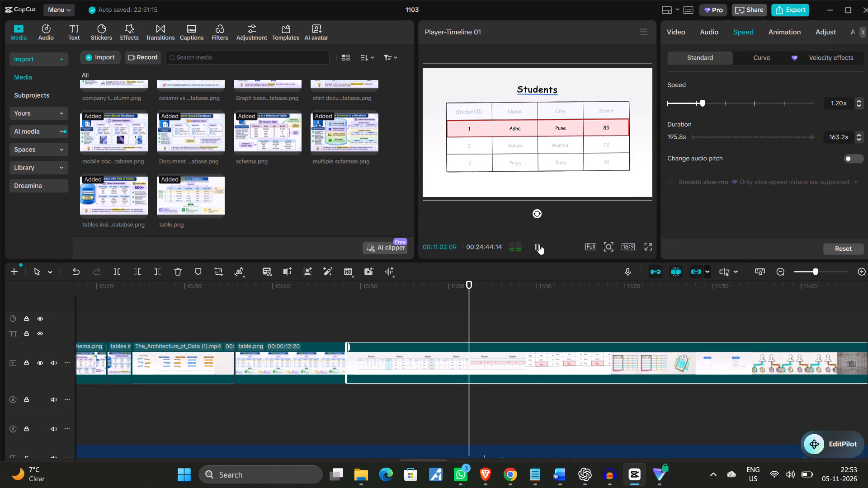
pyautogui.click(539, 244)
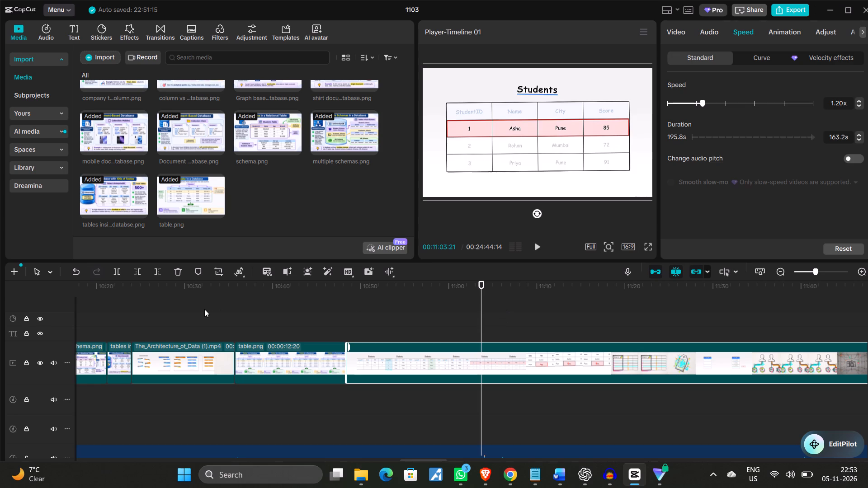
pyautogui.click(118, 275)
# Import Database Table_ Columns and Rows.png from Downloads and insert it on the main track at the split, 00:11:03:21.
pyautogui.click(102, 56)
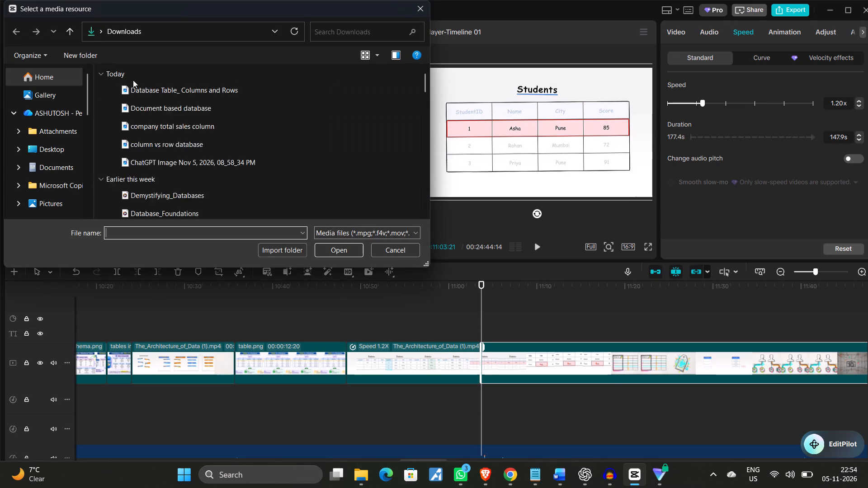
pyautogui.click(148, 95)
pyautogui.click(333, 251)
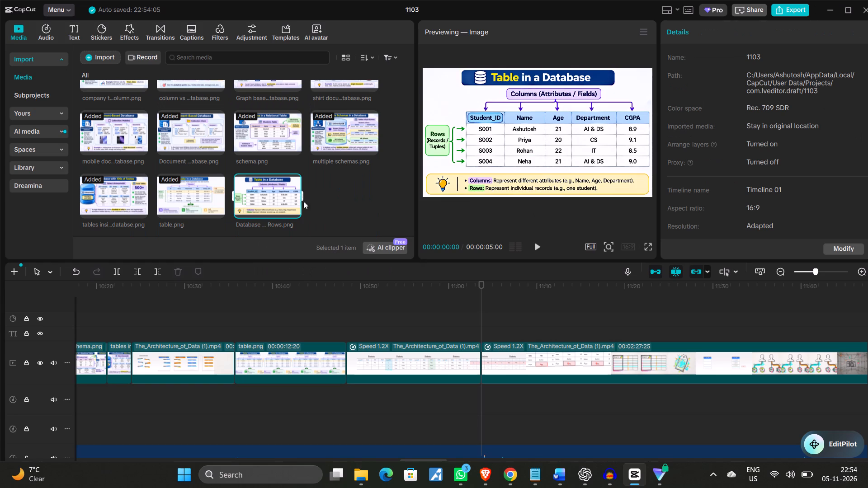
pyautogui.click(292, 209)
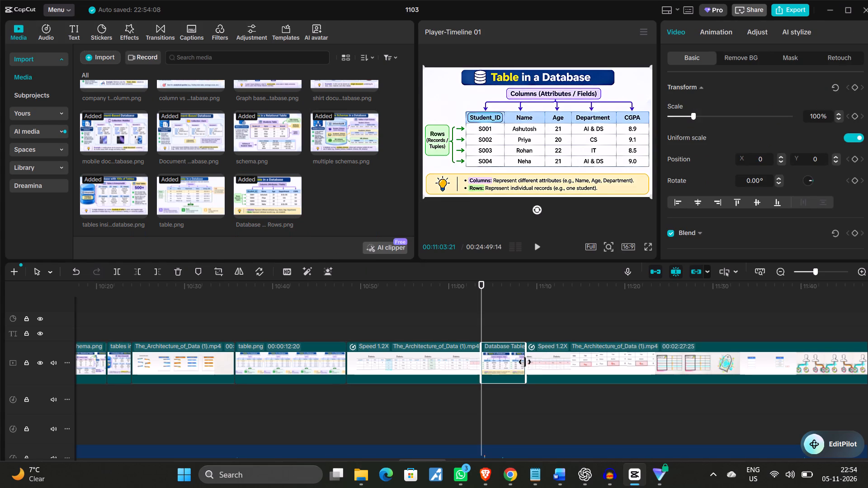
# Extend the Database Table_ Columns and Rows.png clip to 00:00:17:18 and play through it to about 00:11:15.
pyautogui.moveTo(525, 362); pyautogui.dragTo(582, 369)
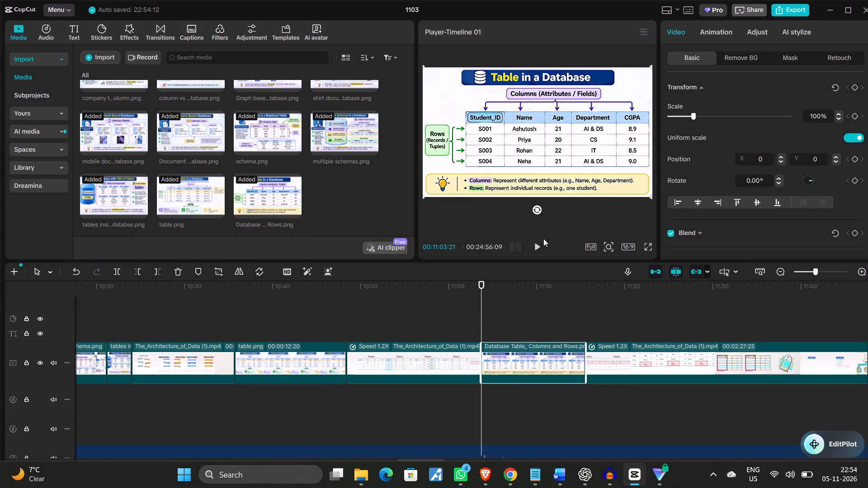
pyautogui.click(538, 246)
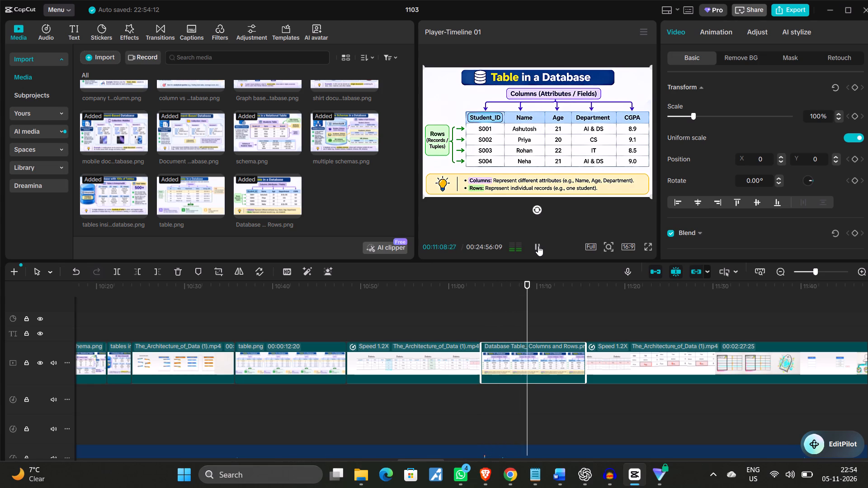
pyautogui.click(538, 246)
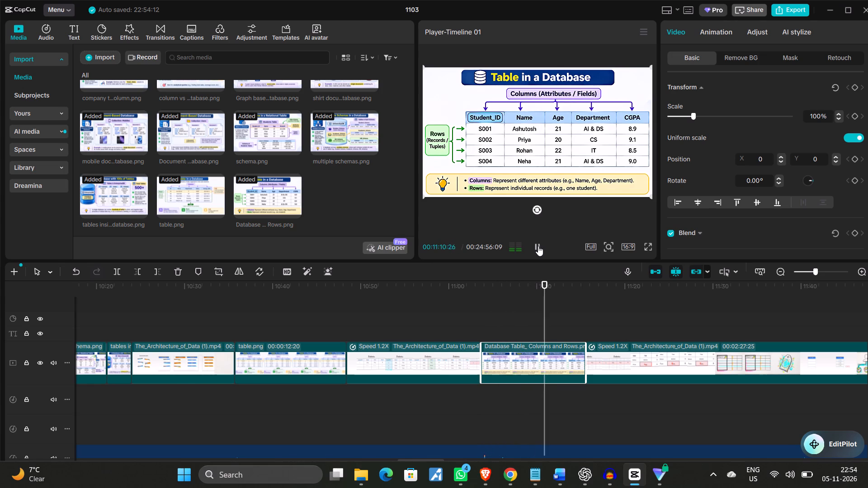
pyautogui.moveTo(586, 365); pyautogui.dragTo(632, 368)
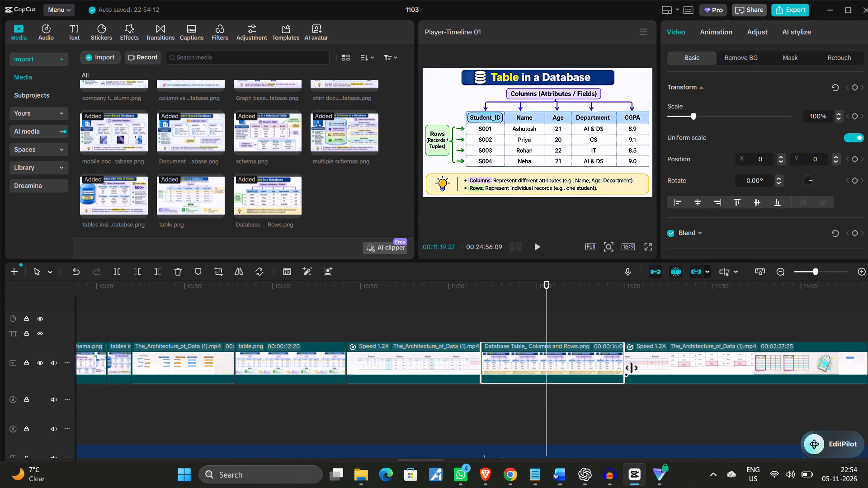
pyautogui.moveTo(632, 368); pyautogui.dragTo(634, 368)
pyautogui.click(537, 244)
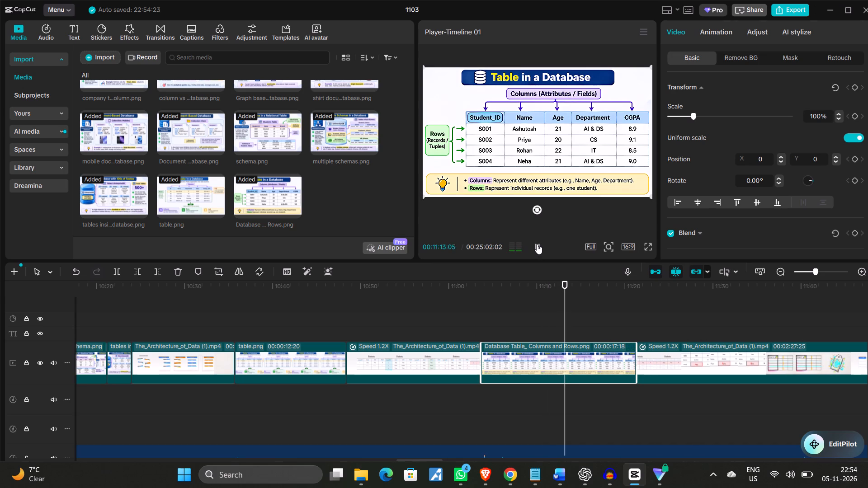
pyautogui.click(537, 244)
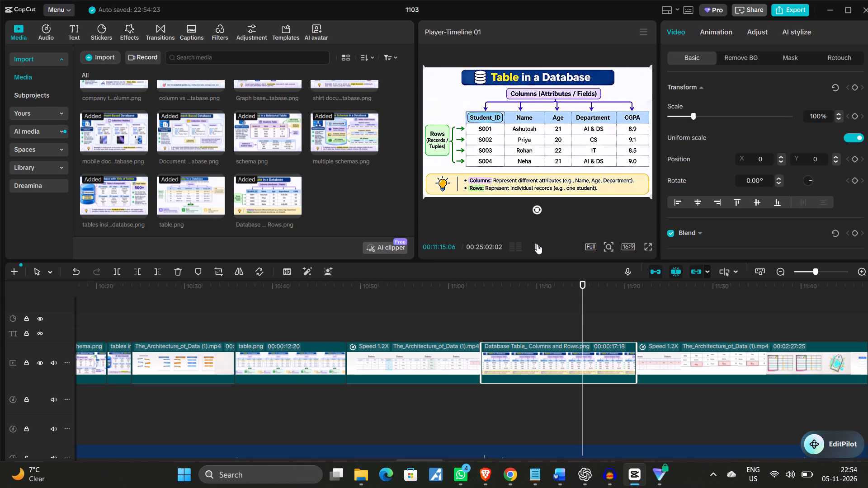
# Replay the Students table clip from about 00:10:57 to 00:11:01 and extend its end to 00:11:05:11.
pyautogui.click(443, 363)
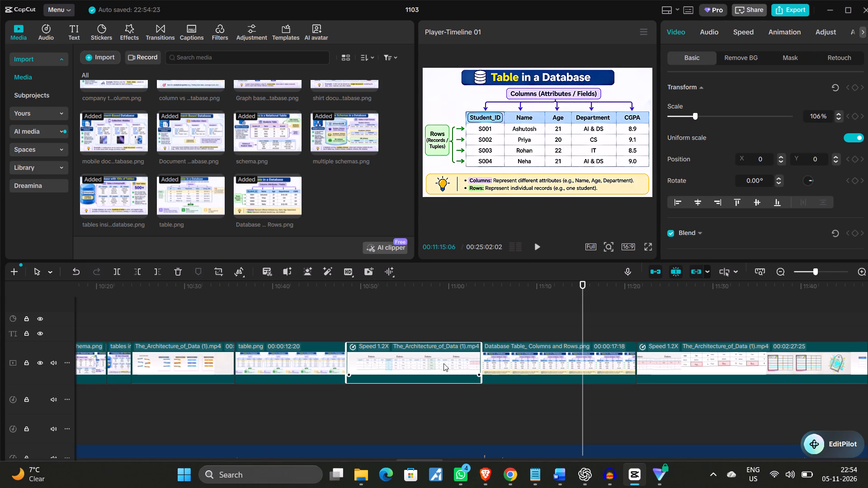
pyautogui.moveTo(585, 310); pyautogui.dragTo(469, 314)
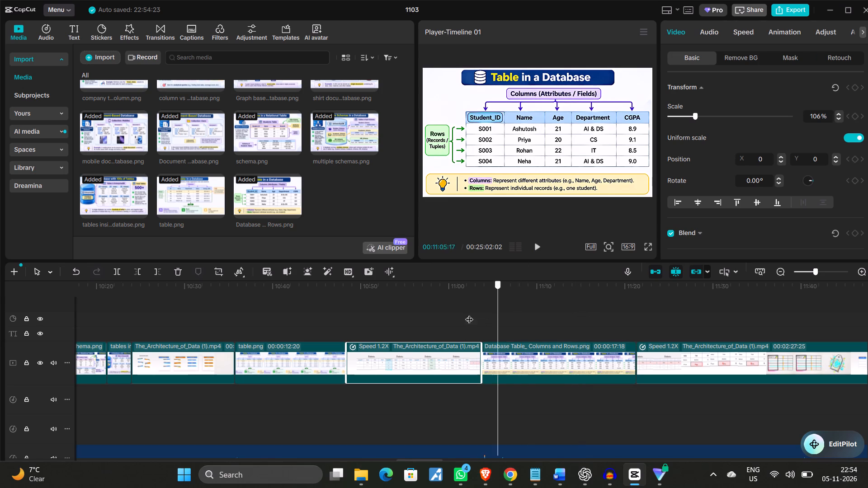
pyautogui.moveTo(469, 314); pyautogui.dragTo(423, 317)
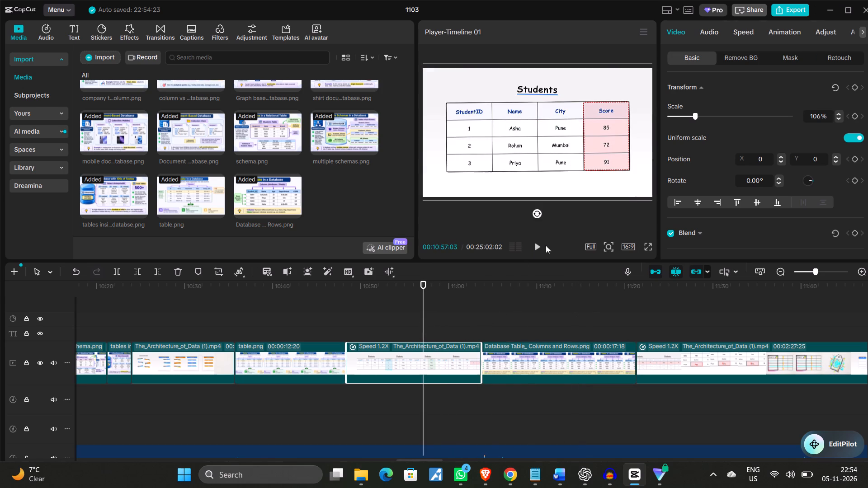
pyautogui.click(536, 247)
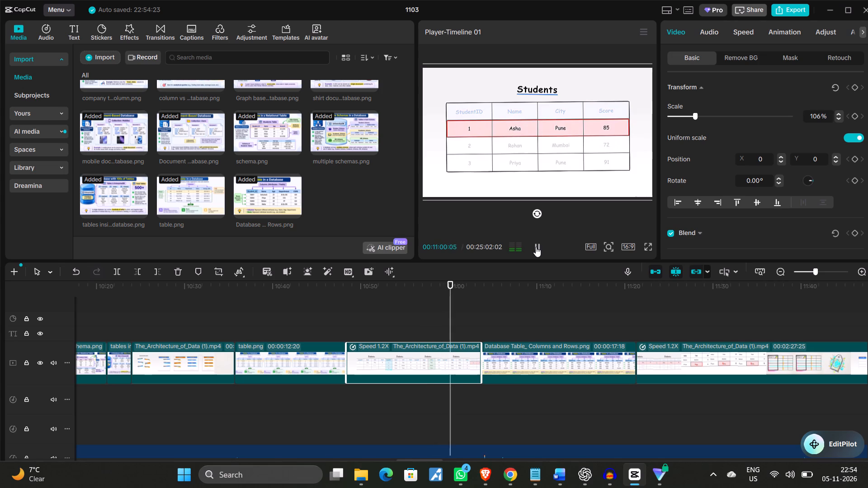
pyautogui.click(536, 247)
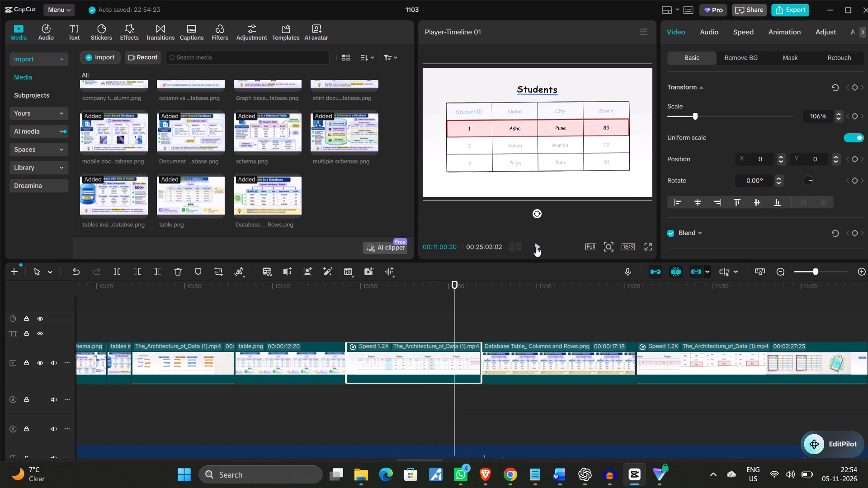
pyautogui.click(536, 247)
pyautogui.click(536, 247)
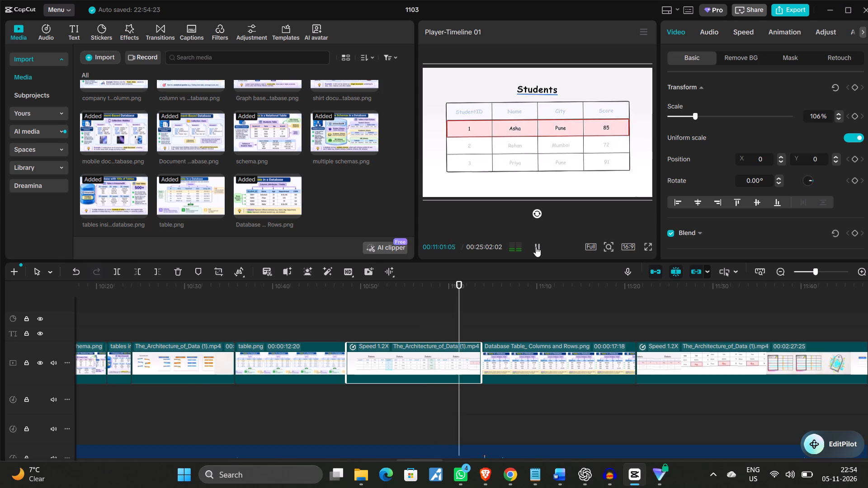
pyautogui.moveTo(481, 361); pyautogui.dragTo(524, 361)
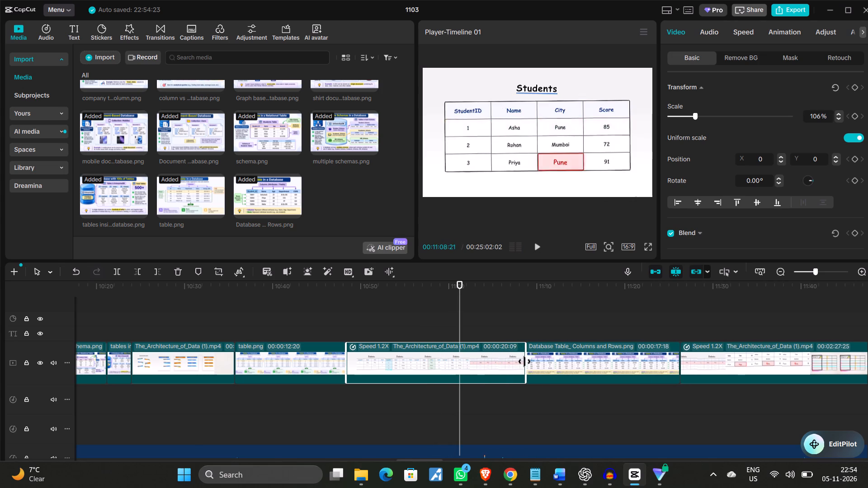
pyautogui.moveTo(524, 361); pyautogui.dragTo(488, 361)
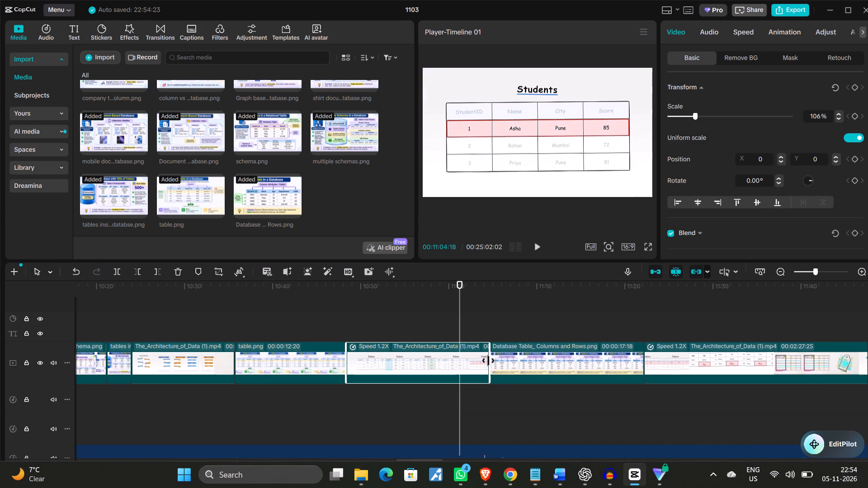
pyautogui.moveTo(488, 361); pyautogui.dragTo(498, 366)
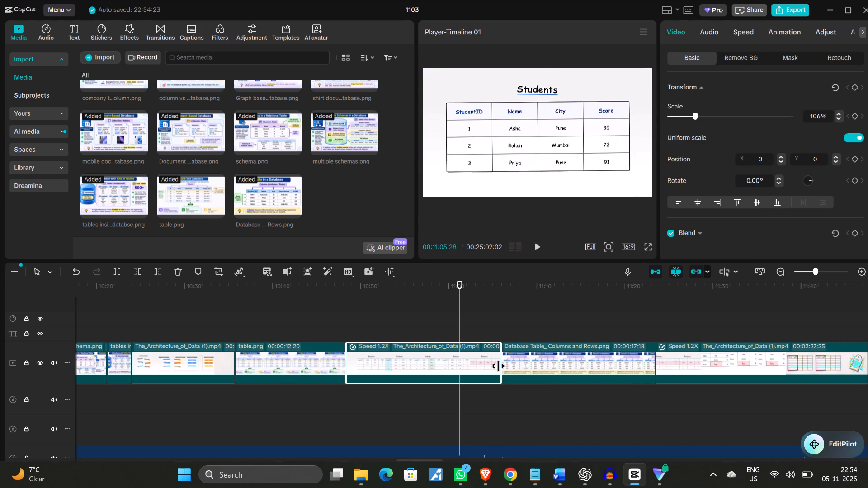
pyautogui.moveTo(498, 366); pyautogui.dragTo(493, 367)
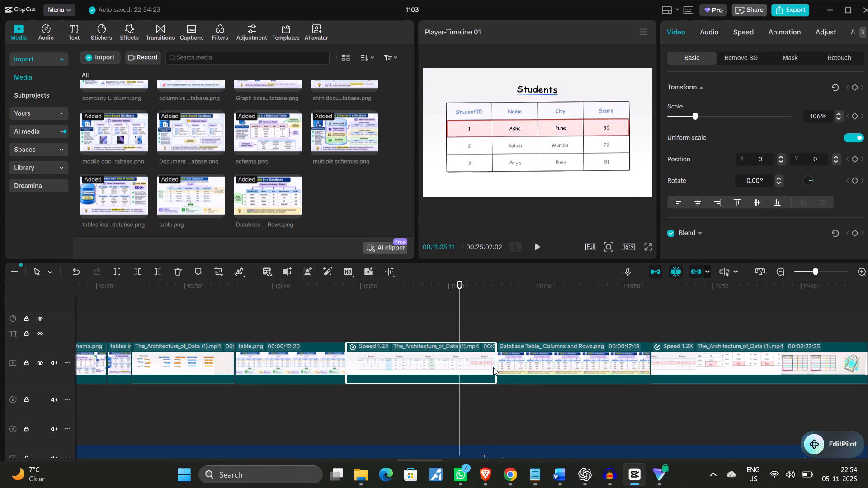
# Play on through the extended Students table clip and split it at 00:11:03:16.
pyautogui.click(537, 245)
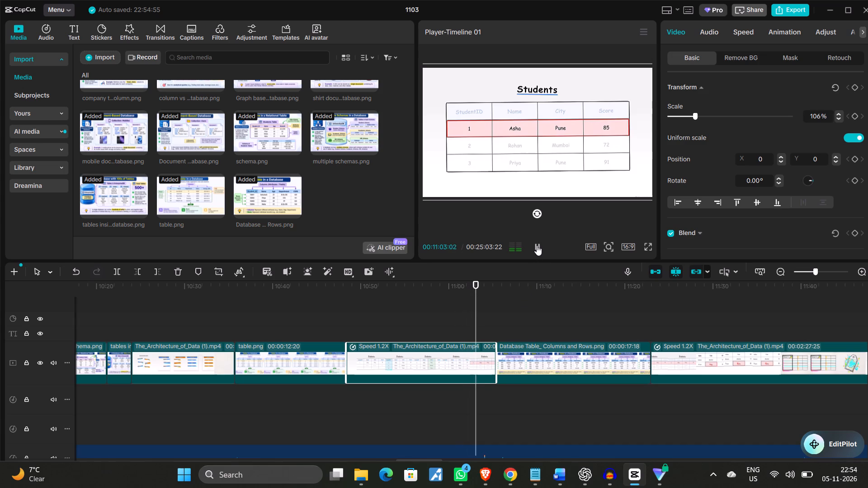
pyautogui.click(537, 245)
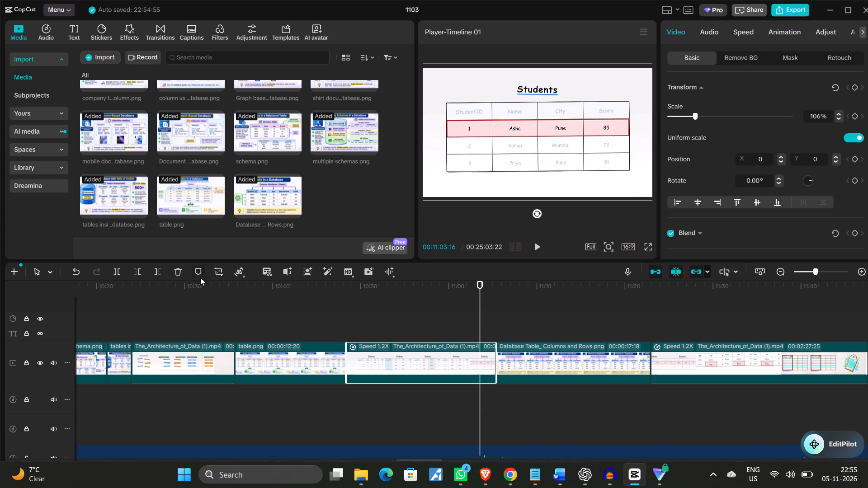
pyautogui.click(115, 271)
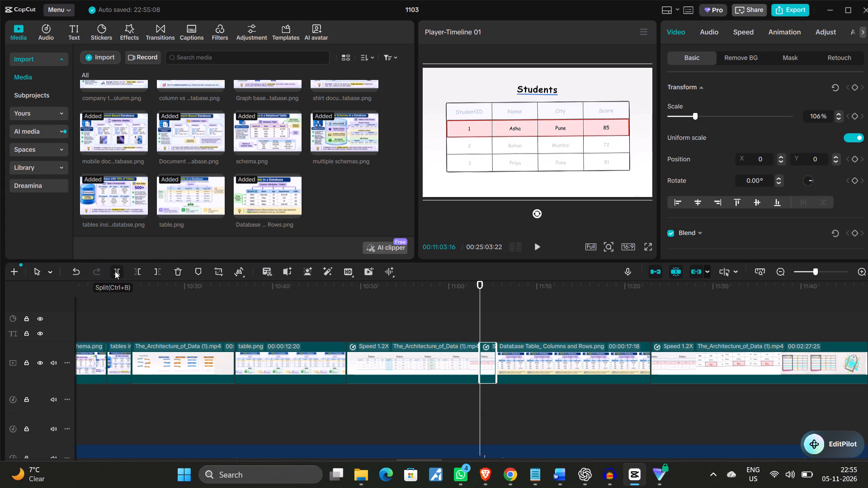
# Copy the 1.2X Students table clip that ends at the split and insert the duplicate on the main track at 00:11:03:16.
pyautogui.click(416, 355)
pyautogui.rightClick(416, 355)
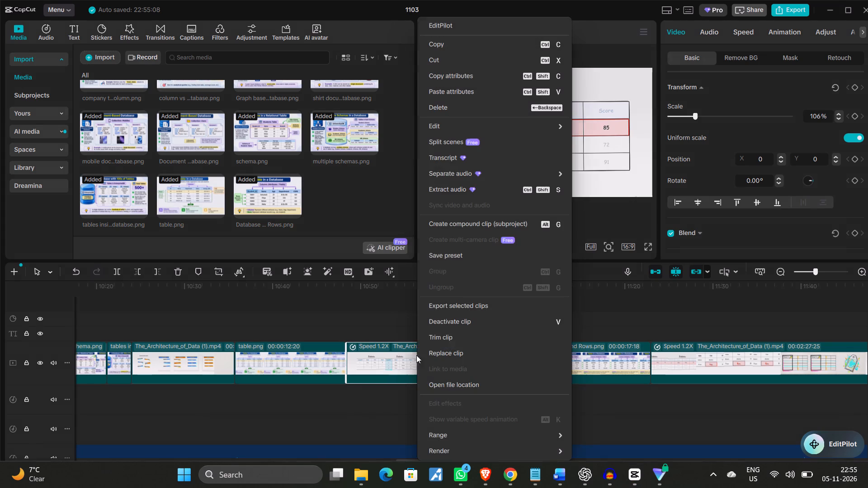
pyautogui.click(439, 43)
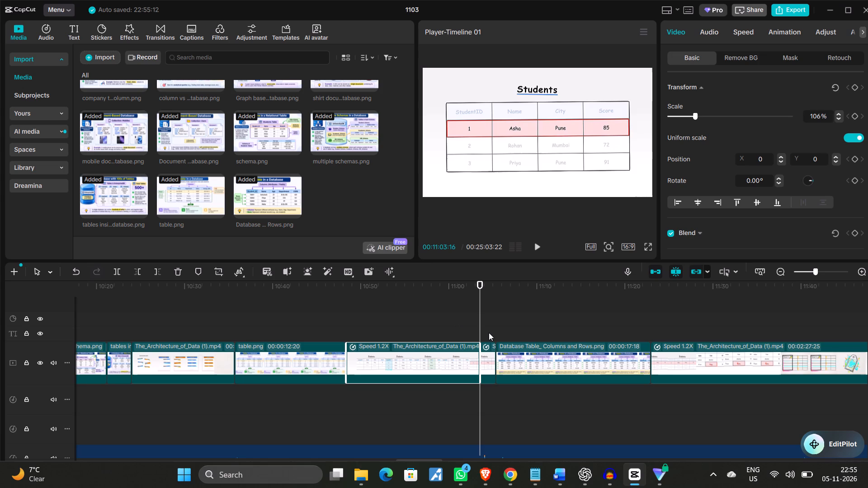
pyautogui.hotkey('ctrl', 'v')
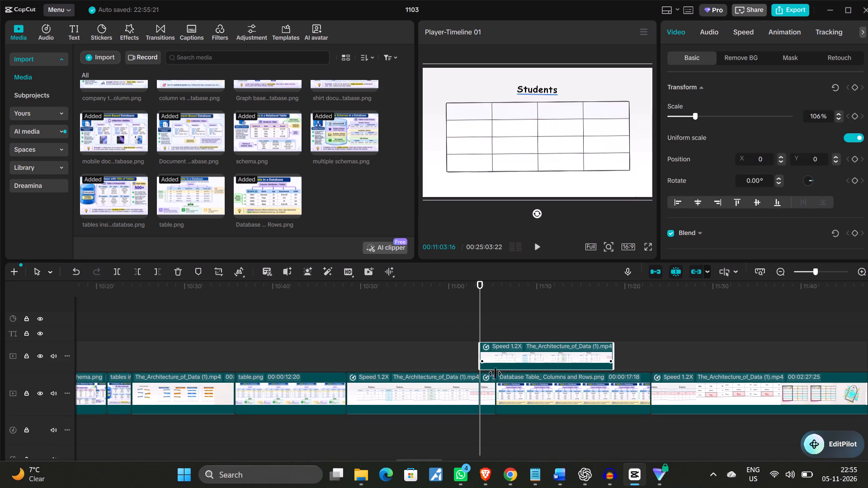
pyautogui.moveTo(523, 356); pyautogui.dragTo(524, 396)
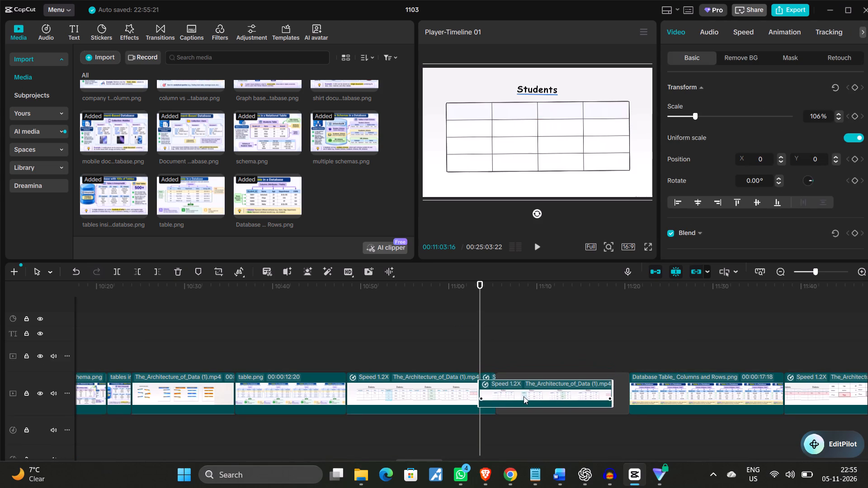
pyautogui.moveTo(524, 396); pyautogui.dragTo(511, 406)
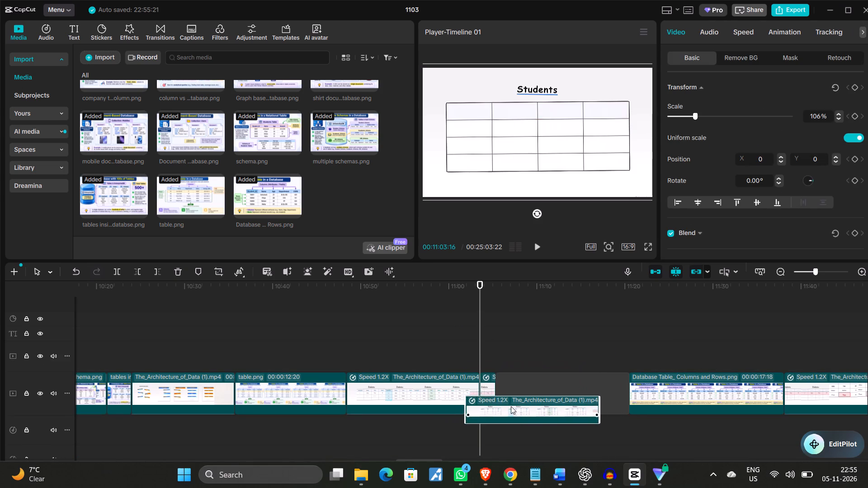
pyautogui.moveTo(511, 406); pyautogui.dragTo(483, 399)
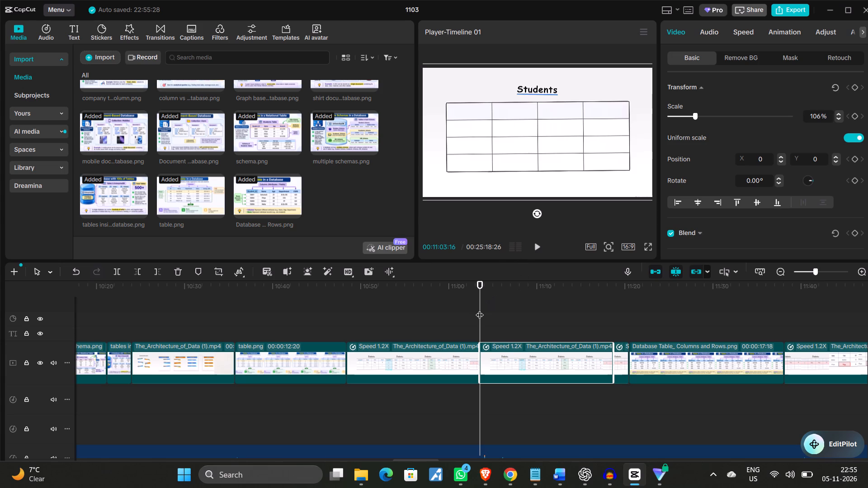
# Play from 00:11:03:16 through the duplicated Students table clip to about 00:11:21, checking it against the narration.
pyautogui.click(534, 243)
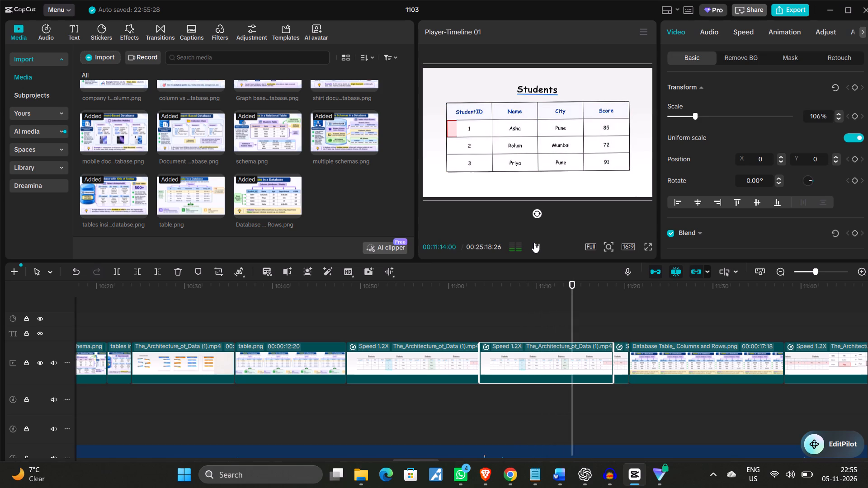
pyautogui.click(534, 243)
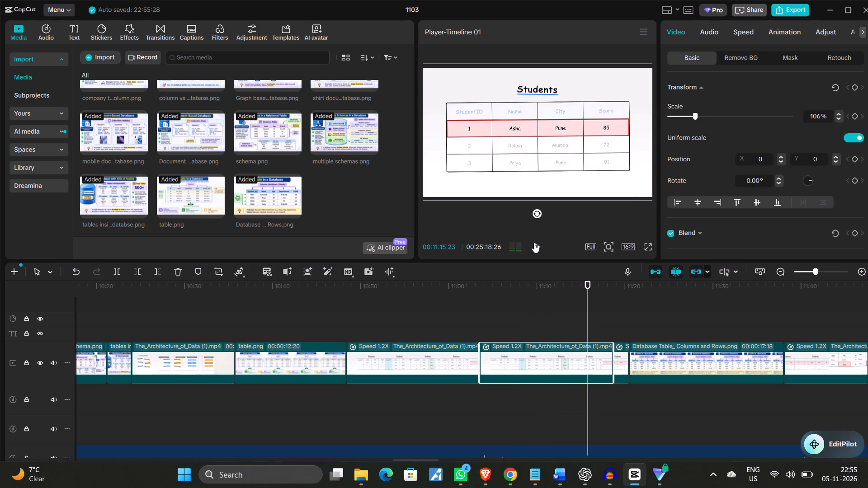
pyautogui.click(534, 243)
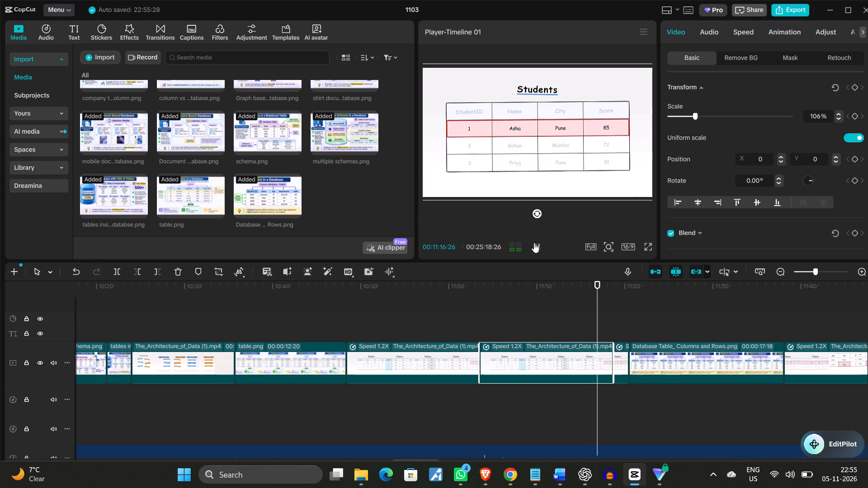
pyautogui.click(534, 243)
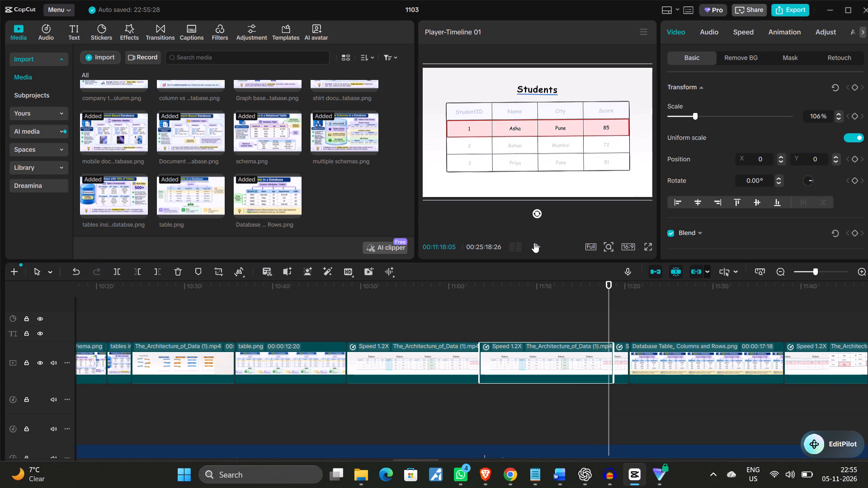
pyautogui.click(534, 243)
pyautogui.click(534, 243)
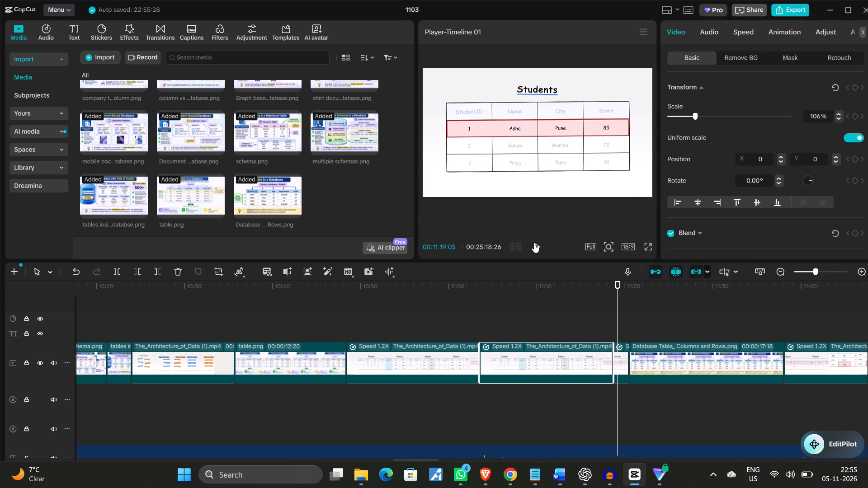
pyautogui.click(534, 243)
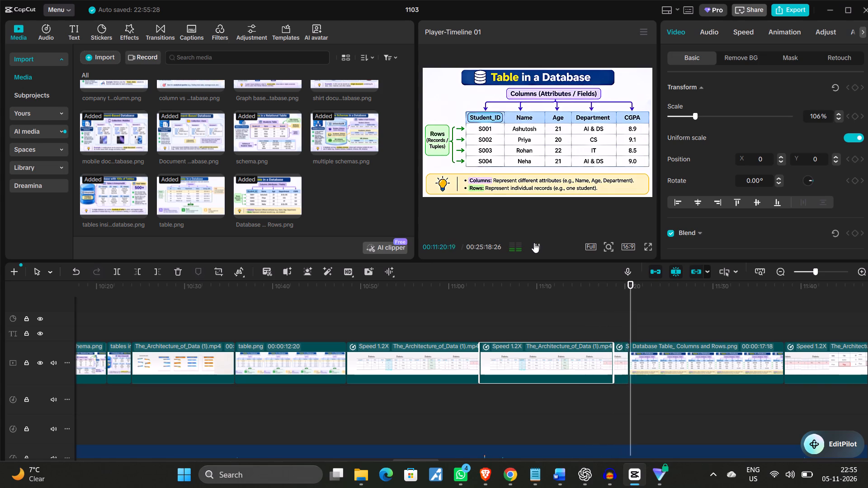
pyautogui.click(534, 243)
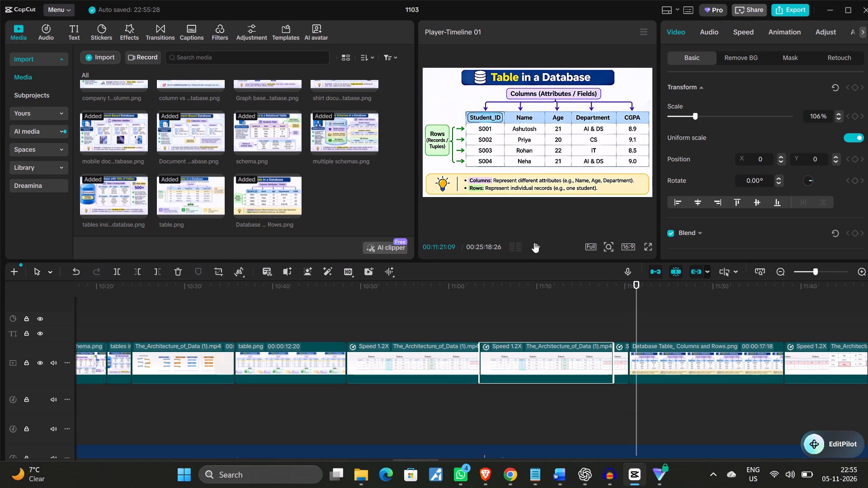
# Set the duplicated Students table clip's speed to 0.90x.
pyautogui.moveTo(638, 314); pyautogui.dragTo(577, 317)
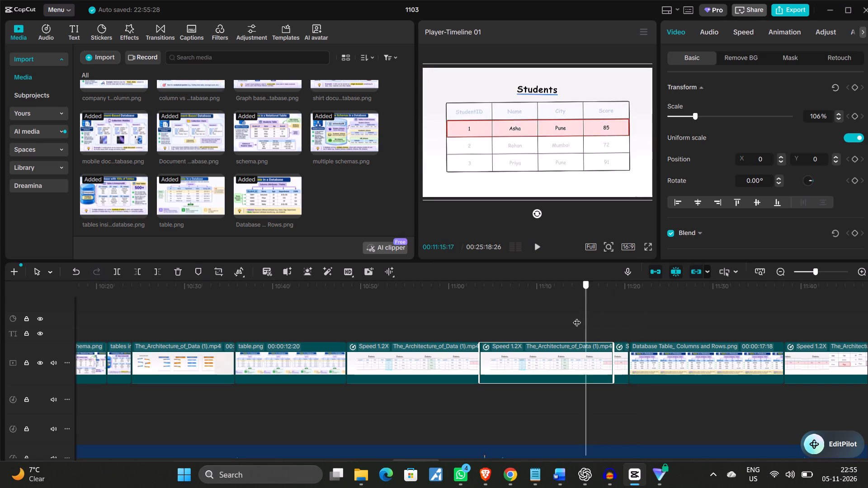
pyautogui.moveTo(577, 317); pyautogui.dragTo(566, 321)
pyautogui.click(579, 354)
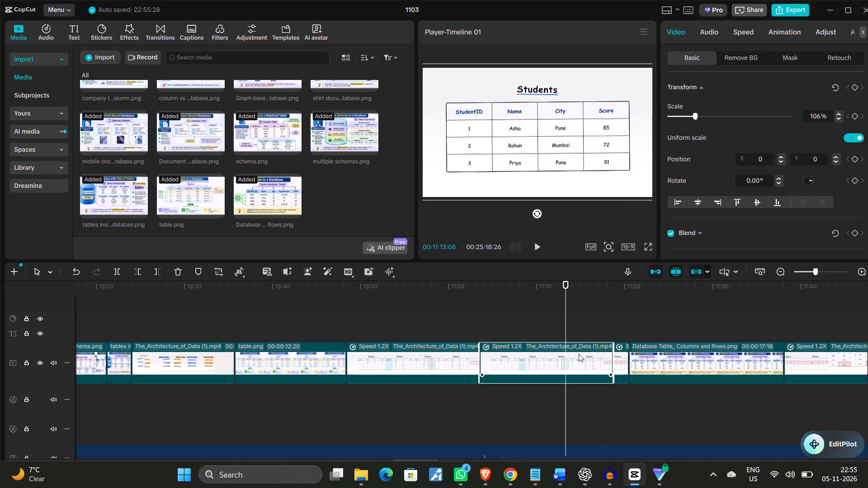
pyautogui.click(738, 29)
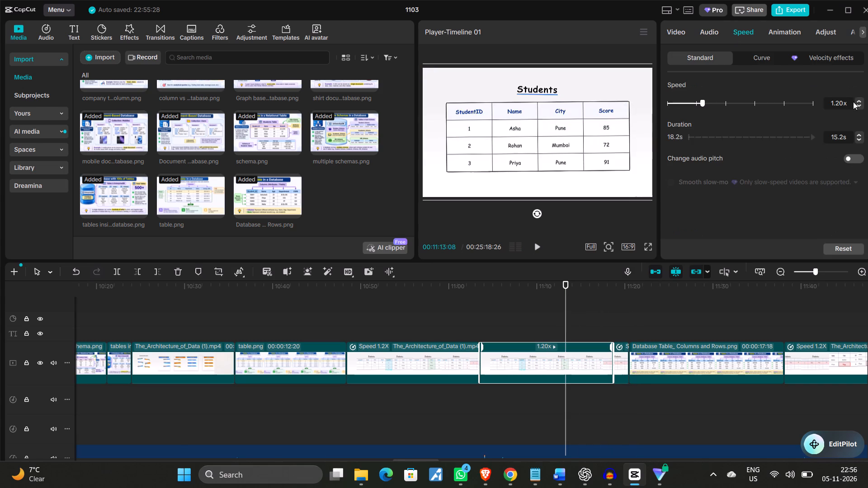
pyautogui.click(859, 99)
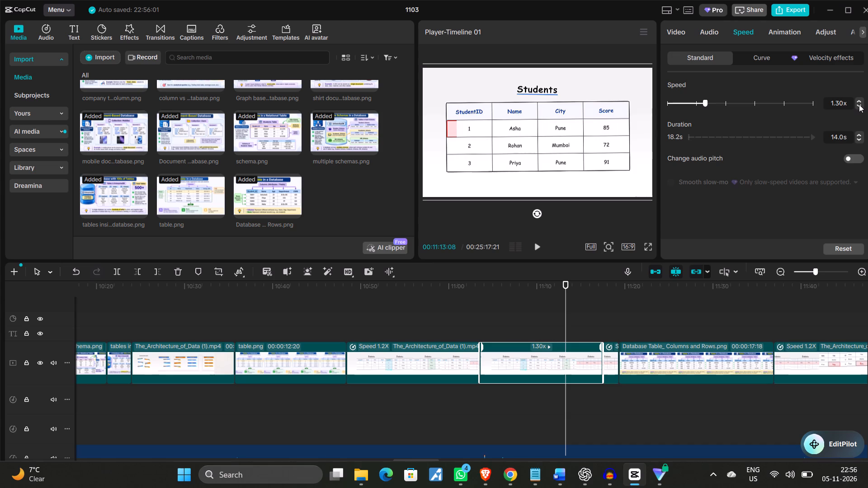
pyautogui.doubleClick(859, 104)
pyautogui.click(859, 104)
pyautogui.click(859, 104)
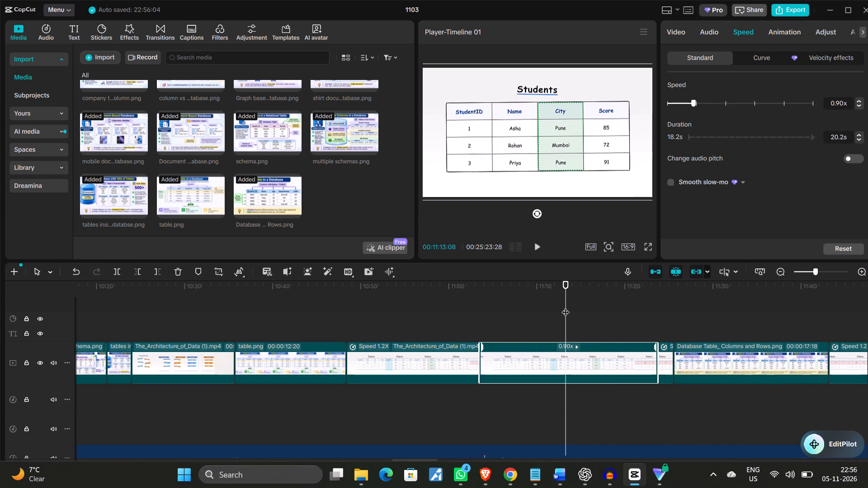
# Replay the slowed Students table clip from 00:11:03:16 and on into the Database Table_ Columns and Rows.png image to about 00:11:27.
pyautogui.moveTo(566, 306); pyautogui.dragTo(480, 308)
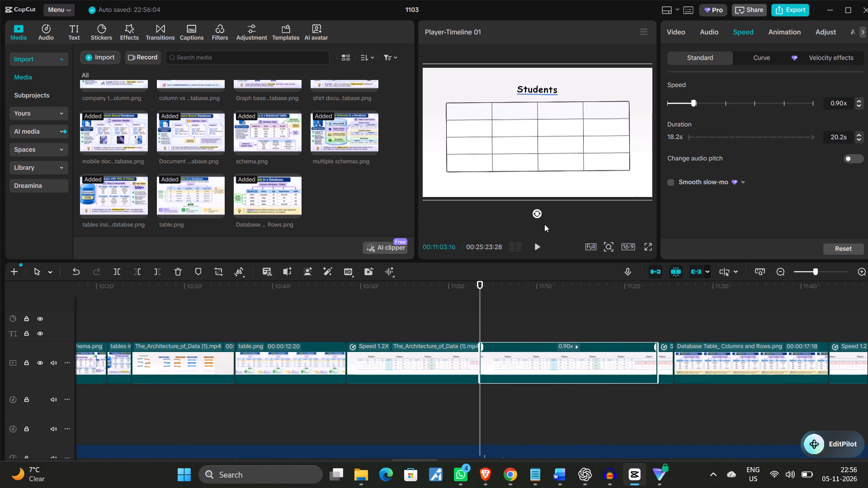
pyautogui.click(535, 246)
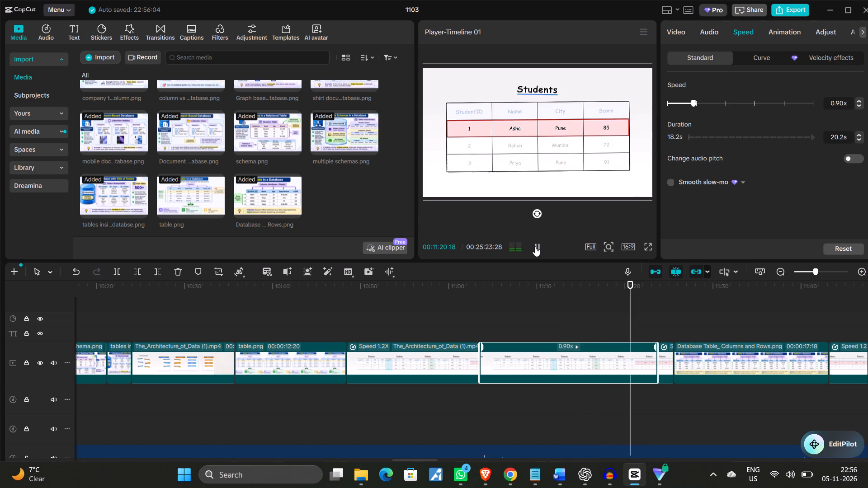
pyautogui.click(535, 246)
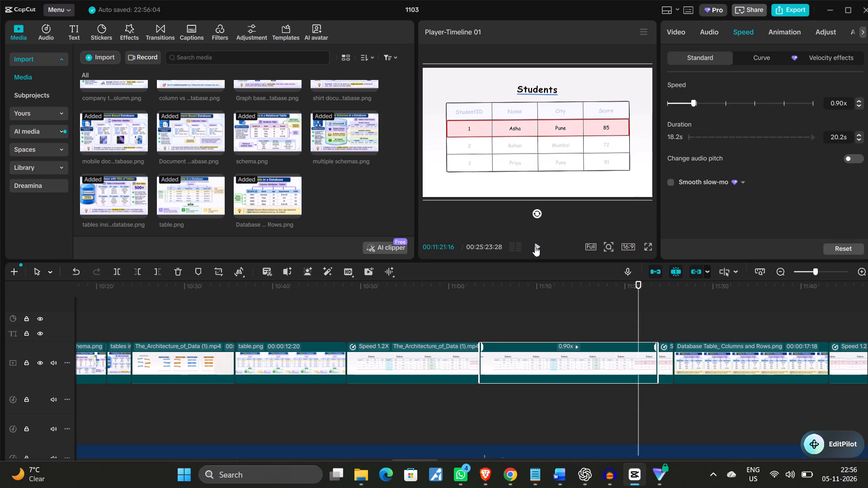
pyautogui.click(535, 246)
pyautogui.click(535, 246)
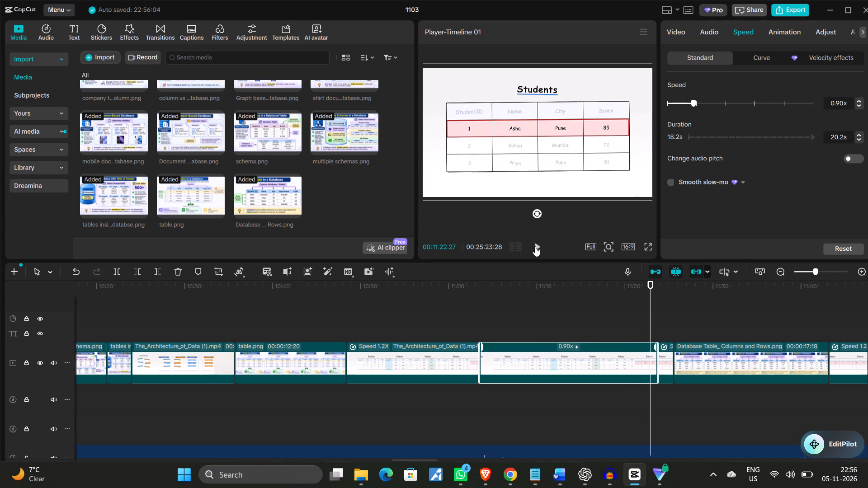
pyautogui.click(535, 246)
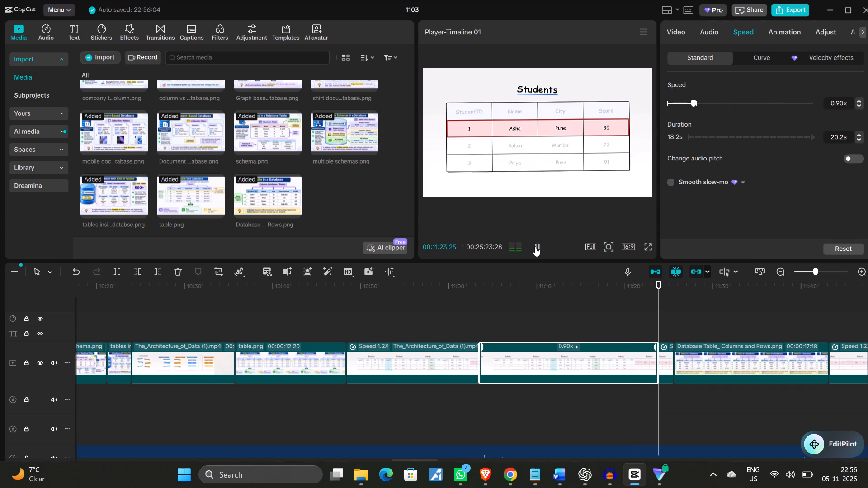
pyautogui.click(535, 246)
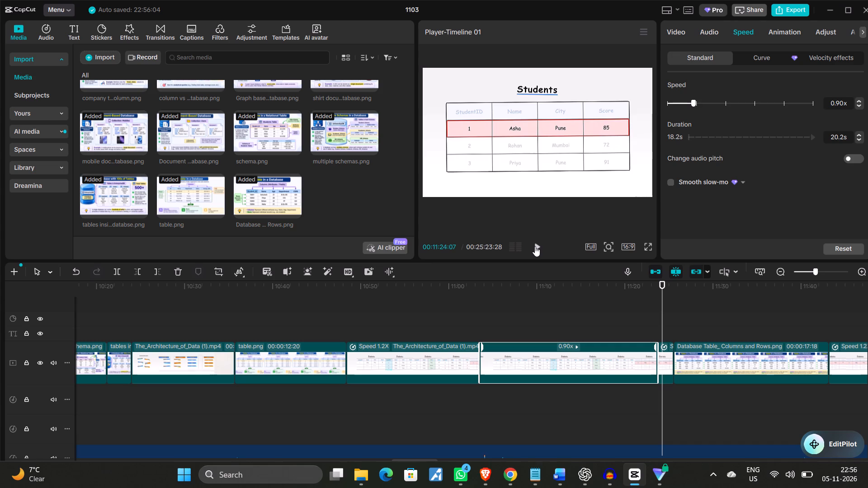
pyautogui.click(535, 246)
pyautogui.click(535, 246)
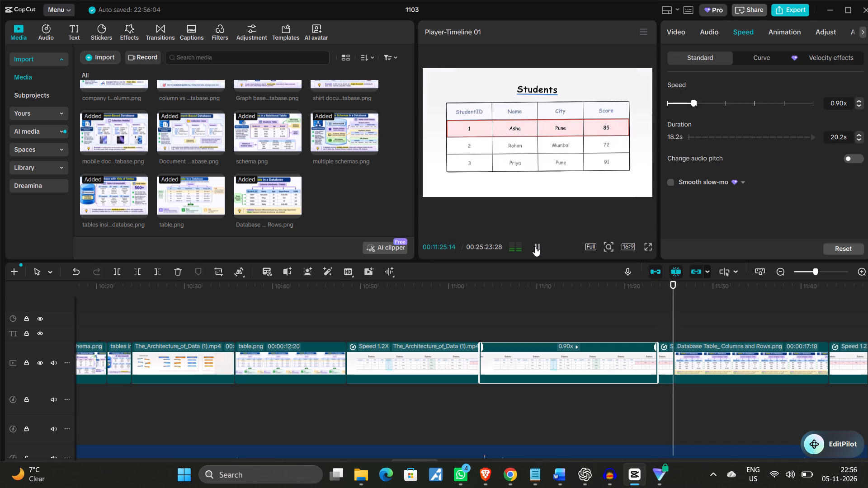
pyautogui.click(535, 246)
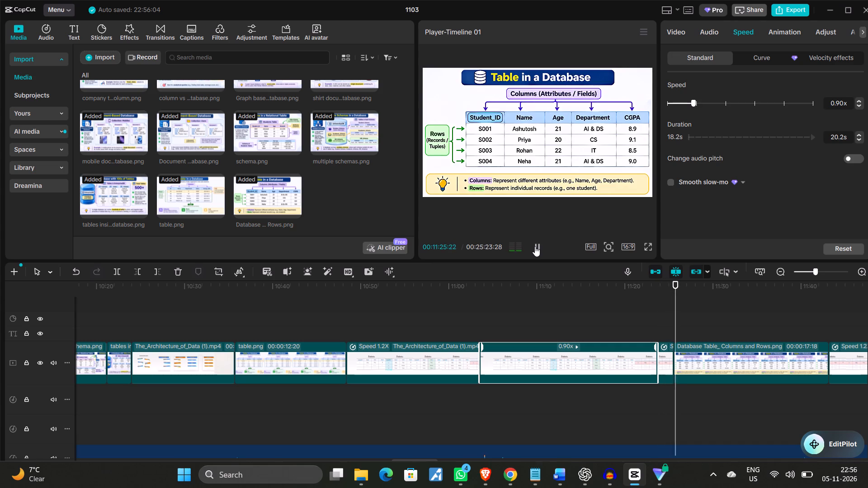
pyautogui.click(535, 246)
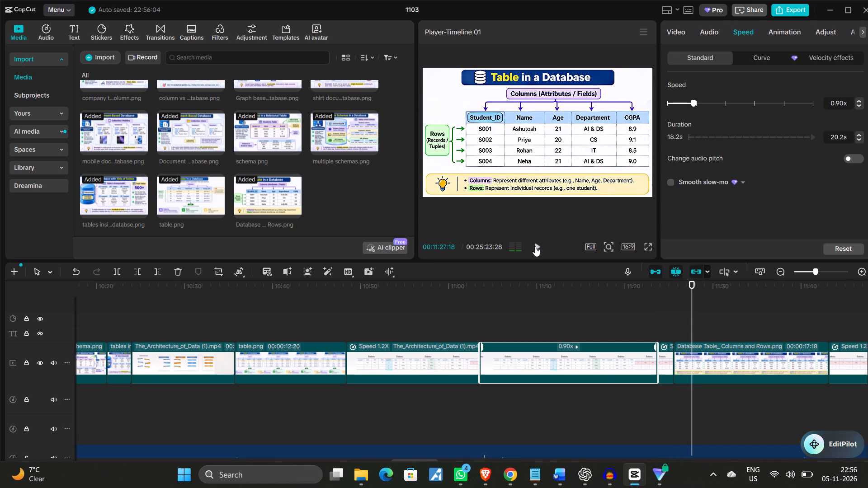
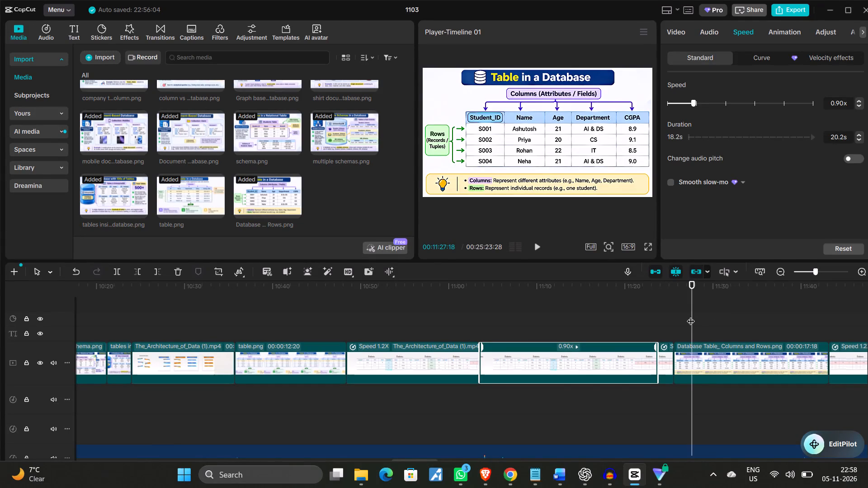
# Scrub and play the stretch around the Database Table_ Columns and Rows.png image, from about 00:11:24 to 00:11:32, checking it against the narration.
pyautogui.moveTo(691, 315); pyautogui.dragTo(809, 327)
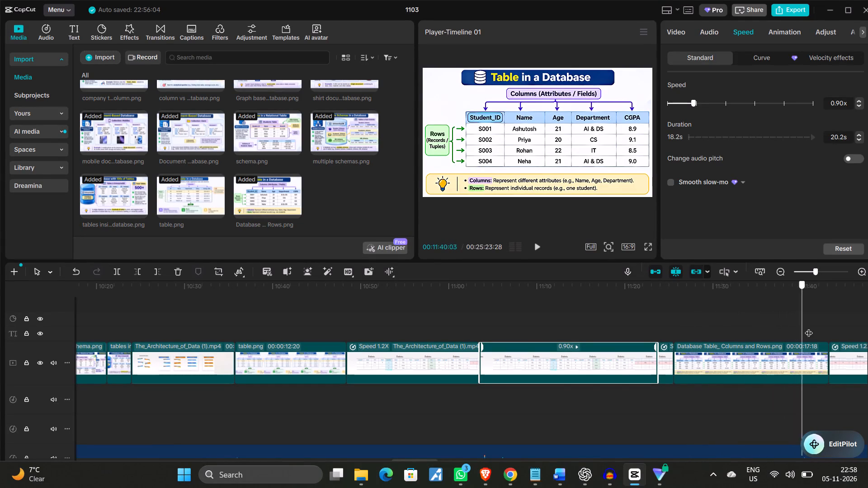
pyautogui.moveTo(809, 327); pyautogui.dragTo(826, 327)
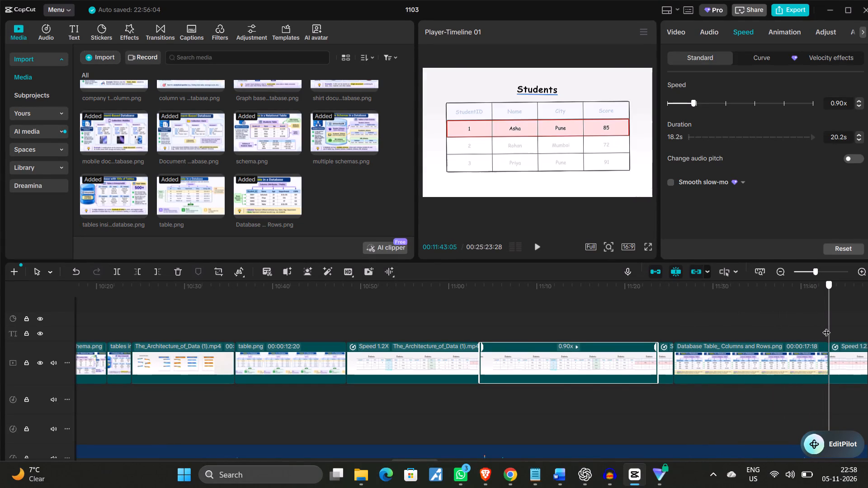
pyautogui.moveTo(826, 327); pyautogui.dragTo(830, 325)
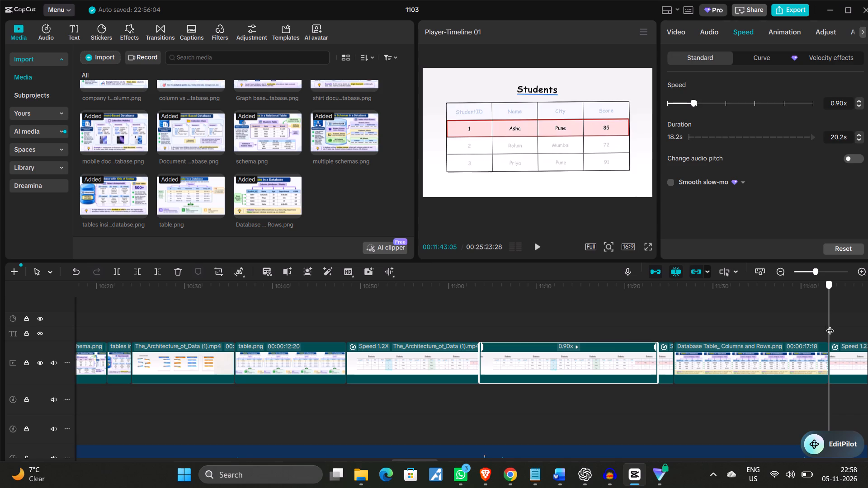
pyautogui.moveTo(830, 325); pyautogui.dragTo(750, 325)
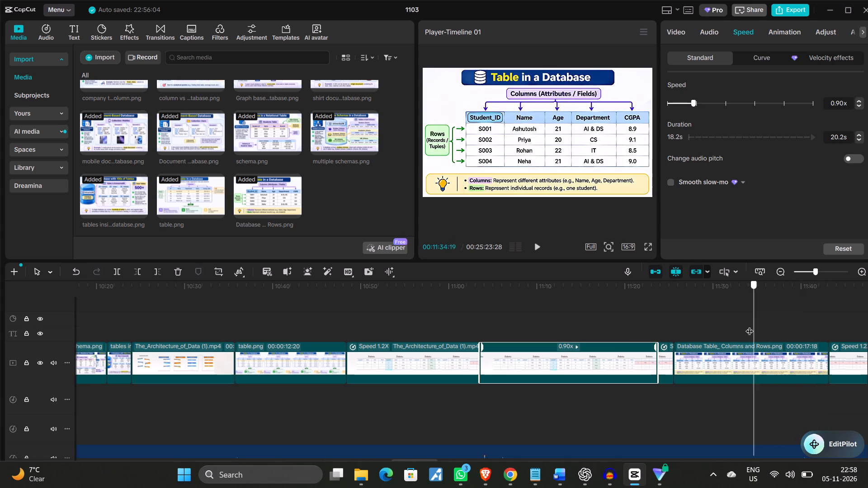
pyautogui.moveTo(750, 325); pyautogui.dragTo(665, 321)
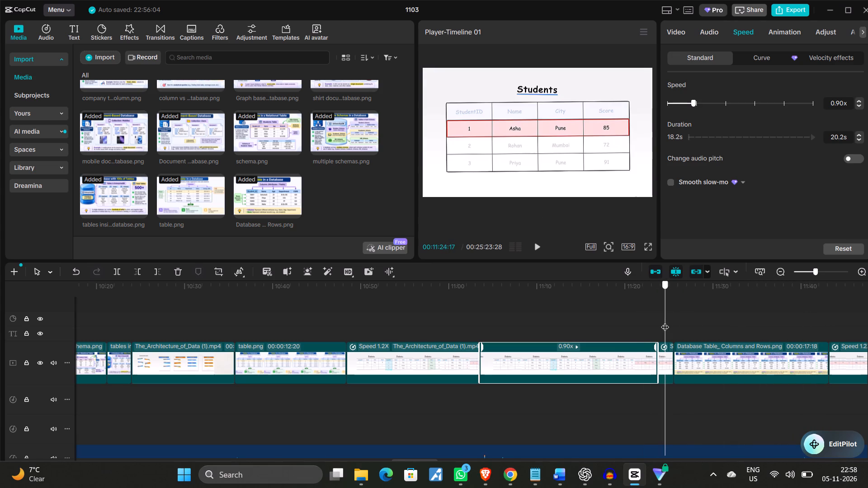
pyautogui.moveTo(665, 321); pyautogui.dragTo(665, 320)
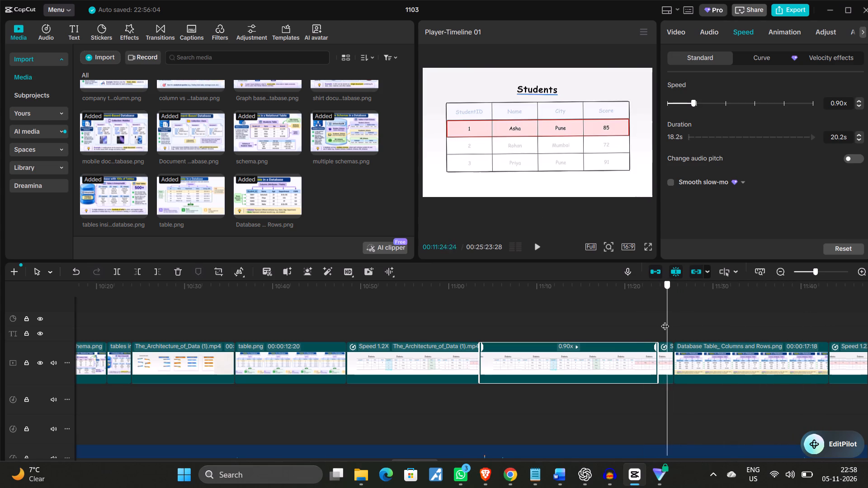
pyautogui.moveTo(665, 320); pyautogui.dragTo(659, 322)
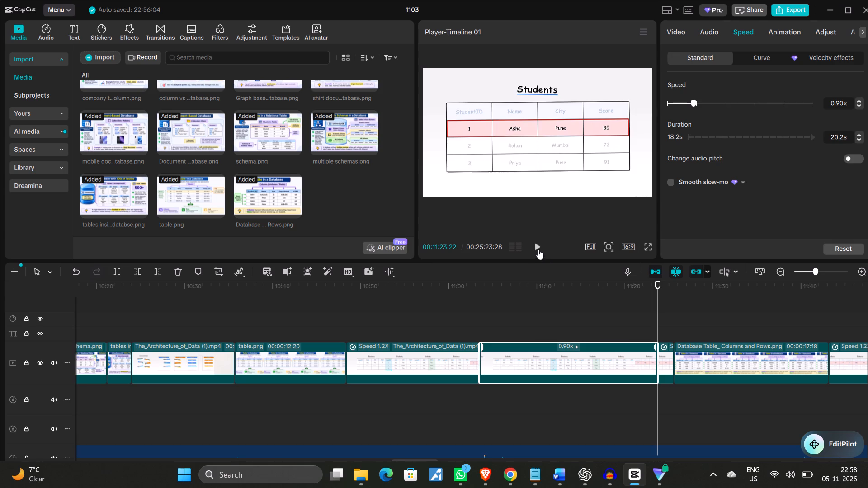
pyautogui.click(537, 245)
pyautogui.click(537, 245)
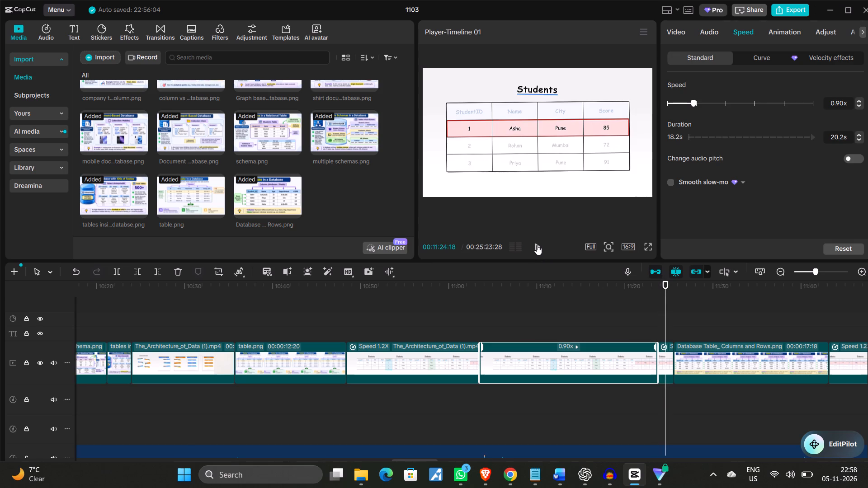
pyautogui.click(537, 245)
pyautogui.click(537, 245)
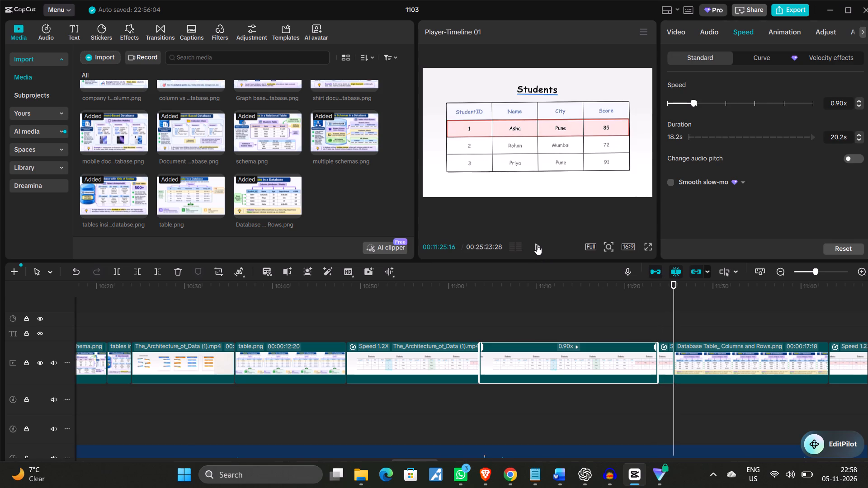
pyautogui.click(537, 245)
pyautogui.click(537, 245)
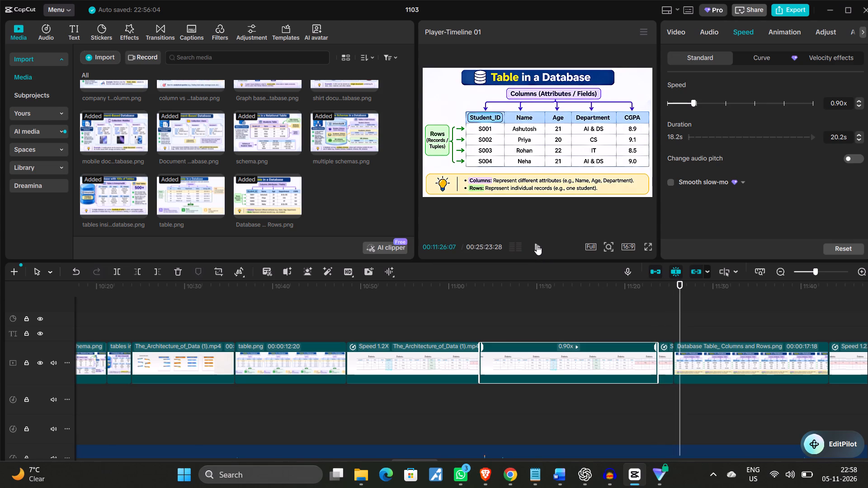
pyautogui.click(537, 245)
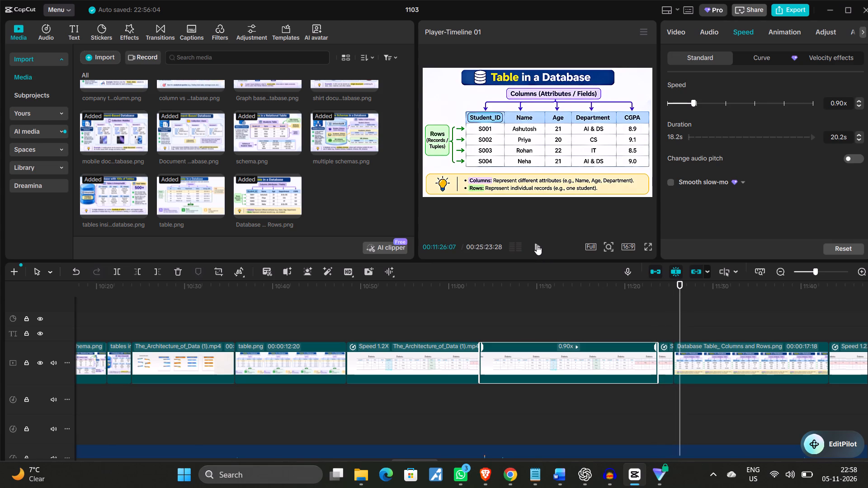
pyautogui.click(537, 245)
pyautogui.click(537, 245)
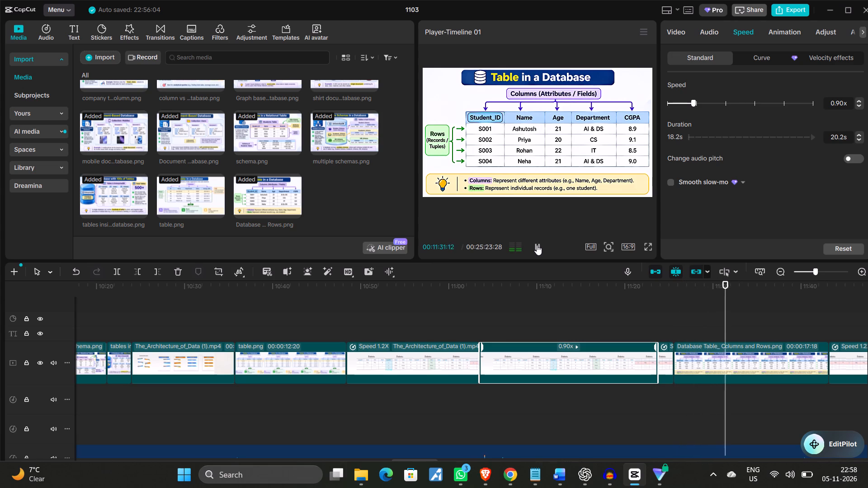
pyautogui.click(537, 245)
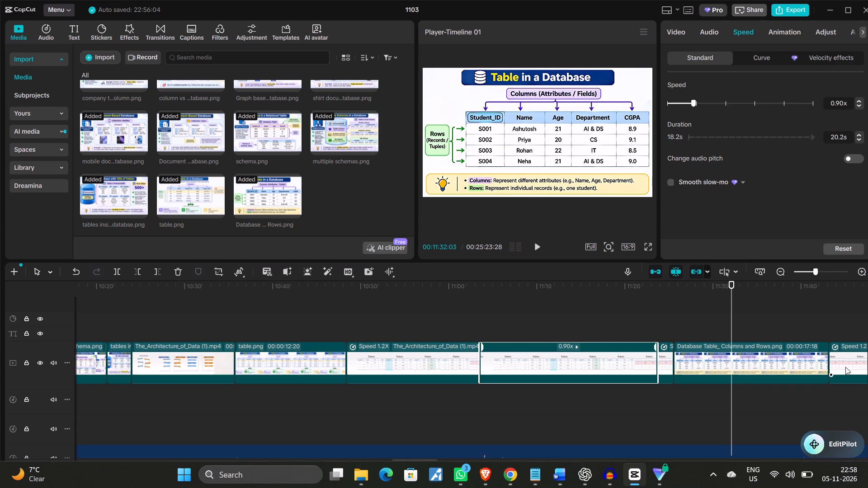
# Delete the Database Table_ Columns and Rows.png image clip from the main track.
pyautogui.click(766, 365)
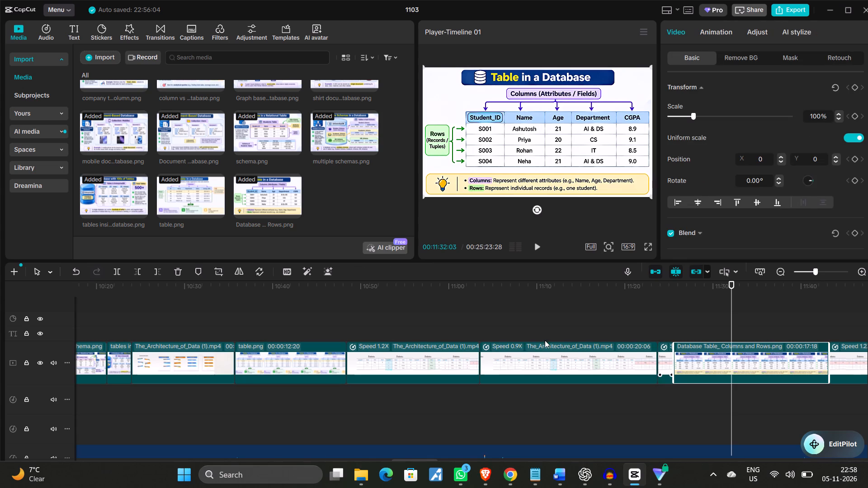
pyautogui.click(179, 270)
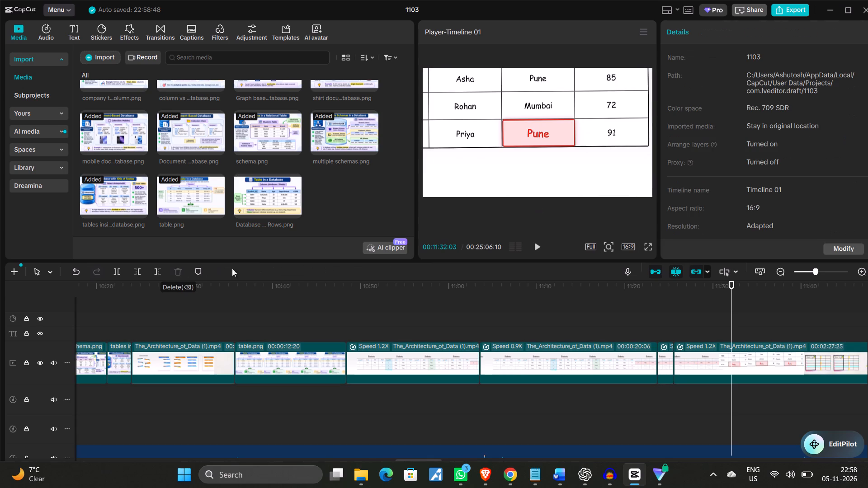
# Play the long 1.2X Students table clip from its start at 00:11:25:17 to about 00:11:29, checking it against the narration.
pyautogui.moveTo(731, 321); pyautogui.dragTo(720, 320)
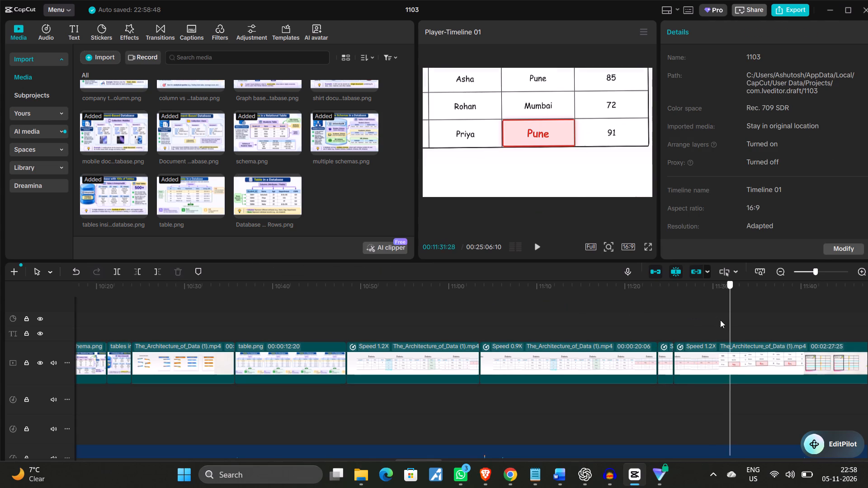
pyautogui.moveTo(720, 320); pyautogui.dragTo(675, 324)
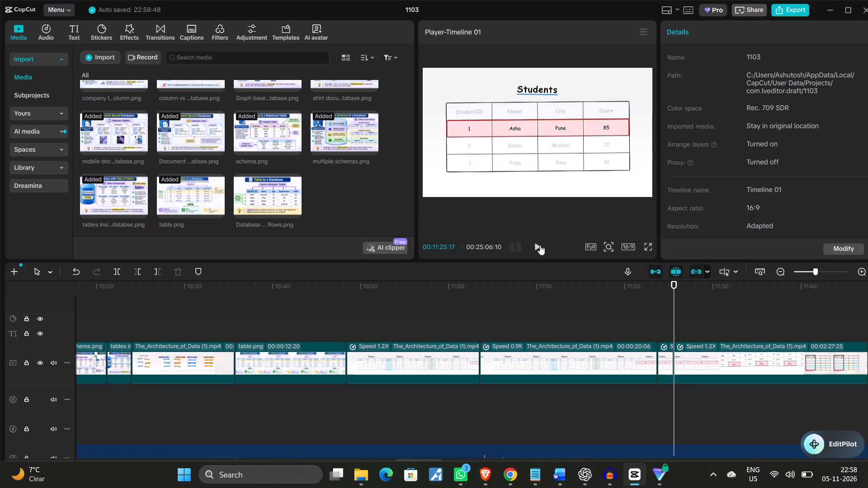
pyautogui.click(538, 245)
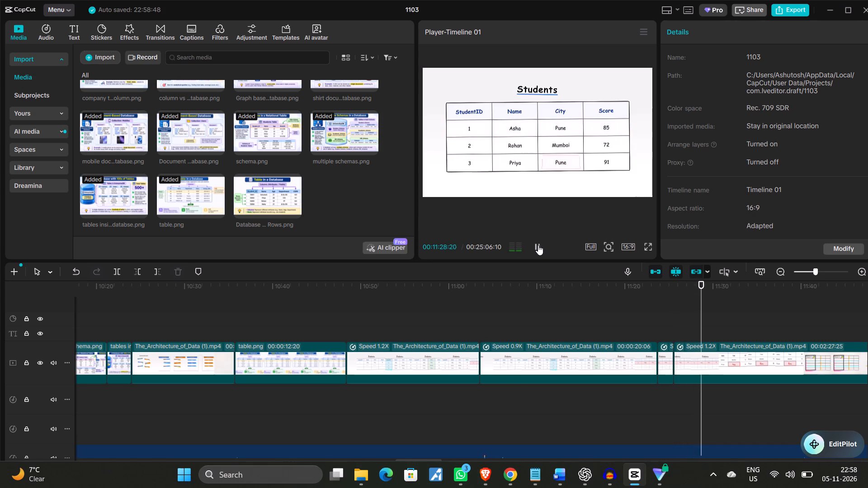
pyautogui.click(538, 245)
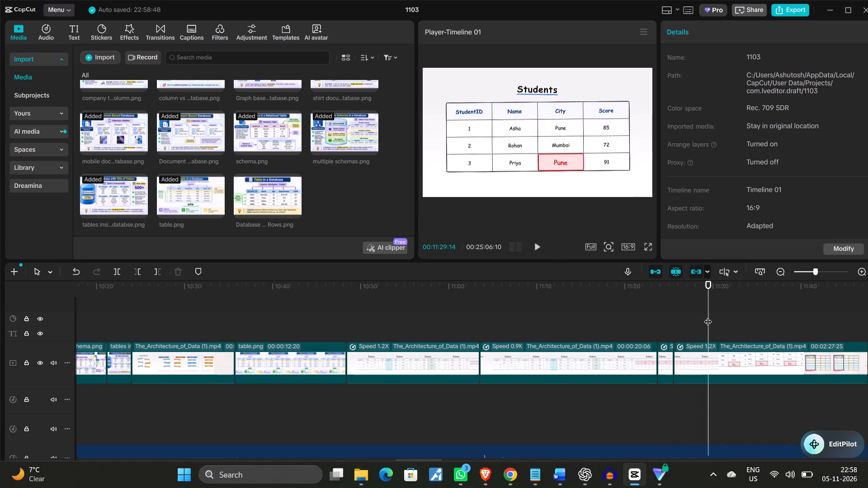
# Set the speed of the long The_Architecture_of_Data (1).mp4 clip starting at 00:11:25:17 to 0.80x.
pyautogui.click(703, 363)
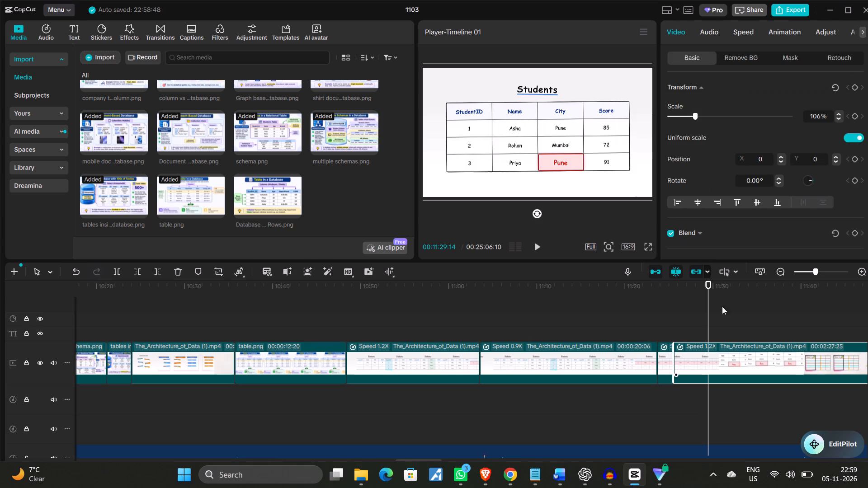
pyautogui.click(741, 31)
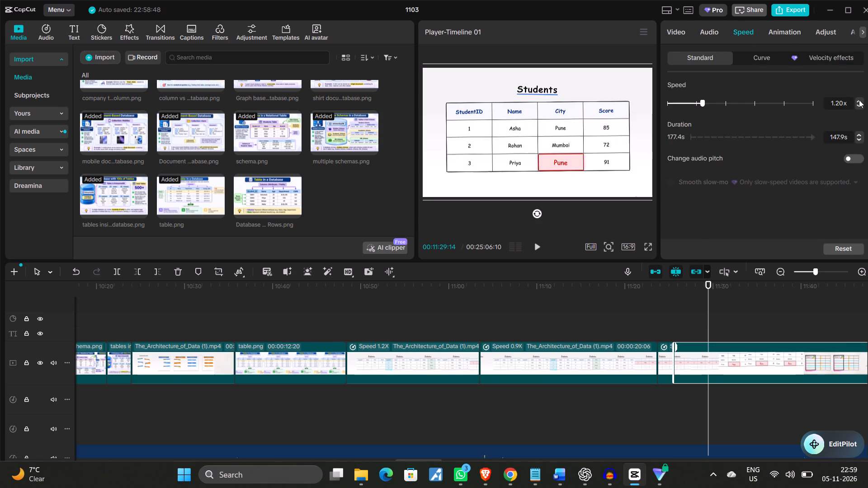
pyautogui.doubleClick(857, 105)
pyautogui.click(857, 105)
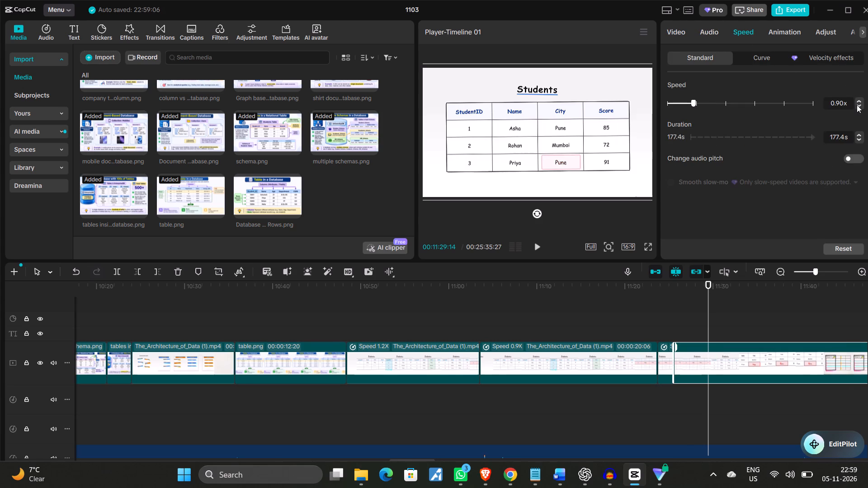
pyautogui.click(857, 105)
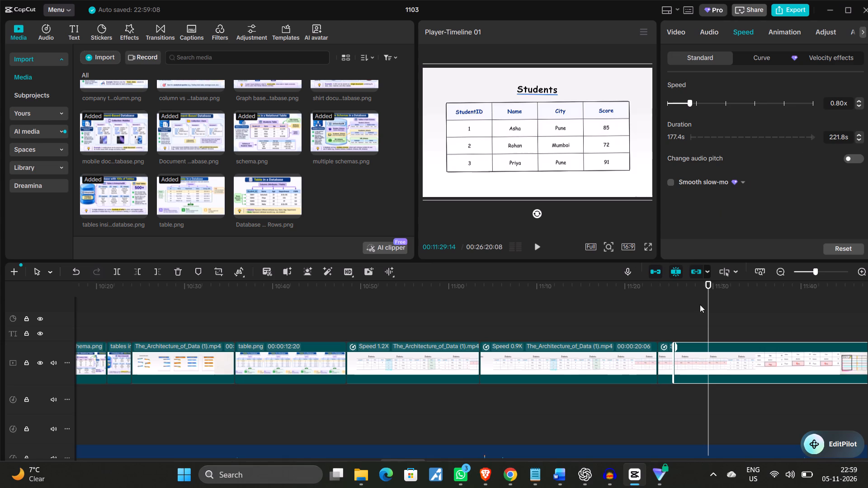
# Replay from just before the short 1.2X clip into the slowed Students table clip to about 00:11:31, checking the timing.
pyautogui.moveTo(708, 315); pyautogui.dragTo(672, 321)
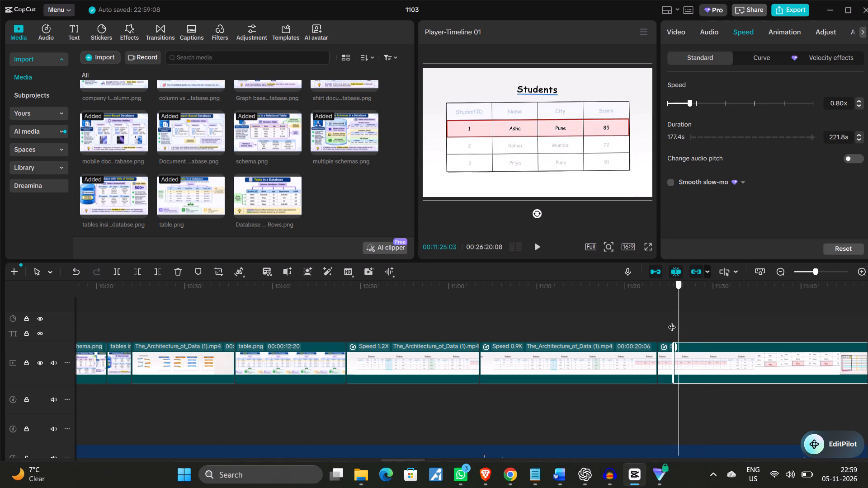
pyautogui.moveTo(672, 321); pyautogui.dragTo(678, 322)
pyautogui.moveTo(678, 322); pyautogui.dragTo(663, 322)
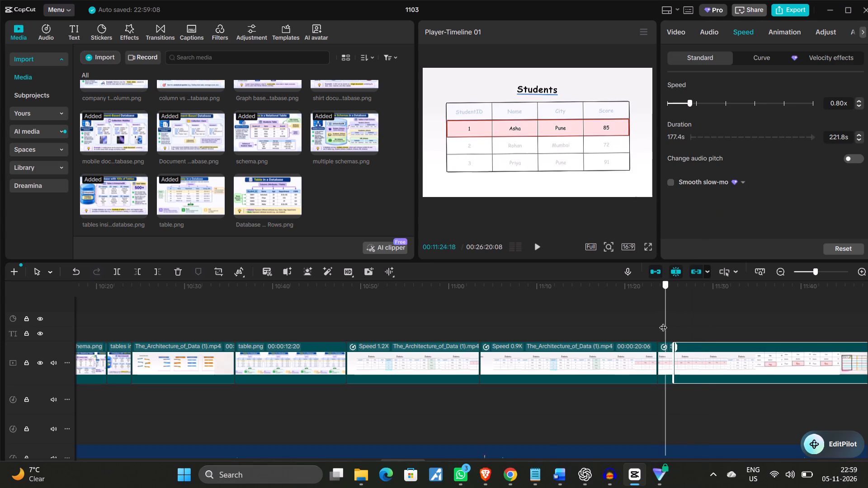
pyautogui.moveTo(663, 322); pyautogui.dragTo(656, 323)
pyautogui.click(536, 245)
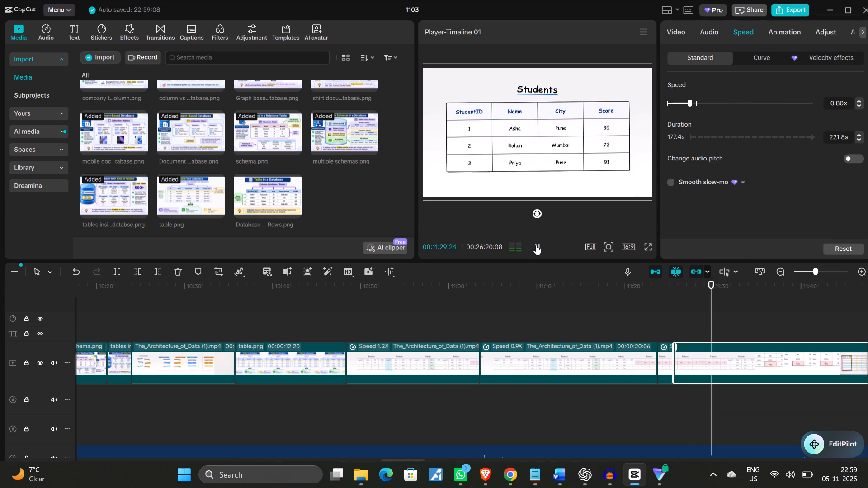
pyautogui.click(536, 245)
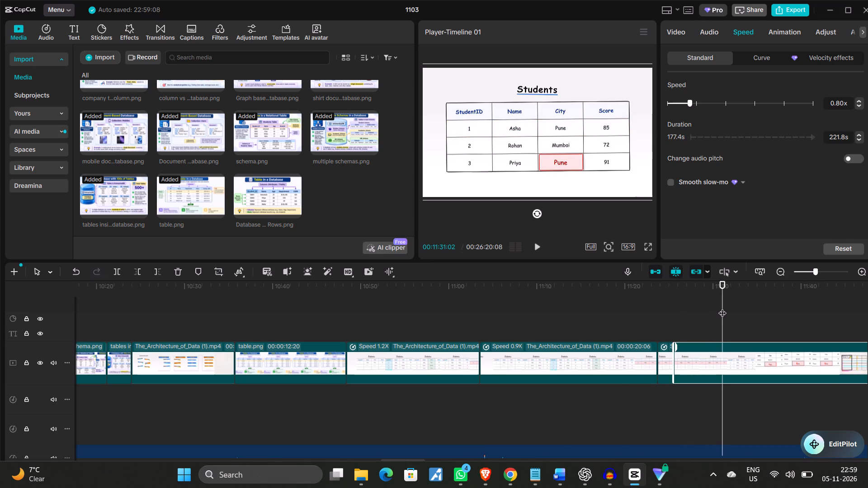
# Set the speed of the short Students table clip between the 0.9X and 0.8X clips to 0.60x.
pyautogui.moveTo(721, 307); pyautogui.dragTo(646, 311)
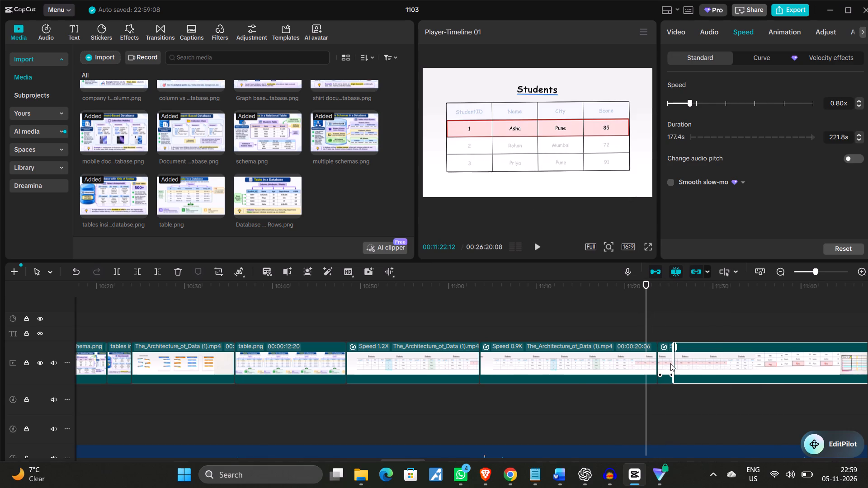
pyautogui.click(669, 363)
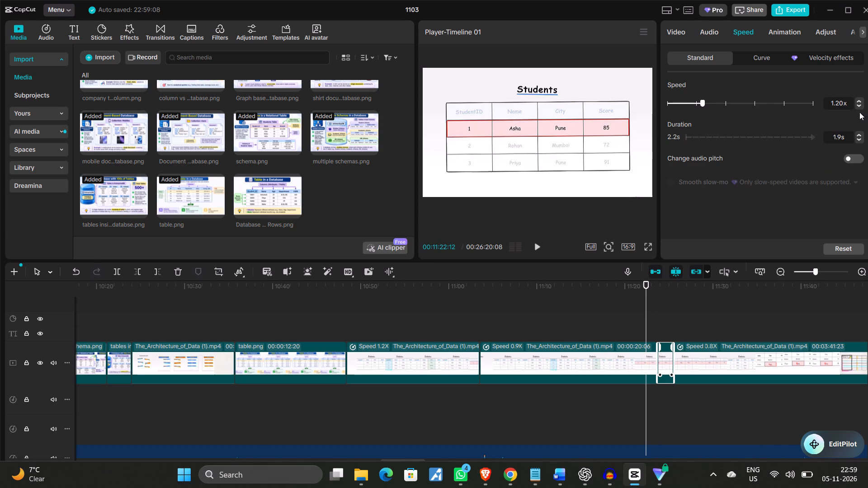
pyautogui.click(859, 106)
pyautogui.doubleClick(859, 106)
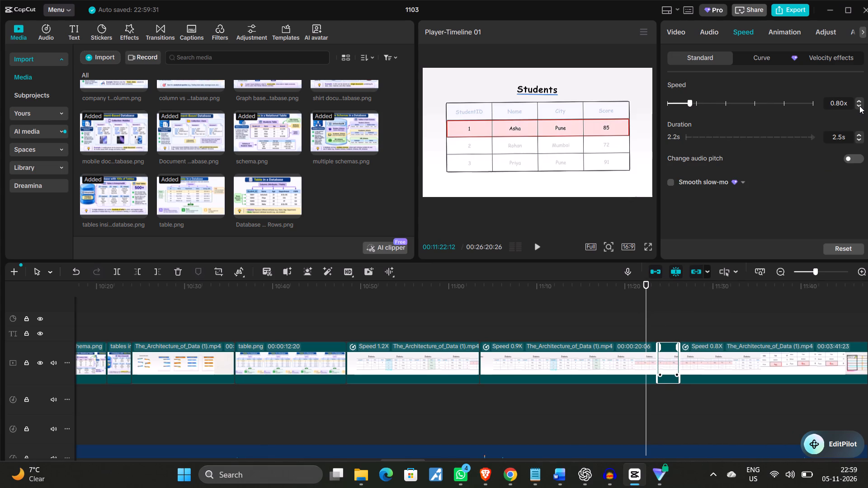
pyautogui.click(859, 106)
pyautogui.click(859, 106)
pyautogui.click(859, 106)
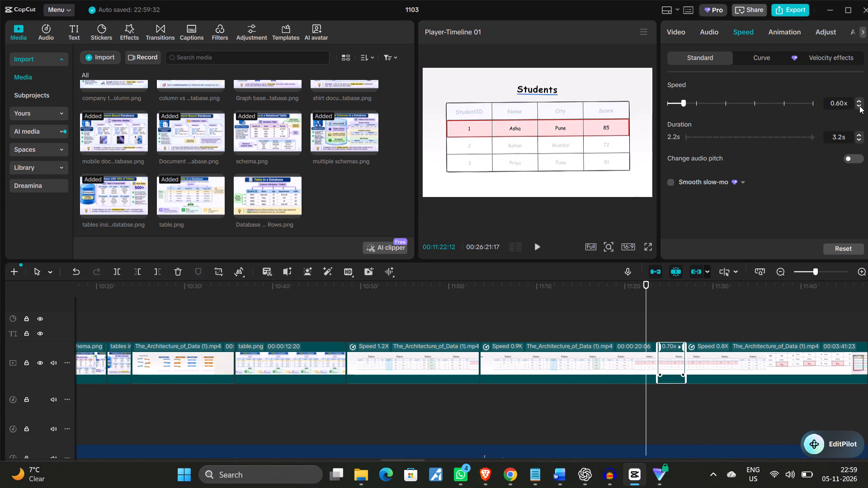
# Play from 00:11:22:14 through the 0.6X and 0.8X Students clips to about 00:11:34, checking them against the narration.
pyautogui.click(646, 310)
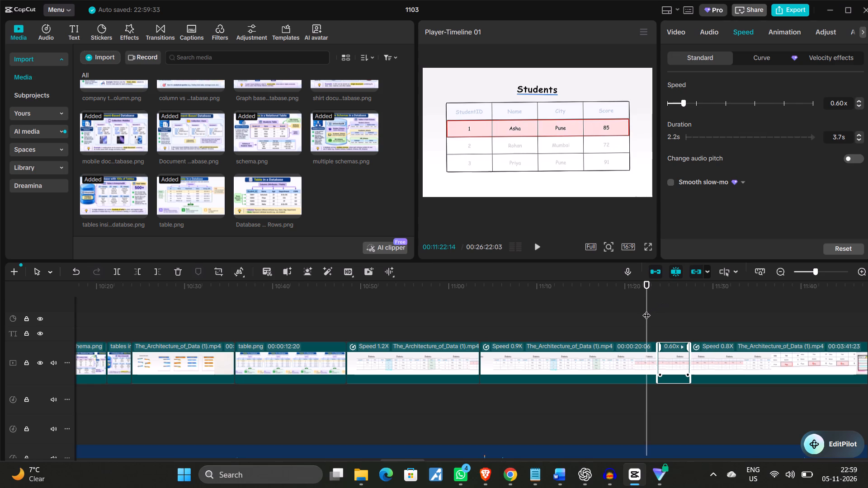
pyautogui.click(535, 244)
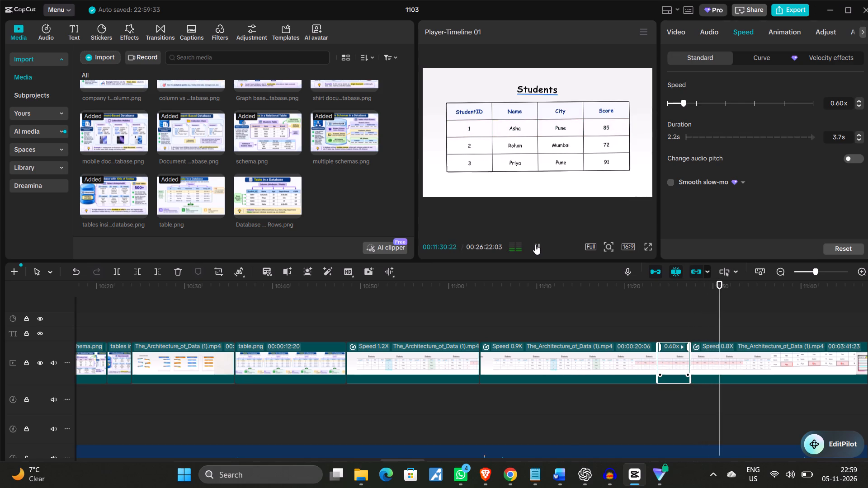
pyautogui.click(535, 244)
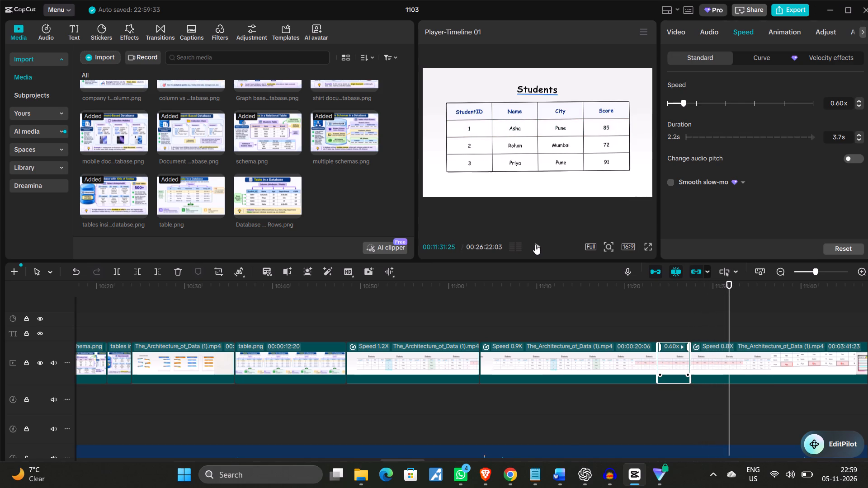
pyautogui.click(535, 244)
pyautogui.click(535, 244)
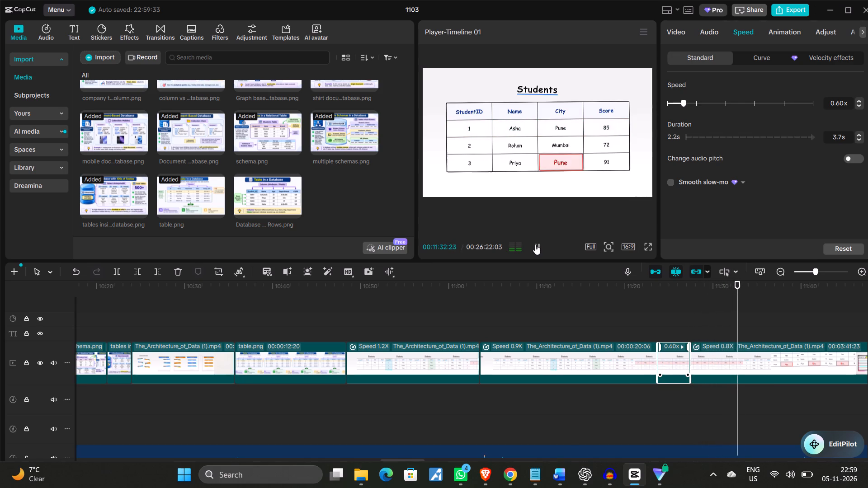
pyautogui.click(535, 244)
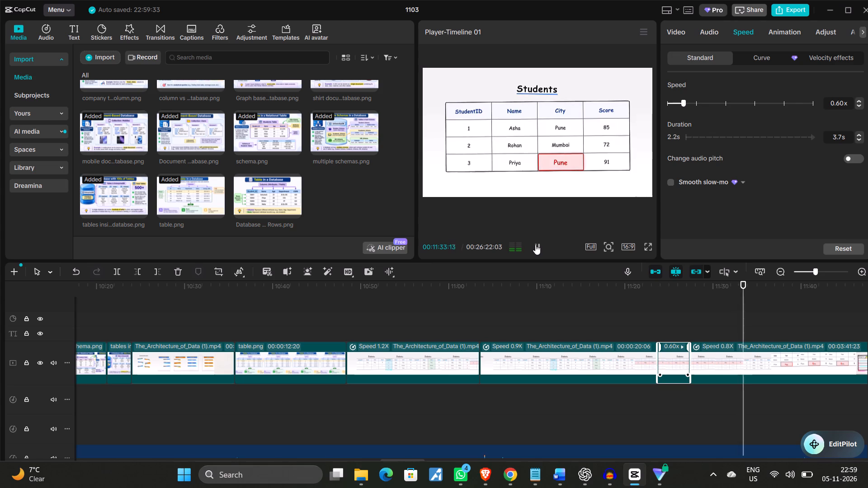
pyautogui.click(535, 244)
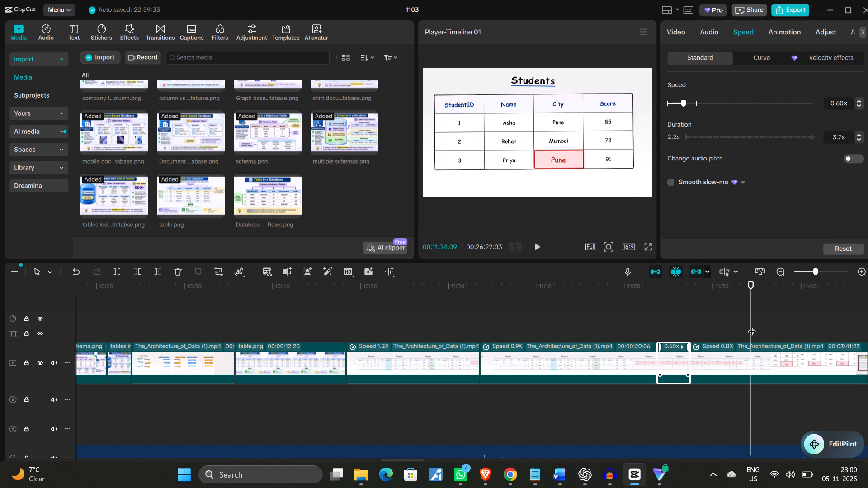
# Split the 1.2X Students table clip at 00:10:50:02, where the table's rows are still empty.
pyautogui.moveTo(752, 326); pyautogui.dragTo(692, 331)
pyautogui.moveTo(692, 331); pyautogui.dragTo(521, 326)
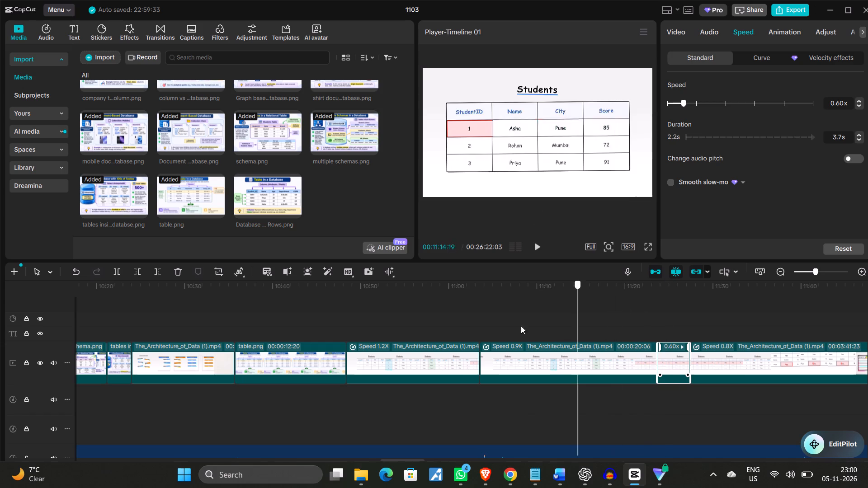
pyautogui.moveTo(521, 326); pyautogui.dragTo(383, 350)
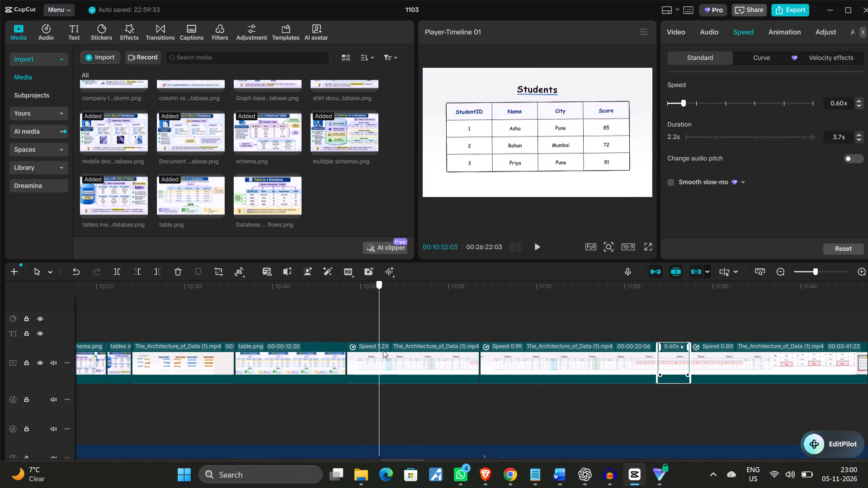
pyautogui.moveTo(383, 350); pyautogui.dragTo(382, 354)
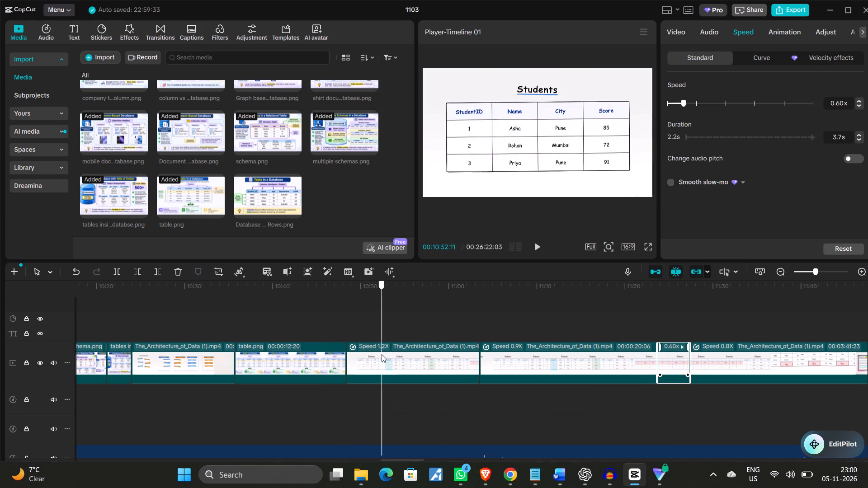
pyautogui.moveTo(382, 354); pyautogui.dragTo(364, 356)
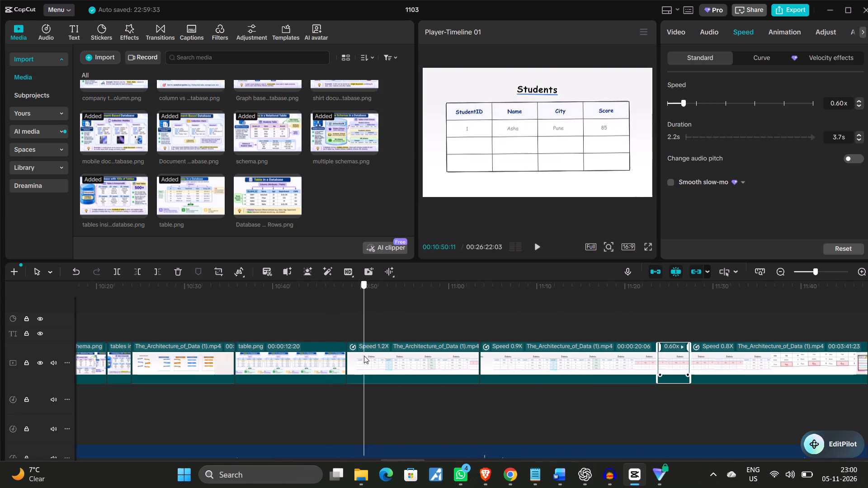
pyautogui.moveTo(364, 356); pyautogui.dragTo(367, 357)
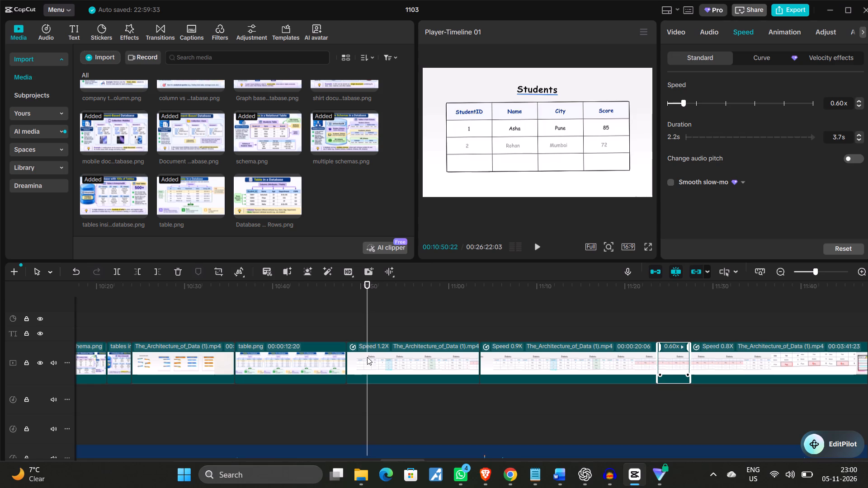
pyautogui.moveTo(367, 332); pyautogui.dragTo(363, 332)
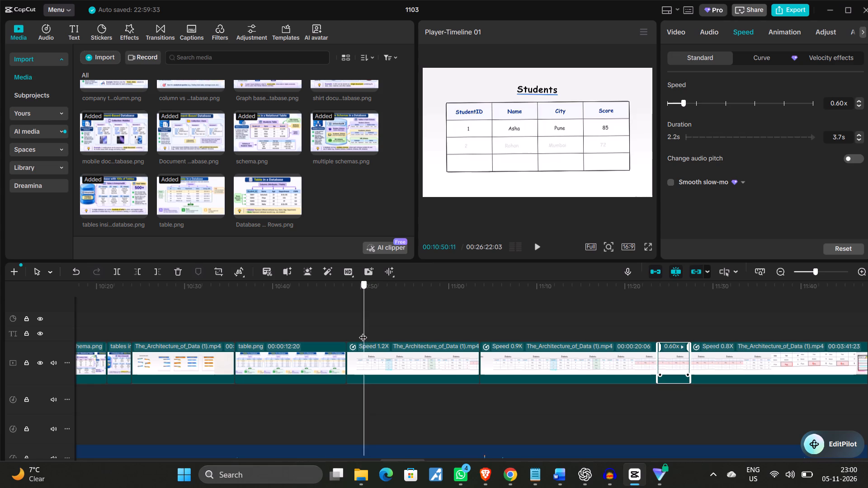
pyautogui.moveTo(363, 332); pyautogui.dragTo(361, 330)
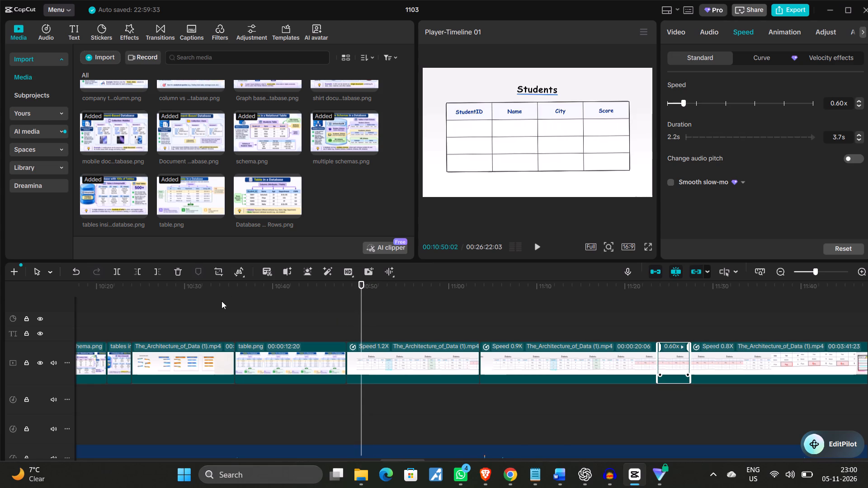
pyautogui.click(117, 273)
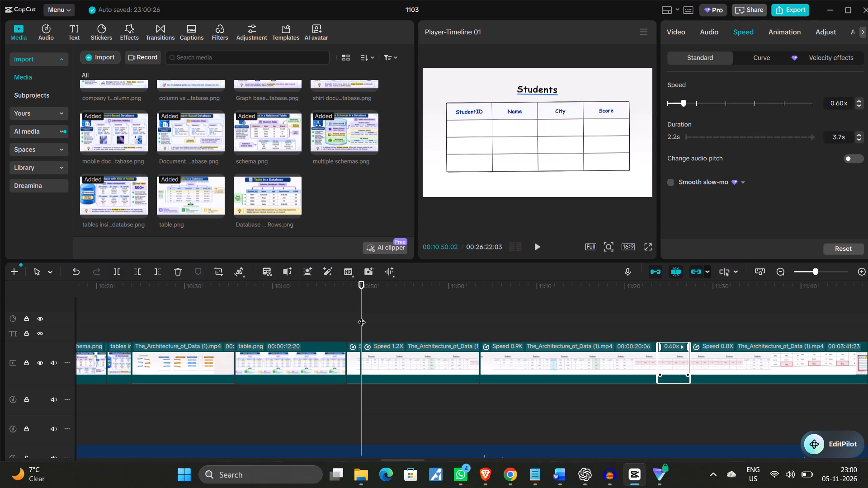
# Split the 1.2X Students clip again at 00:10:52:10 and copy the short row-filling segment between the two cuts.
pyautogui.moveTo(359, 316); pyautogui.dragTo(381, 319)
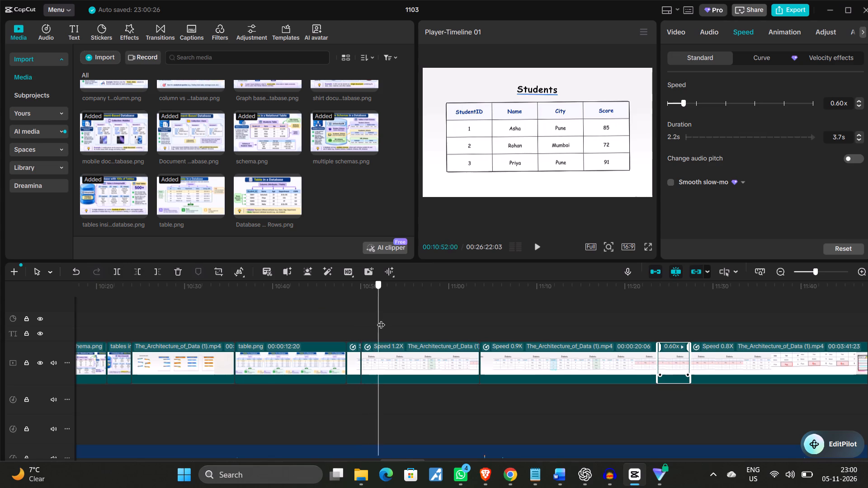
pyautogui.moveTo(381, 319); pyautogui.dragTo(396, 325)
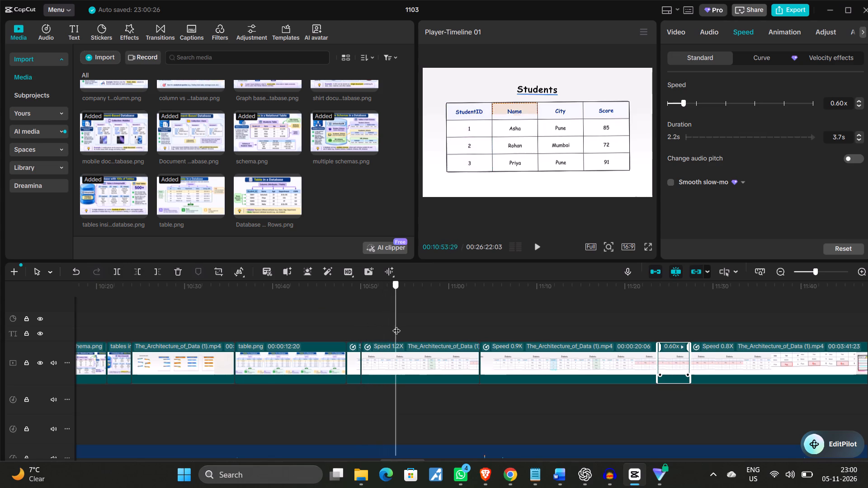
pyautogui.moveTo(396, 325); pyautogui.dragTo(392, 331)
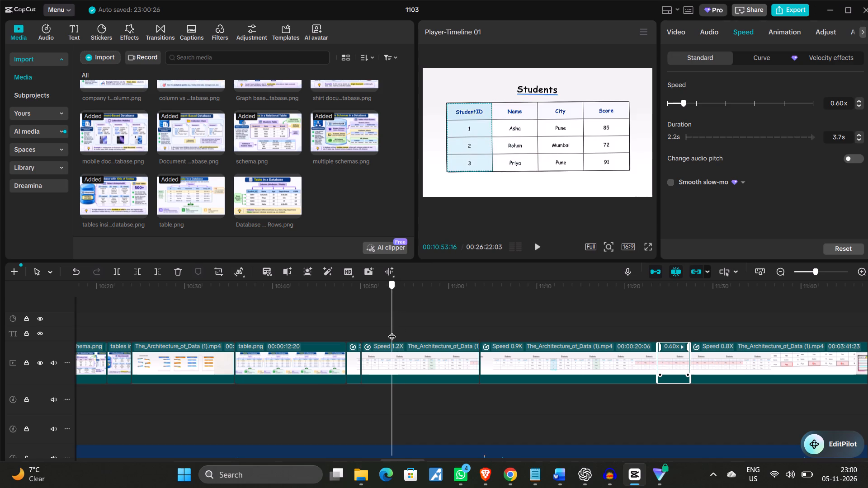
pyautogui.moveTo(392, 331); pyautogui.dragTo(381, 333)
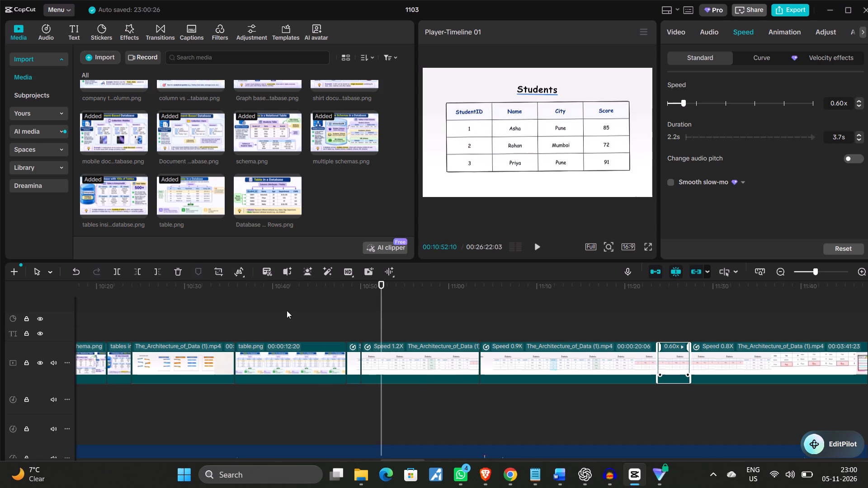
pyautogui.click(116, 273)
pyautogui.click(374, 363)
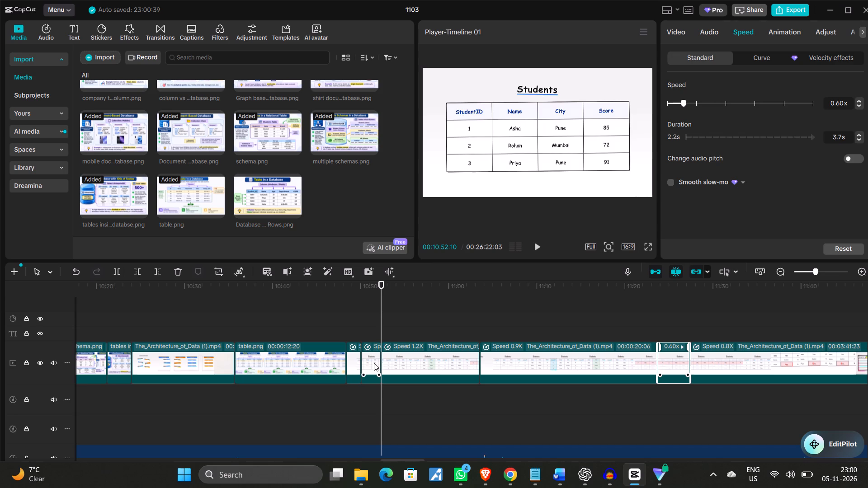
pyautogui.rightClick(374, 363)
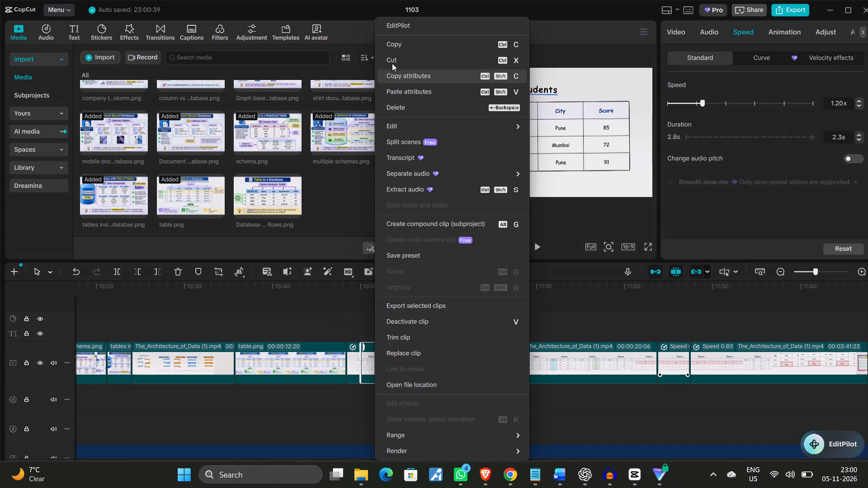
pyautogui.click(395, 45)
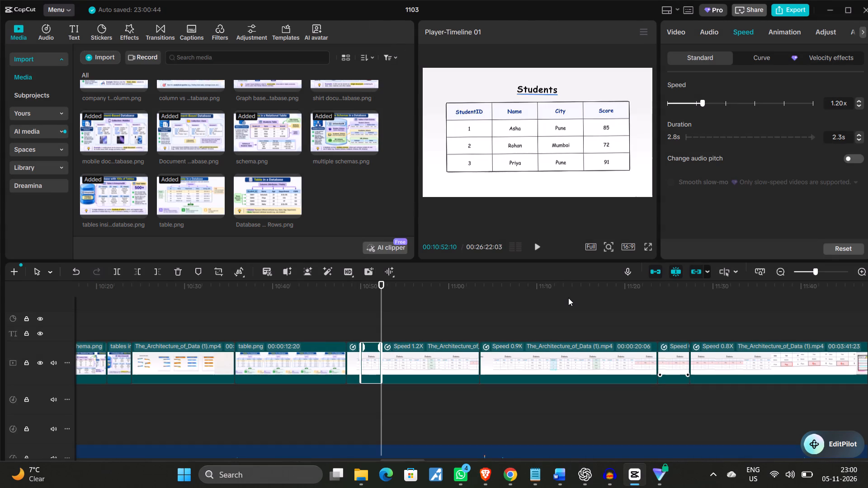
# Play from the start of the 0.8X Students clip and split it at 00:11:31:27.
pyautogui.hscroll(-1, 568, 298)
pyautogui.click(567, 314)
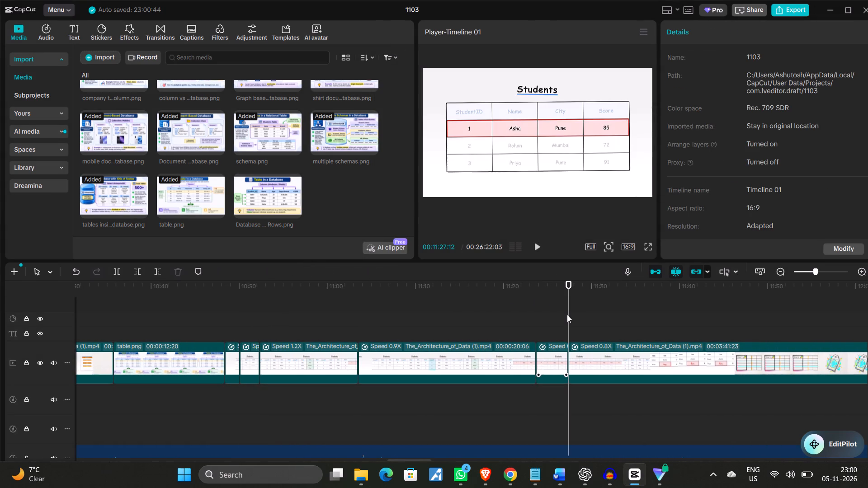
pyautogui.click(537, 244)
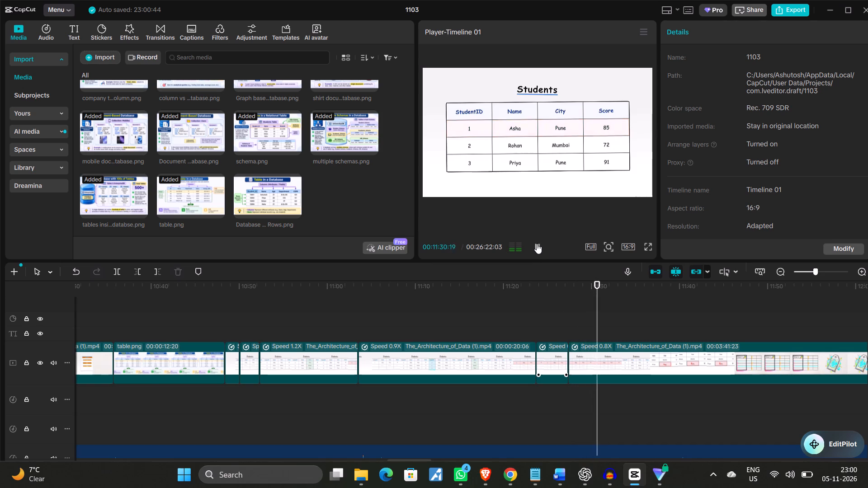
pyautogui.click(537, 244)
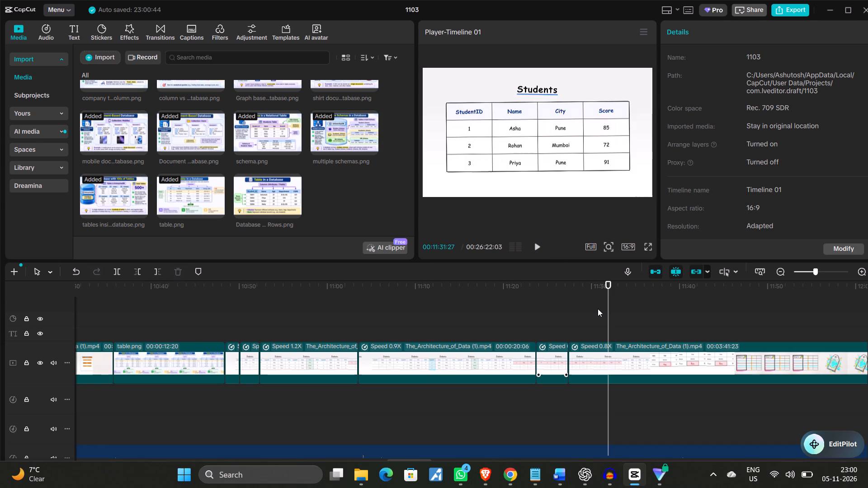
pyautogui.click(118, 271)
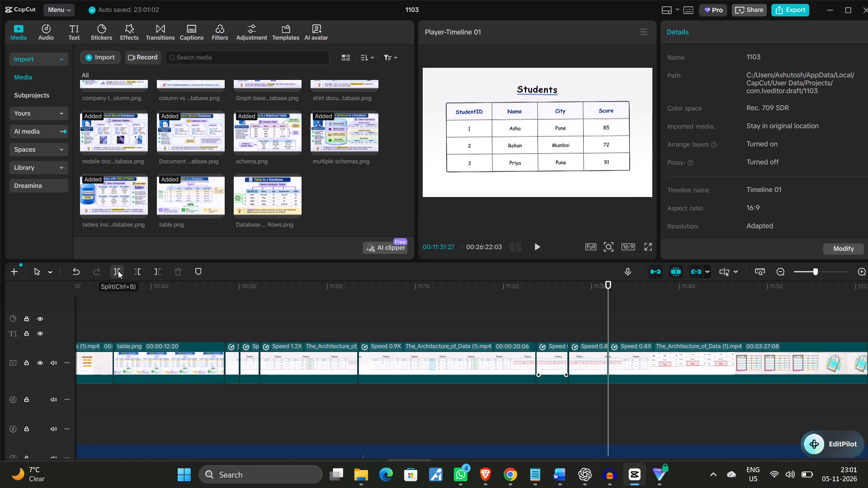
# Paste the copied row-filling segment at 00:11:31:27 and insert it into the main track between the two 0.8X clips.
pyautogui.hotkey('ctrl', 'v')
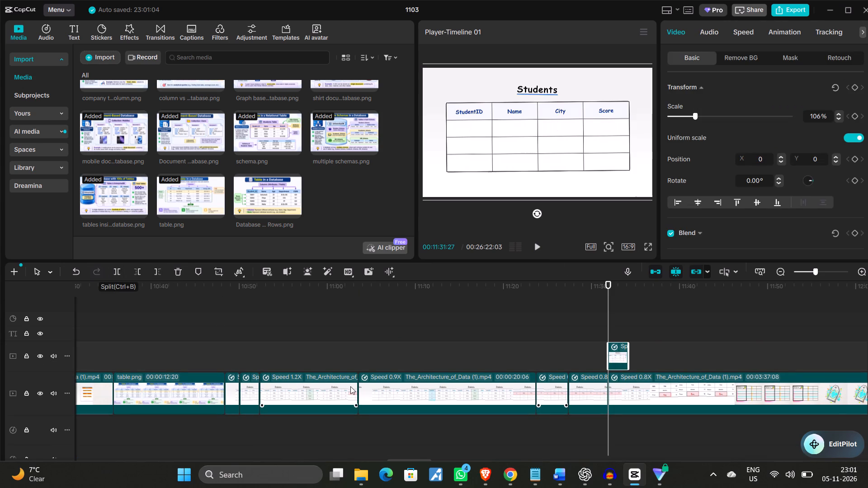
pyautogui.moveTo(618, 354); pyautogui.dragTo(618, 390)
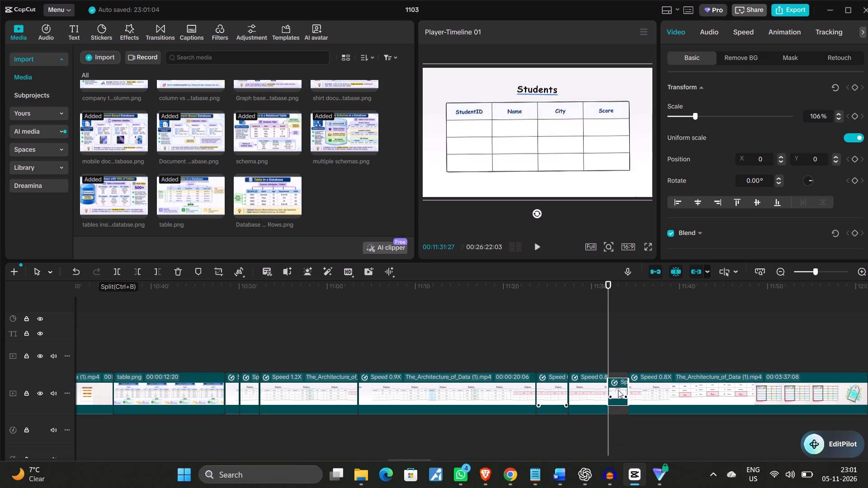
pyautogui.moveTo(618, 390); pyautogui.dragTo(618, 389)
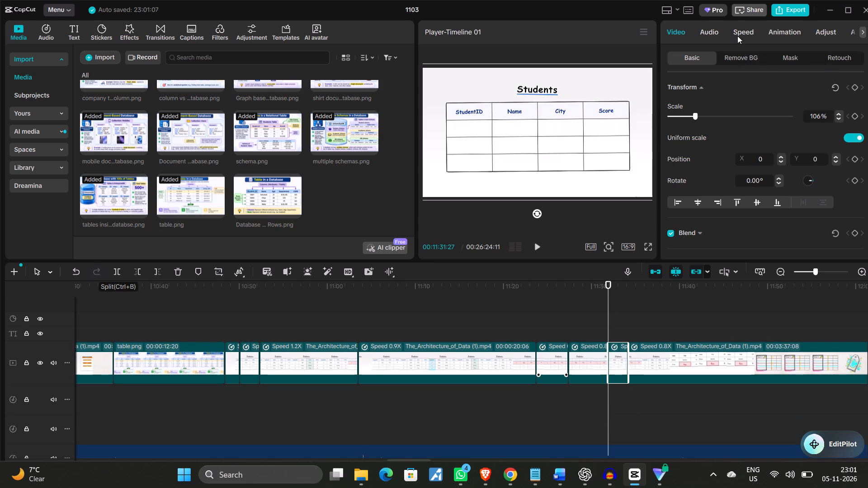
# Set the speed of the inserted row-filling Students segment to 0.50x.
pyautogui.click(740, 33)
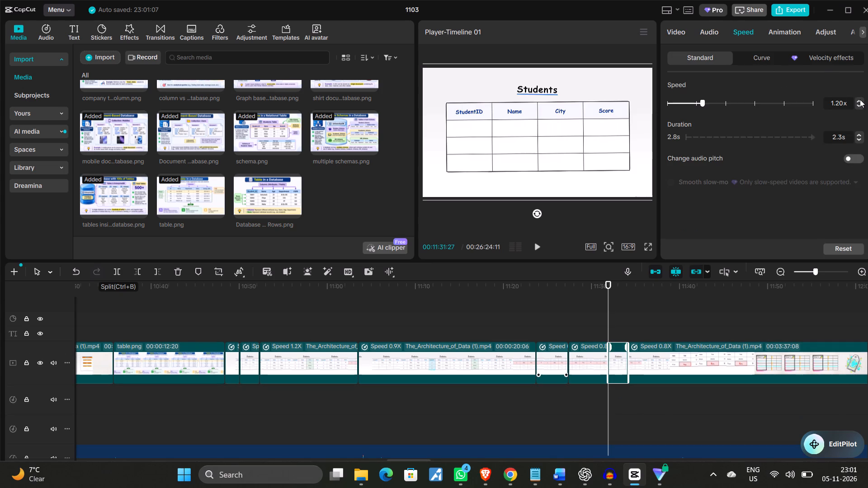
pyautogui.tripleClick(859, 103)
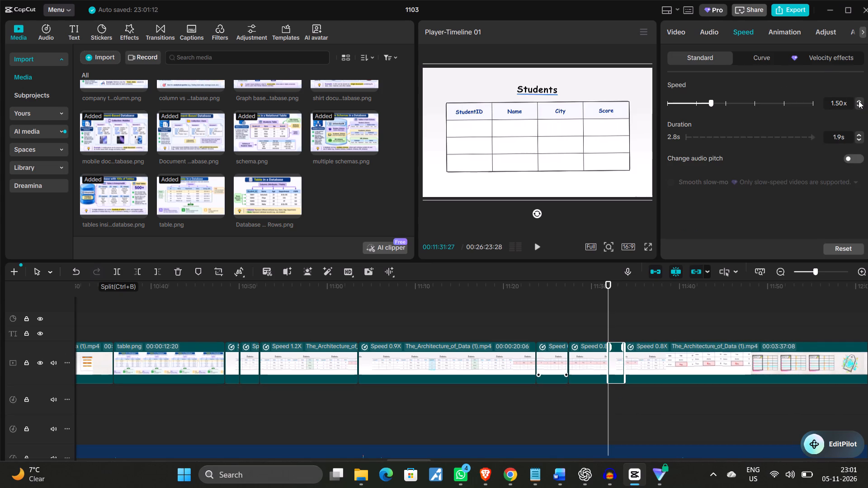
pyautogui.tripleClick(859, 99)
pyautogui.click(859, 99)
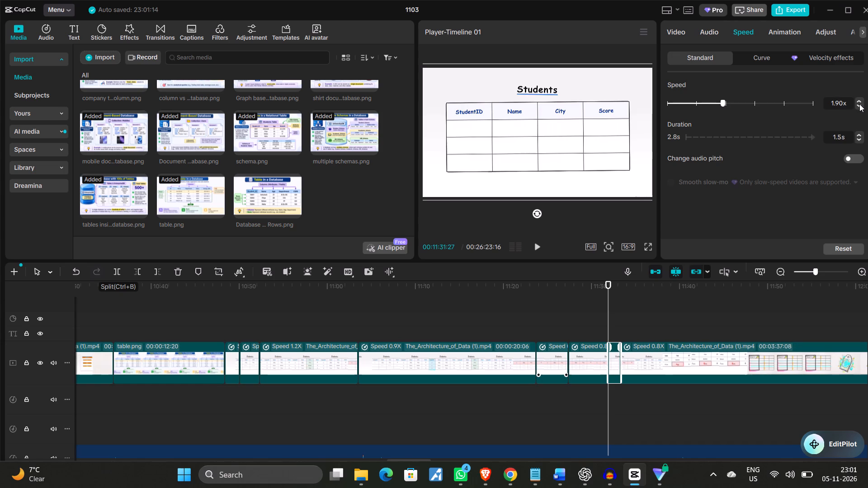
pyautogui.tripleClick(859, 105)
pyautogui.tripleClick(859, 105)
pyautogui.tripleClick(859, 105)
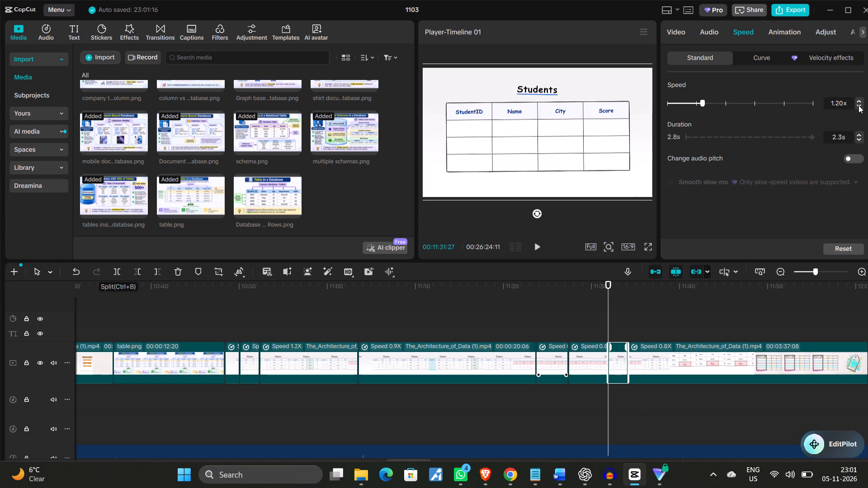
pyautogui.tripleClick(859, 105)
pyautogui.doubleClick(859, 105)
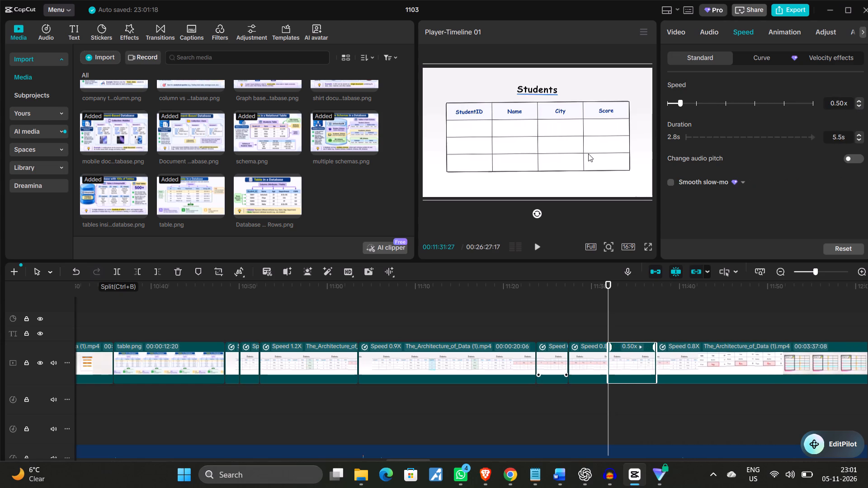
# Play the slowed row-filling segment from 00:11:31:27 to about 00:11:37, checking it against the narration.
pyautogui.click(536, 245)
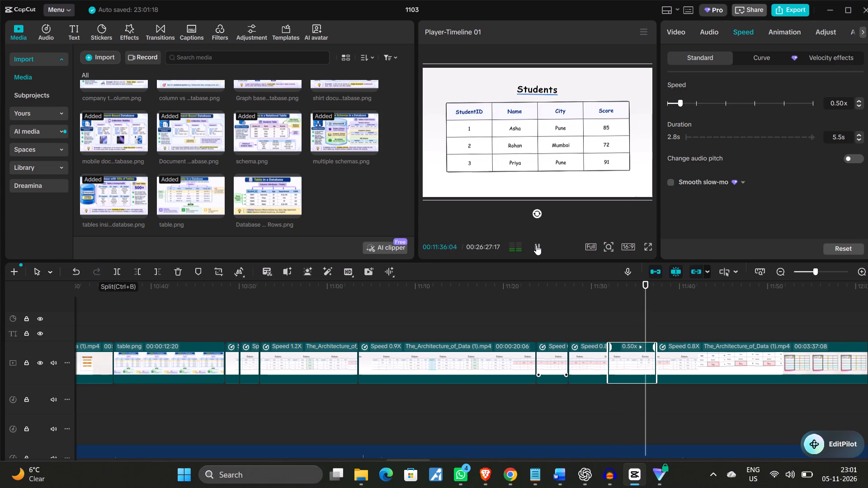
pyautogui.click(536, 245)
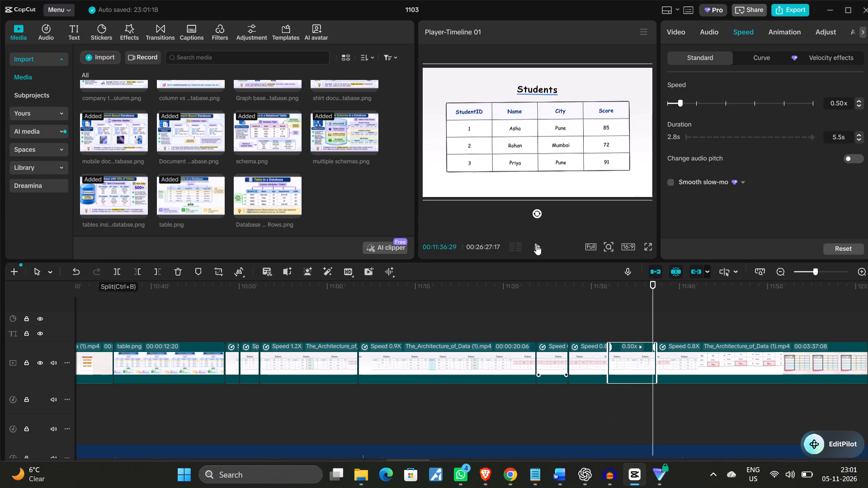
# Play the 0.8X Students clip after the slowed segment against the narration and split it at 00:11:39:27, during the highlighted Pune cell scene.
pyautogui.click(536, 245)
pyautogui.click(536, 245)
pyautogui.click(536, 245)
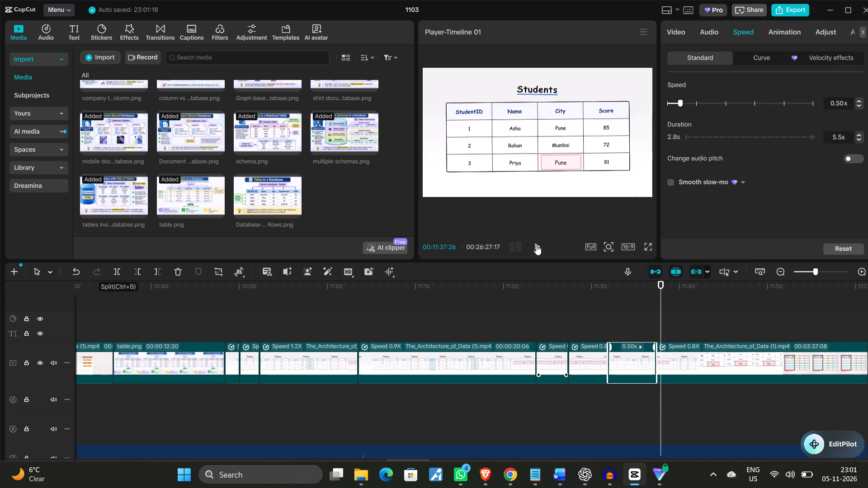
pyautogui.click(536, 245)
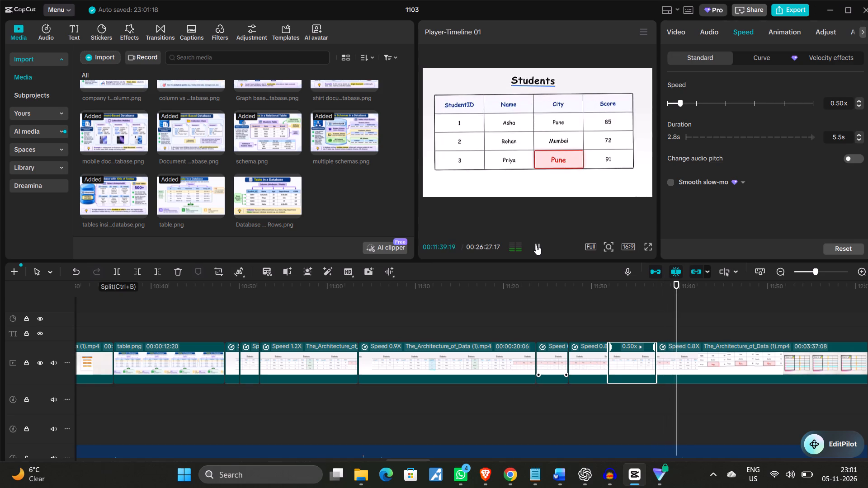
pyautogui.click(536, 245)
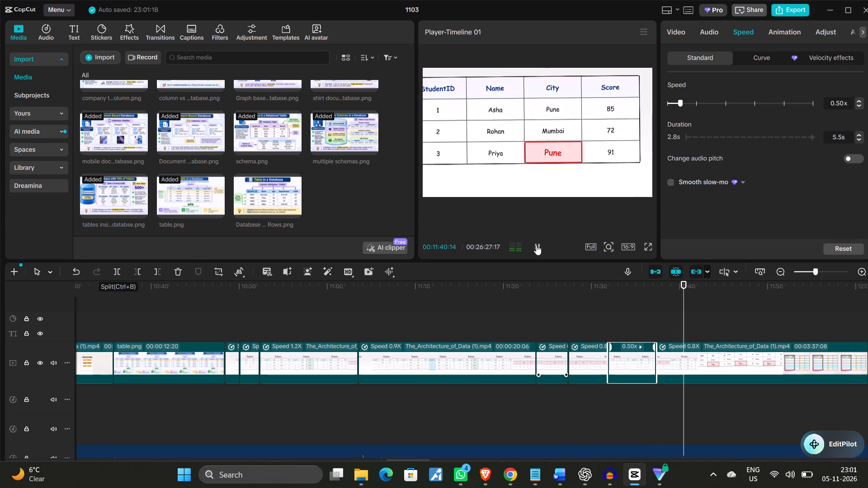
pyautogui.click(536, 245)
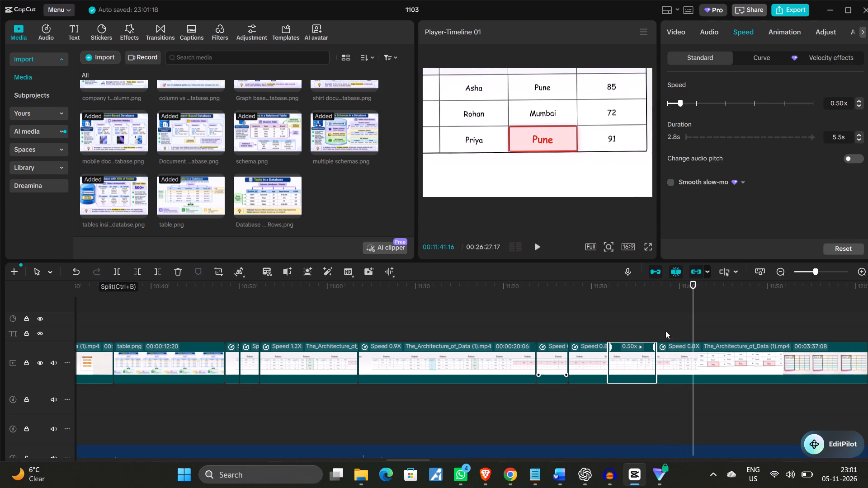
pyautogui.moveTo(694, 326); pyautogui.dragTo(654, 328)
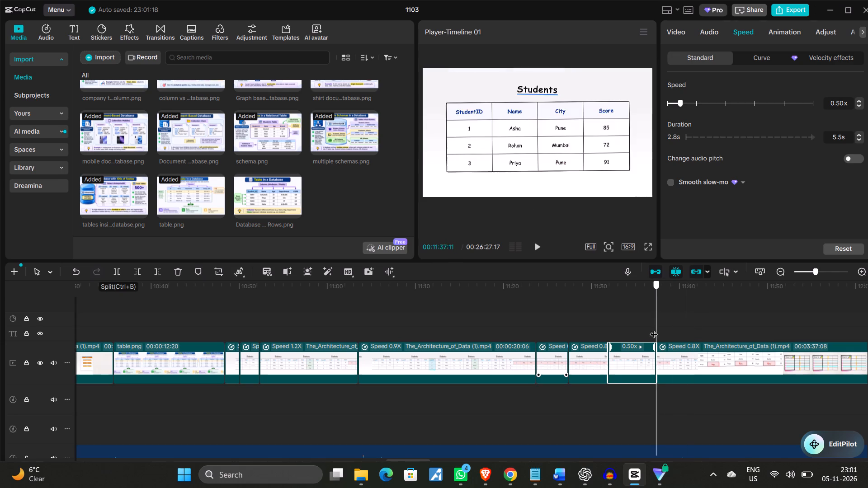
pyautogui.moveTo(654, 328); pyautogui.dragTo(659, 329)
pyautogui.click(659, 329)
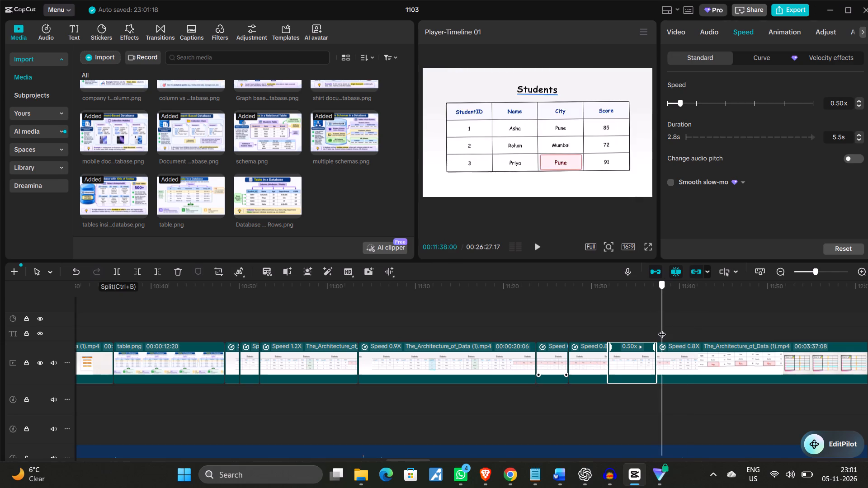
pyautogui.click(535, 249)
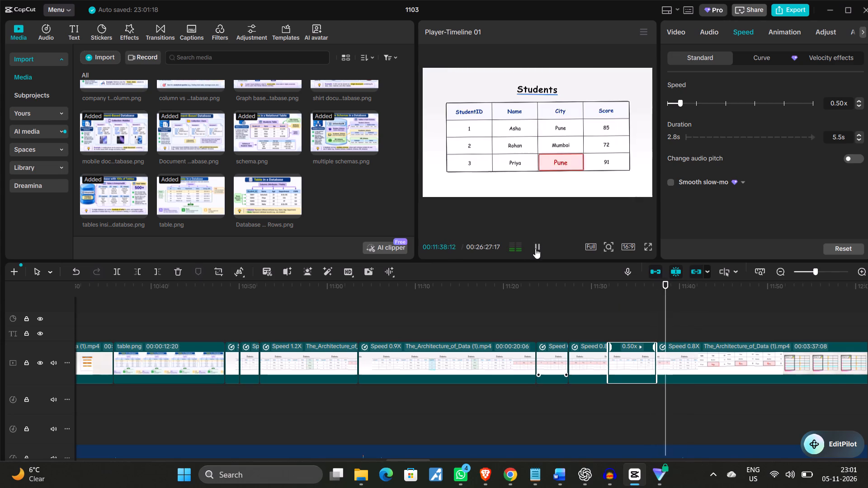
pyautogui.click(535, 249)
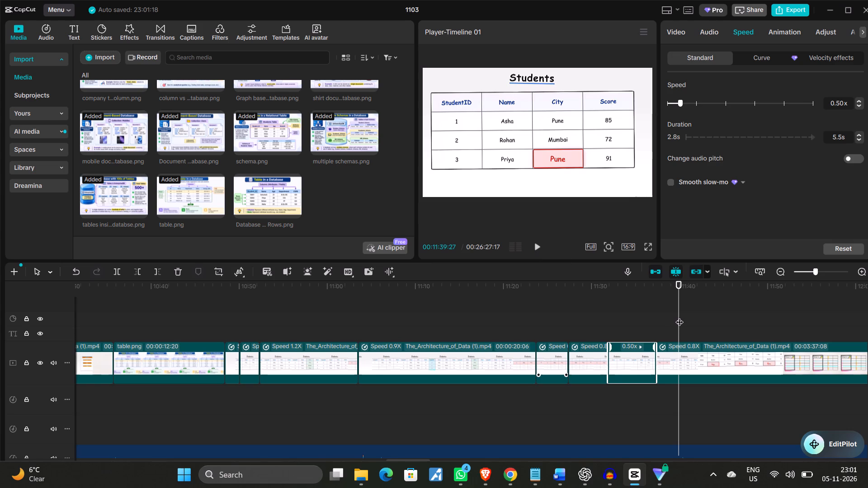
pyautogui.click(696, 355)
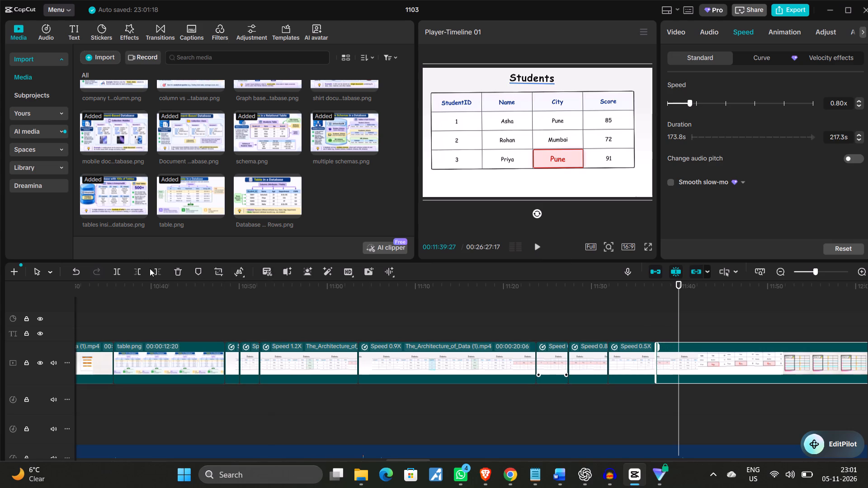
pyautogui.click(125, 270)
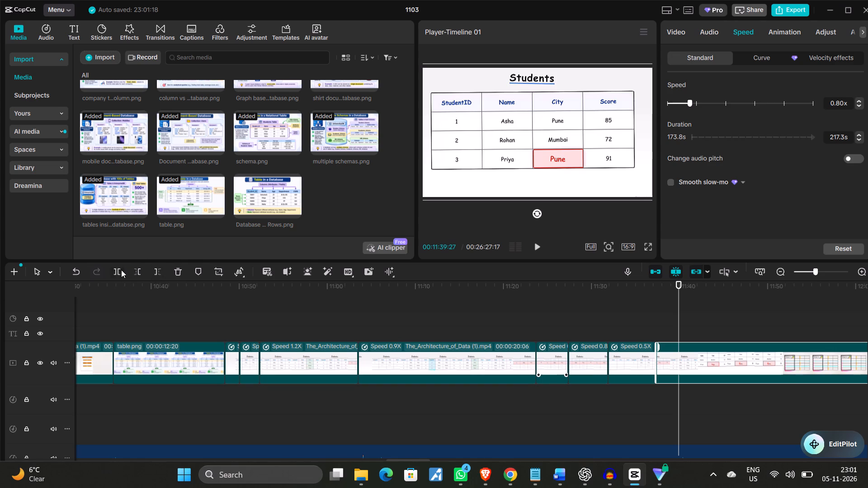
pyautogui.click(119, 270)
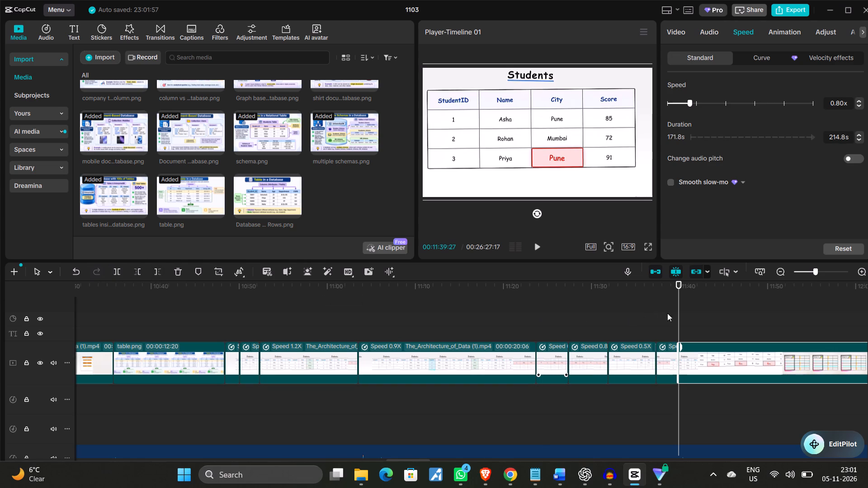
# Trim away the clip's footage from the split up to 00:11:53:09, so it starts on the Student ID key table scene.
pyautogui.moveTo(679, 311); pyautogui.dragTo(743, 321)
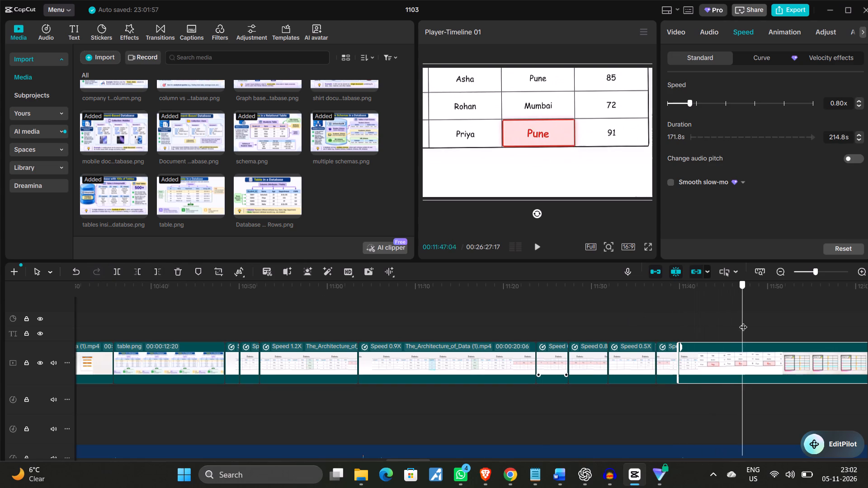
pyautogui.moveTo(743, 321); pyautogui.dragTo(787, 328)
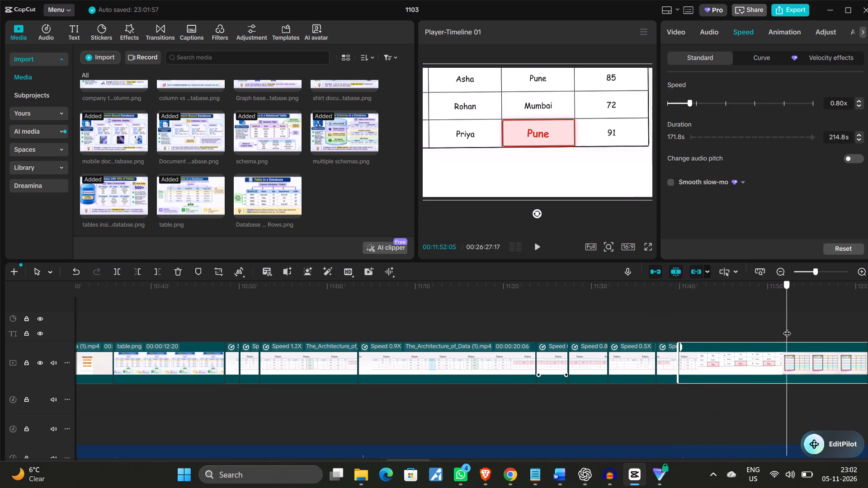
pyautogui.moveTo(787, 328); pyautogui.dragTo(797, 328)
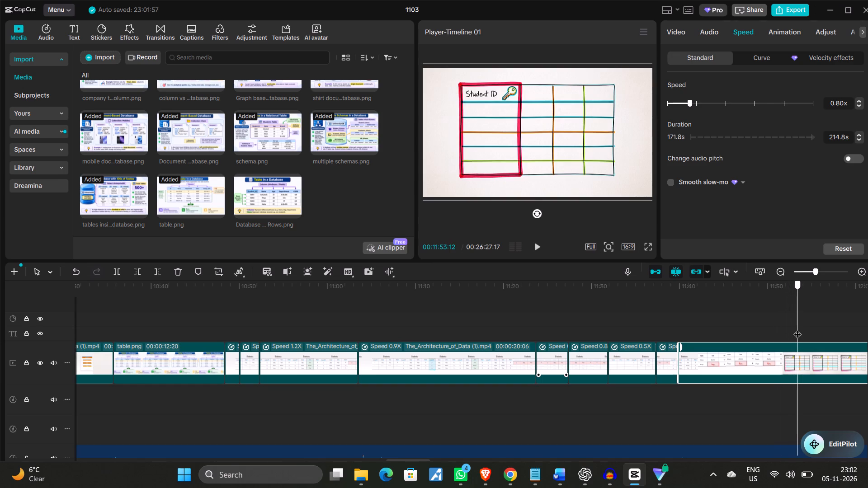
pyautogui.moveTo(797, 328); pyautogui.dragTo(793, 328)
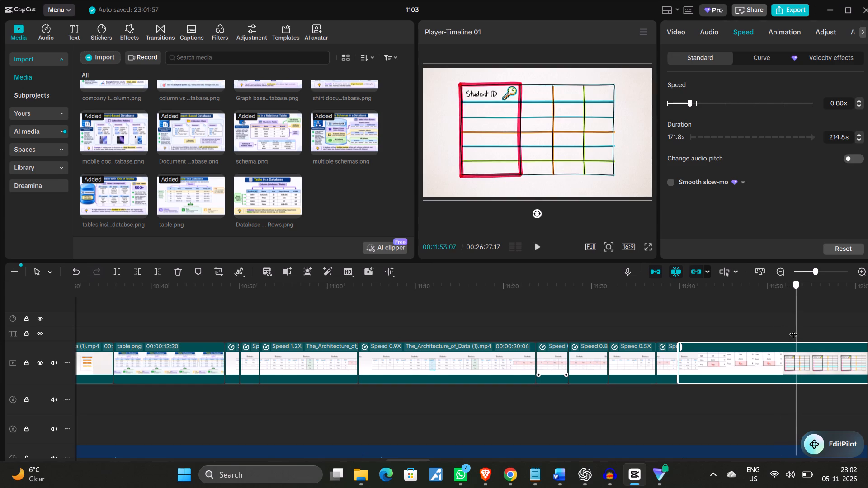
pyautogui.moveTo(793, 328); pyautogui.dragTo(797, 331)
pyautogui.moveTo(797, 331); pyautogui.dragTo(797, 330)
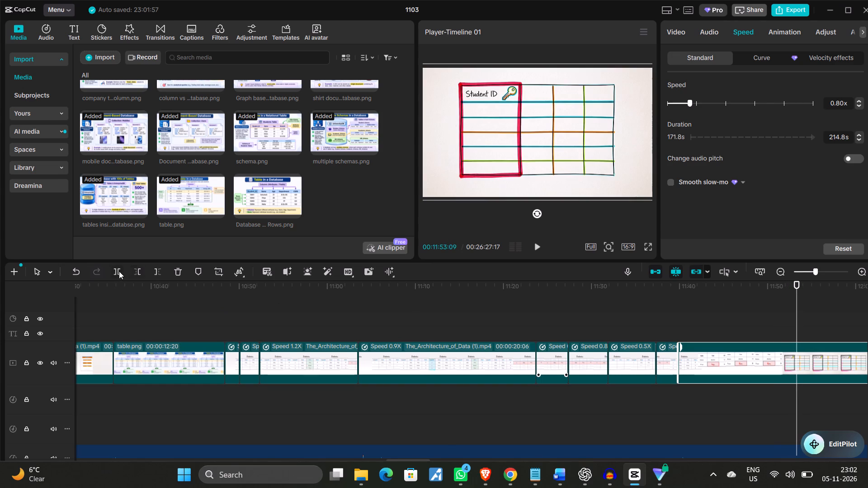
pyautogui.click(139, 276)
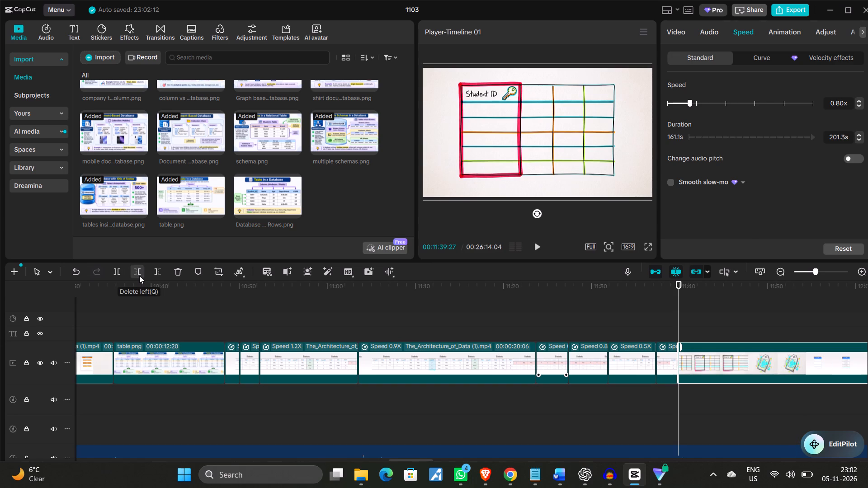
# Play the trimmed clip from 00:11:39:27 to about 00:12:11, then replay the 01/02 figures scene from 00:12:04:20, checking it against the narration.
pyautogui.click(538, 245)
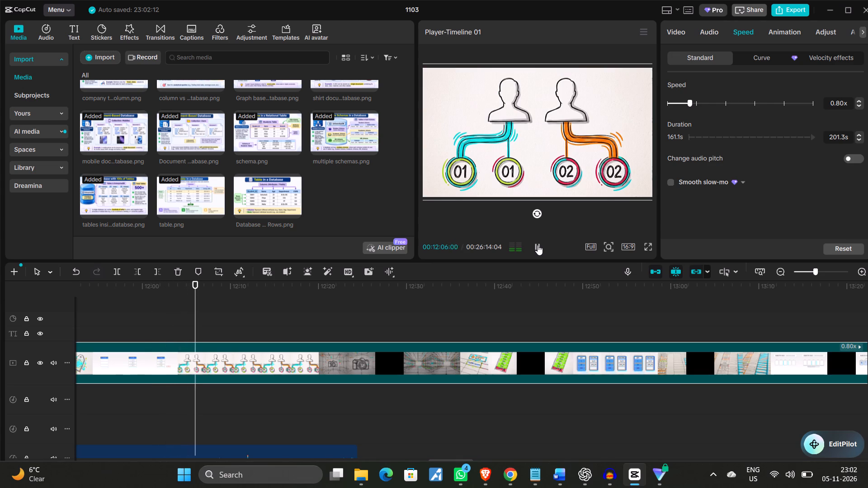
pyautogui.click(538, 245)
pyautogui.click(538, 245)
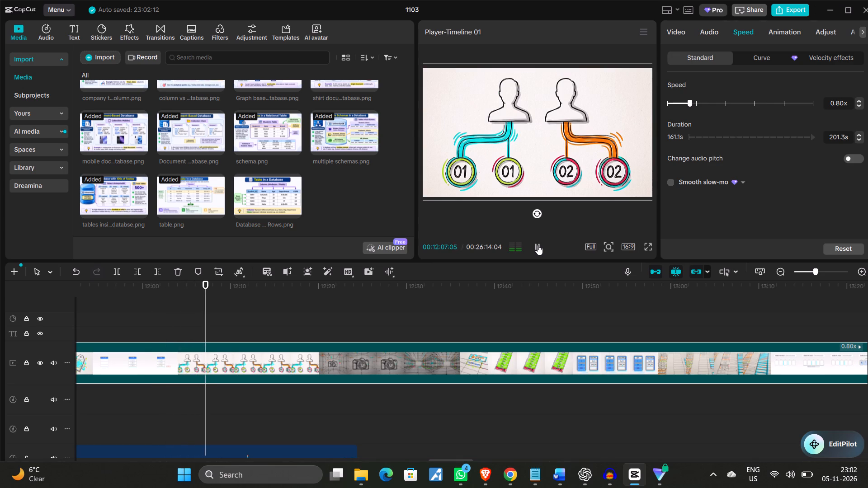
pyautogui.click(538, 245)
pyautogui.click(538, 245)
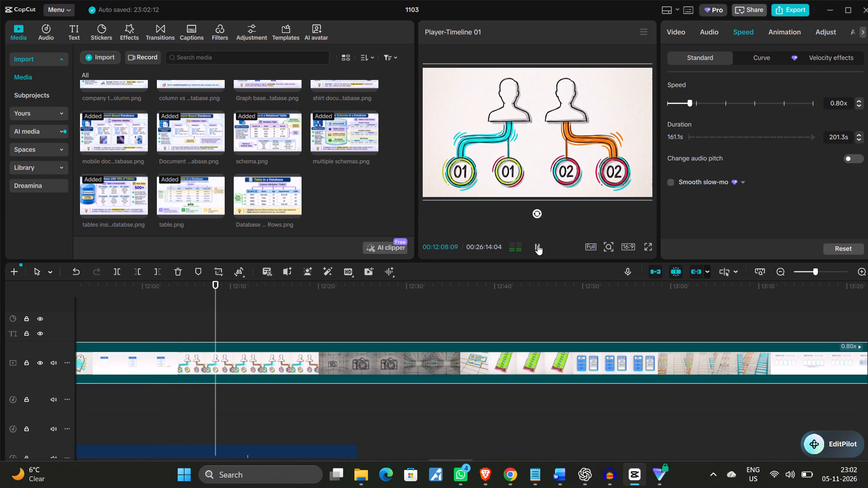
pyautogui.click(538, 245)
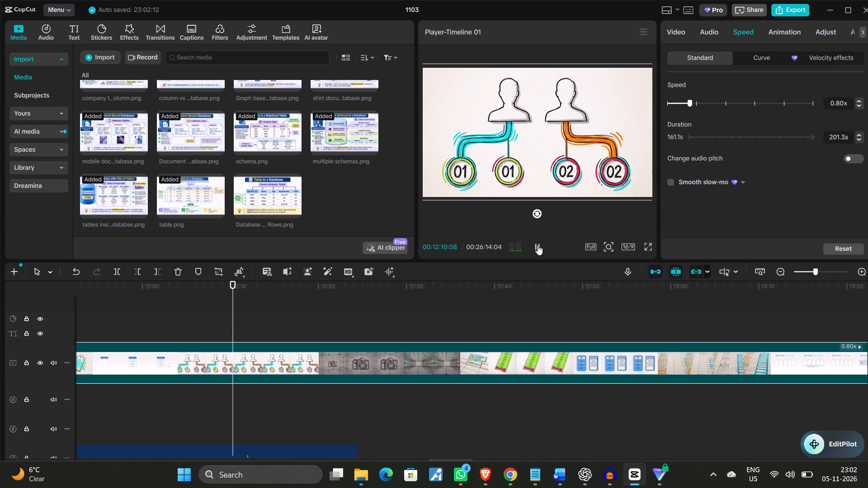
pyautogui.click(538, 245)
pyautogui.click(538, 245)
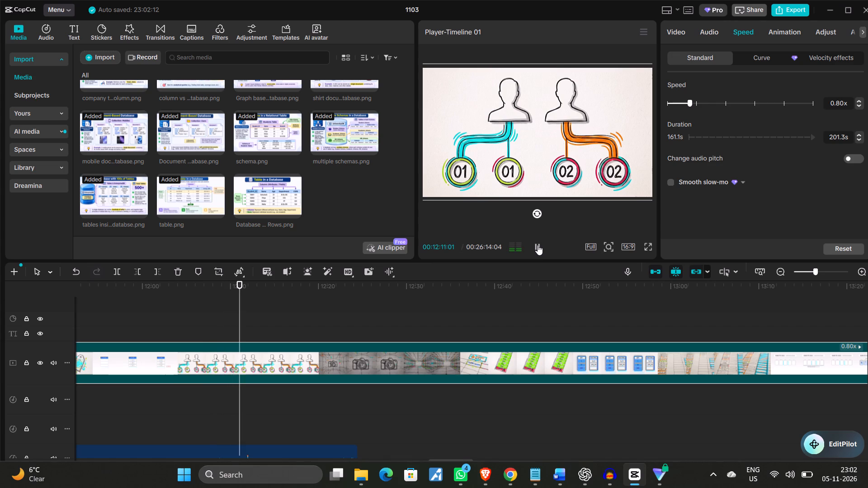
pyautogui.moveTo(241, 311); pyautogui.dragTo(217, 309)
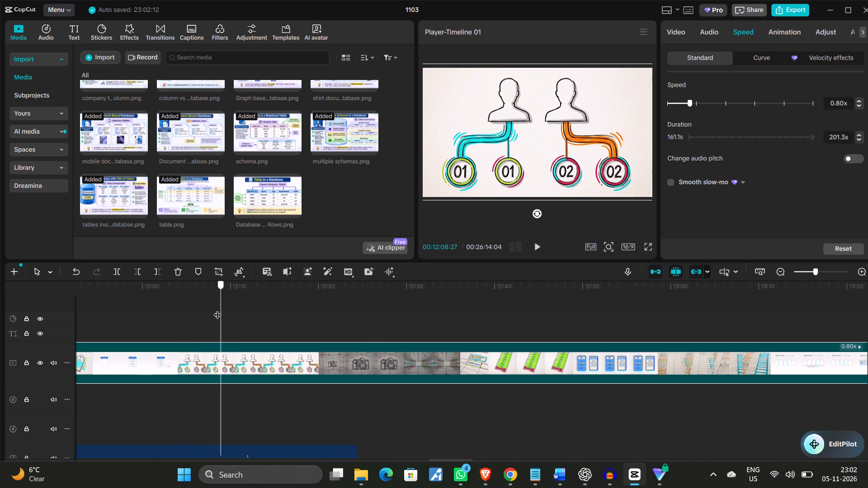
pyautogui.moveTo(217, 309); pyautogui.dragTo(184, 310)
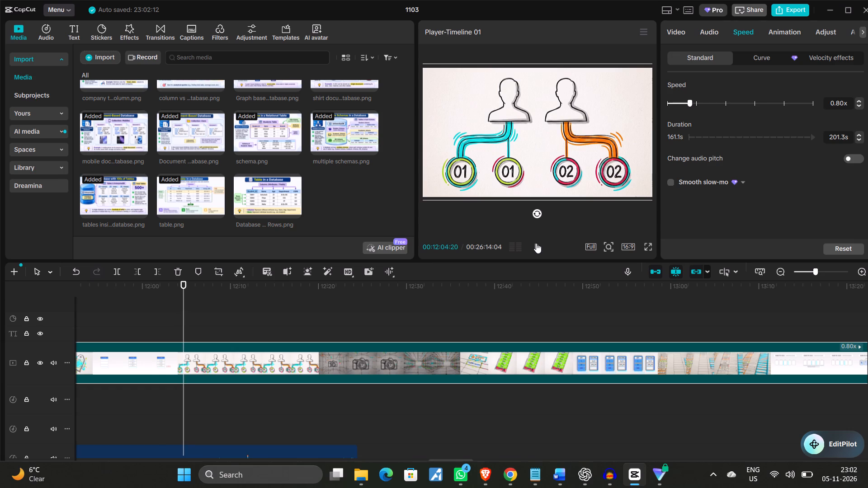
pyautogui.click(536, 243)
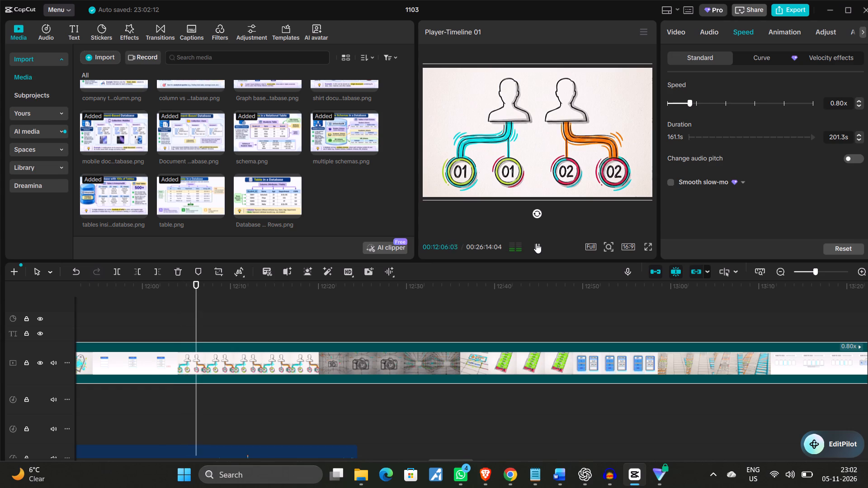
pyautogui.click(536, 243)
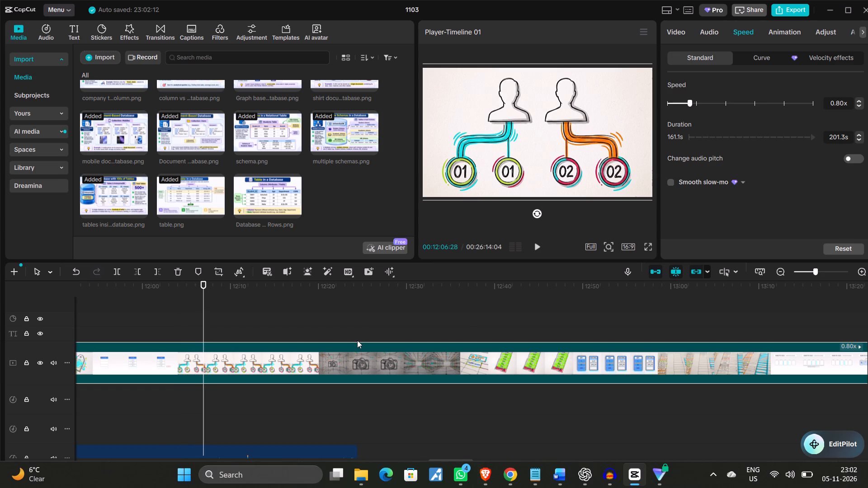
# Scrub the 0.80x clip ahead to about 00:12:48 and back to the 01/02 figures scene, examining the upcoming scenes.
pyautogui.moveTo(204, 321); pyautogui.dragTo(442, 354)
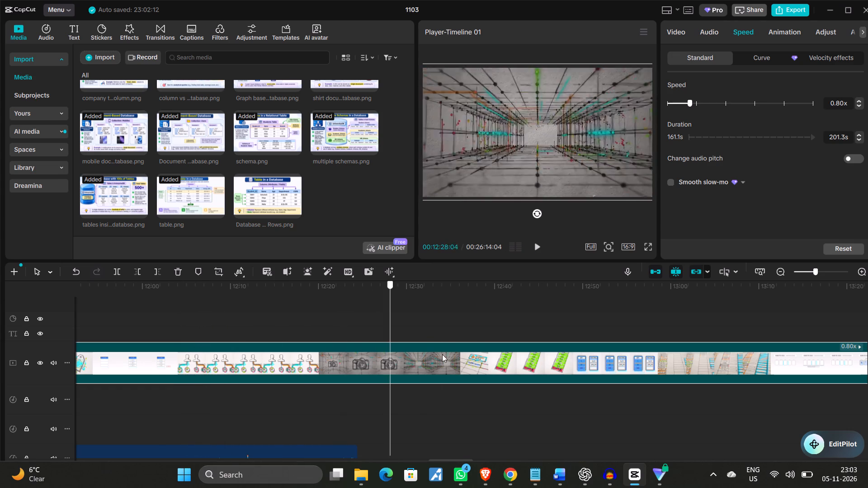
pyautogui.moveTo(442, 354); pyautogui.dragTo(568, 385)
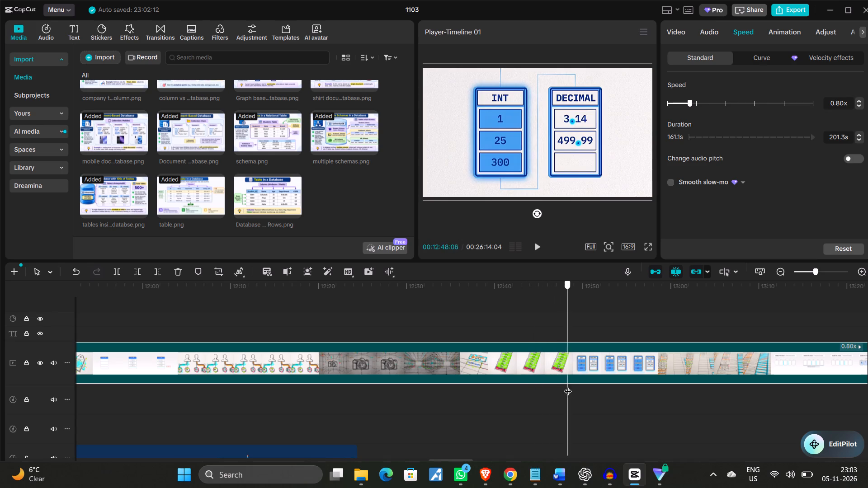
pyautogui.moveTo(568, 385); pyautogui.dragTo(209, 389)
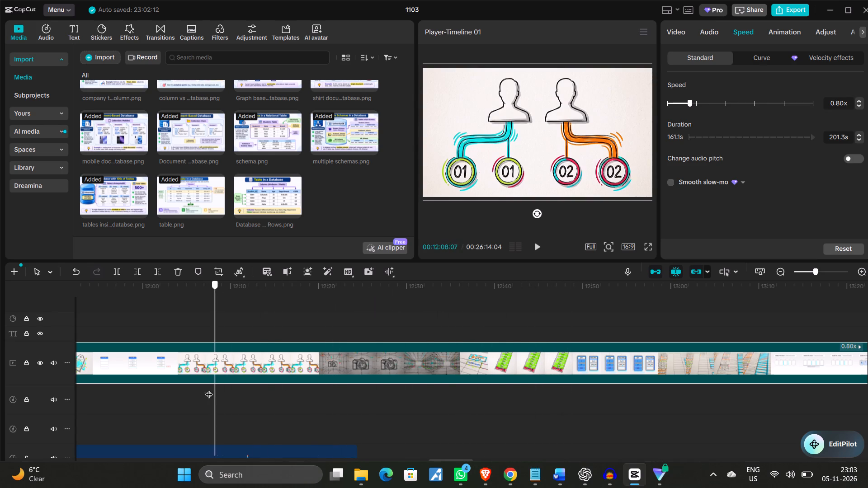
pyautogui.moveTo(209, 389); pyautogui.dragTo(208, 391)
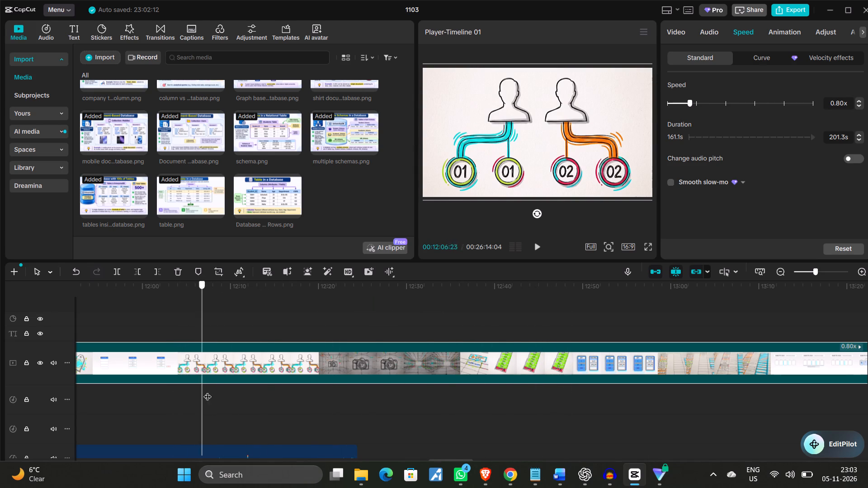
pyautogui.moveTo(208, 391); pyautogui.dragTo(256, 395)
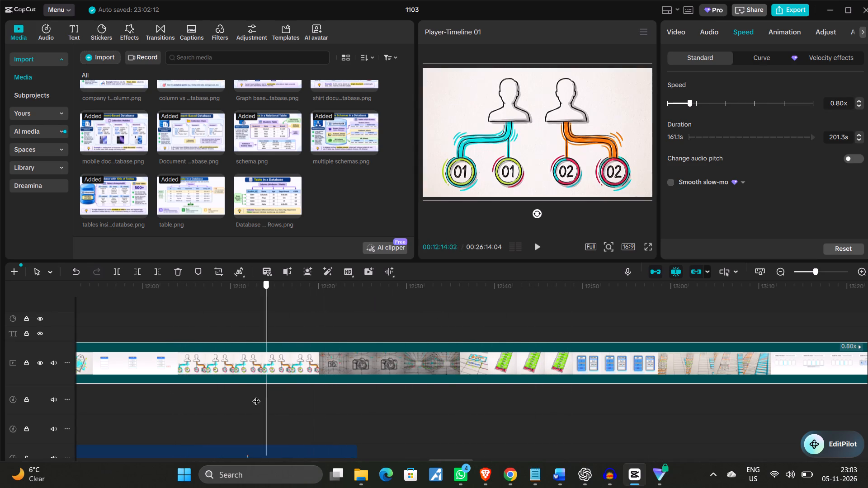
# Replay the ID key column scene against the narration and split the 0.80x clip at 00:12:05:02, early in the 01/02 figures scene.
pyautogui.moveTo(256, 395); pyautogui.dragTo(179, 396)
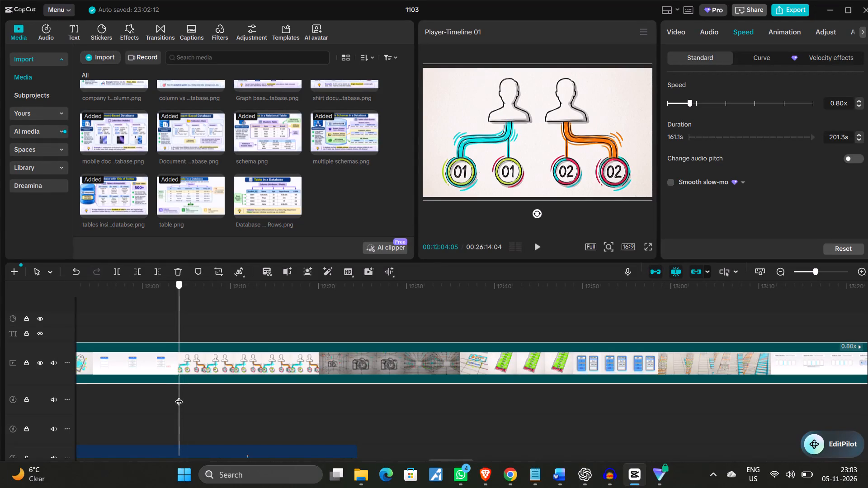
pyautogui.moveTo(179, 396); pyautogui.dragTo(180, 396)
pyautogui.moveTo(180, 396); pyautogui.dragTo(149, 394)
pyautogui.click(538, 246)
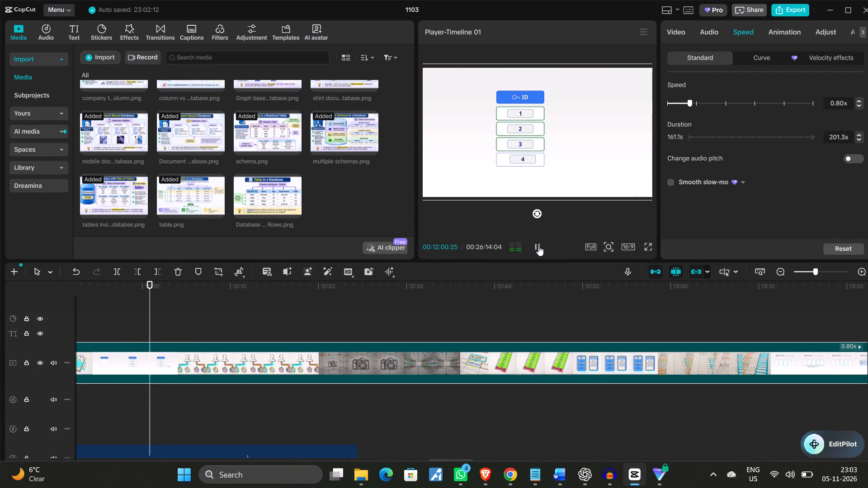
pyautogui.click(538, 246)
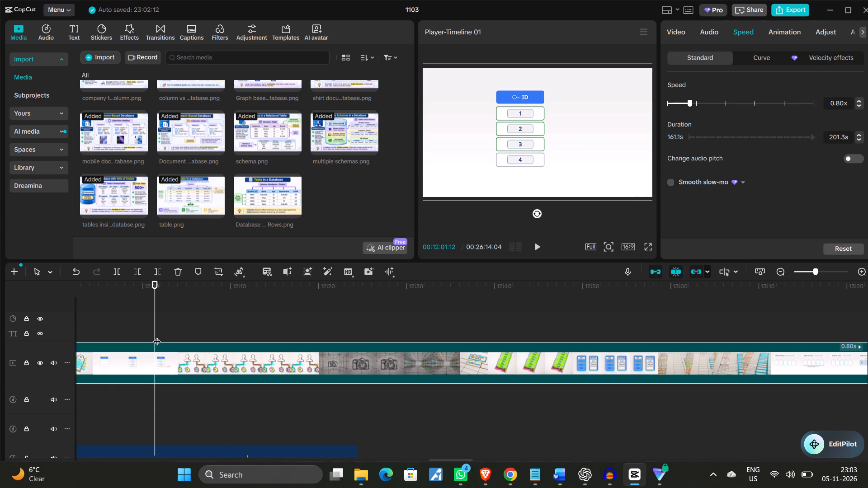
pyautogui.moveTo(157, 334); pyautogui.dragTo(319, 370)
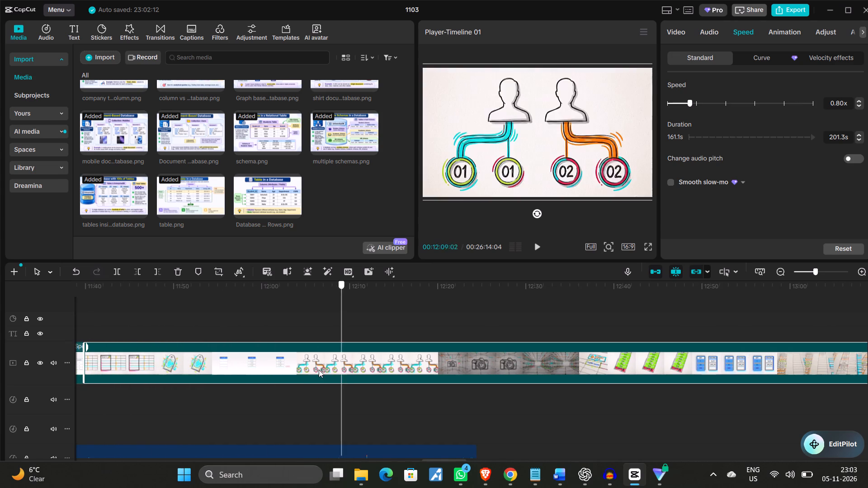
pyautogui.moveTo(319, 370); pyautogui.dragTo(247, 373)
pyautogui.click(538, 247)
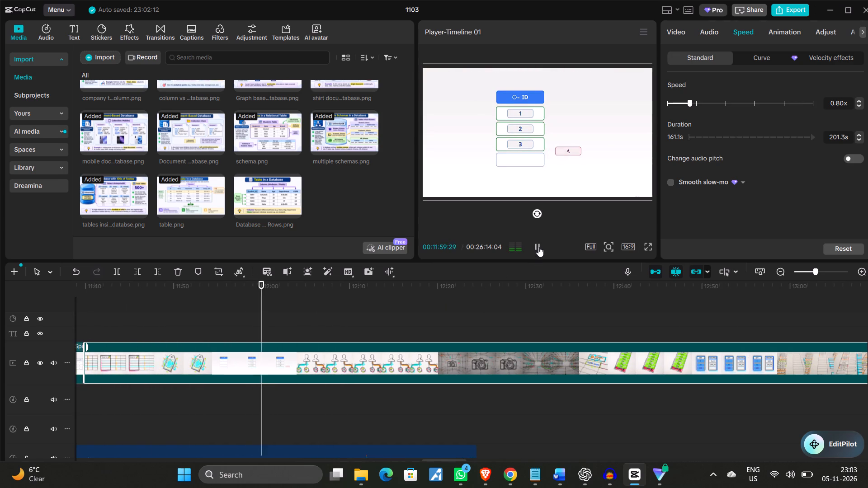
pyautogui.click(538, 247)
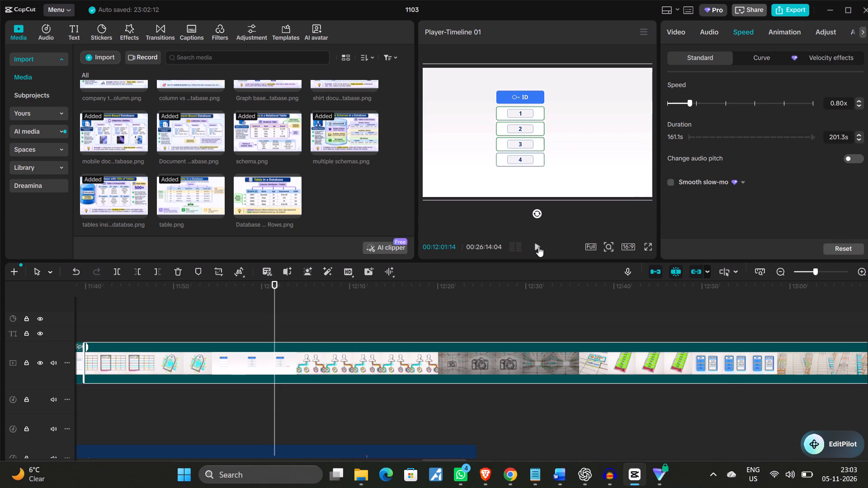
pyautogui.click(538, 247)
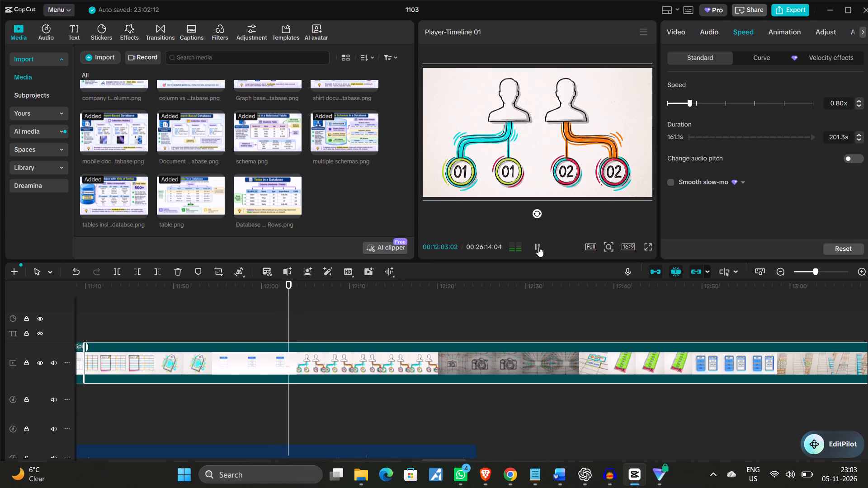
pyautogui.click(538, 247)
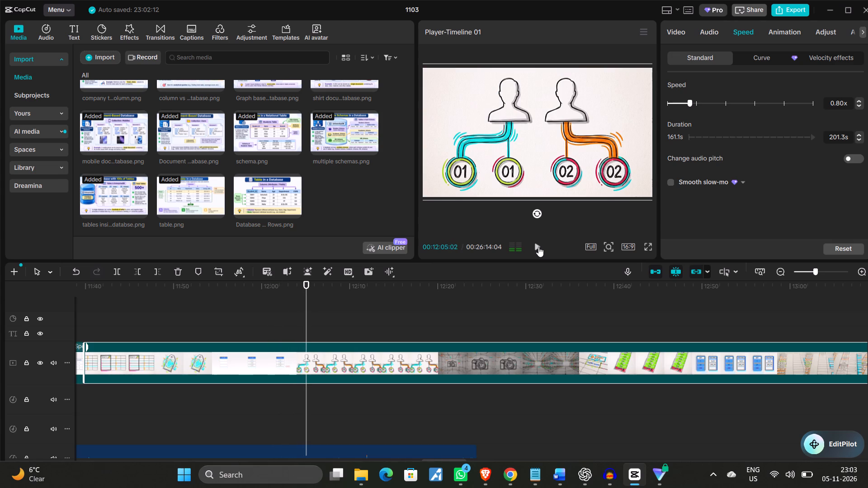
pyautogui.click(120, 276)
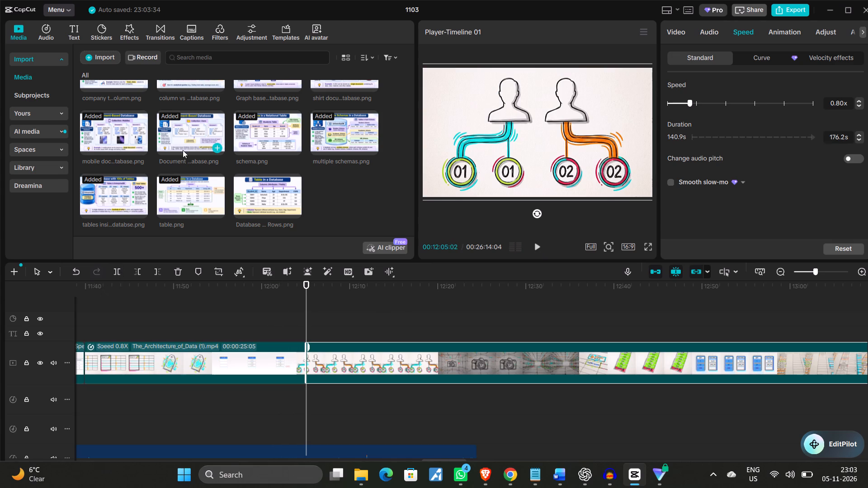
# Insert the Relational Database image with the Students and Marks tables from the media library at the 00:12:05:02 split.
pyautogui.scroll(1, 182, 152)
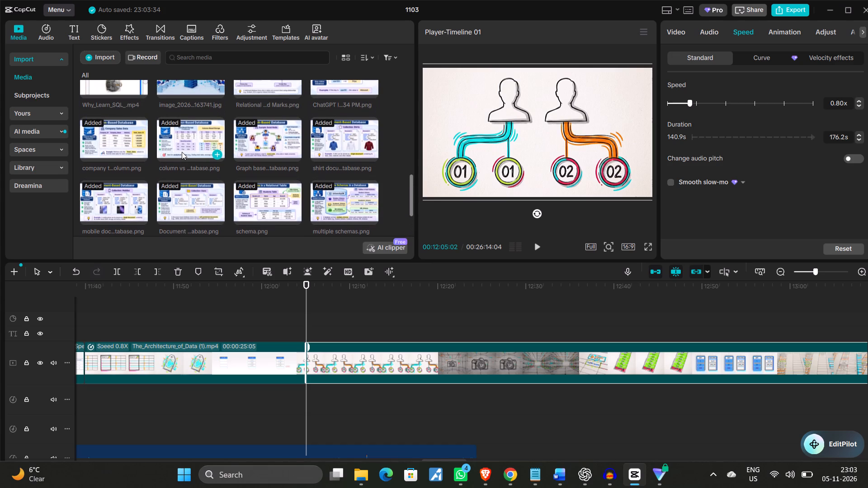
pyautogui.scroll(2, 182, 152)
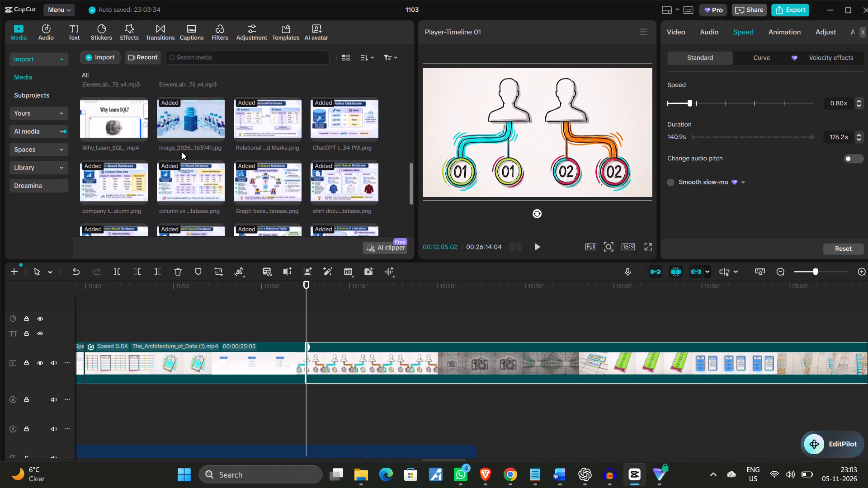
pyautogui.scroll(2, 182, 152)
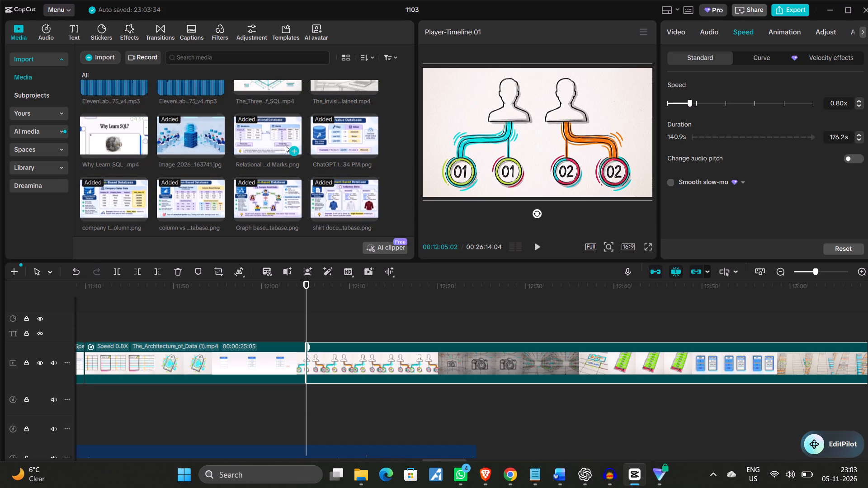
pyautogui.click(292, 151)
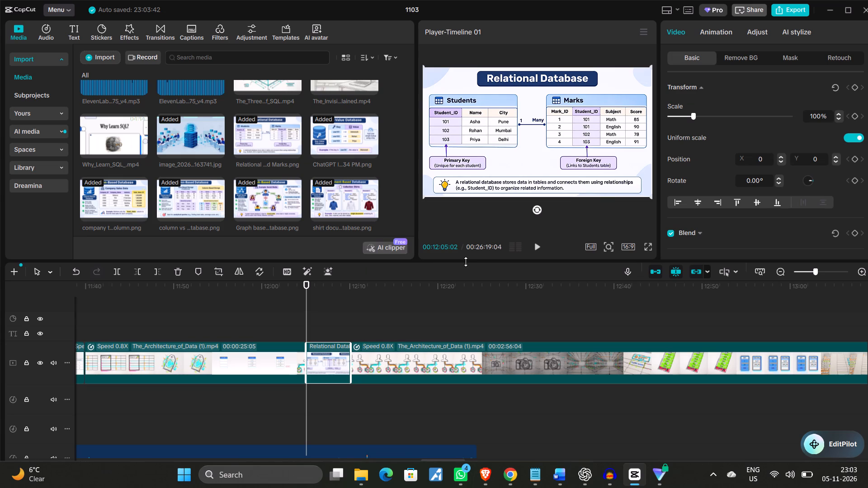
# Play the inserted image and the following figures scene up to 00:12:19:26 against the narration, then return to the image's end at 00:12:10:02.
pyautogui.click(536, 245)
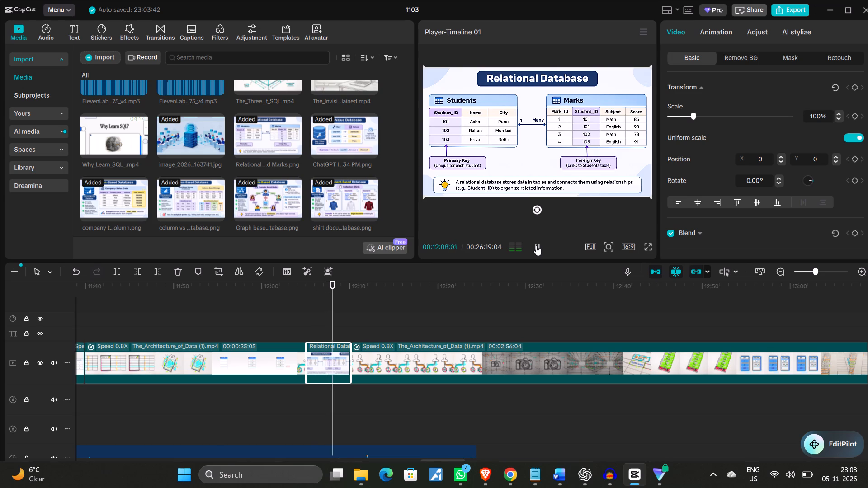
pyautogui.click(536, 245)
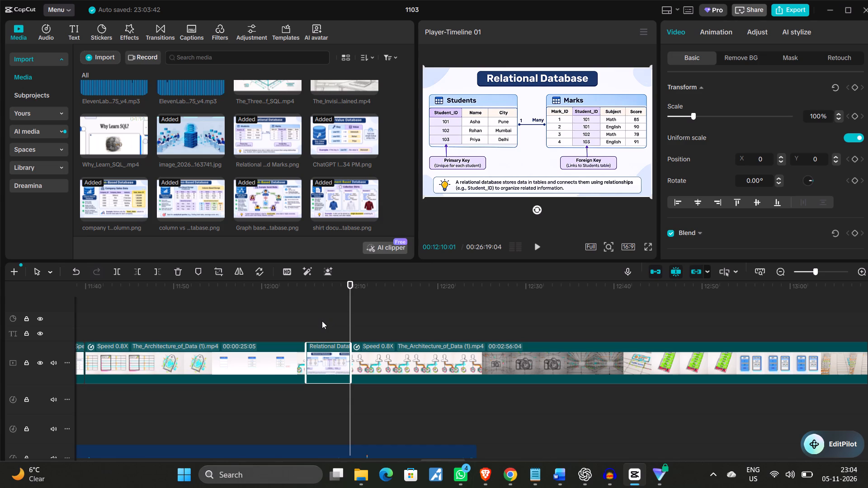
pyautogui.click(538, 243)
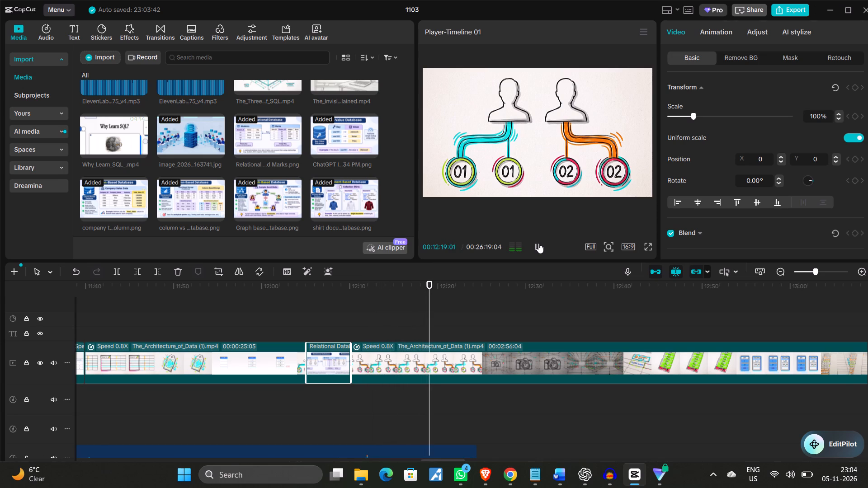
pyautogui.click(538, 243)
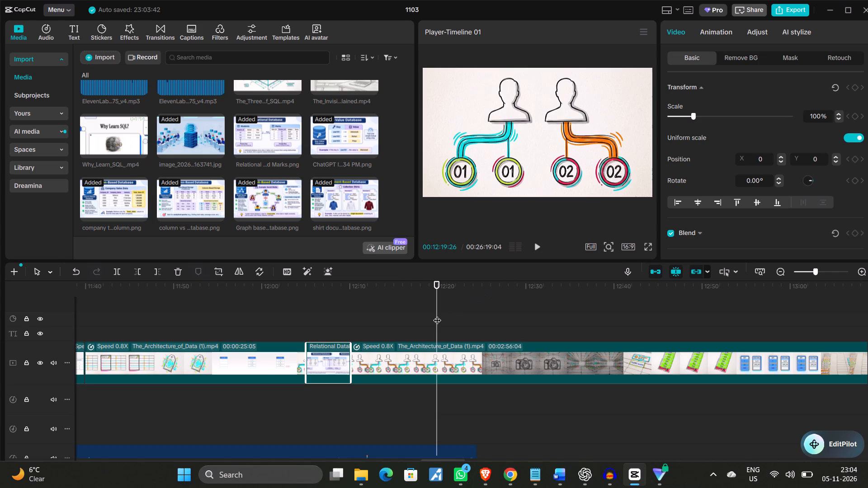
pyautogui.moveTo(437, 314); pyautogui.dragTo(350, 333)
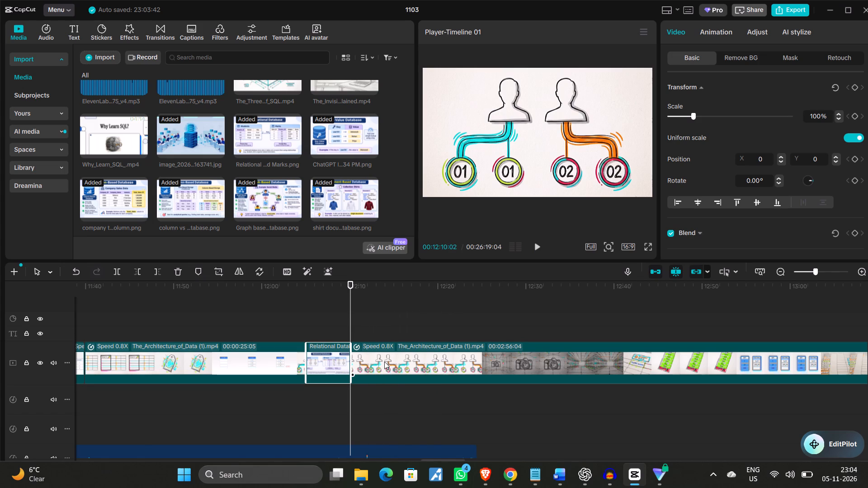
# Scrub the earlier Students table clips between about 00:11:21 and 00:11:39, examining their row and cell highlight scenes.
pyautogui.hscroll(1, 169, 321)
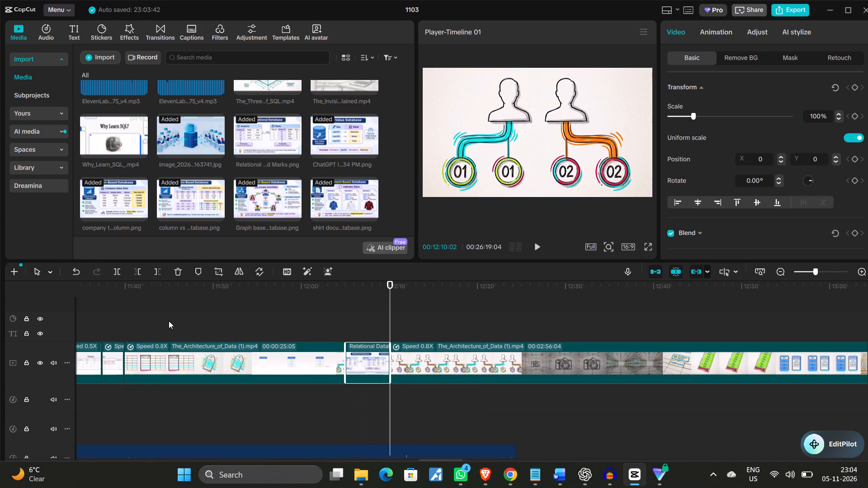
pyautogui.hscroll(1, 169, 321)
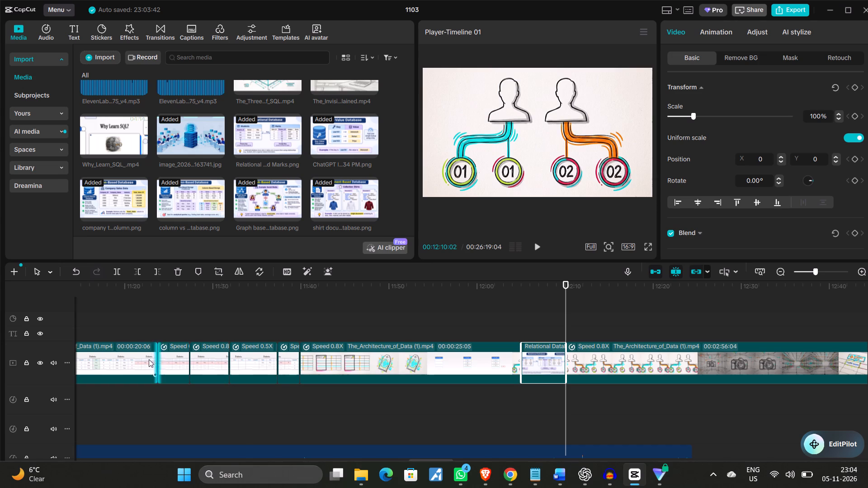
pyautogui.hscroll(1, 120, 354)
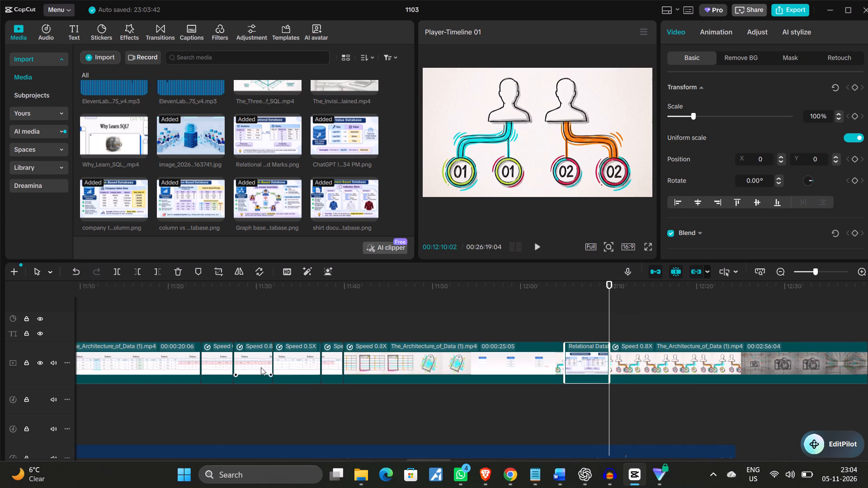
pyautogui.click(272, 324)
pyautogui.moveTo(272, 324); pyautogui.dragTo(329, 335)
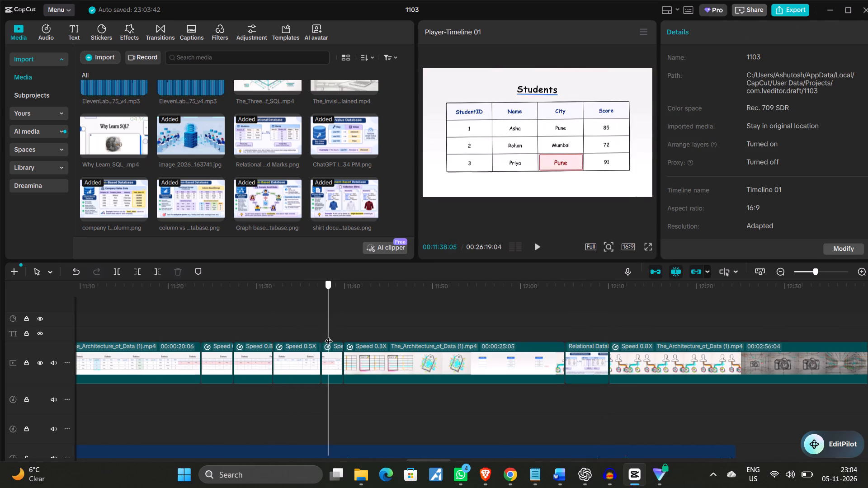
pyautogui.moveTo(329, 335); pyautogui.dragTo(330, 337)
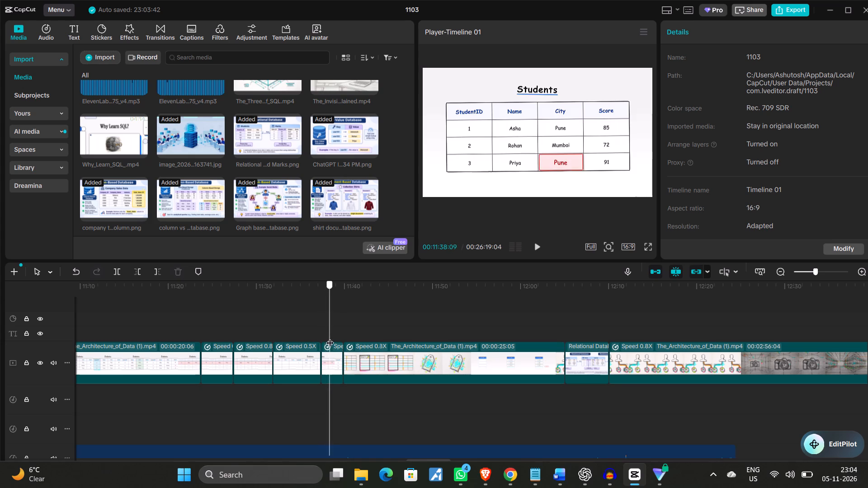
pyautogui.moveTo(330, 337); pyautogui.dragTo(333, 338)
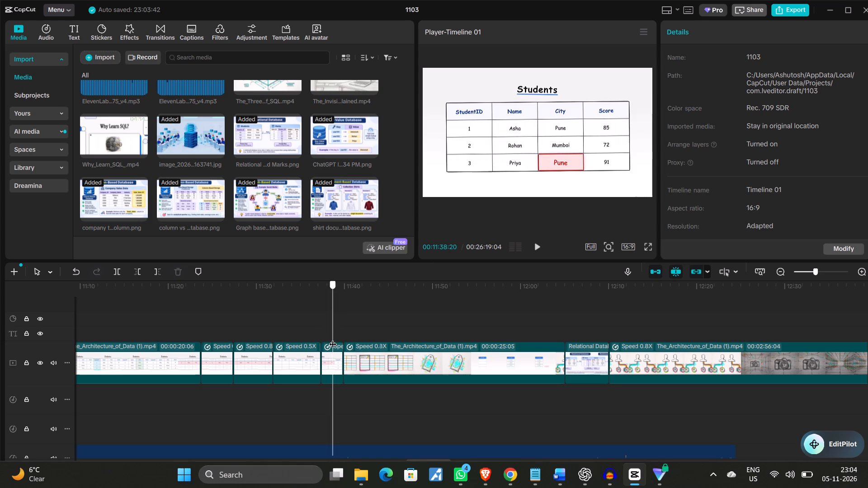
pyautogui.moveTo(333, 338); pyautogui.dragTo(175, 326)
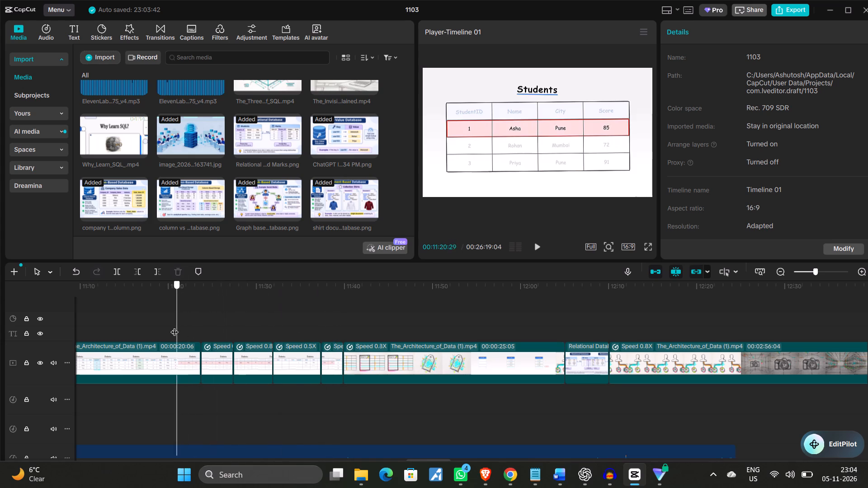
pyautogui.moveTo(175, 326); pyautogui.dragTo(209, 332)
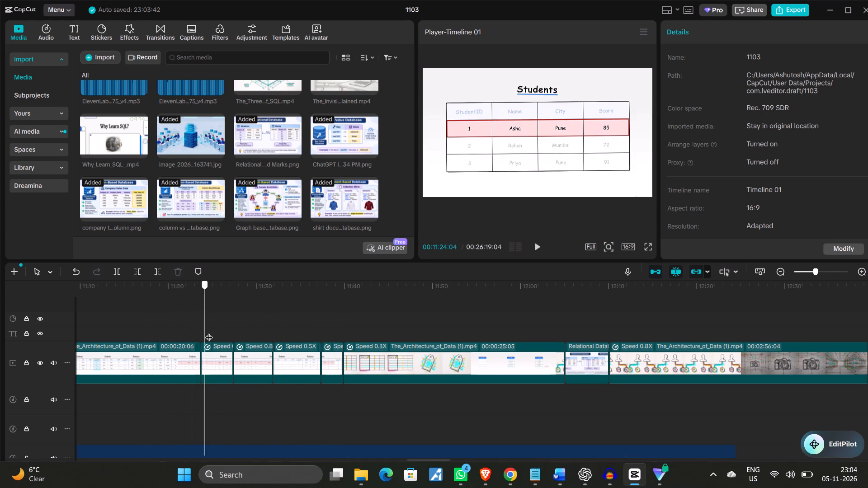
pyautogui.moveTo(209, 332); pyautogui.dragTo(259, 341)
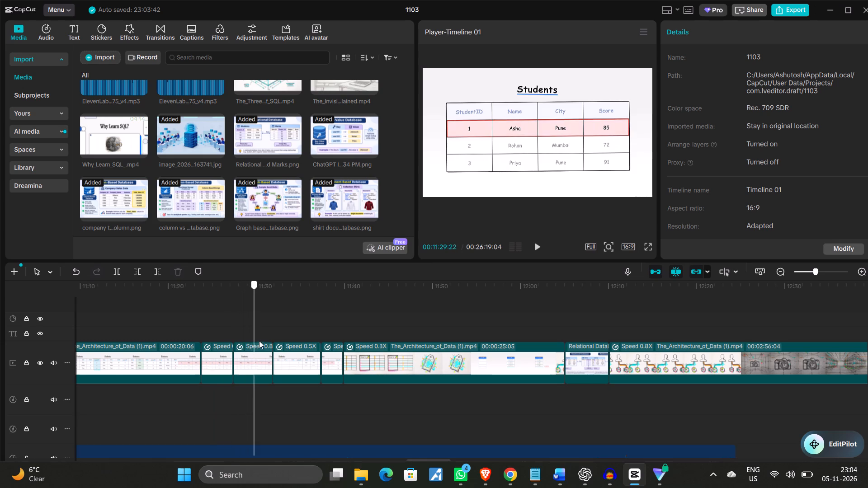
pyautogui.moveTo(259, 341); pyautogui.dragTo(294, 347)
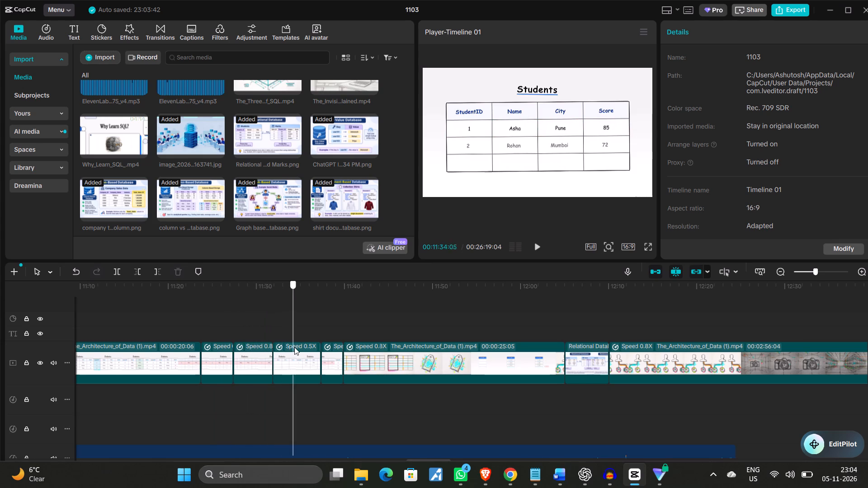
pyautogui.moveTo(294, 347); pyautogui.dragTo(335, 352)
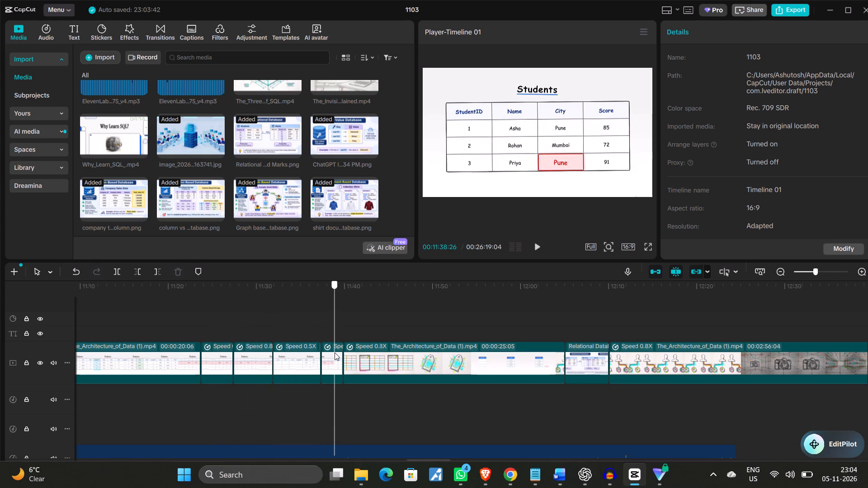
pyautogui.moveTo(335, 352); pyautogui.dragTo(168, 340)
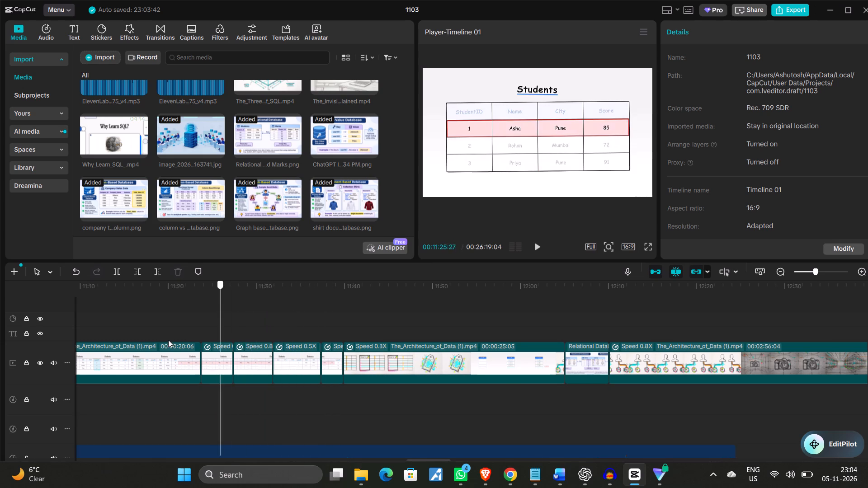
# Scrub the 1.2X Students table clip from about 00:10:53 to 00:11:03, examining its column, cell and row highlight scenes.
pyautogui.moveTo(168, 340); pyautogui.dragTo(187, 358)
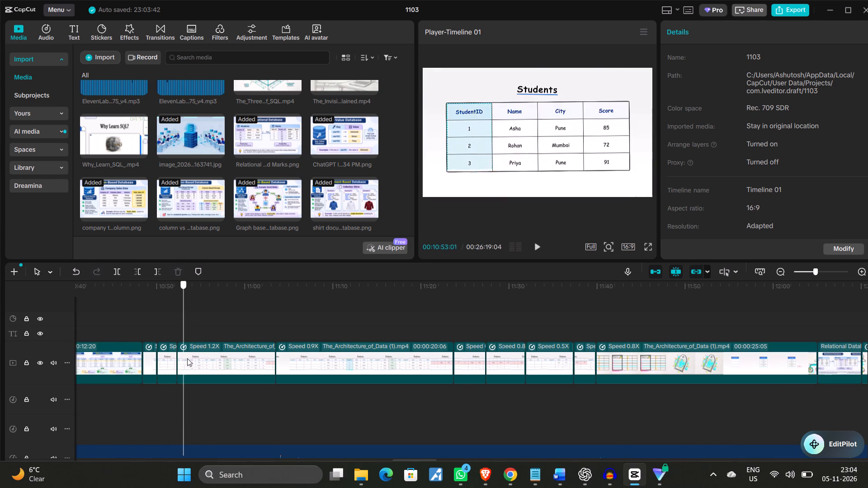
pyautogui.moveTo(187, 358); pyautogui.dragTo(217, 365)
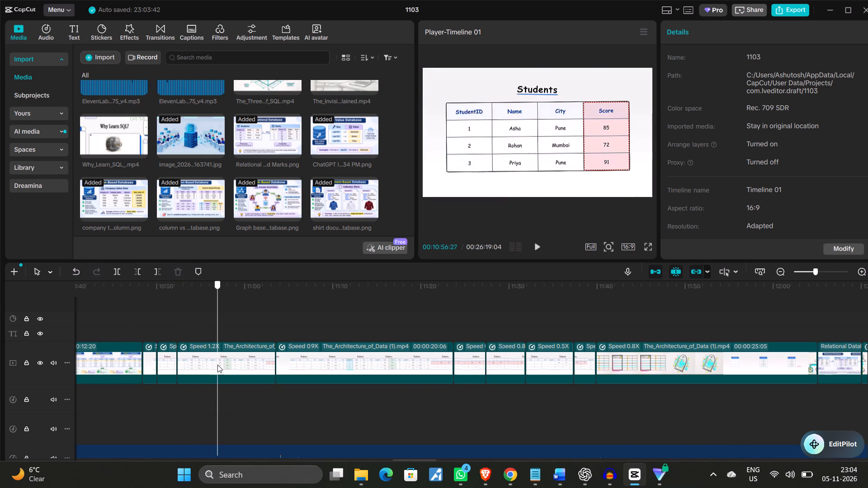
pyautogui.moveTo(217, 365); pyautogui.dragTo(221, 366)
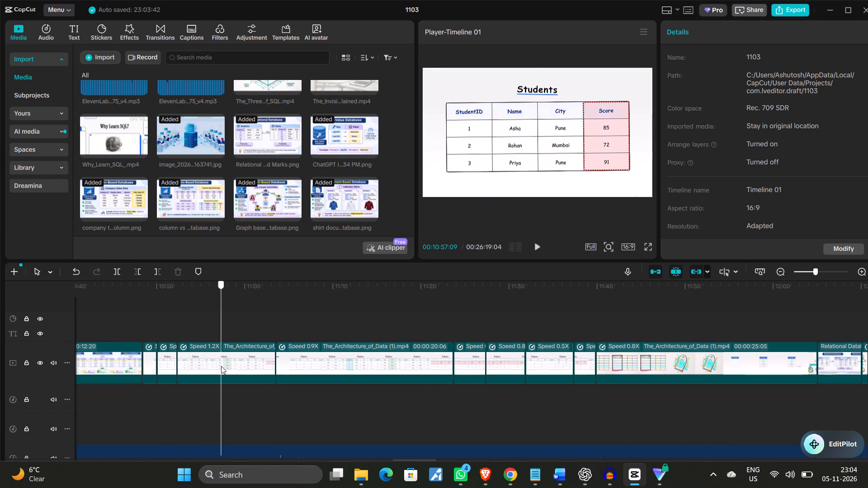
pyautogui.moveTo(221, 366); pyautogui.dragTo(231, 371)
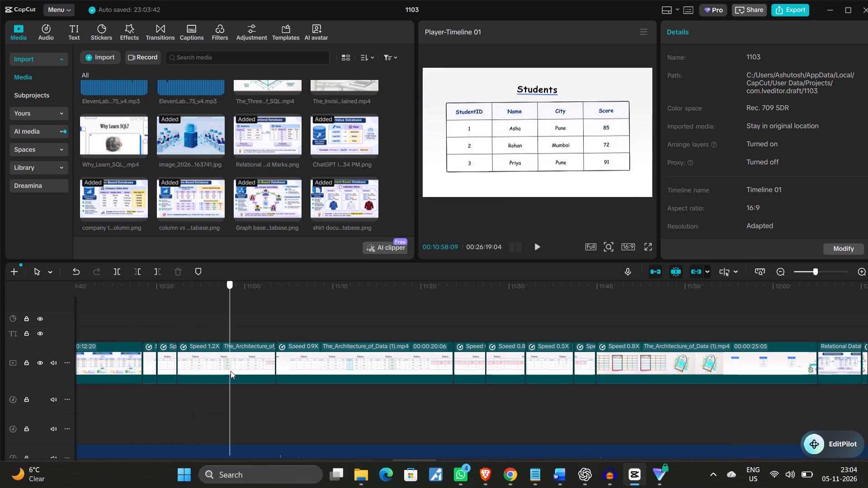
pyautogui.moveTo(231, 371); pyautogui.dragTo(239, 374)
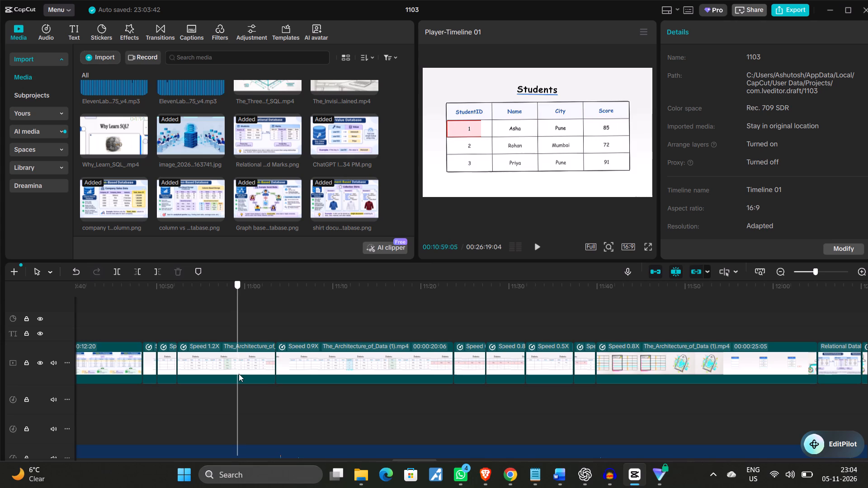
pyautogui.moveTo(239, 374); pyautogui.dragTo(251, 376)
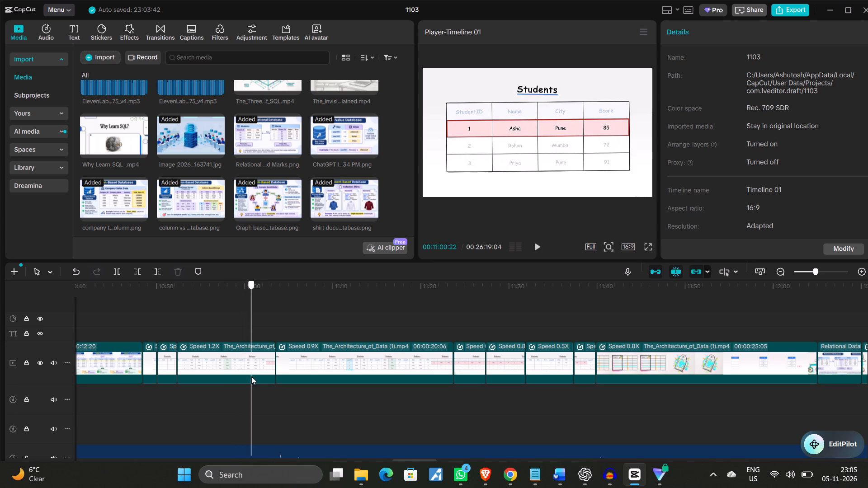
pyautogui.moveTo(251, 376); pyautogui.dragTo(278, 380)
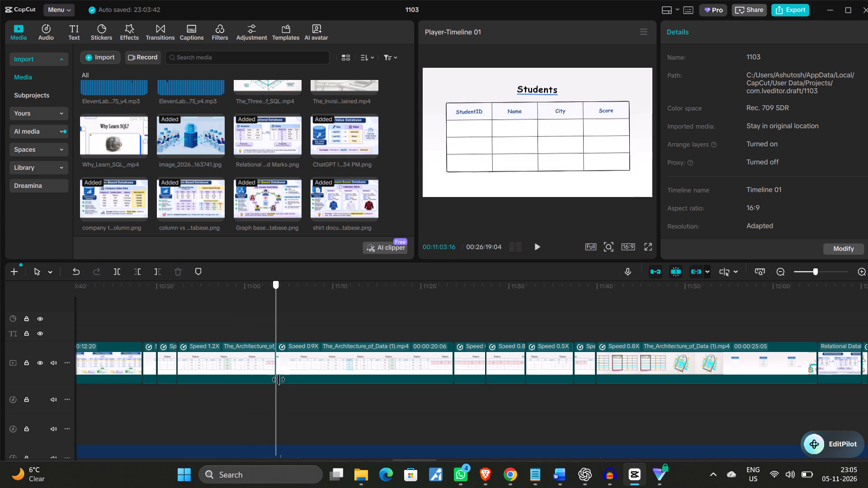
# Scrub the following Students table clips from about 00:11:03 to 00:11:37, examining their highlight and row-filling scenes.
pyautogui.moveTo(278, 380); pyautogui.dragTo(314, 383)
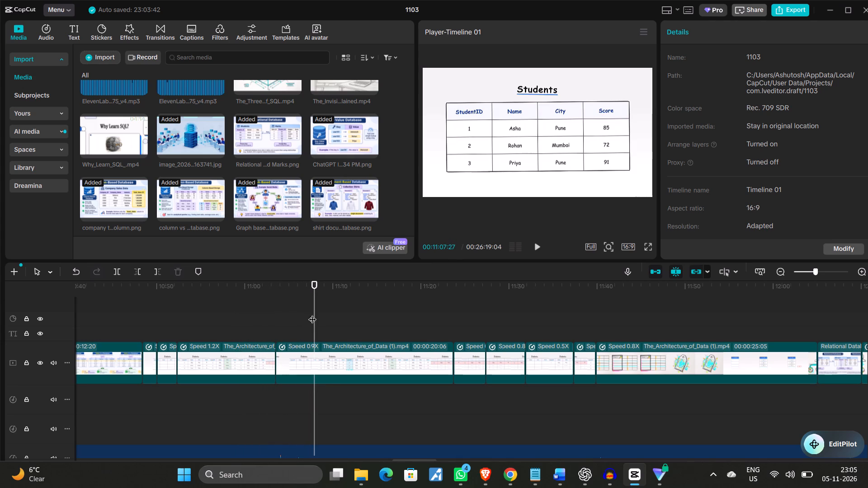
pyautogui.moveTo(314, 308); pyautogui.dragTo(387, 331)
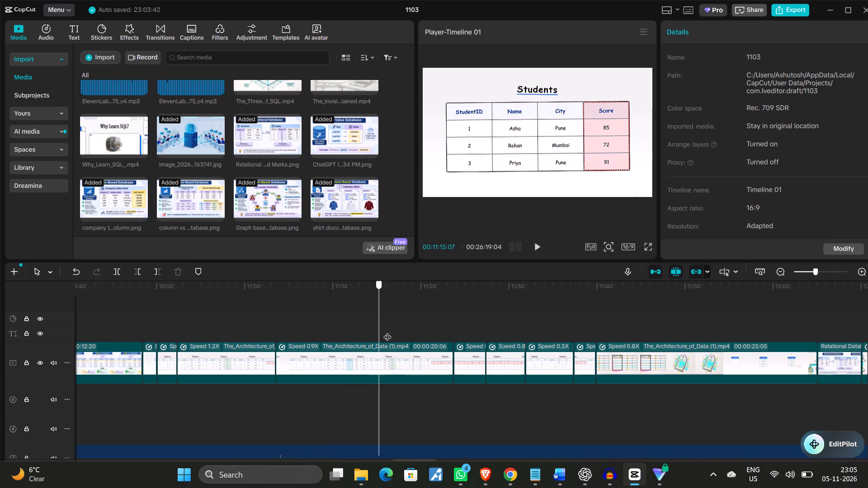
pyautogui.moveTo(387, 331); pyautogui.dragTo(447, 338)
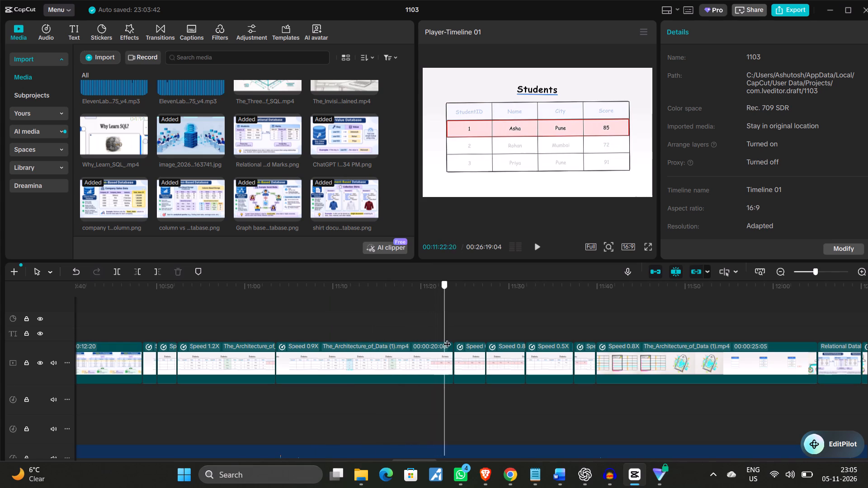
pyautogui.moveTo(447, 338); pyautogui.dragTo(465, 339)
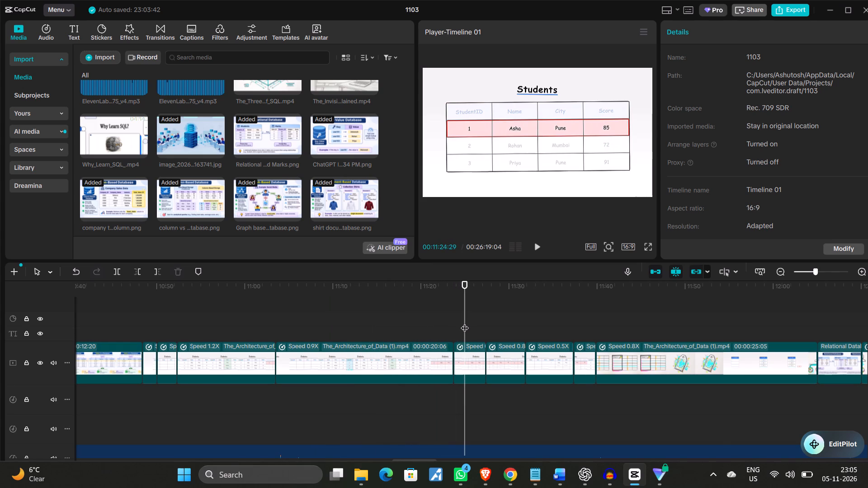
pyautogui.moveTo(465, 323); pyautogui.dragTo(482, 325)
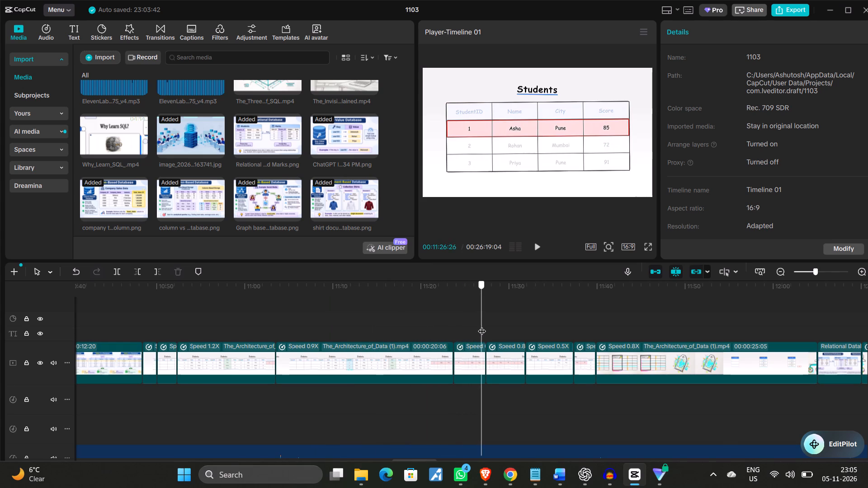
pyautogui.moveTo(482, 325); pyautogui.dragTo(503, 332)
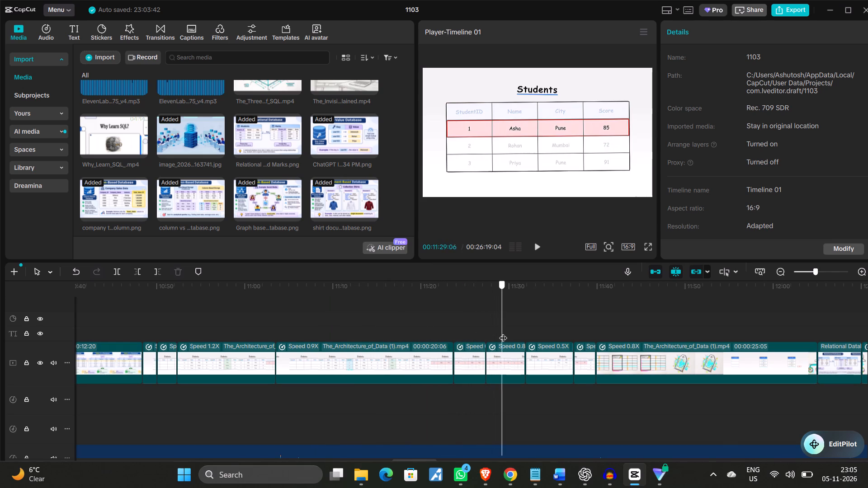
pyautogui.moveTo(503, 332); pyautogui.dragTo(521, 338)
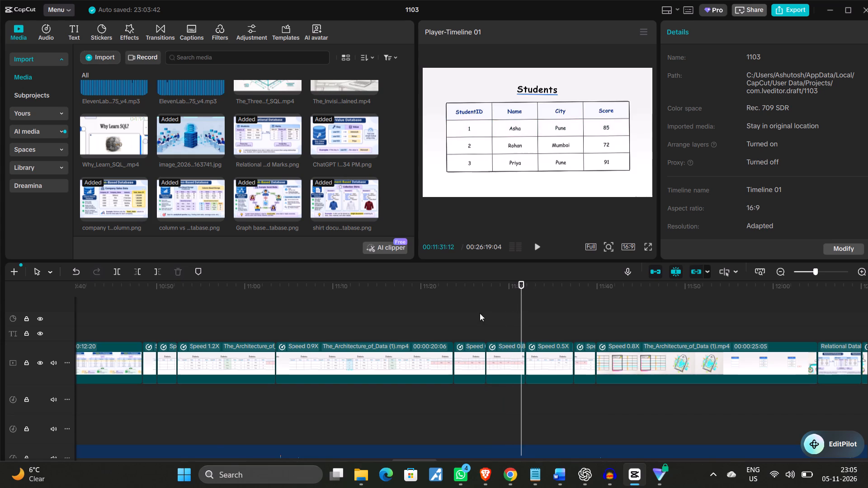
pyautogui.hscroll(-2, 476, 312)
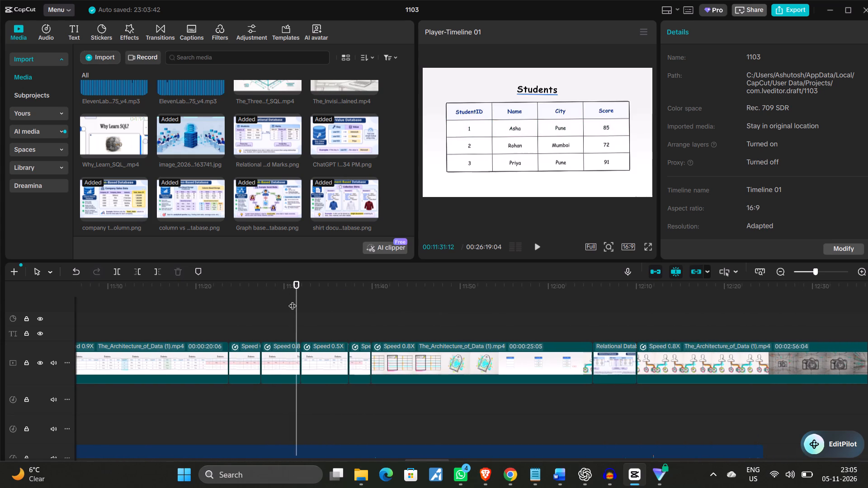
pyautogui.moveTo(296, 305); pyautogui.dragTo(317, 308)
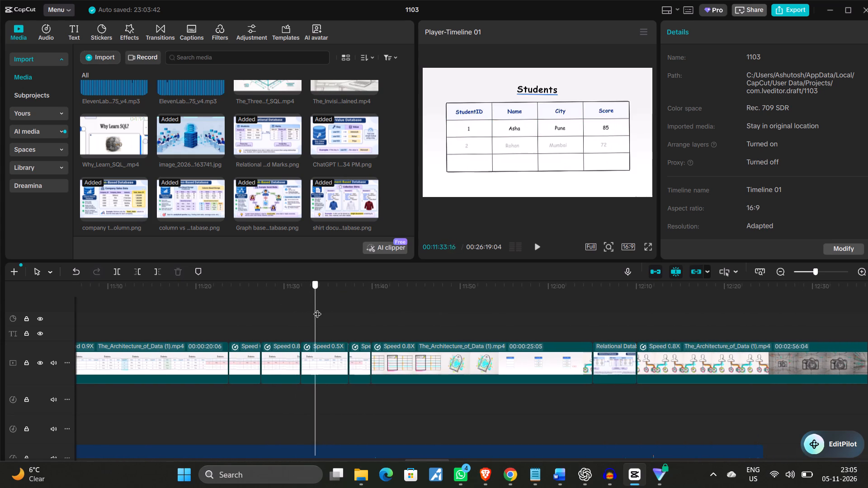
pyautogui.moveTo(317, 308); pyautogui.dragTo(349, 317)
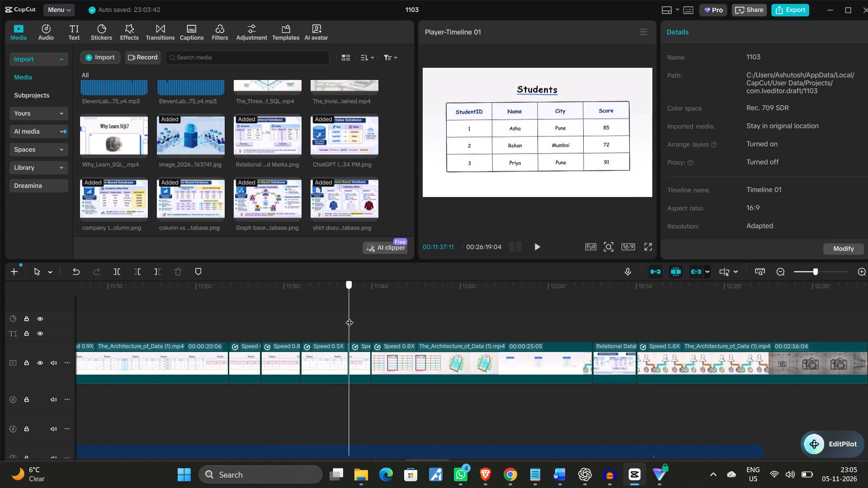
pyautogui.moveTo(349, 317); pyautogui.dragTo(344, 318)
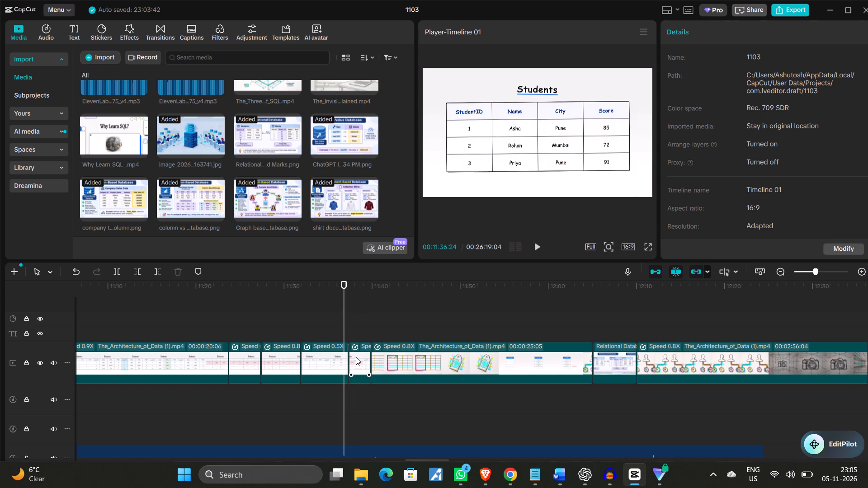
# Copy the short Students table clip starting at about 00:11:37 and return to the Relational Database image's end at 00:12:10:02.
pyautogui.rightClick(356, 359)
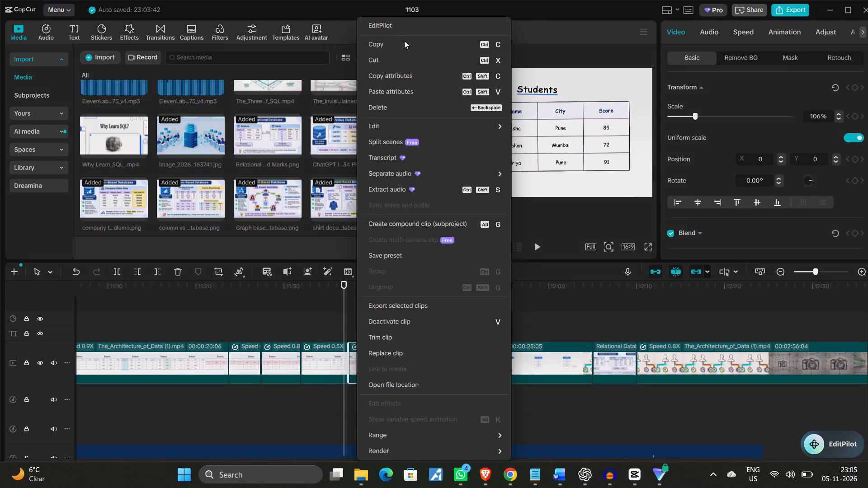
pyautogui.click(402, 43)
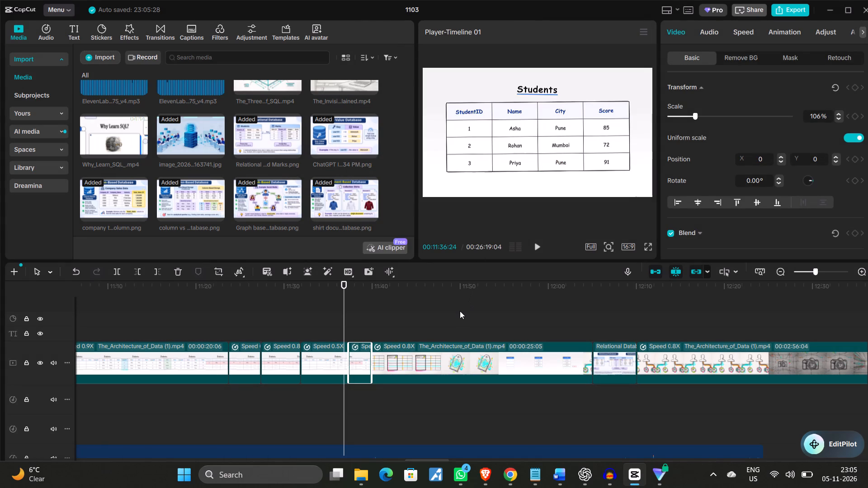
pyautogui.hscroll(-2, 460, 311)
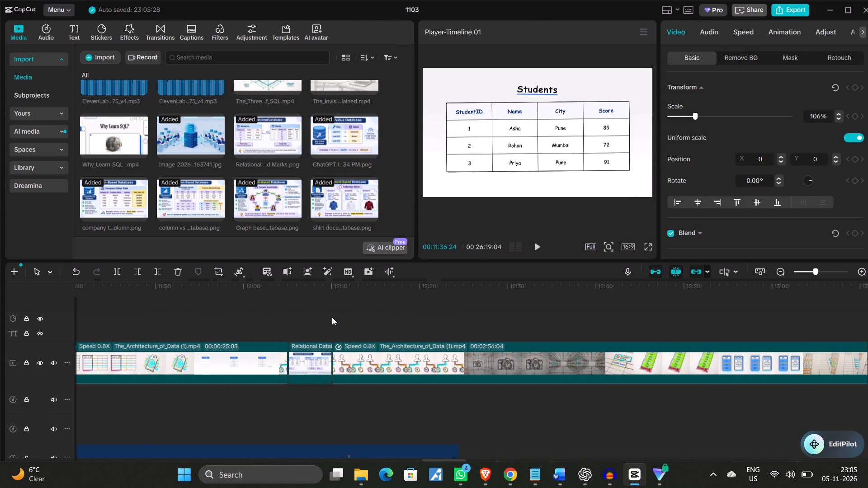
pyautogui.click(332, 318)
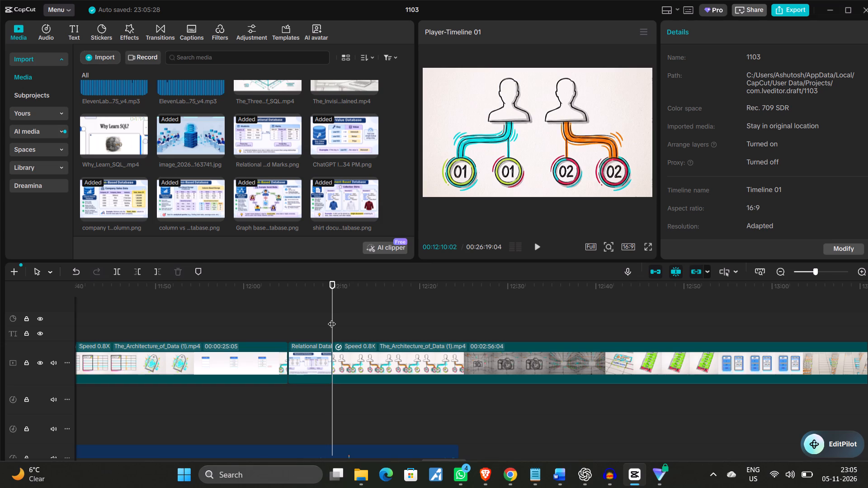
# Extend the Relational Database image's end by about 5 seconds, to about 00:12:15.
pyautogui.click(308, 368)
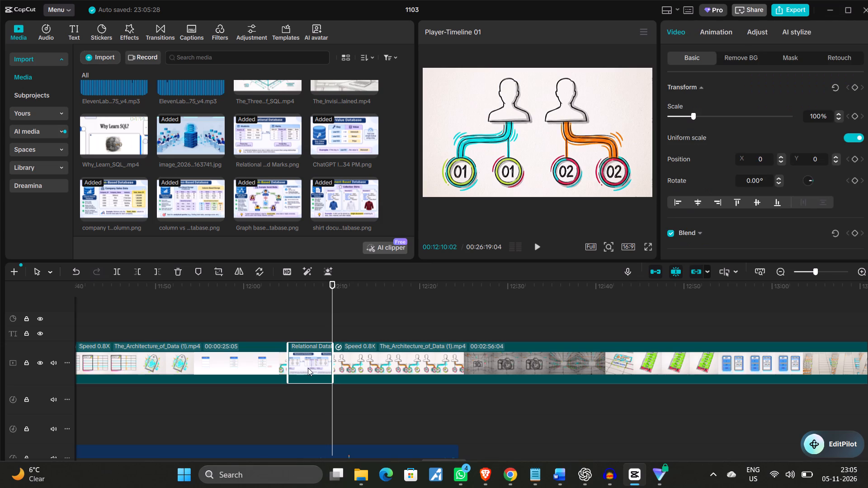
pyautogui.moveTo(334, 361); pyautogui.dragTo(349, 364)
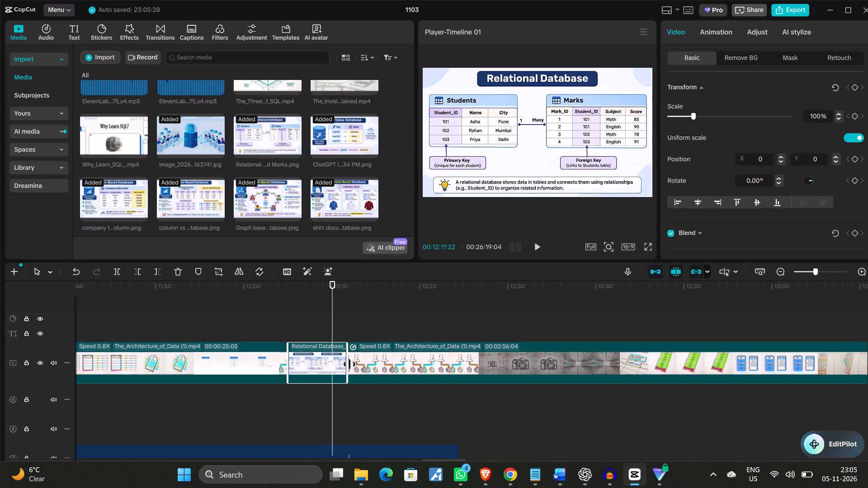
pyautogui.moveTo(349, 364); pyautogui.dragTo(379, 373)
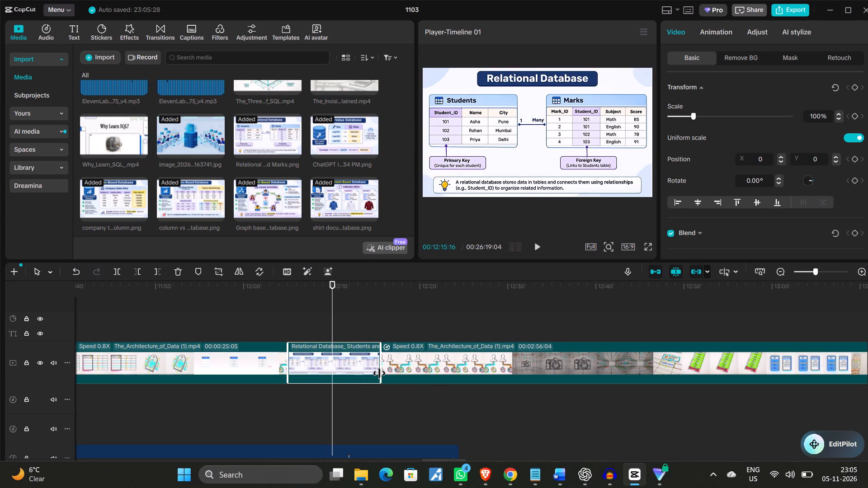
pyautogui.moveTo(379, 373); pyautogui.dragTo(377, 373)
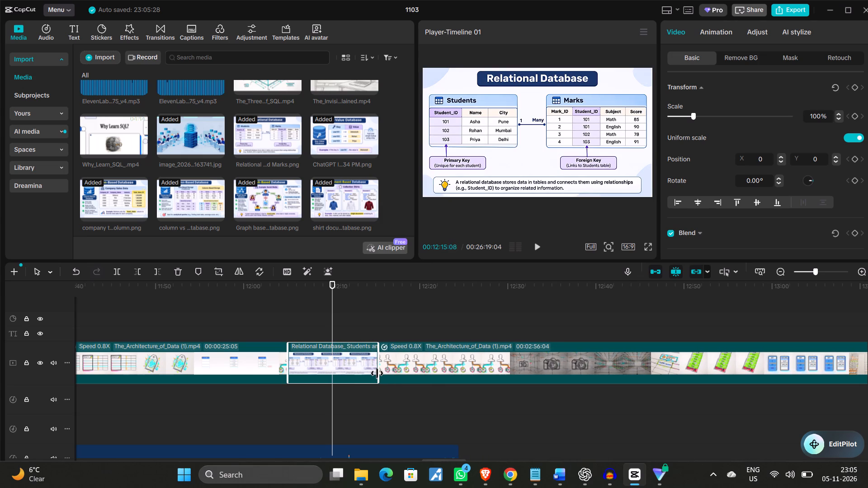
pyautogui.moveTo(377, 373); pyautogui.dragTo(375, 372)
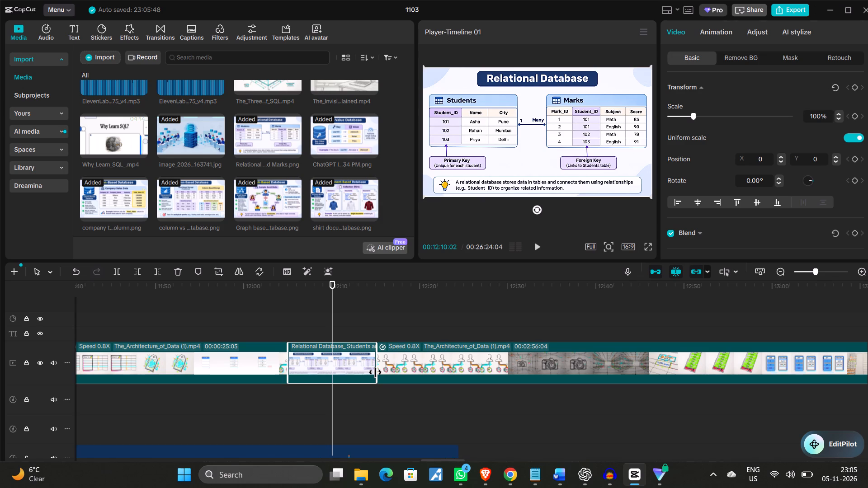
pyautogui.click(332, 321)
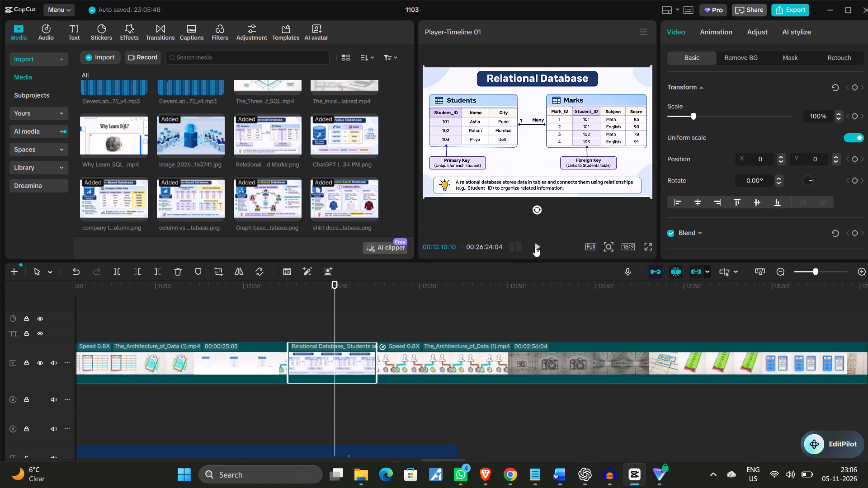
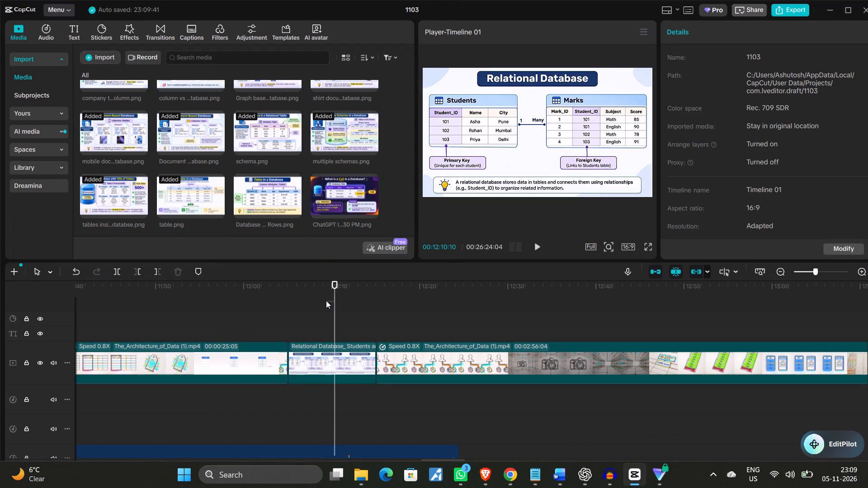
pyautogui.click(537, 248)
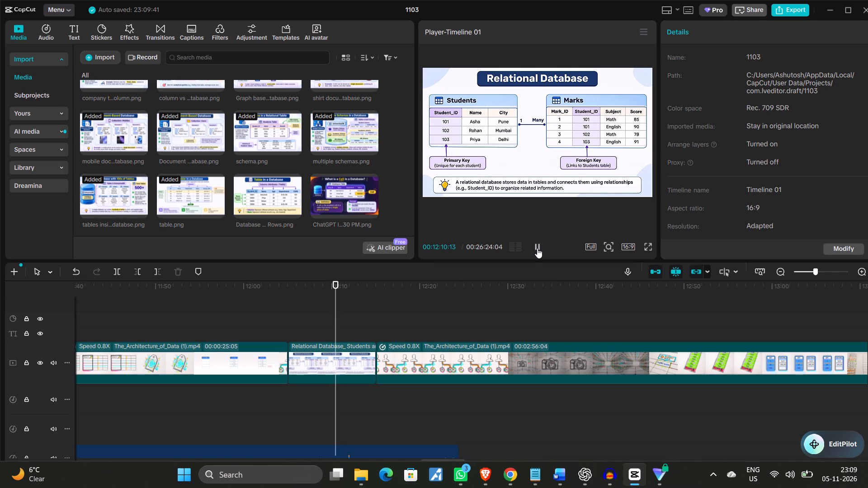
pyautogui.click(537, 248)
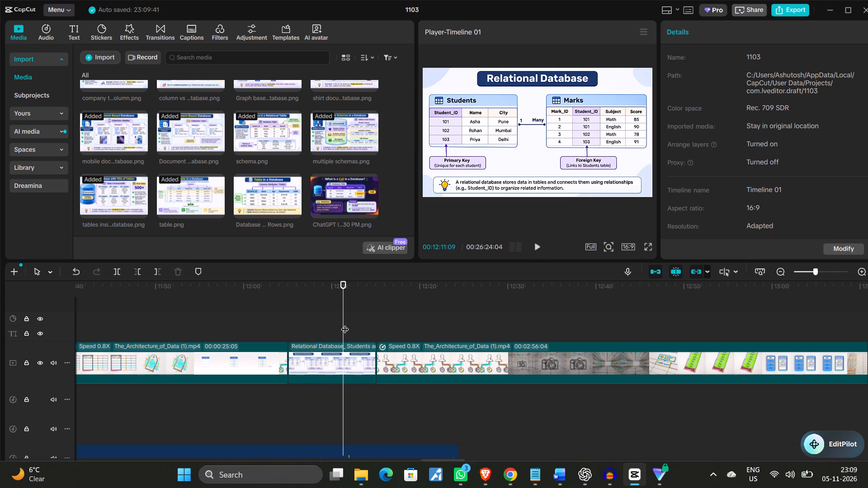
pyautogui.moveTo(344, 324); pyautogui.dragTo(337, 325)
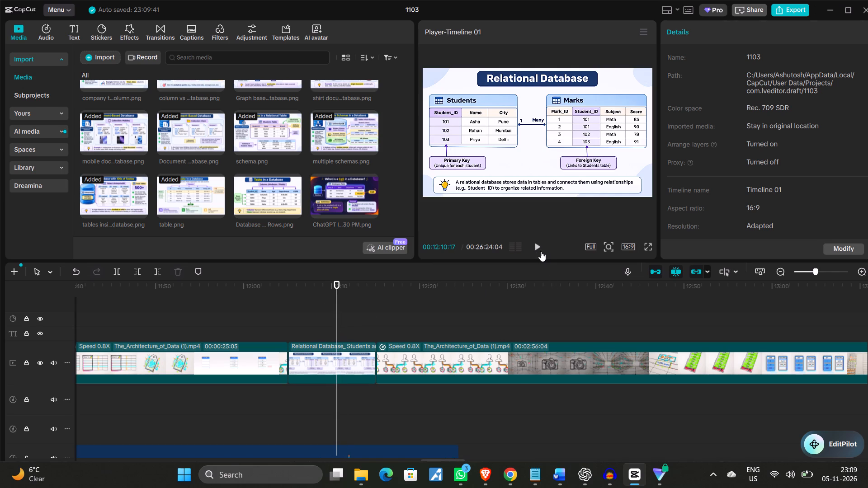
pyautogui.click(538, 246)
pyautogui.click(538, 246)
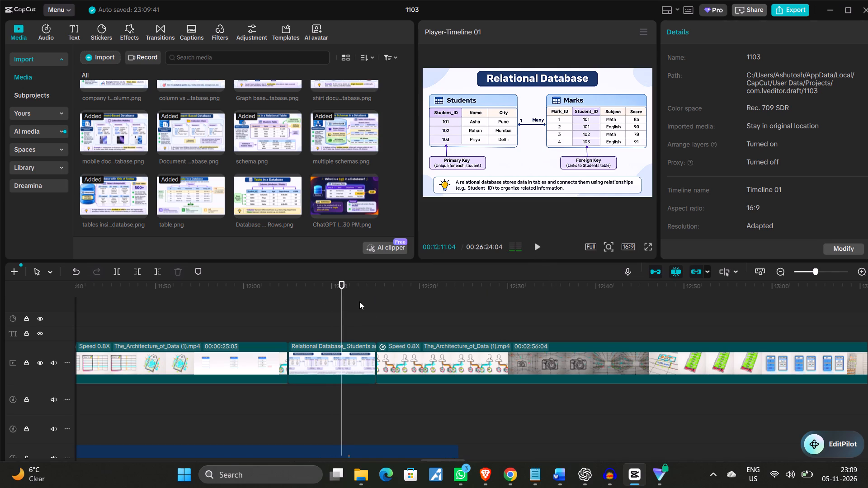
pyautogui.moveTo(344, 308); pyautogui.dragTo(328, 309)
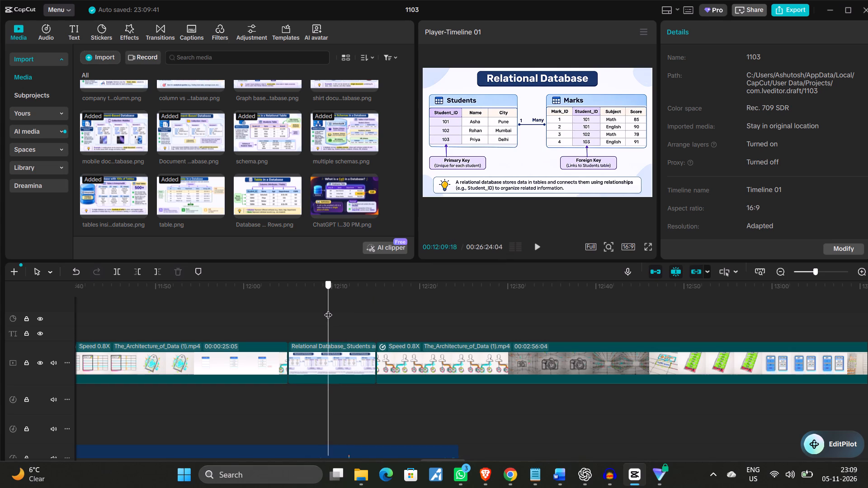
pyautogui.click(537, 246)
pyautogui.click(537, 246)
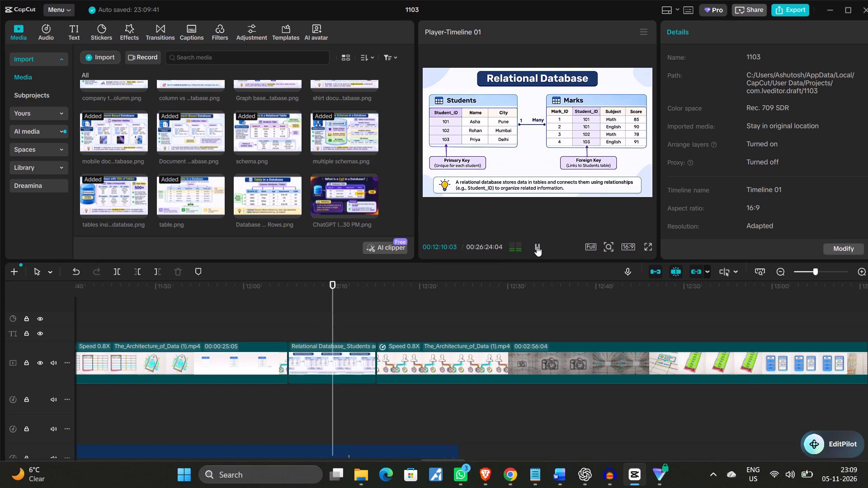
pyautogui.click(537, 246)
pyautogui.click(537, 246)
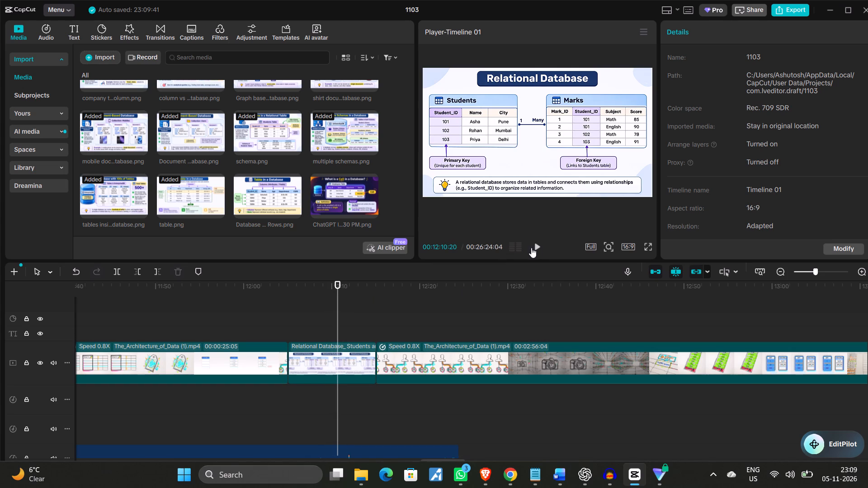
pyautogui.moveTo(337, 312); pyautogui.dragTo(318, 312)
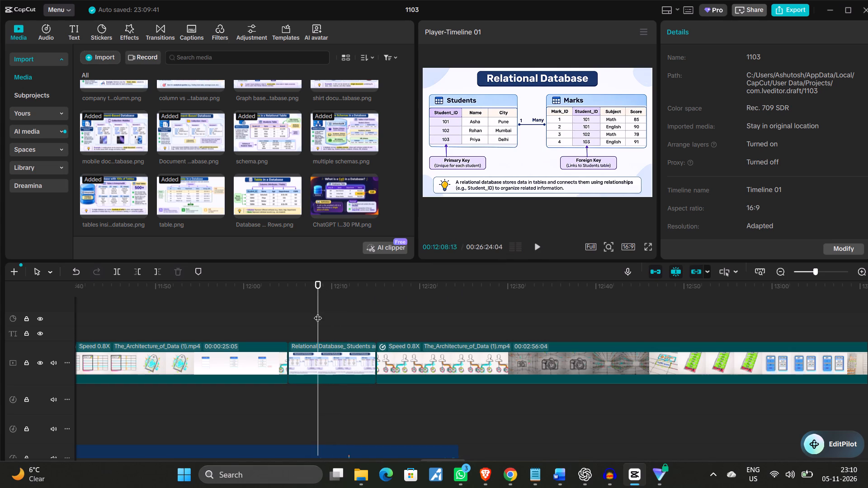
pyautogui.click(537, 245)
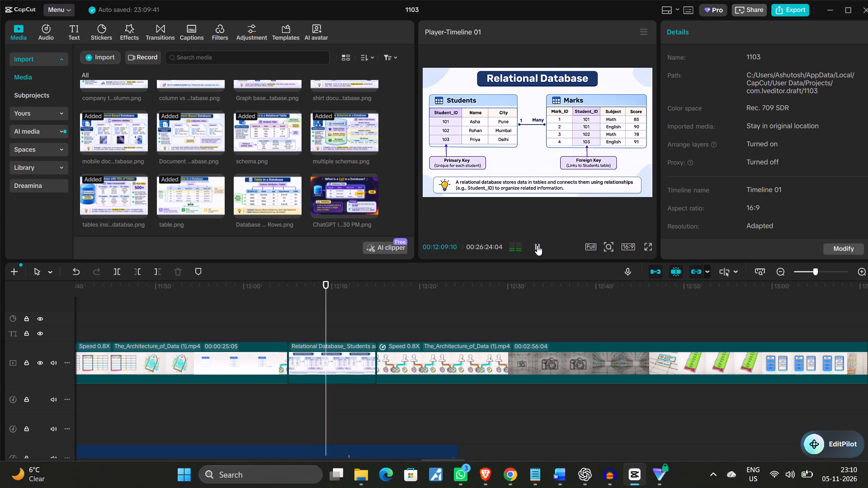
pyautogui.click(537, 245)
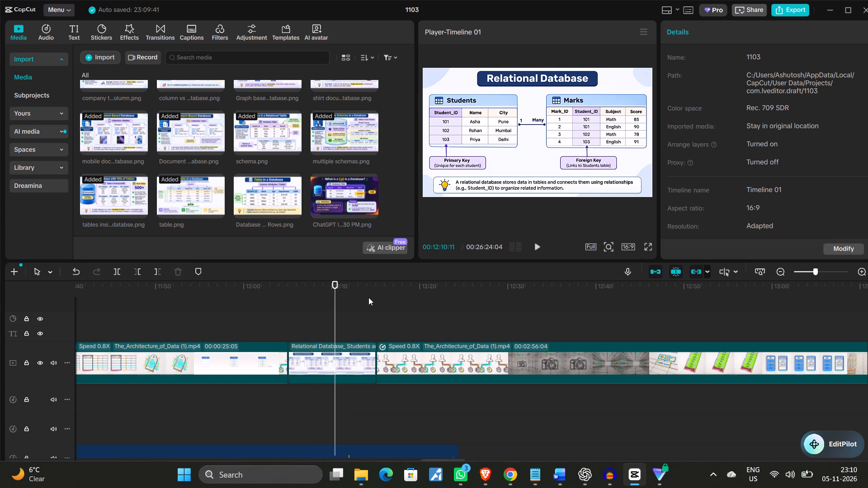
pyautogui.click(116, 272)
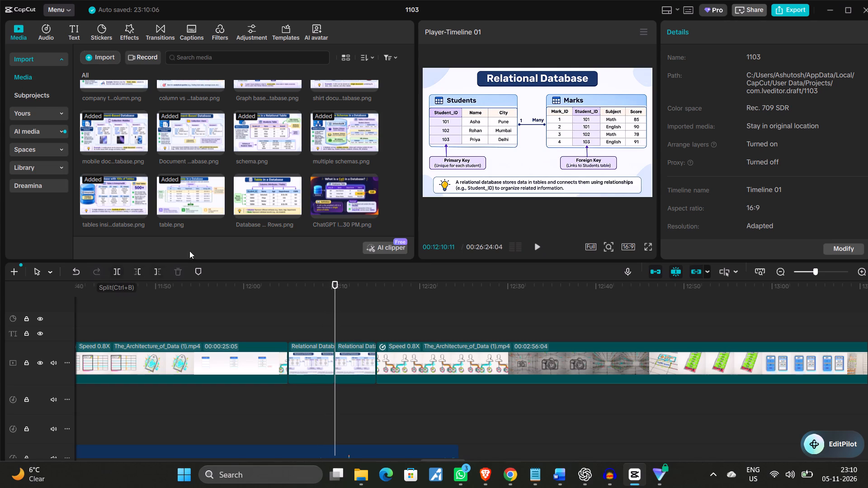
# Insert the cell image at the 00:12:10:11 split and extend its end by about 7 seconds, to about 00:12:22.
pyautogui.click(368, 211)
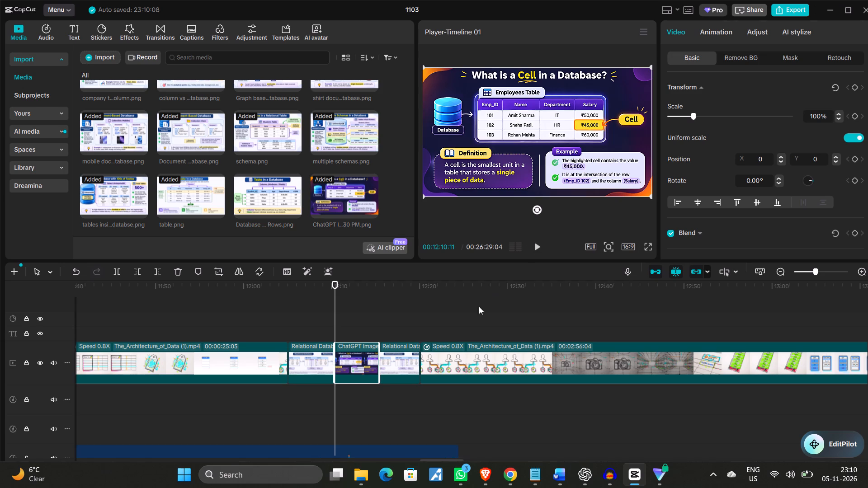
pyautogui.moveTo(380, 366); pyautogui.dragTo(410, 367)
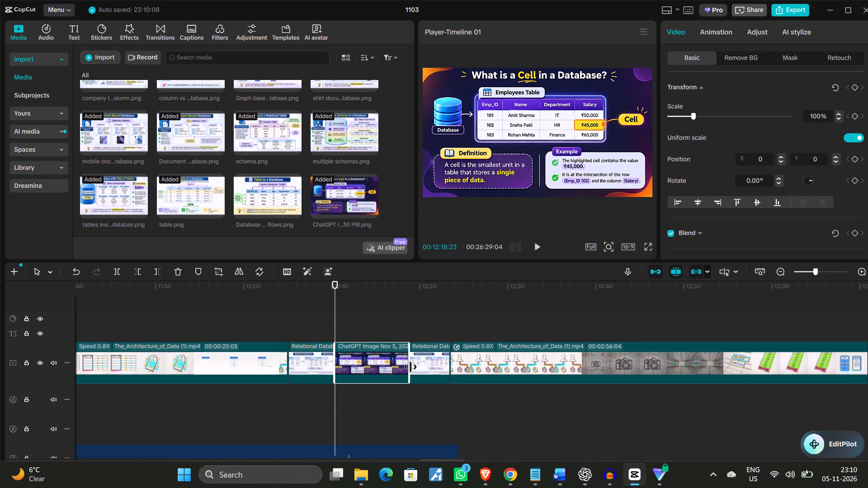
pyautogui.moveTo(410, 367); pyautogui.dragTo(438, 371)
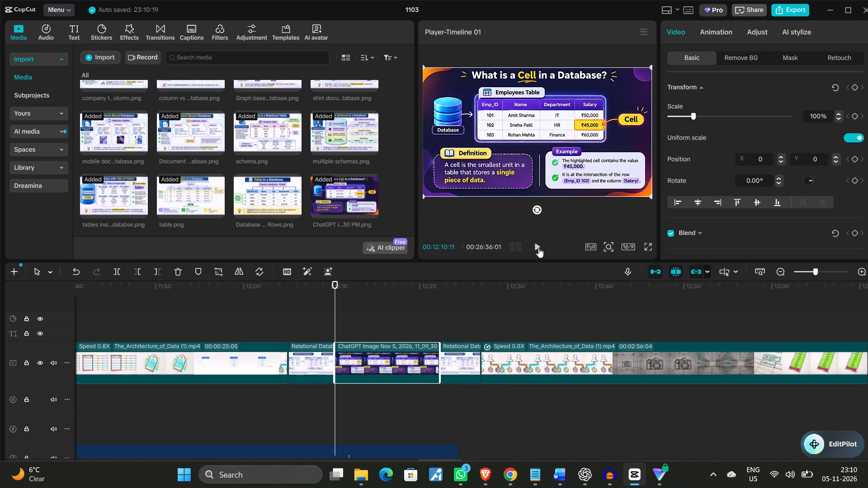
# Play the narration over the cell image and trim off everything in it after 00:12:18:14.
pyautogui.click(538, 248)
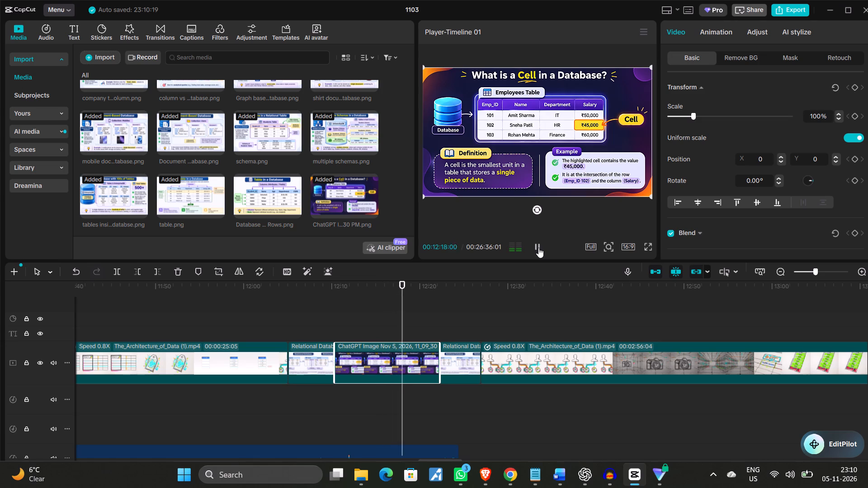
pyautogui.click(538, 248)
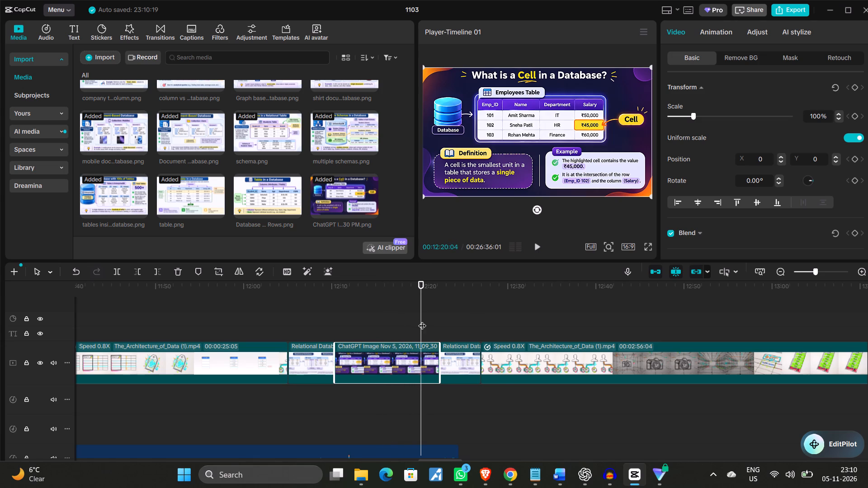
pyautogui.moveTo(422, 320); pyautogui.dragTo(396, 324)
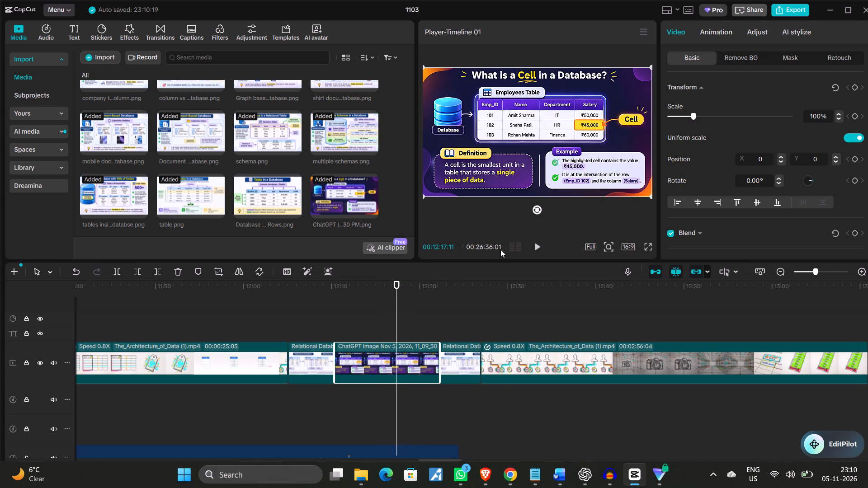
pyautogui.click(536, 246)
pyautogui.click(536, 246)
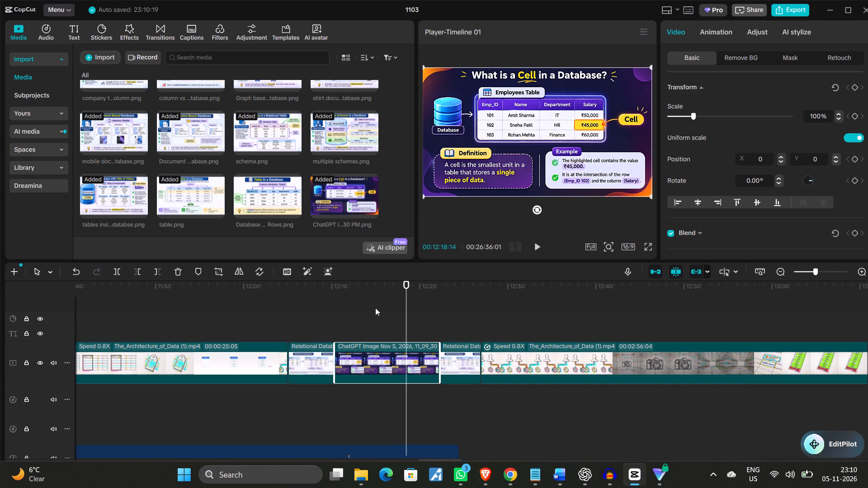
pyautogui.click(160, 274)
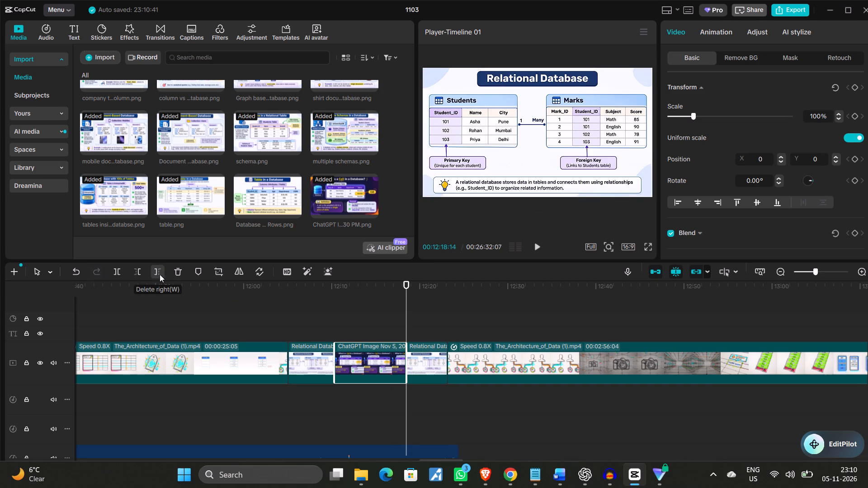
# Paste the copied Students table clip at 00:12:18:14 and place it on the main track directly after the cell image.
pyautogui.hotkey('ctrl', 'v')
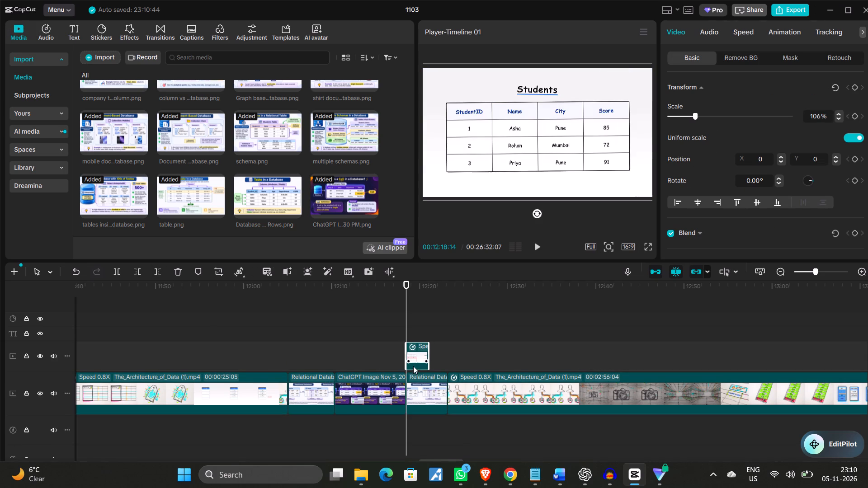
pyautogui.moveTo(419, 360); pyautogui.dragTo(420, 398)
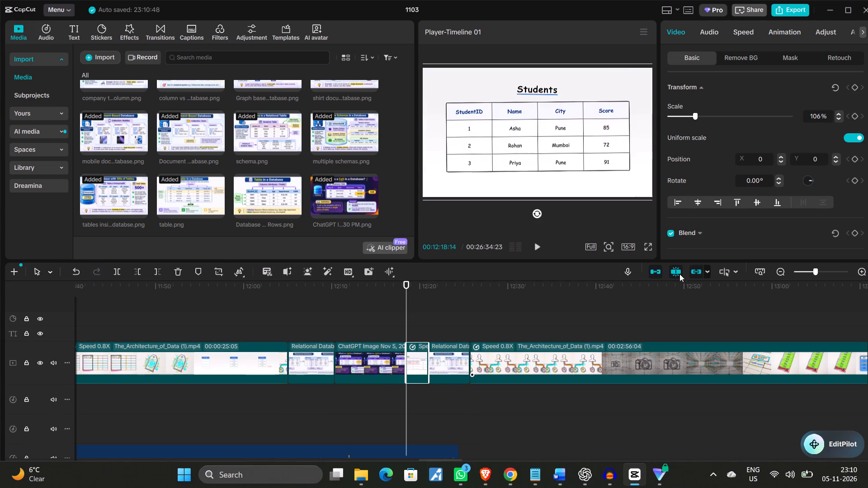
# Play the pasted Students clip against the narration and slow its speed to 0.40x.
pyautogui.click(740, 33)
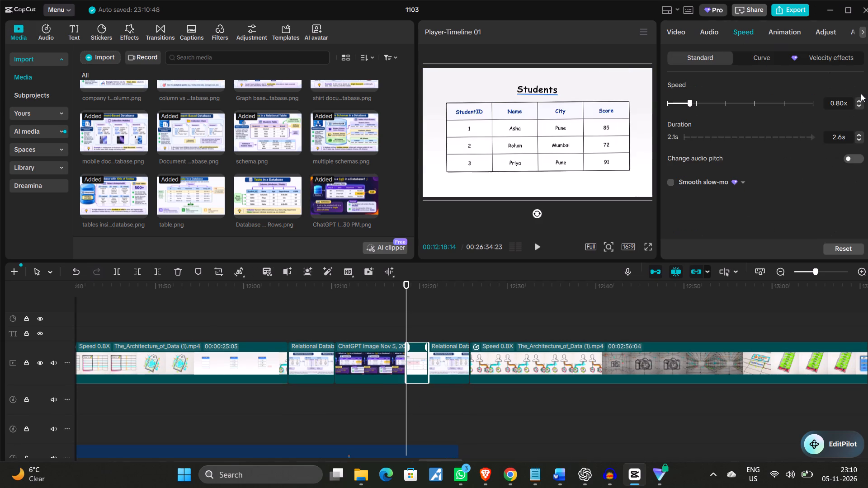
pyautogui.click(535, 248)
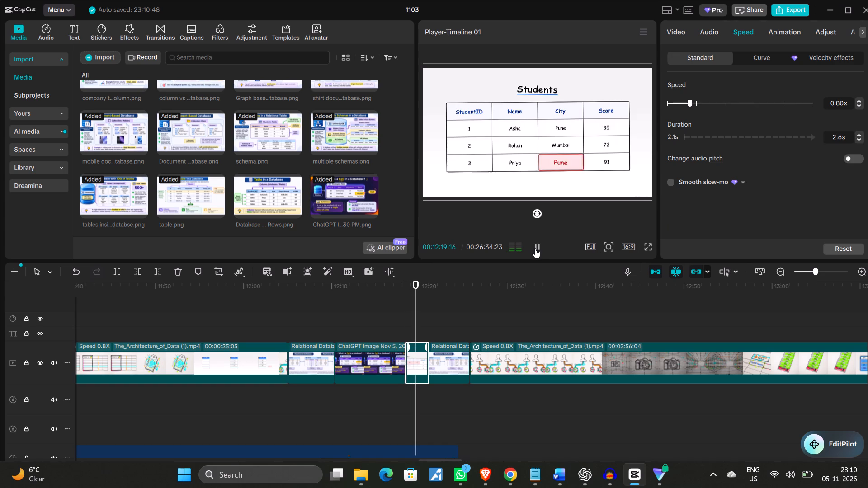
pyautogui.click(535, 248)
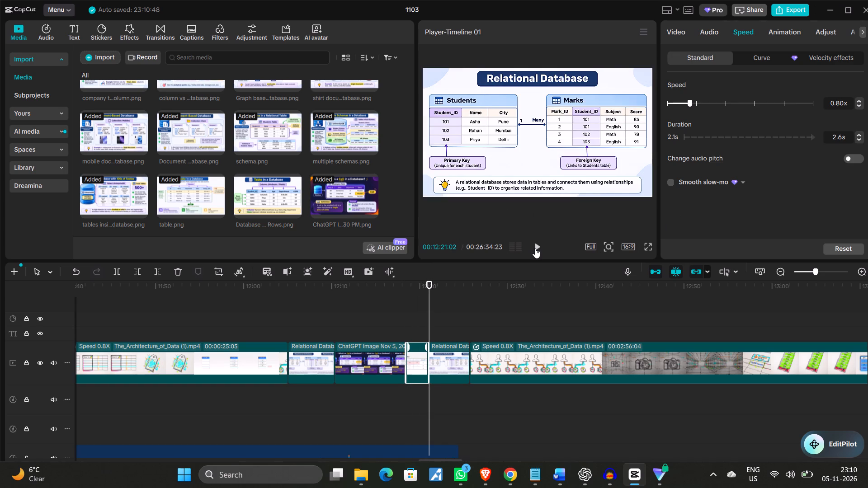
pyautogui.click(535, 248)
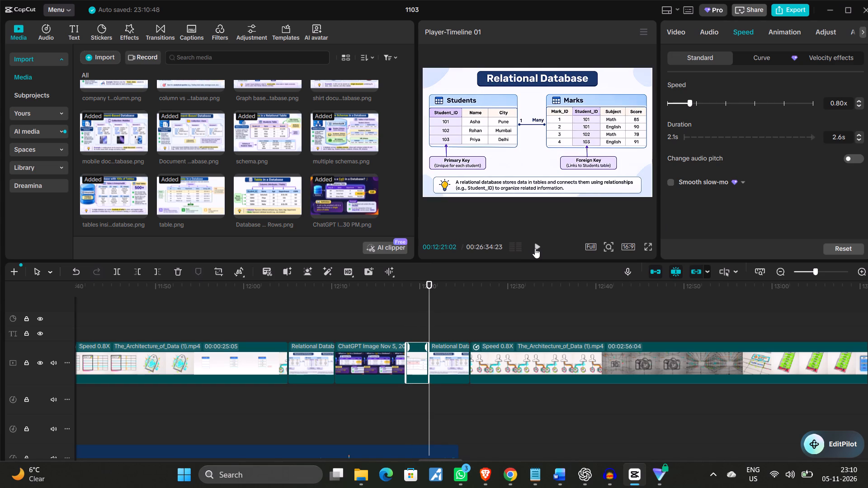
pyautogui.click(535, 248)
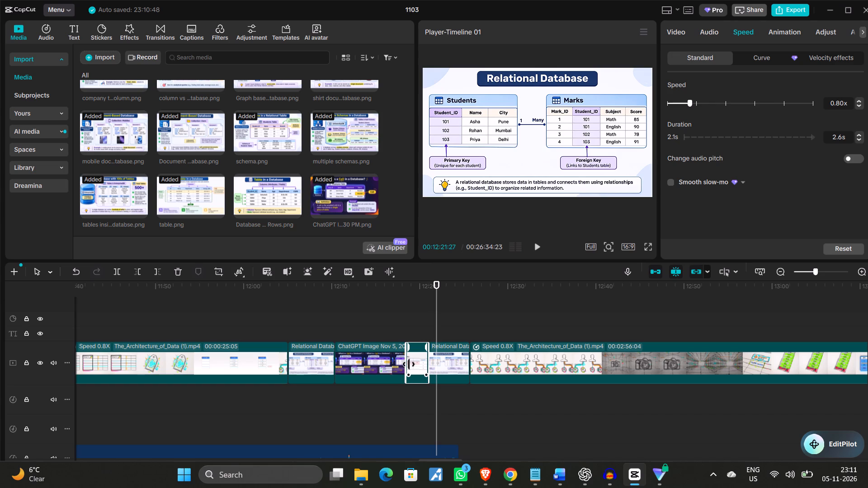
pyautogui.click(857, 106)
pyautogui.tripleClick(857, 107)
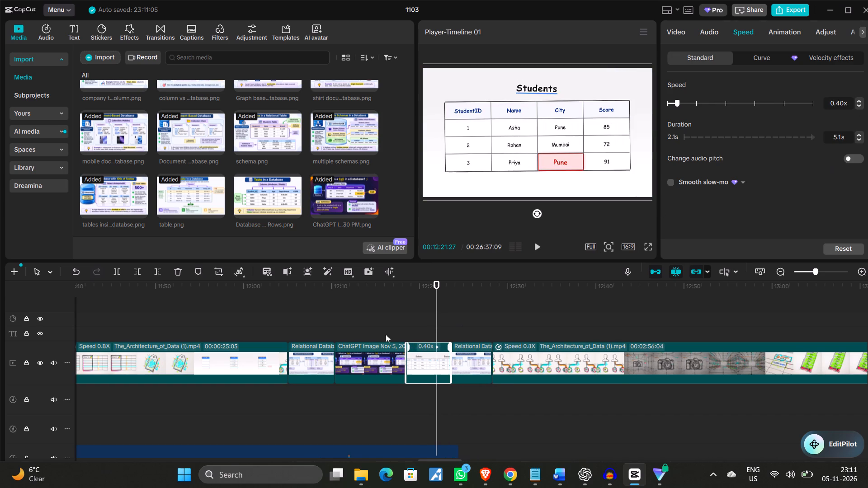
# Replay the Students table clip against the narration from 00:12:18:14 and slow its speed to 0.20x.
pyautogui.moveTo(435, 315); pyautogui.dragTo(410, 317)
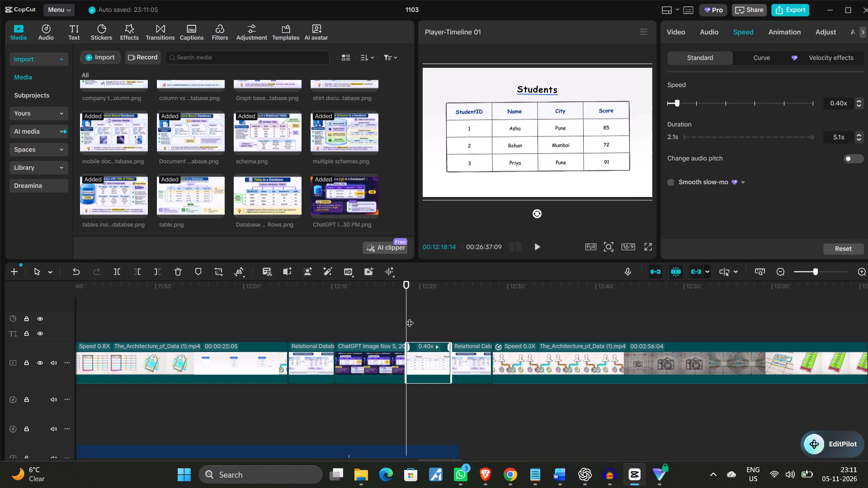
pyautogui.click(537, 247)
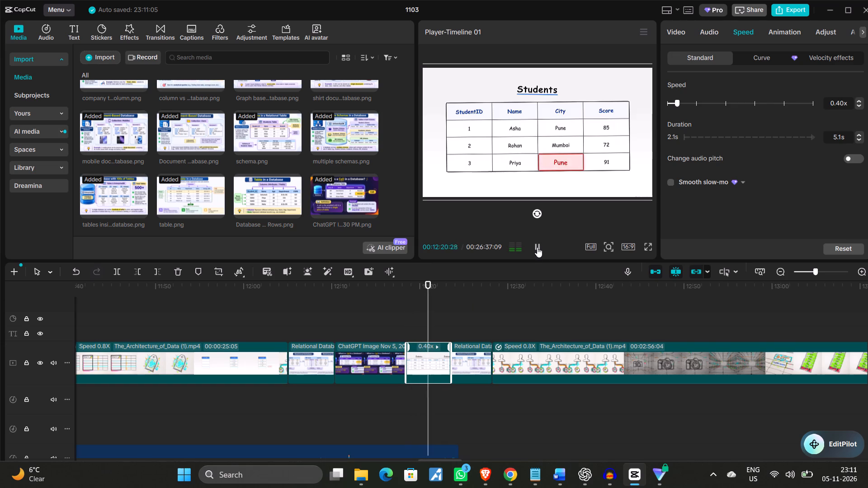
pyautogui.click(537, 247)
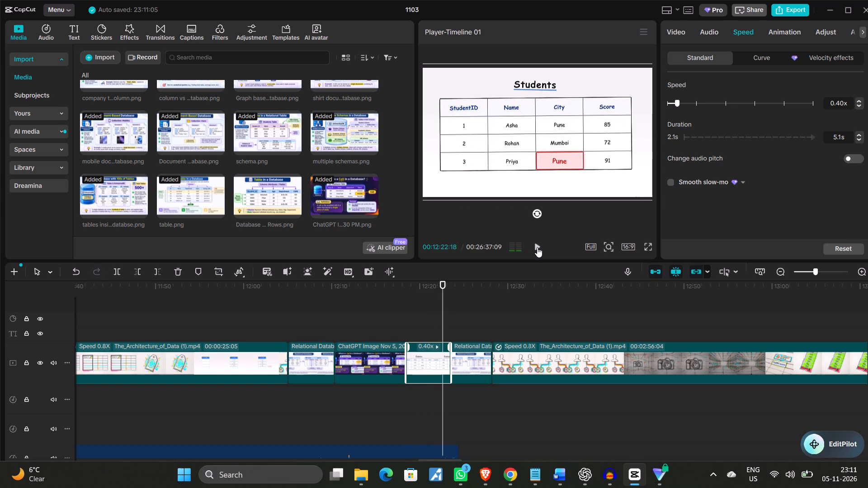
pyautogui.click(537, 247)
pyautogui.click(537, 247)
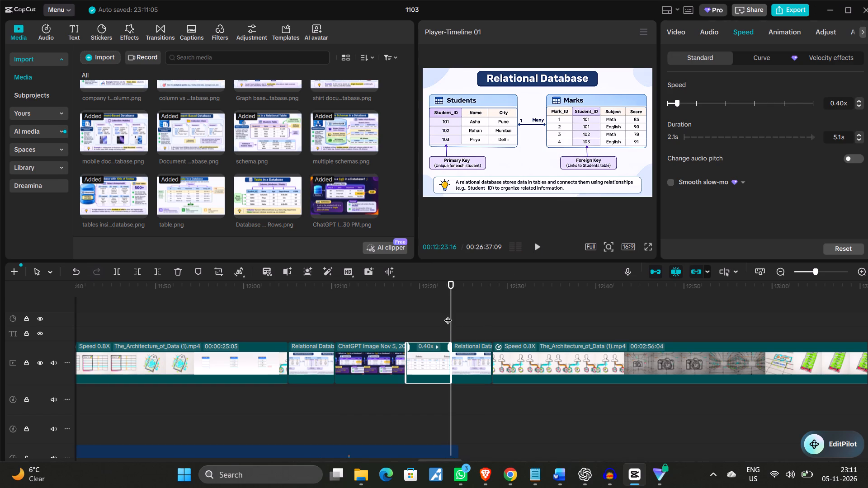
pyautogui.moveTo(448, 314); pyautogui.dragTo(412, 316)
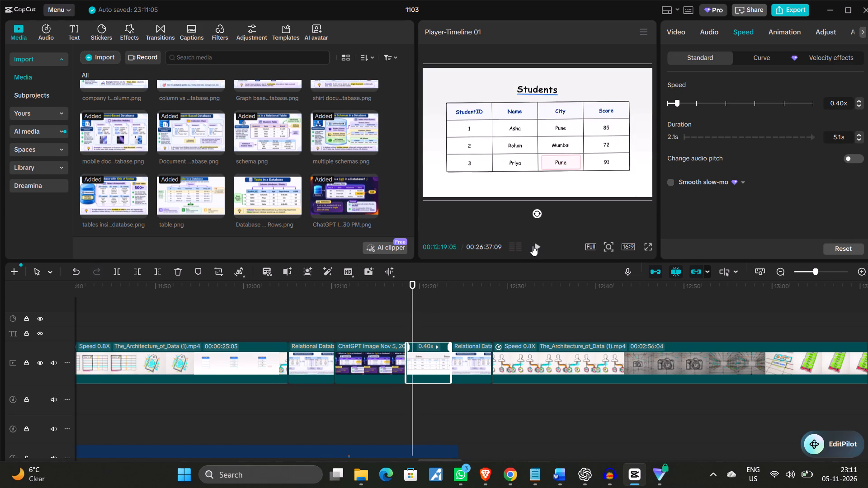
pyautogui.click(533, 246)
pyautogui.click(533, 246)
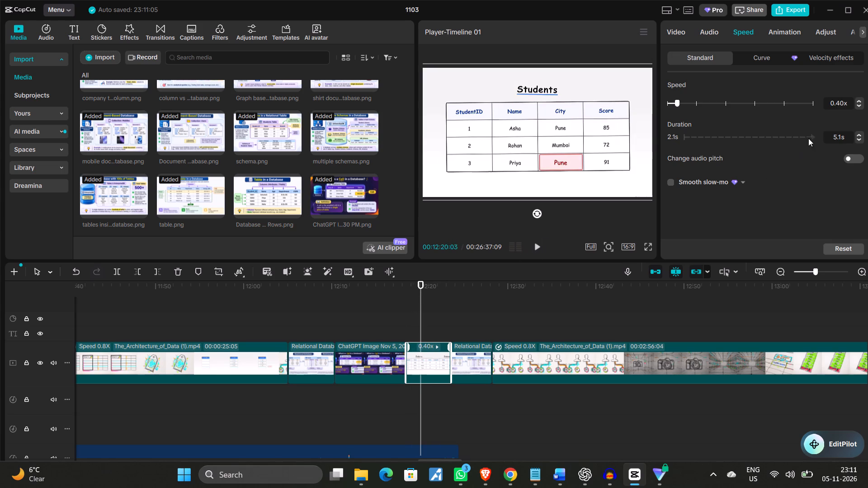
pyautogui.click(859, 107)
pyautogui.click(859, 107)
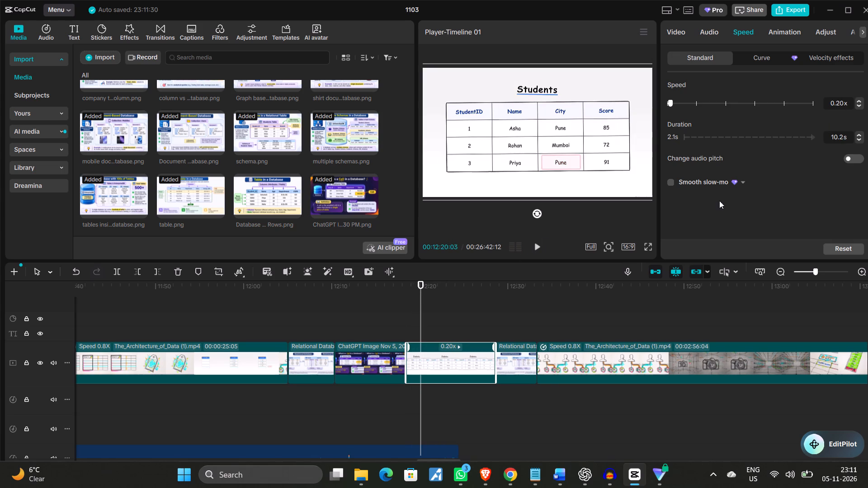
# Play to the end of the narration, set the Students clip's speed to 0.30x and trim off everything in it after 00:12:24:07.
pyautogui.click(536, 244)
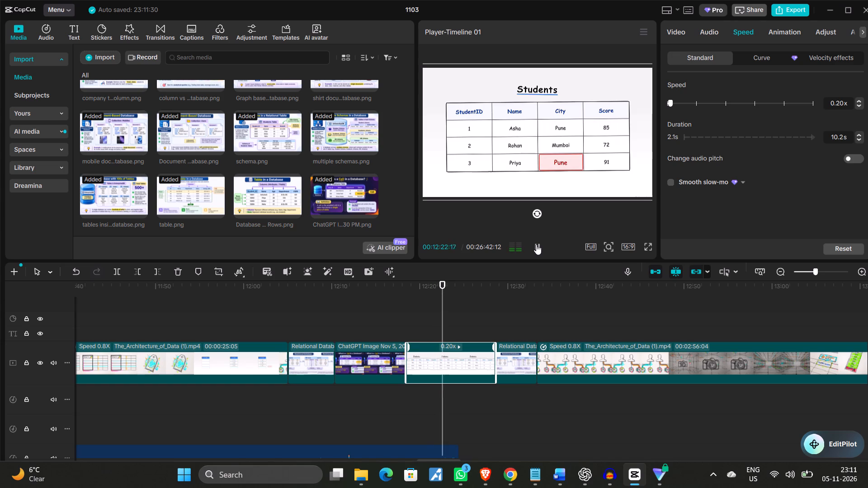
pyautogui.click(536, 244)
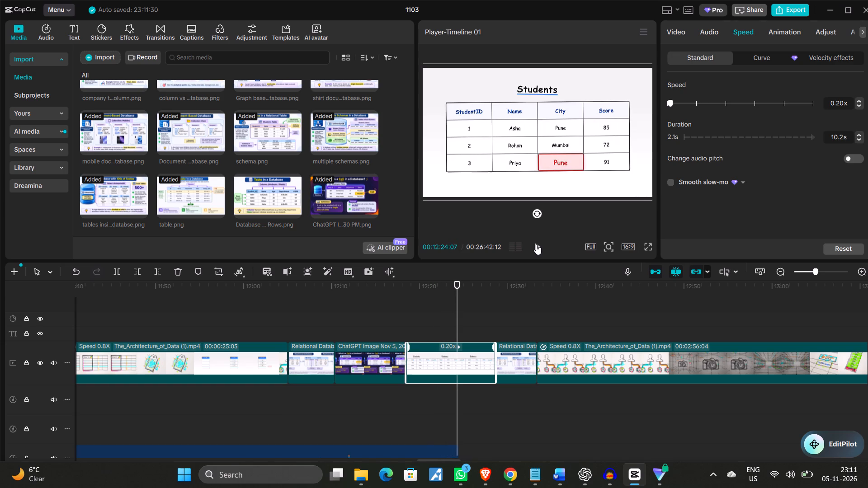
pyautogui.scroll(-1, 548, 410)
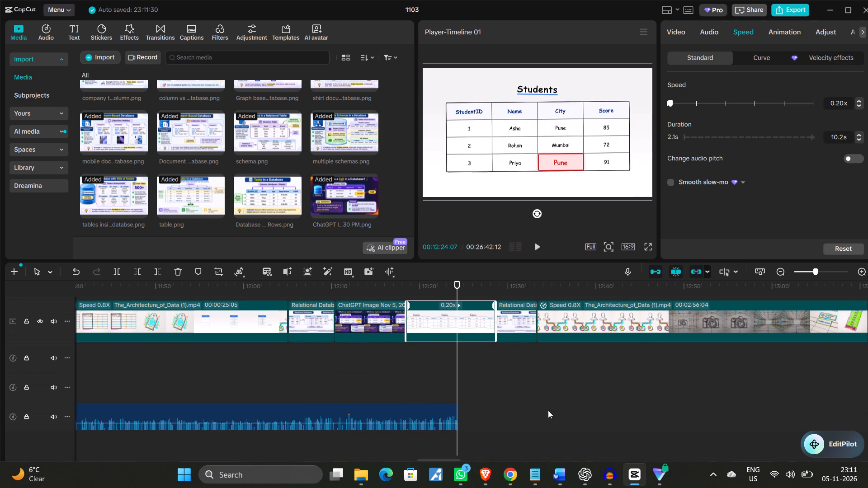
pyautogui.click(859, 98)
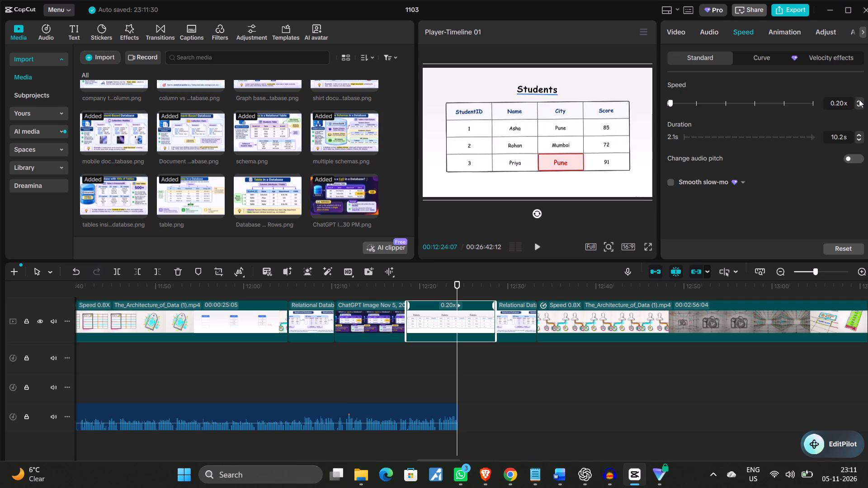
pyautogui.click(859, 99)
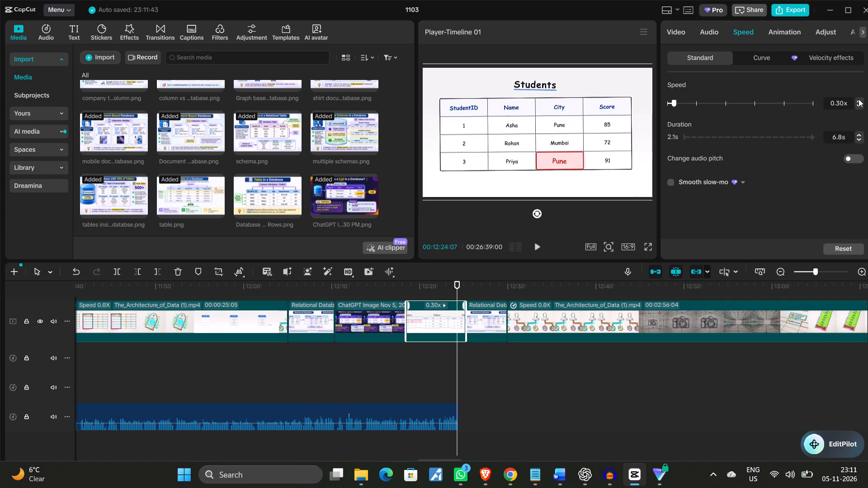
pyautogui.click(859, 99)
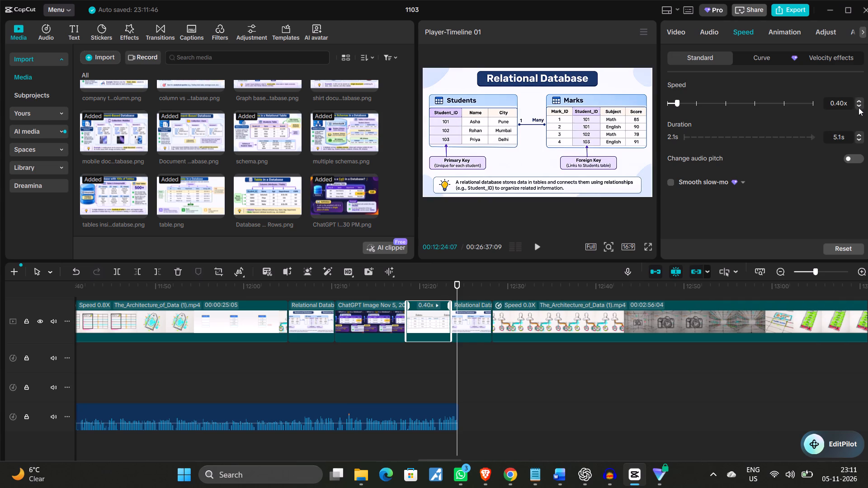
pyautogui.click(860, 105)
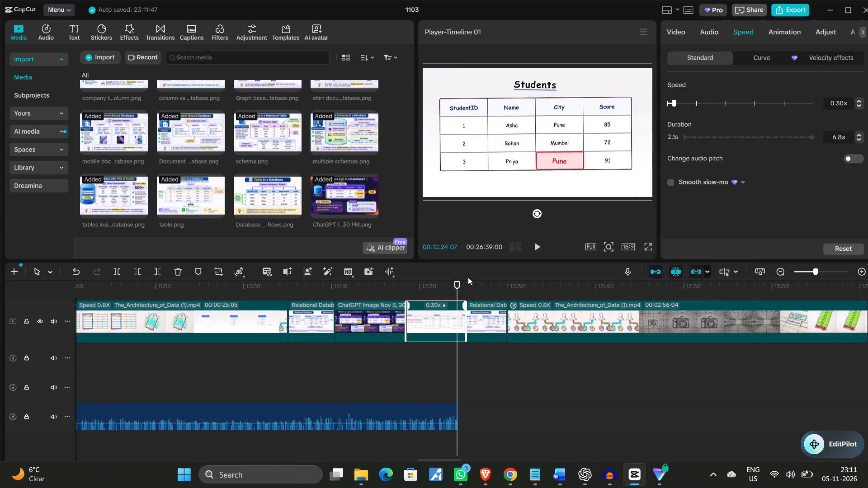
pyautogui.click(157, 273)
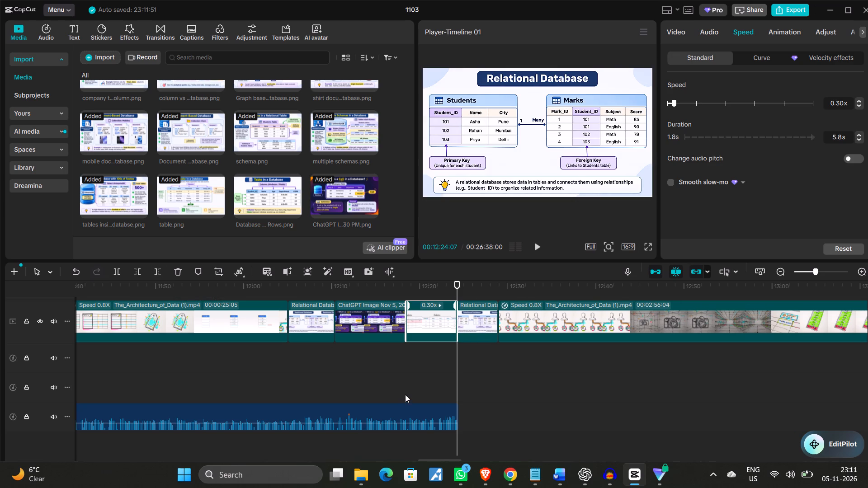
# Preview the 03:01 voiceover, then insert the 01:46 ElevenLabs voiceover and place it on the narration track directly after the existing narration.
pyautogui.scroll(1, 262, 192)
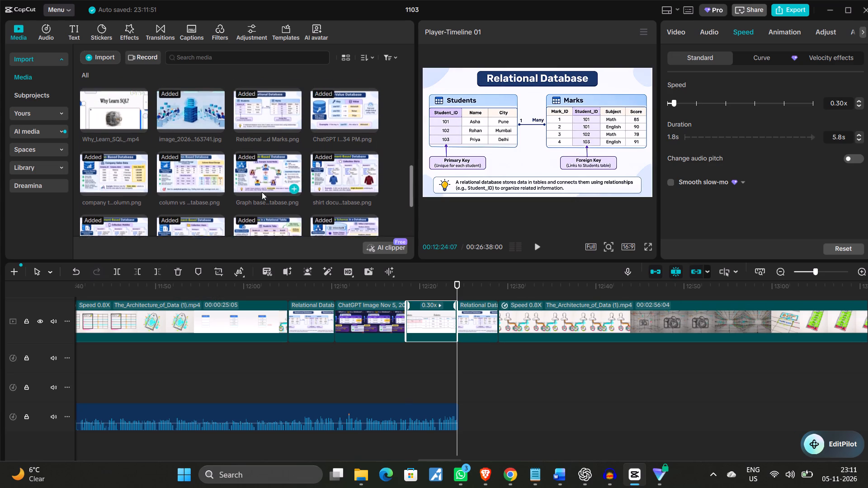
pyautogui.scroll(2, 262, 192)
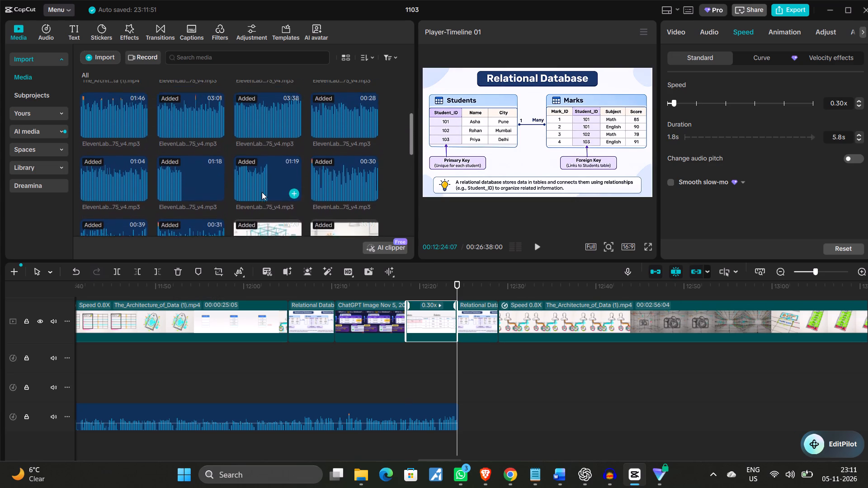
pyautogui.scroll(1, 262, 192)
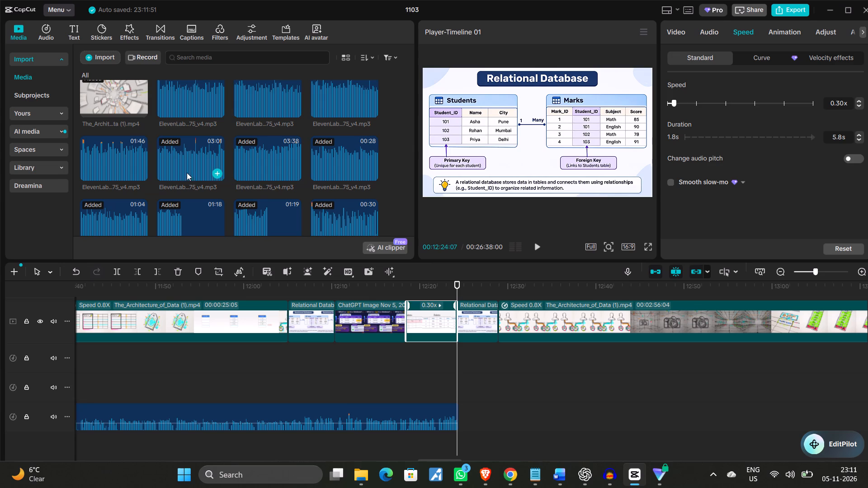
pyautogui.click(182, 160)
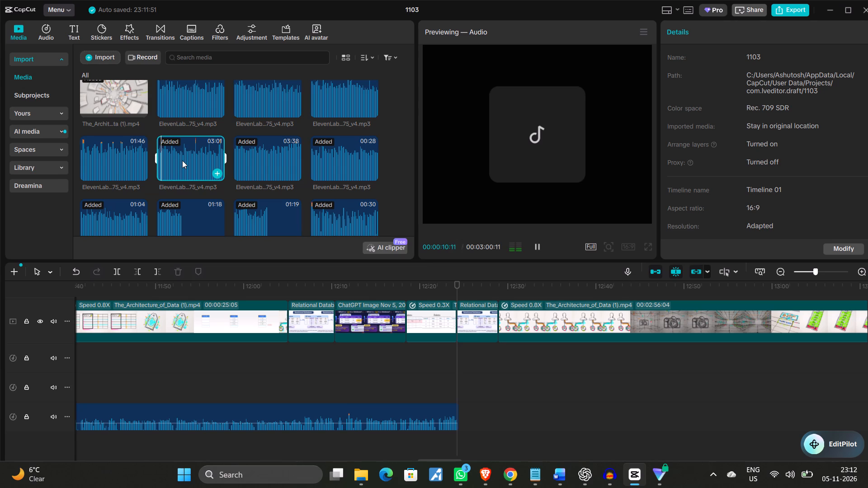
pyautogui.click(182, 160)
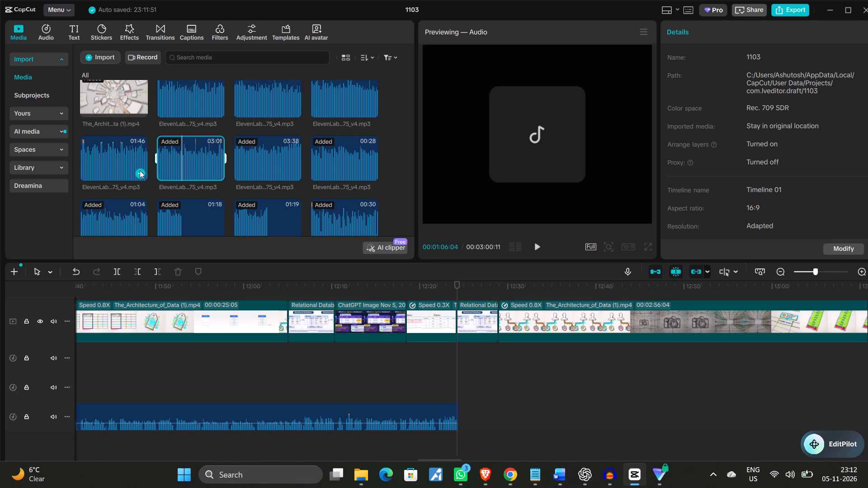
pyautogui.click(142, 173)
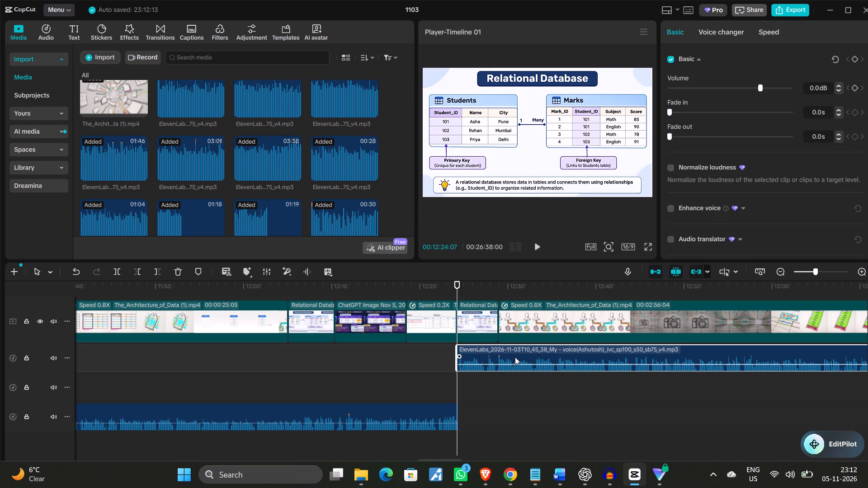
pyautogui.moveTo(515, 357); pyautogui.dragTo(519, 416)
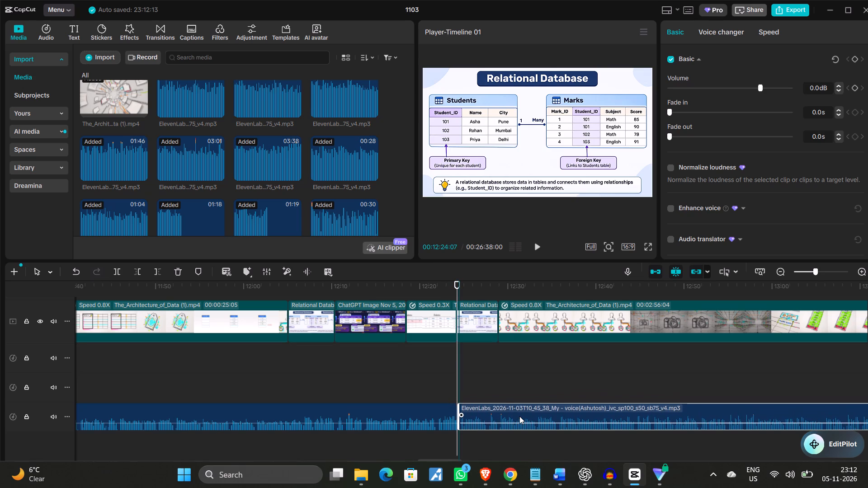
# Play the new narration from its start at 00:12:24:14 to about 00:12:46, checking it against the Relational Database image and the scenes that follow.
pyautogui.moveTo(455, 375); pyautogui.dragTo(441, 376)
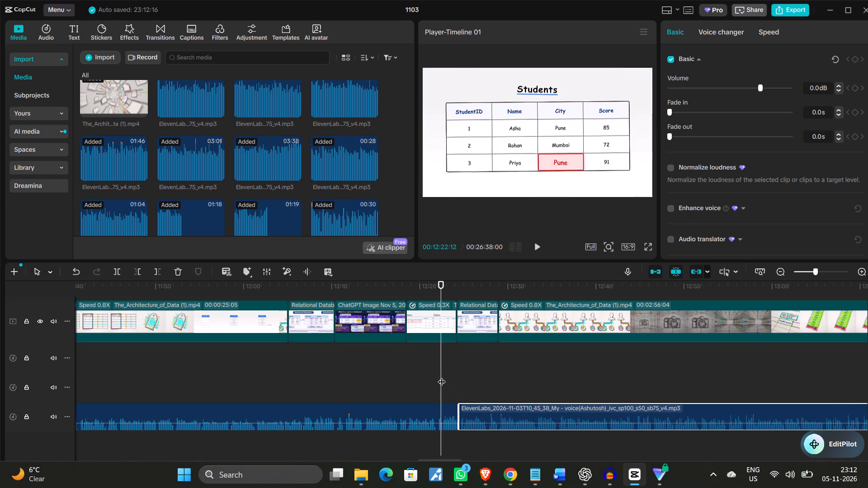
pyautogui.moveTo(442, 376); pyautogui.dragTo(461, 385)
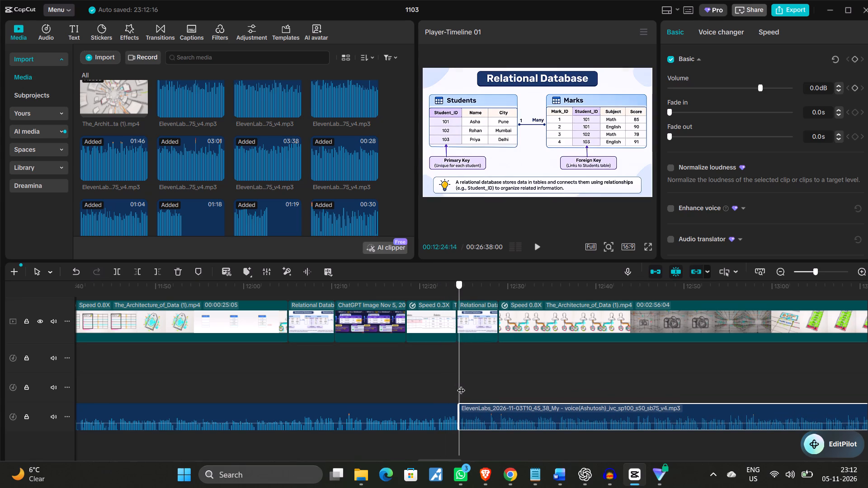
pyautogui.moveTo(461, 385); pyautogui.dragTo(457, 387)
pyautogui.moveTo(457, 387); pyautogui.dragTo(463, 387)
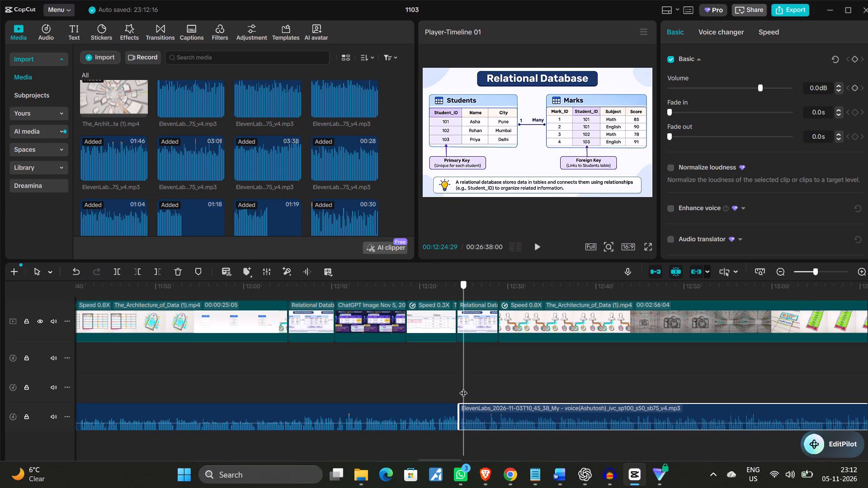
pyautogui.moveTo(463, 387); pyautogui.dragTo(460, 387)
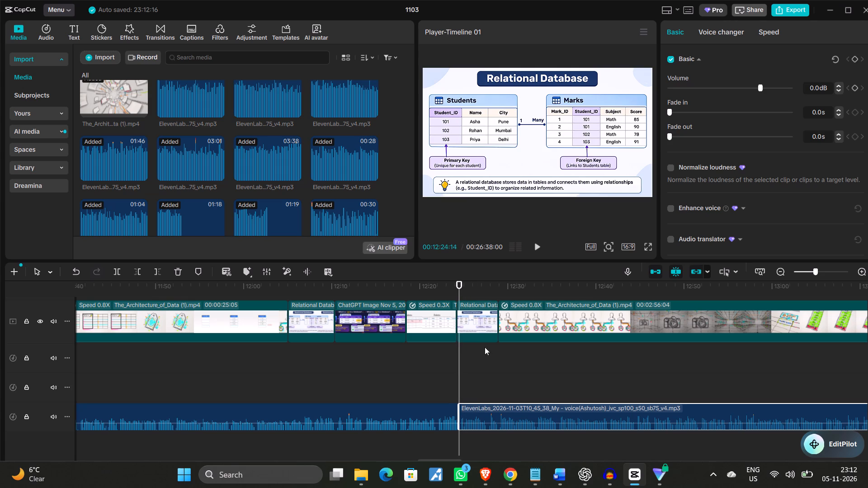
pyautogui.click(536, 249)
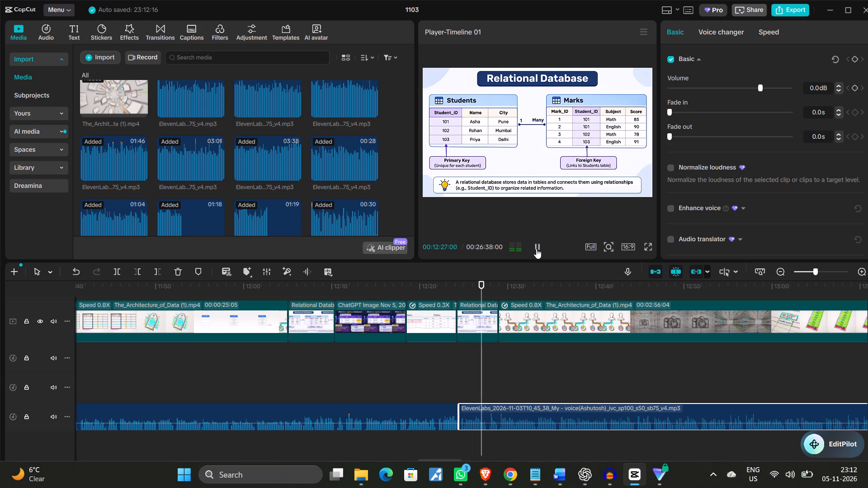
pyautogui.click(536, 249)
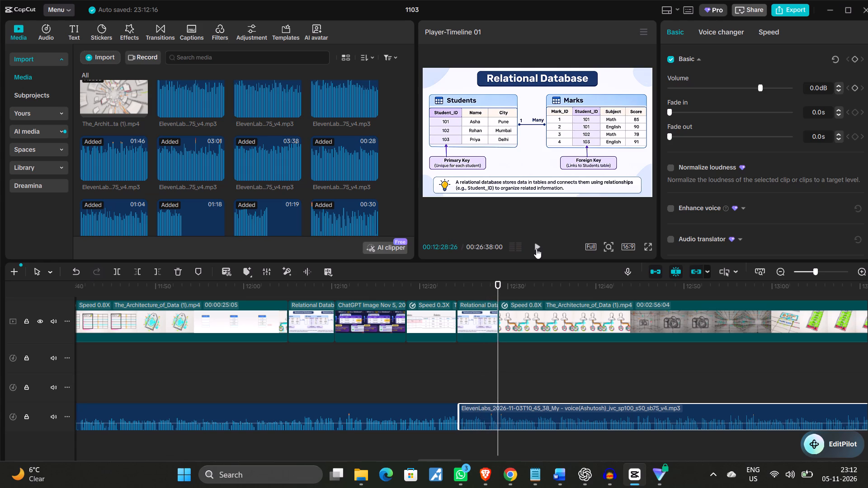
pyautogui.click(536, 249)
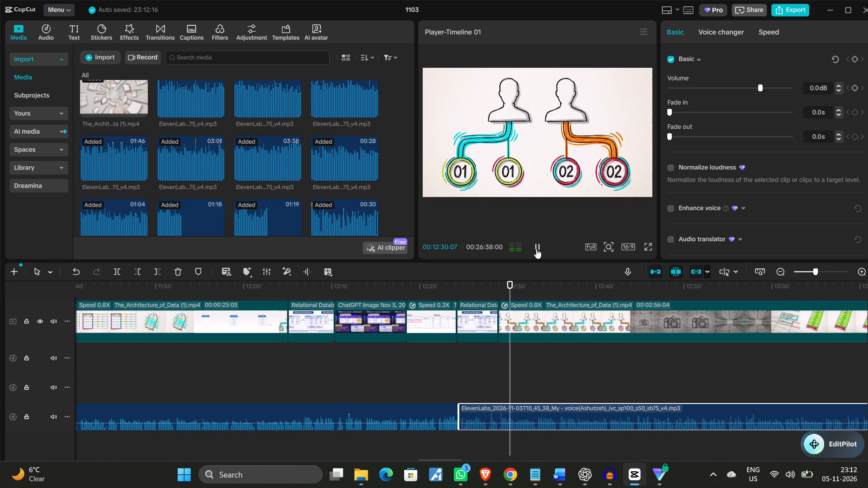
pyautogui.click(536, 249)
pyautogui.click(536, 249)
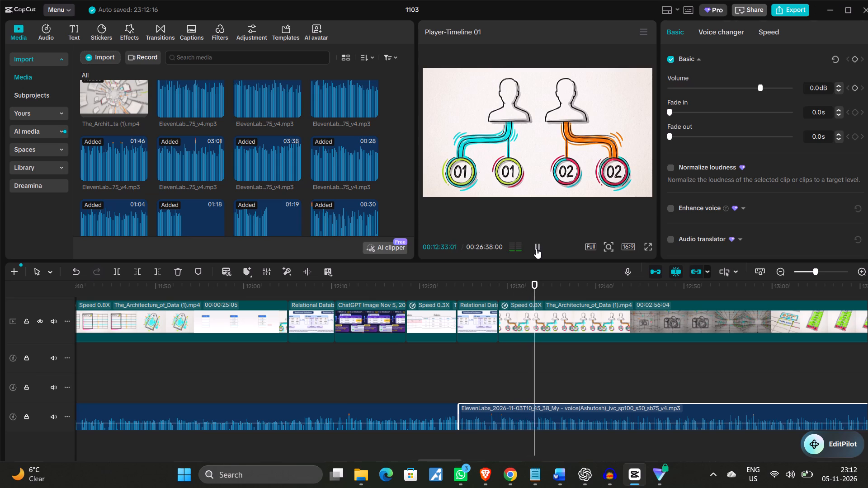
pyautogui.click(536, 249)
pyautogui.click(536, 249)
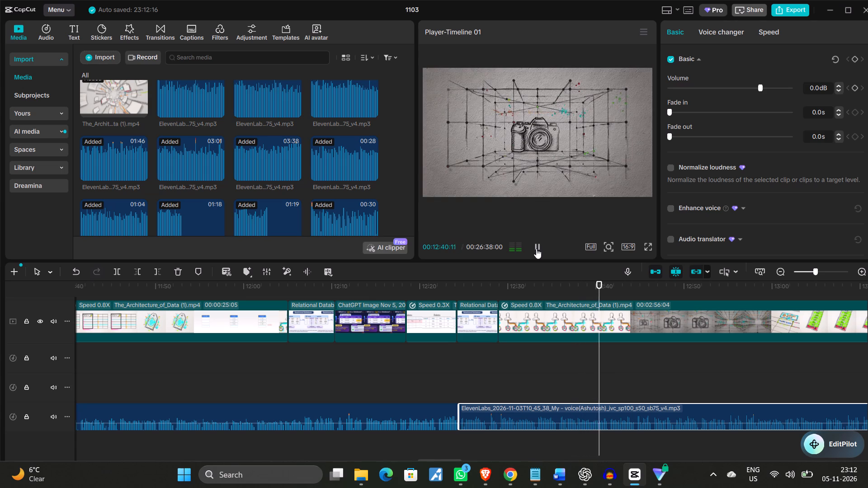
pyautogui.click(536, 249)
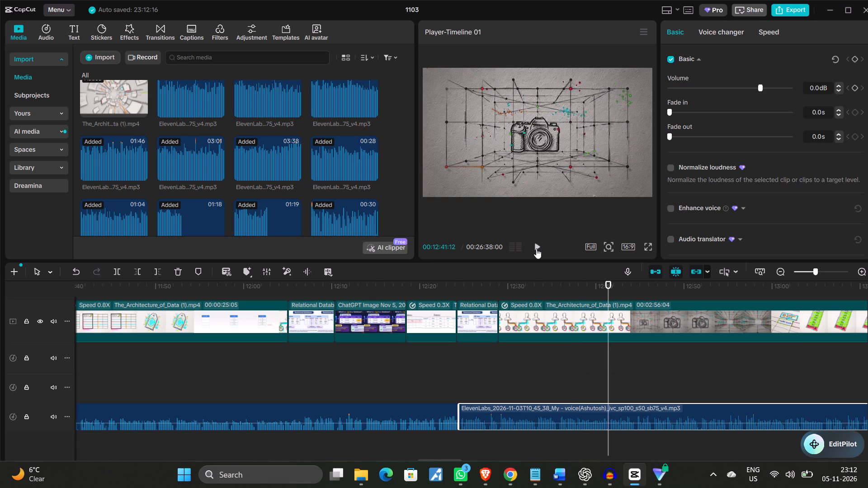
pyautogui.click(536, 249)
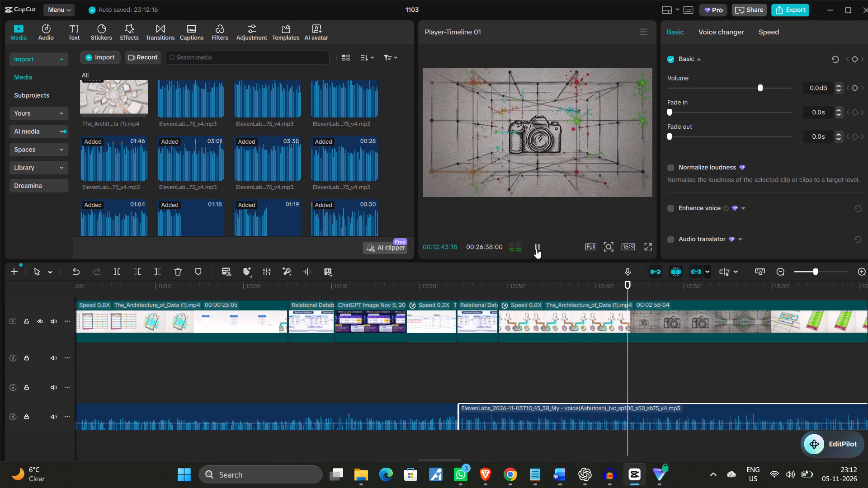
pyautogui.click(536, 249)
pyautogui.click(536, 249)
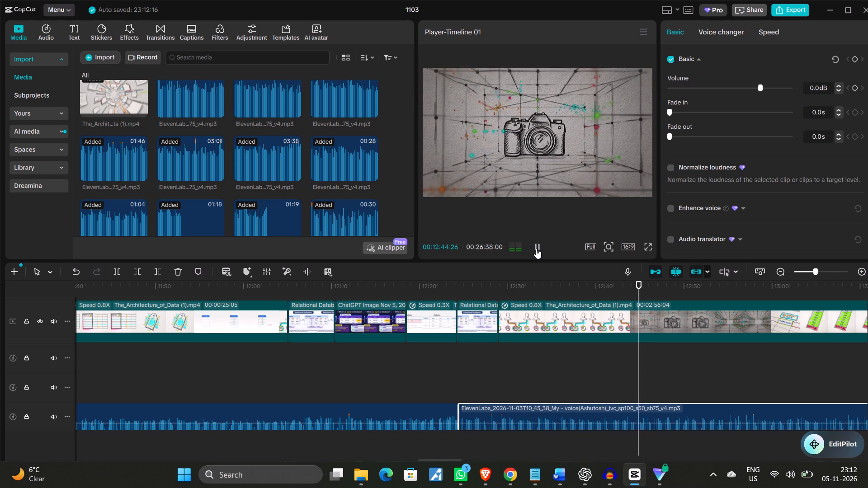
pyautogui.click(536, 249)
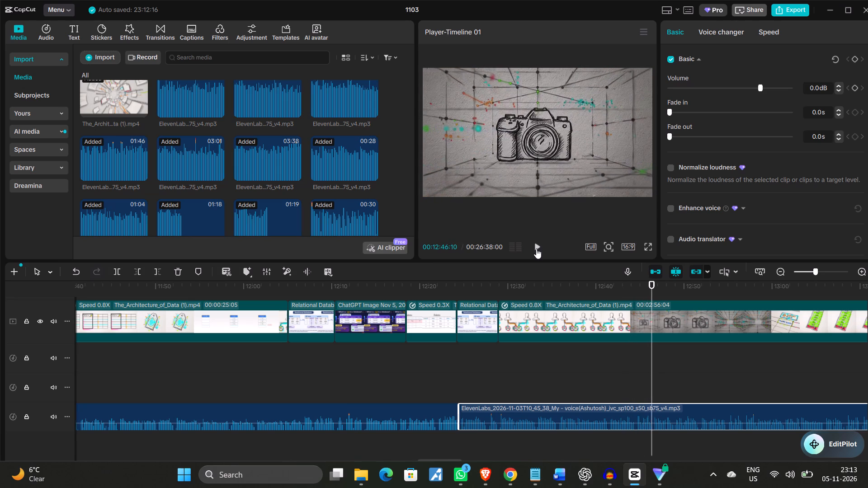
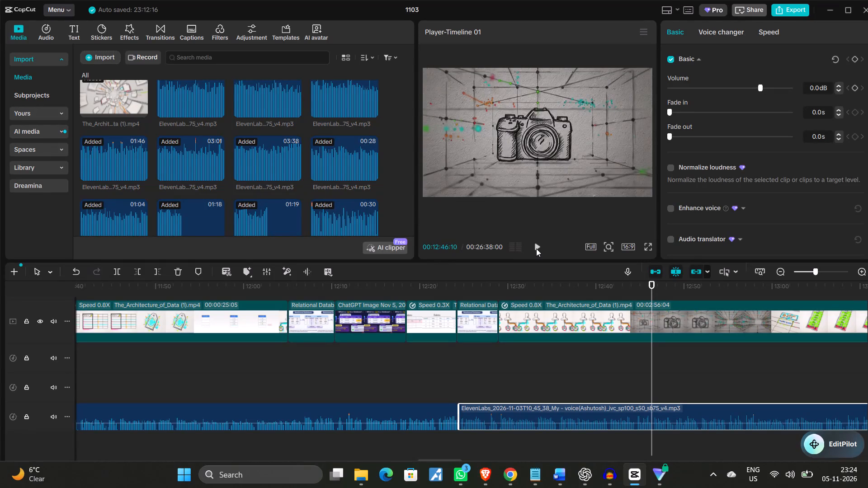
# Replay the changeover between the two voiceovers, from about 00:12:21 to 00:12:28, against the Students clip and the Relational Database image.
pyautogui.moveTo(652, 381); pyautogui.dragTo(494, 380)
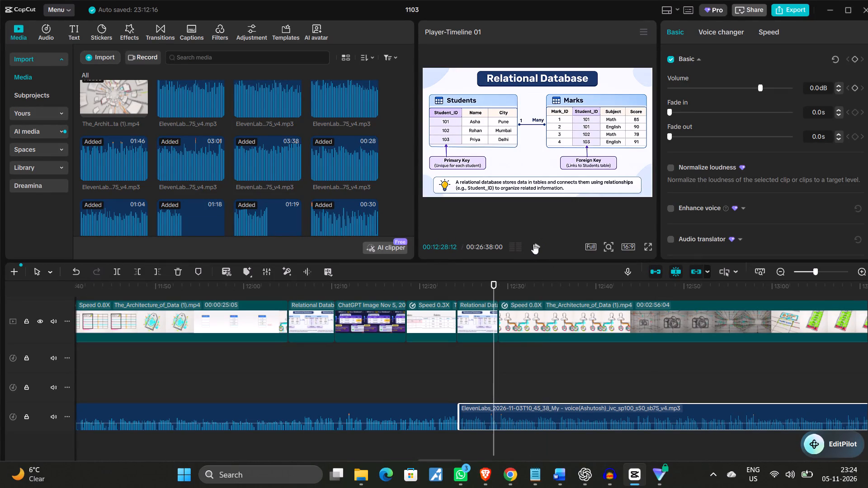
pyautogui.moveTo(494, 368); pyautogui.dragTo(455, 367)
pyautogui.click(538, 244)
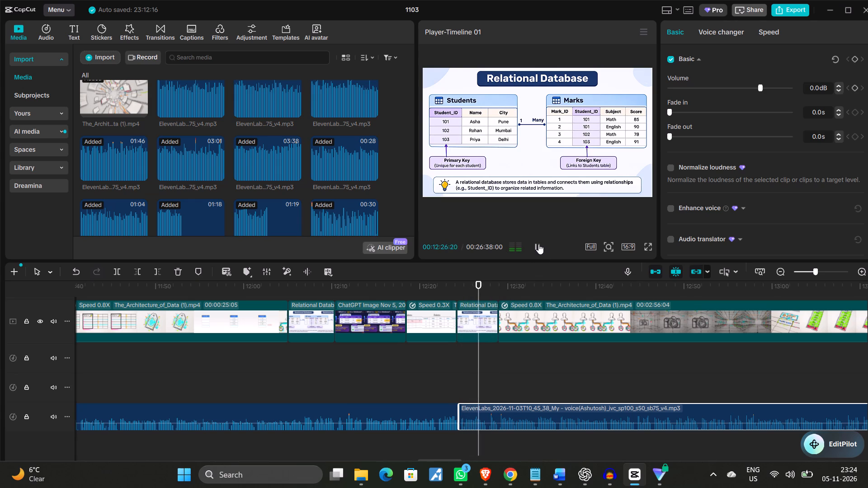
pyautogui.click(538, 244)
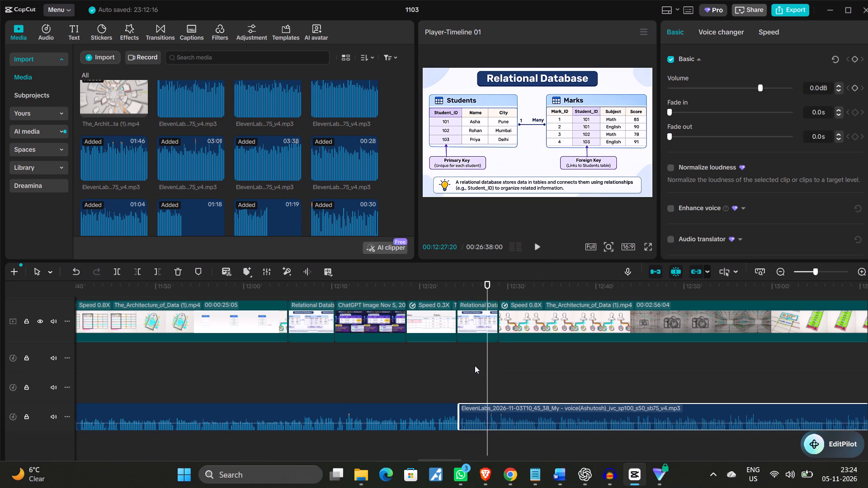
pyautogui.moveTo(486, 363); pyautogui.dragTo(432, 364)
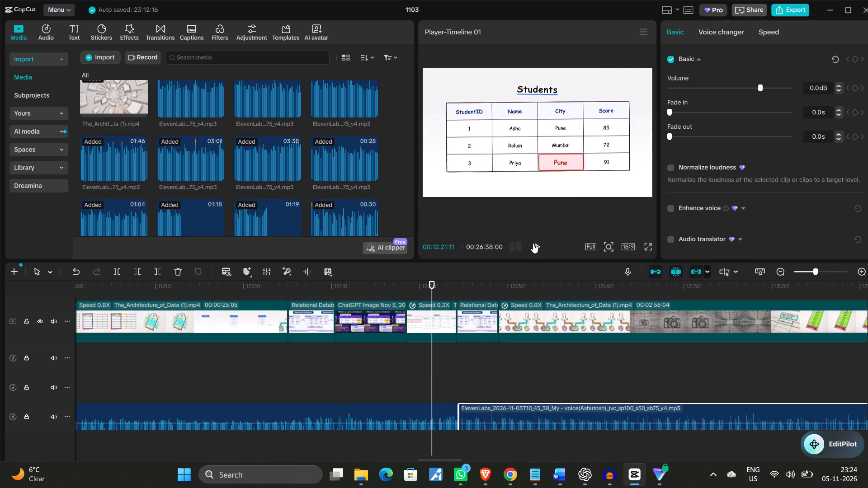
pyautogui.click(533, 245)
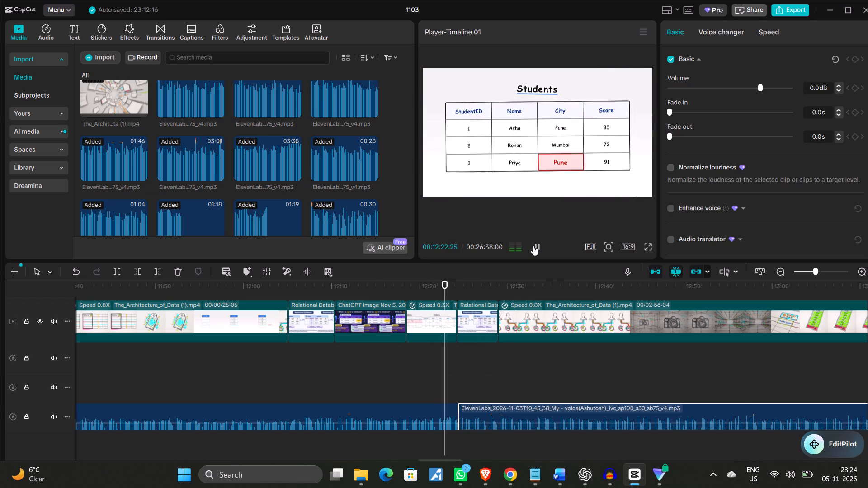
pyautogui.click(533, 245)
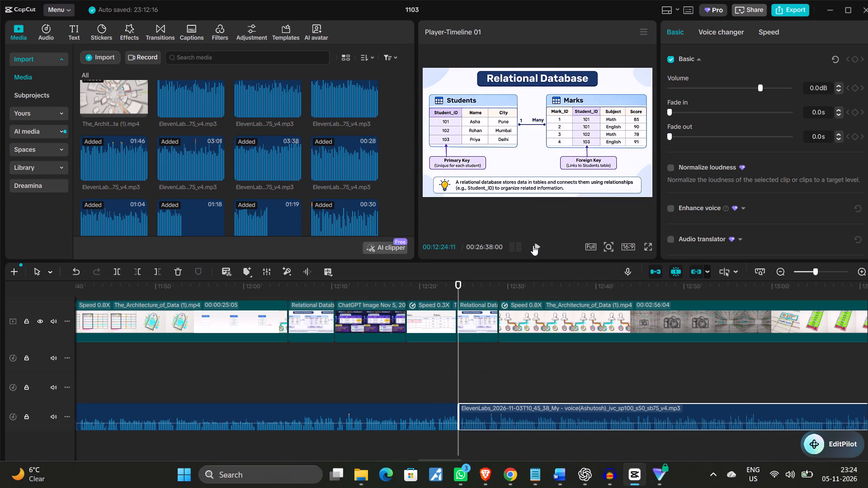
pyautogui.click(533, 245)
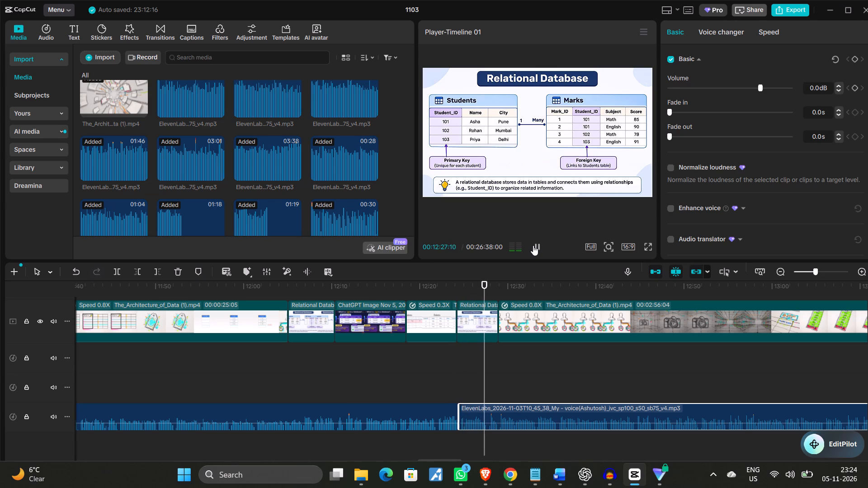
pyautogui.click(533, 245)
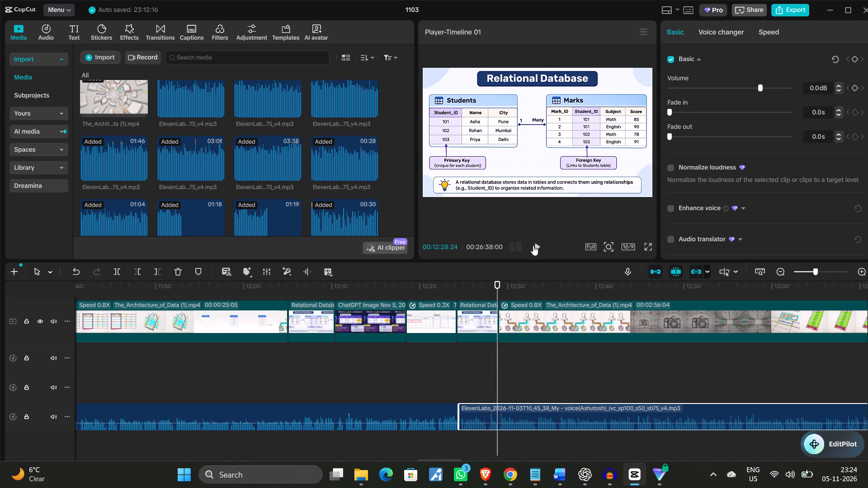
# Examine the Architecture of Data scenes after the Relational Database image, from 00:12:28 to about 00:13:42, for visuals that suit the new narration.
pyautogui.moveTo(499, 364); pyautogui.dragTo(585, 368)
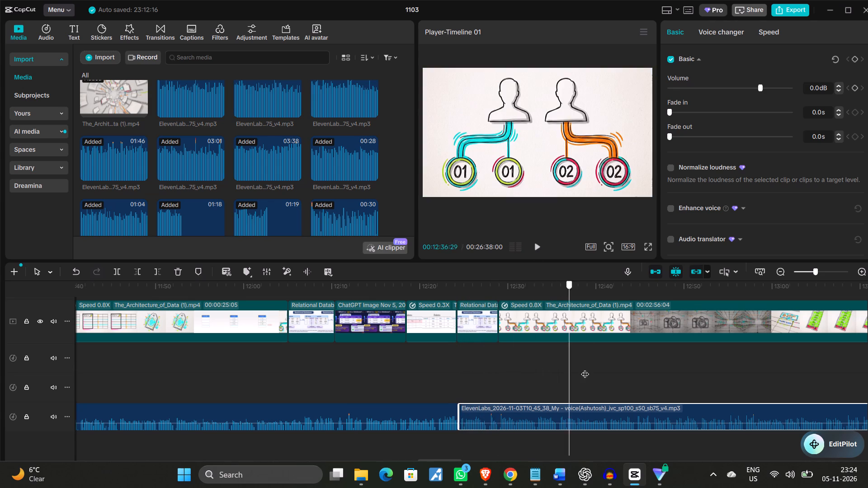
pyautogui.moveTo(585, 368); pyautogui.dragTo(767, 371)
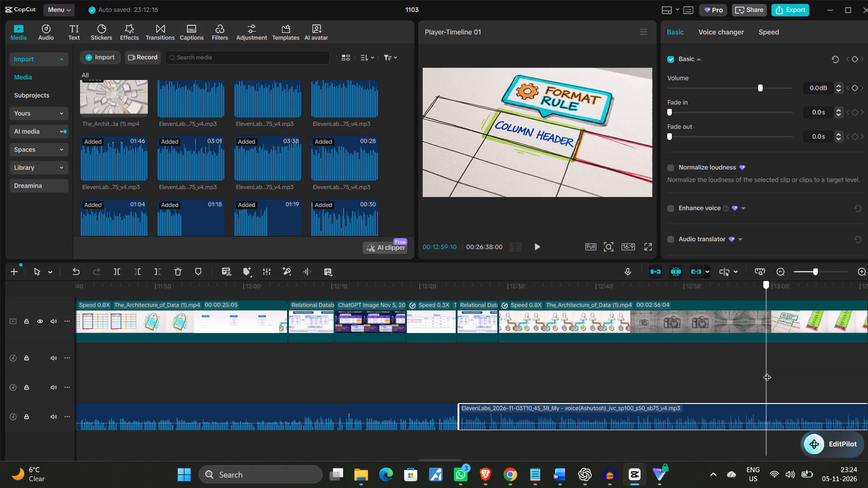
pyautogui.moveTo(767, 371); pyautogui.dragTo(779, 366)
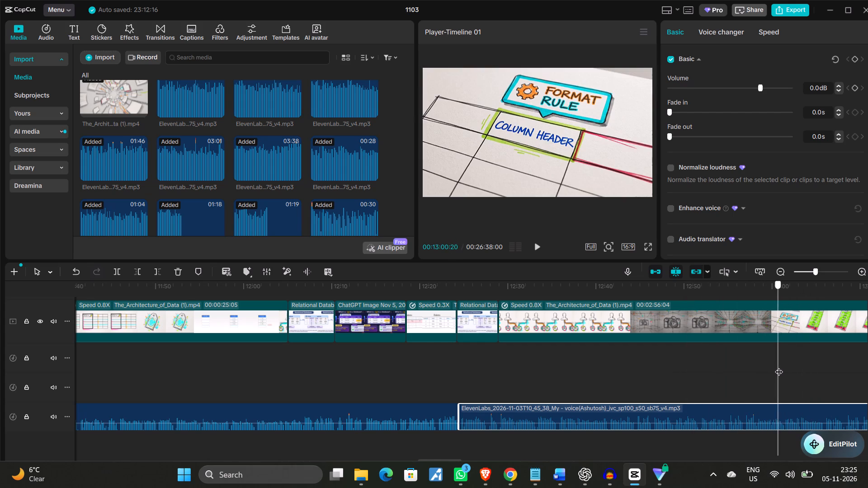
pyautogui.moveTo(779, 366); pyautogui.dragTo(834, 358)
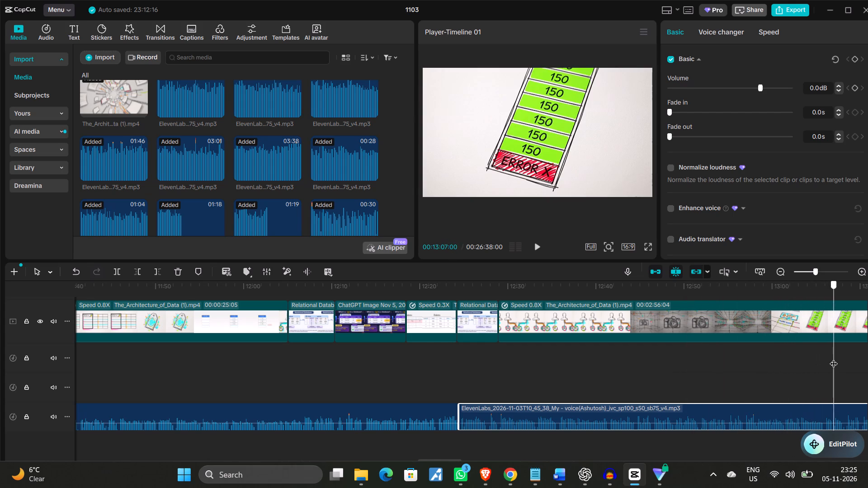
pyautogui.moveTo(834, 358); pyautogui.dragTo(862, 352)
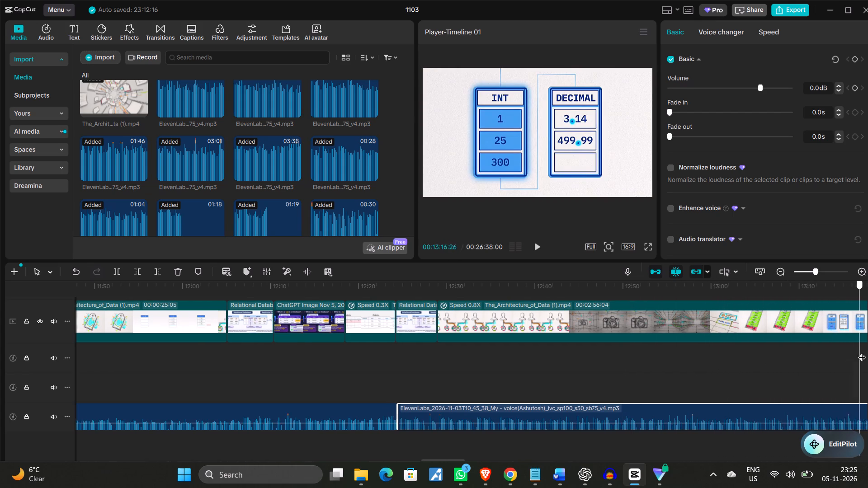
pyautogui.moveTo(862, 352); pyautogui.dragTo(731, 344)
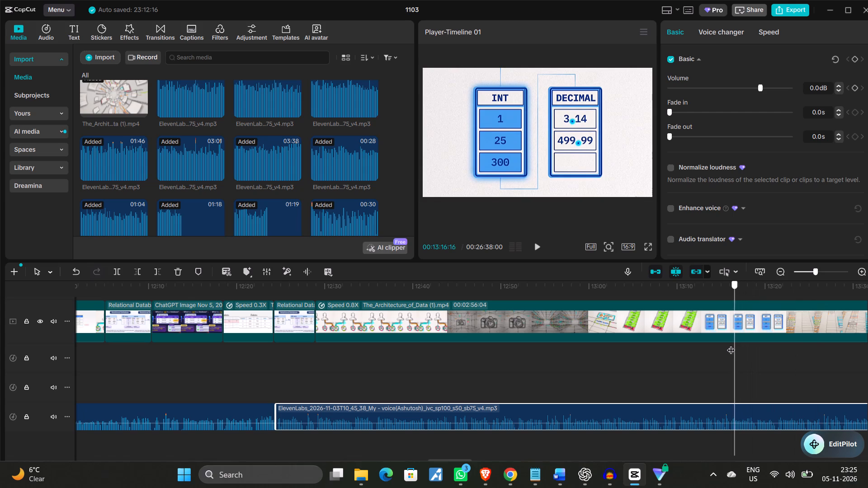
pyautogui.moveTo(731, 344); pyautogui.dragTo(636, 338)
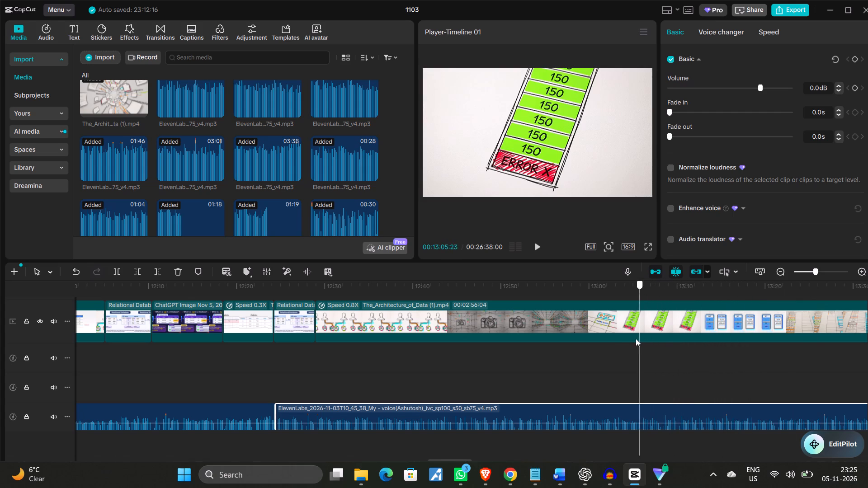
pyautogui.moveTo(636, 338); pyautogui.dragTo(703, 344)
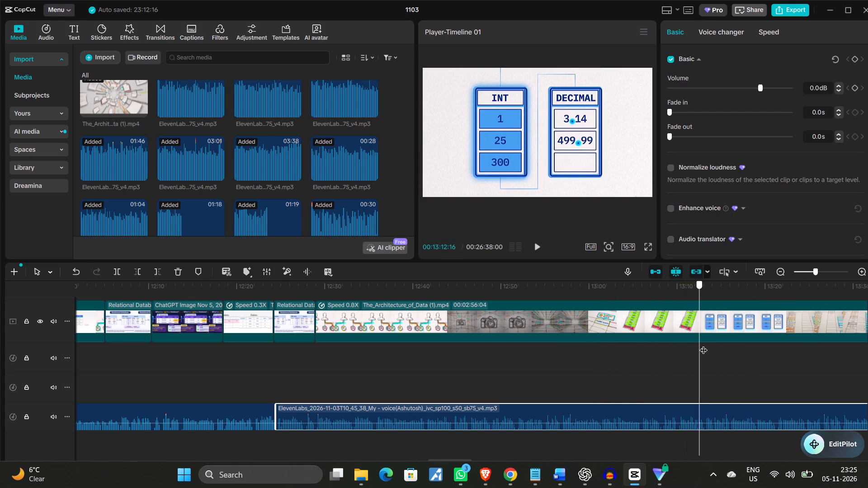
pyautogui.moveTo(703, 344); pyautogui.dragTo(726, 344)
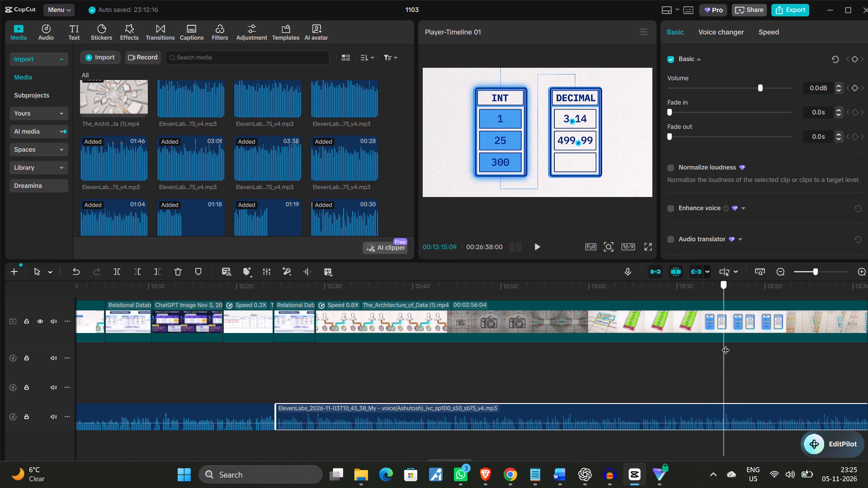
pyautogui.moveTo(726, 344); pyautogui.dragTo(809, 340)
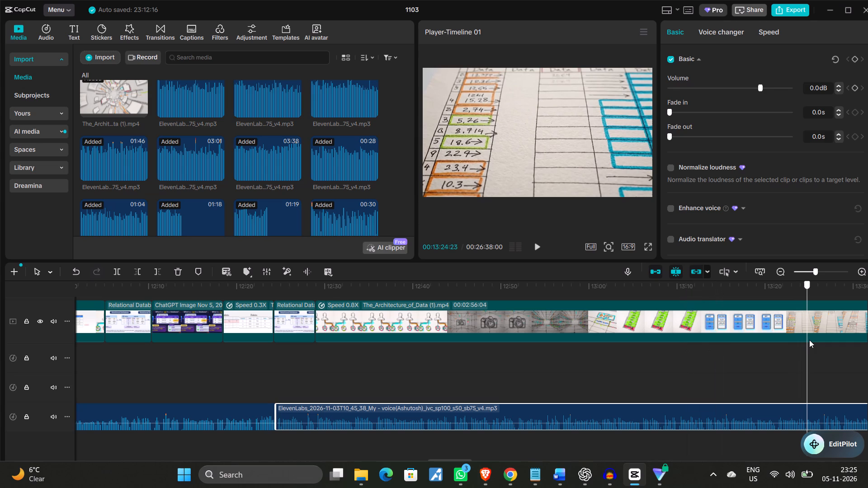
pyautogui.moveTo(809, 340); pyautogui.dragTo(851, 330)
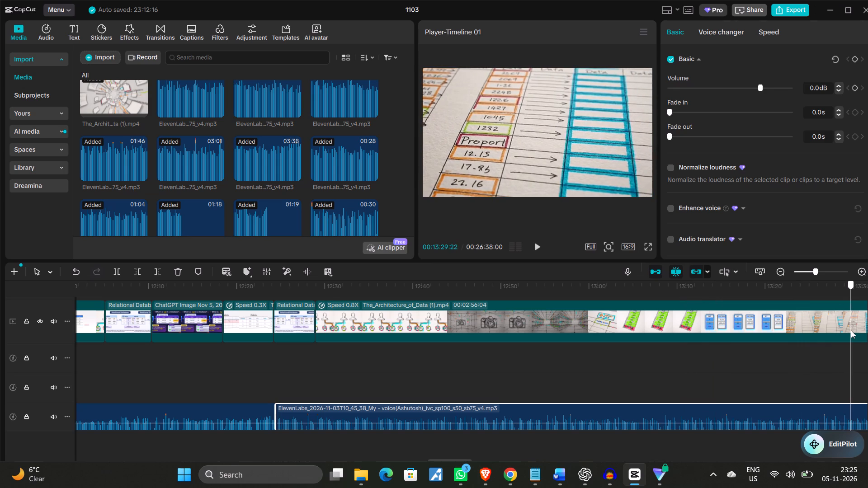
pyautogui.moveTo(851, 330); pyautogui.dragTo(729, 340)
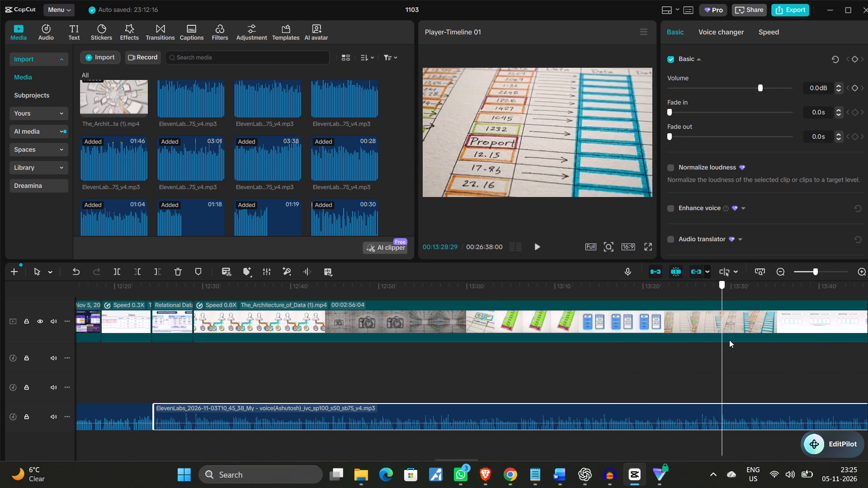
pyautogui.moveTo(729, 340); pyautogui.dragTo(798, 332)
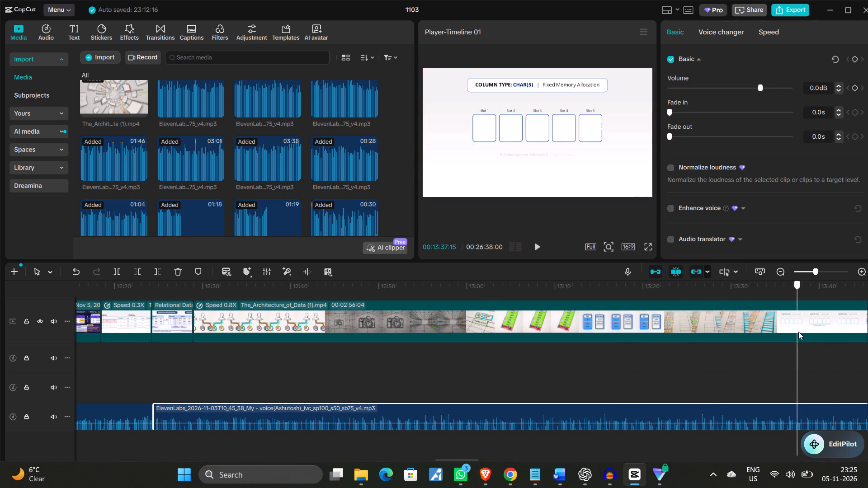
pyautogui.moveTo(798, 332); pyautogui.dragTo(844, 323)
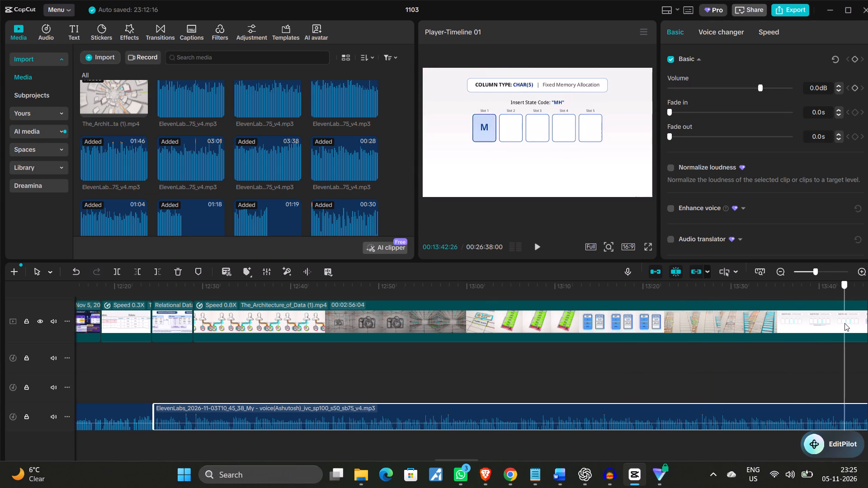
# Review the scenes back from the fixed-memory CHAR(5) scene and return the playhead to the new narration's start at 00:12:24:14.
pyautogui.moveTo(844, 323); pyautogui.dragTo(430, 362)
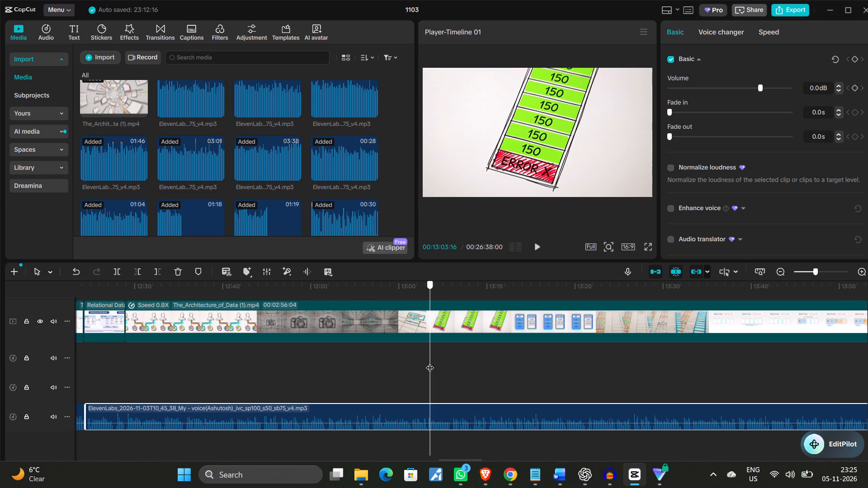
pyautogui.moveTo(430, 362); pyautogui.dragTo(579, 346)
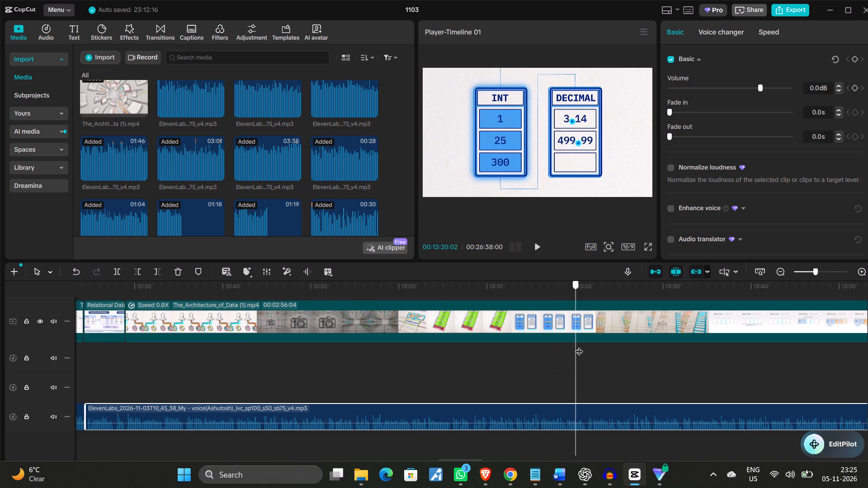
pyautogui.moveTo(579, 346); pyautogui.dragTo(293, 368)
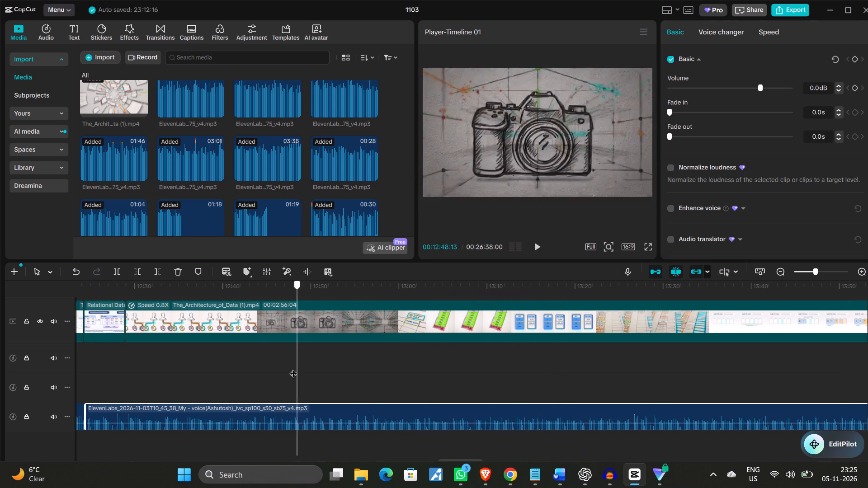
pyautogui.moveTo(293, 368); pyautogui.dragTo(113, 393)
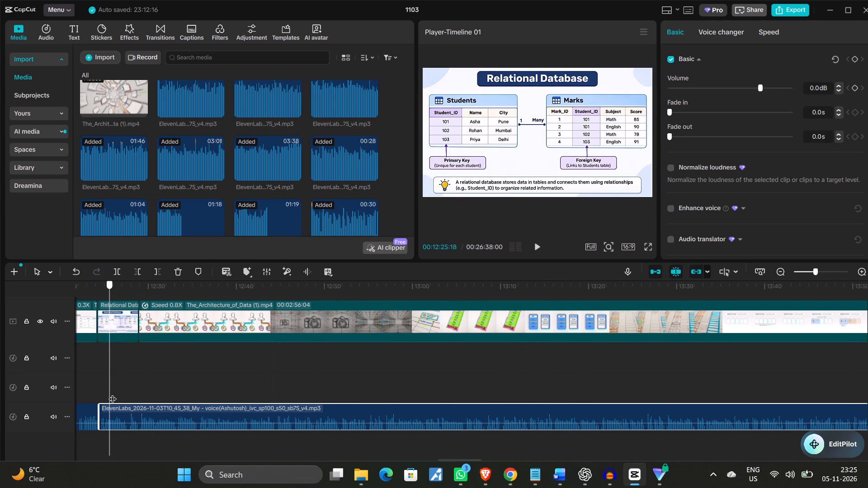
pyautogui.moveTo(113, 393); pyautogui.dragTo(132, 401)
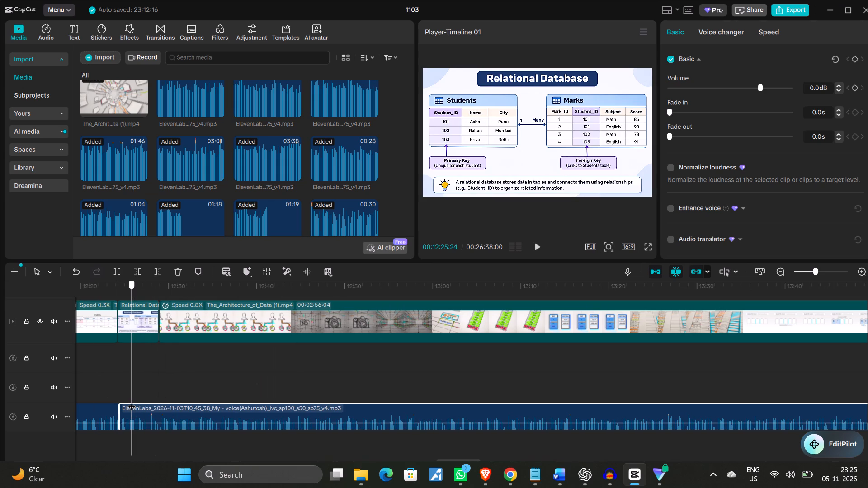
pyautogui.moveTo(132, 401); pyautogui.dragTo(253, 426)
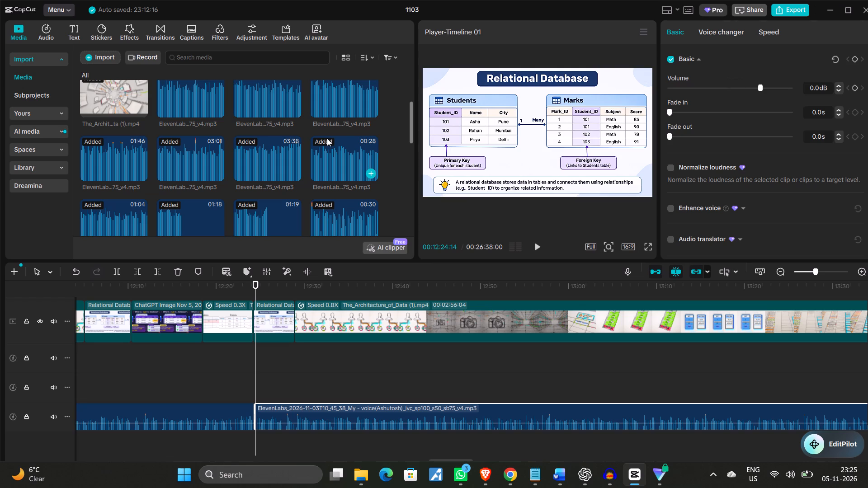
# Examine the remaining Architecture of Data scenes, from the VARCHAR comparison to the sketched city at about 00:15:29, for visuals suiting the new narration.
pyautogui.scroll(3, 327, 138)
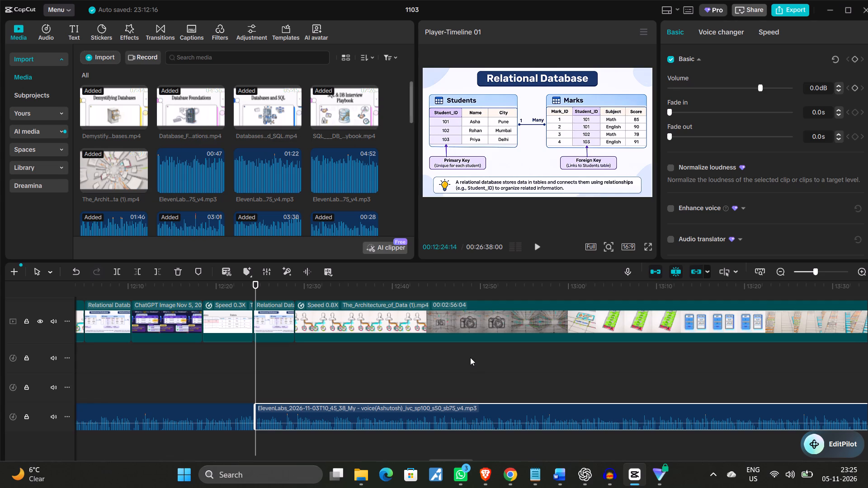
pyautogui.hscroll(-2, 470, 357)
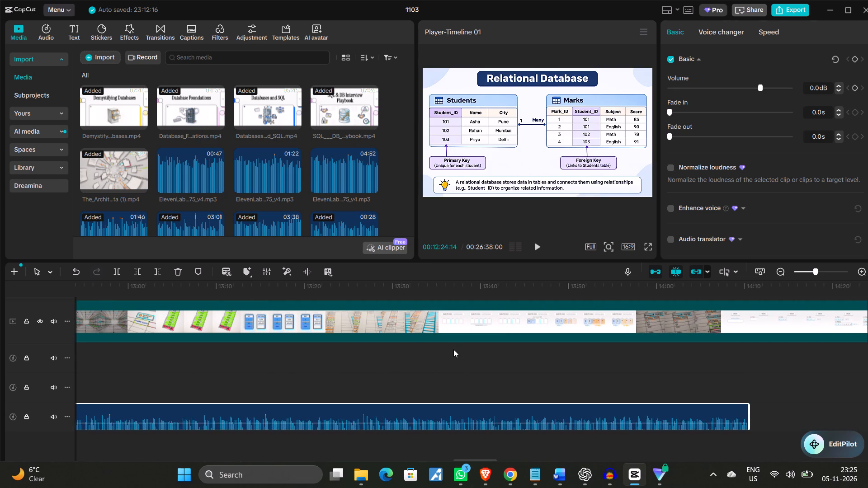
pyautogui.click(453, 349)
pyautogui.moveTo(453, 349); pyautogui.dragTo(685, 369)
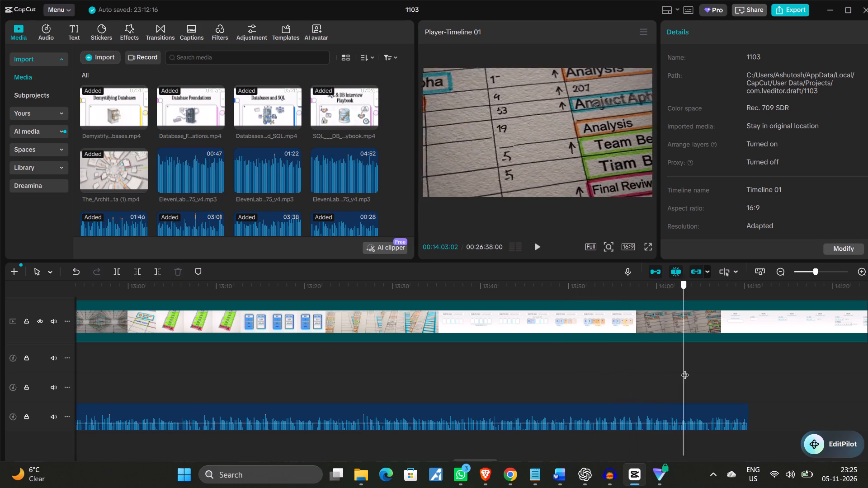
pyautogui.moveTo(685, 369); pyautogui.dragTo(765, 354)
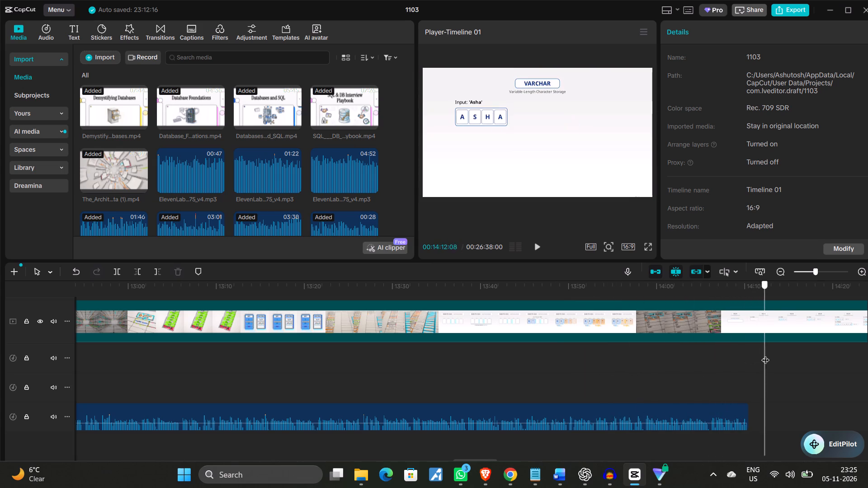
pyautogui.moveTo(765, 354); pyautogui.dragTo(831, 324)
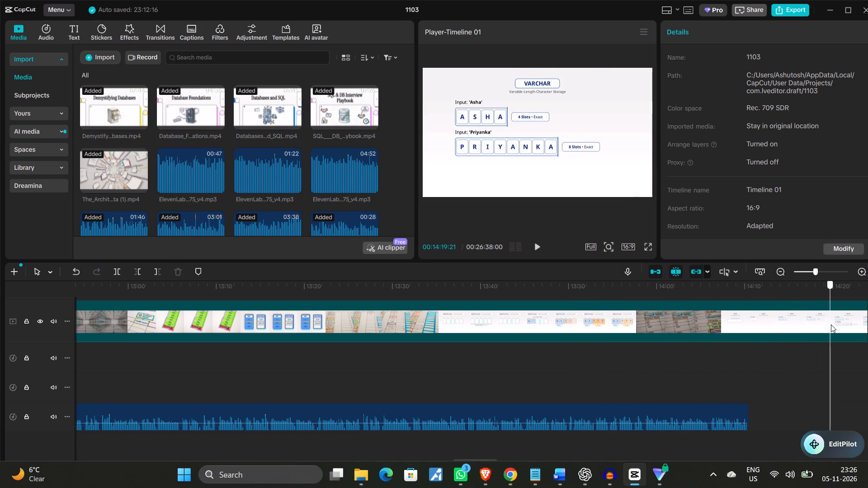
pyautogui.moveTo(831, 324); pyautogui.dragTo(822, 325)
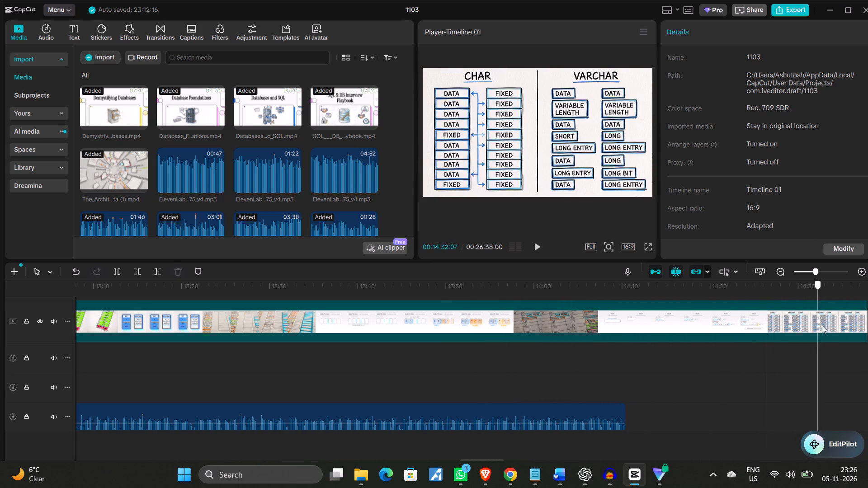
pyautogui.moveTo(822, 325); pyautogui.dragTo(859, 314)
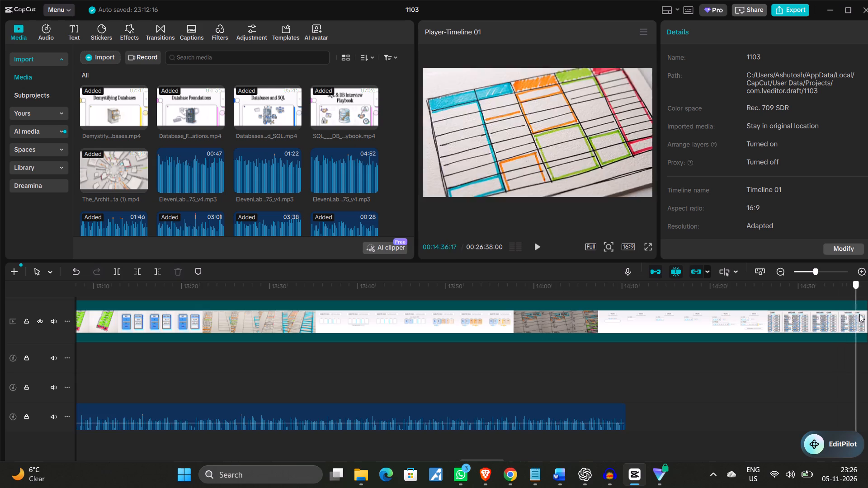
pyautogui.moveTo(859, 314); pyautogui.dragTo(736, 308)
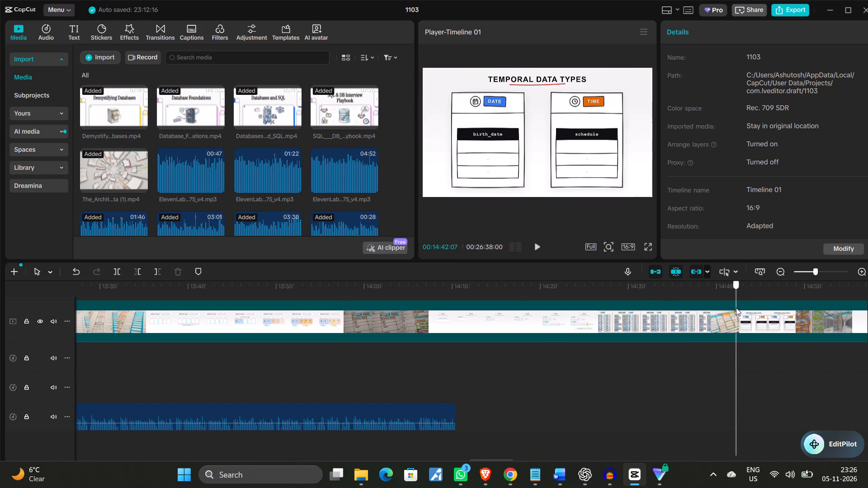
pyautogui.moveTo(736, 308); pyautogui.dragTo(813, 296)
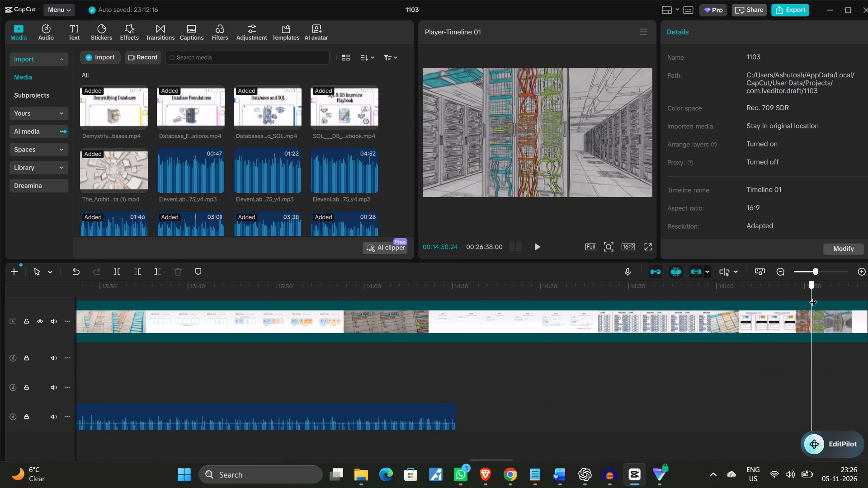
pyautogui.moveTo(813, 296); pyautogui.dragTo(867, 291)
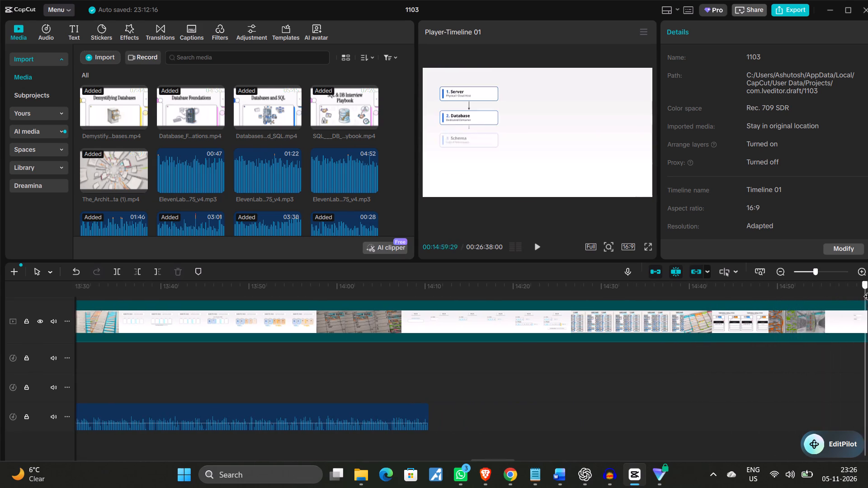
pyautogui.moveTo(867, 291); pyautogui.dragTo(768, 299)
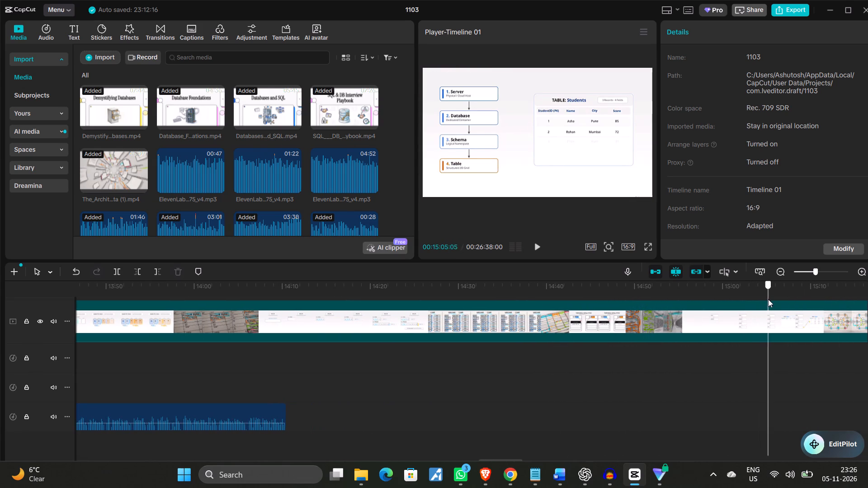
pyautogui.moveTo(768, 299); pyautogui.dragTo(803, 296)
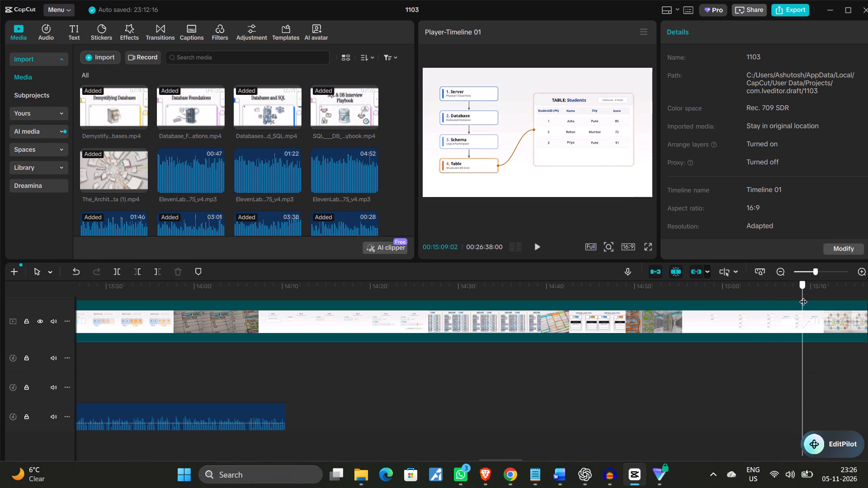
pyautogui.moveTo(803, 296); pyautogui.dragTo(835, 299)
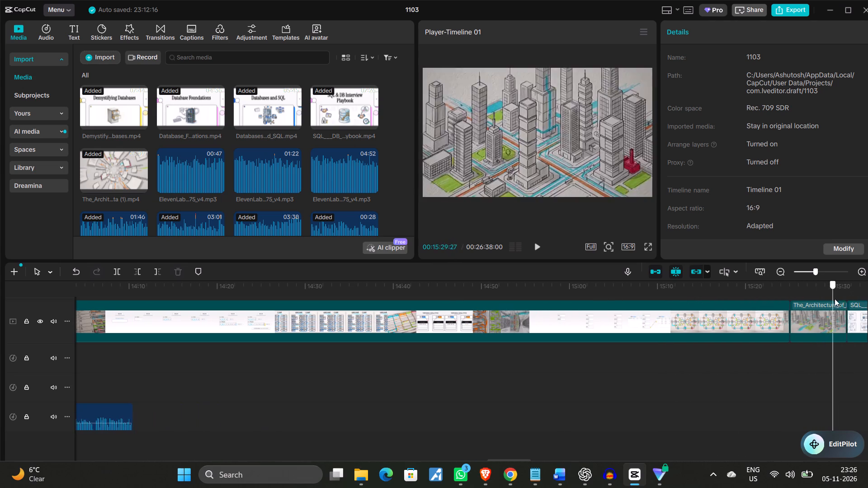
# Examine the SQL & DB Interview Playbook scenes, from the Hierarchy & Data Types title at 00:16:08 to about 00:19:54, for usable visuals.
pyautogui.moveTo(835, 299); pyautogui.dragTo(859, 298)
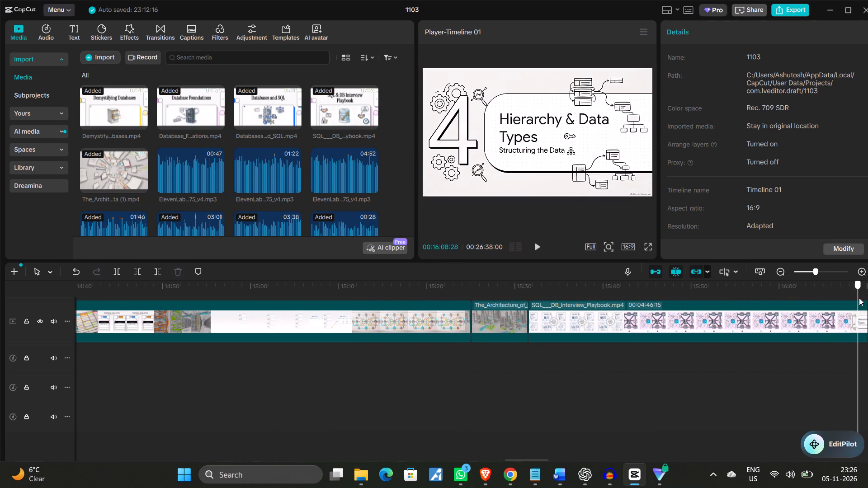
pyautogui.moveTo(859, 298); pyautogui.dragTo(845, 302)
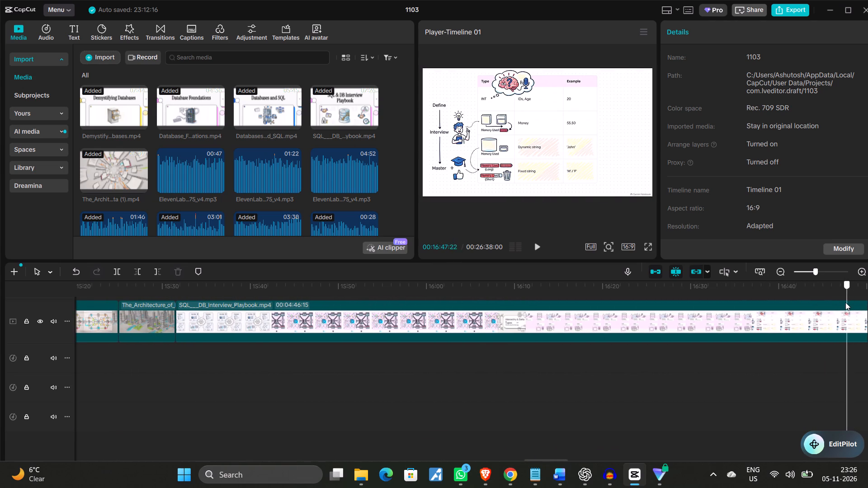
pyautogui.moveTo(845, 302); pyautogui.dragTo(842, 304)
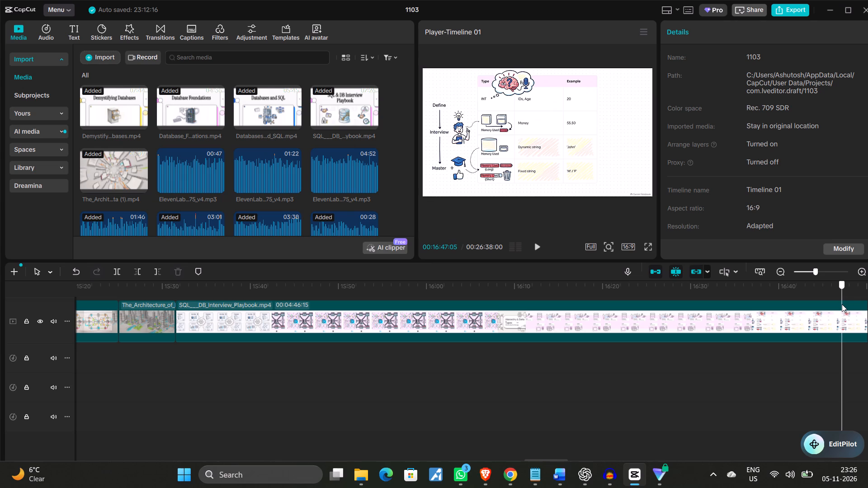
pyautogui.moveTo(842, 304); pyautogui.dragTo(702, 295)
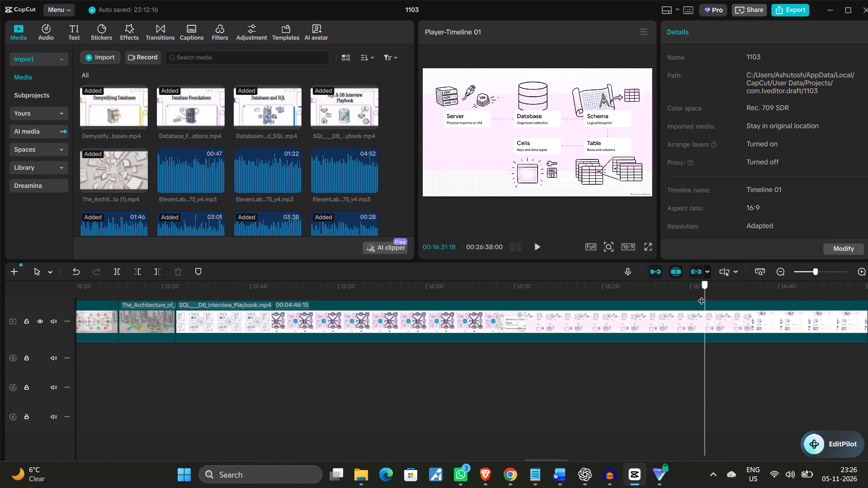
pyautogui.moveTo(702, 295); pyautogui.dragTo(602, 291)
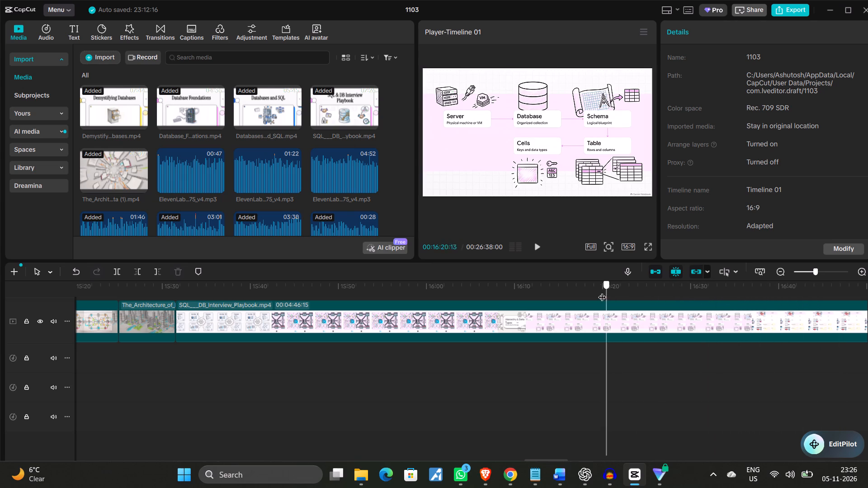
pyautogui.moveTo(602, 291); pyautogui.dragTo(791, 309)
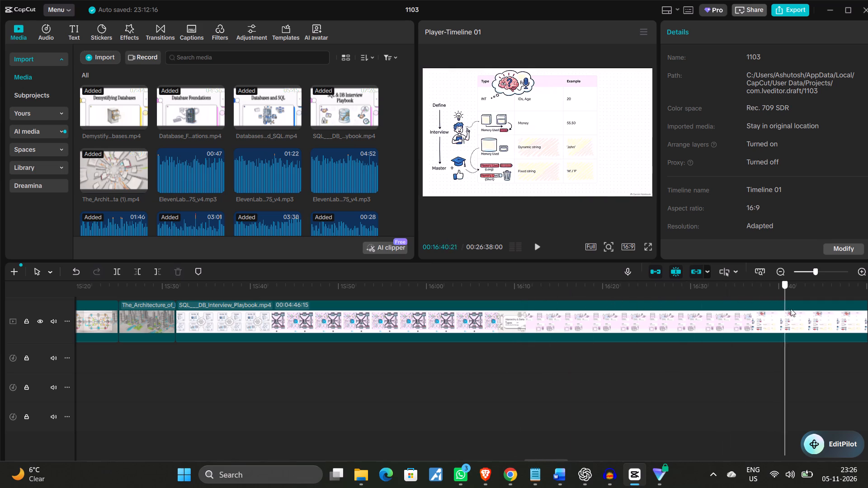
pyautogui.moveTo(791, 309); pyautogui.dragTo(841, 305)
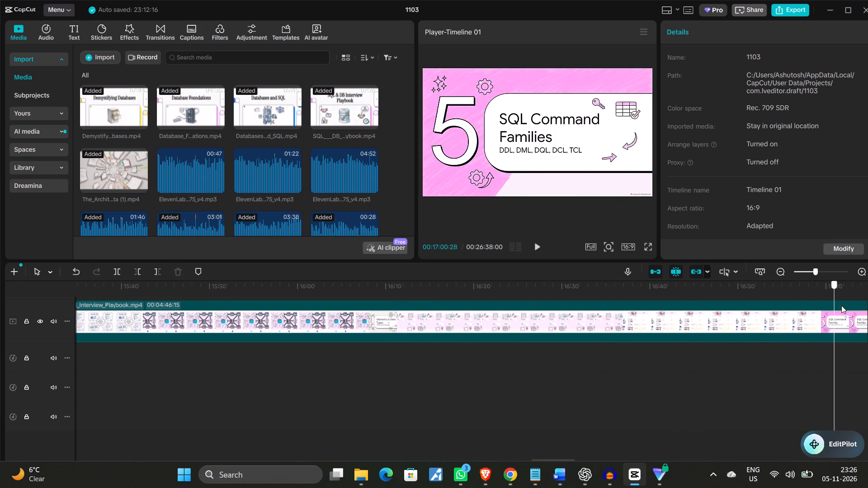
pyautogui.moveTo(841, 305); pyautogui.dragTo(853, 298)
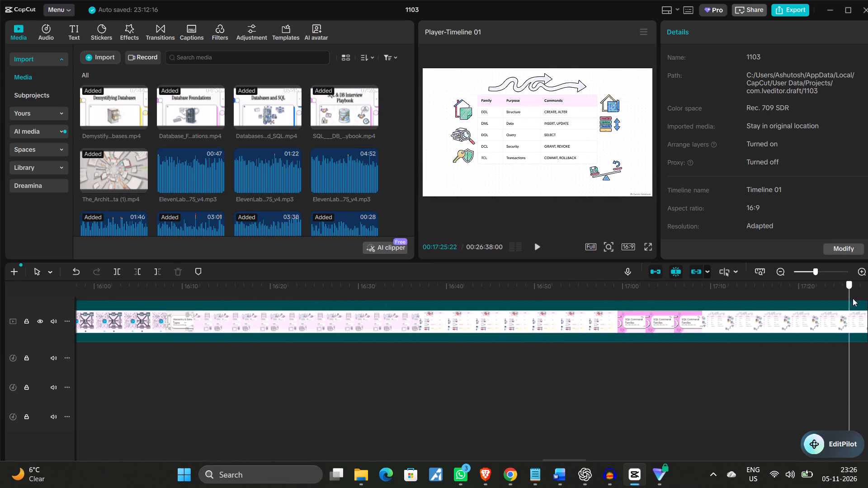
pyautogui.moveTo(853, 298); pyautogui.dragTo(849, 295)
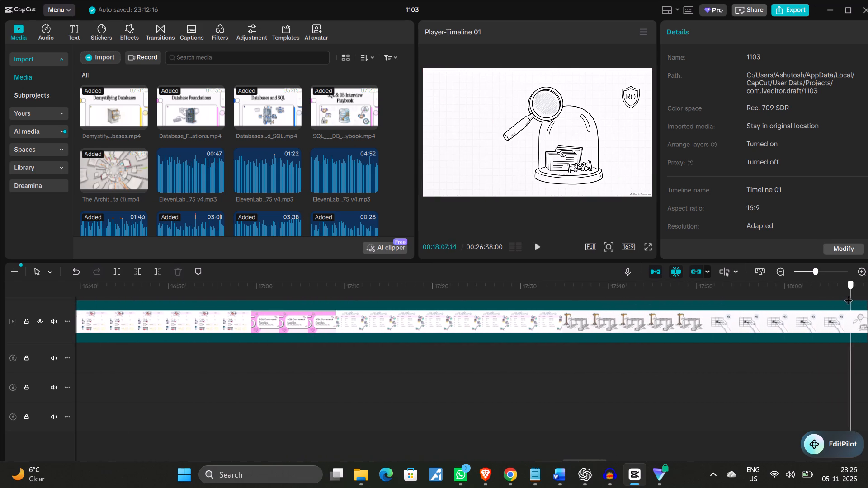
pyautogui.moveTo(849, 295); pyautogui.dragTo(859, 296)
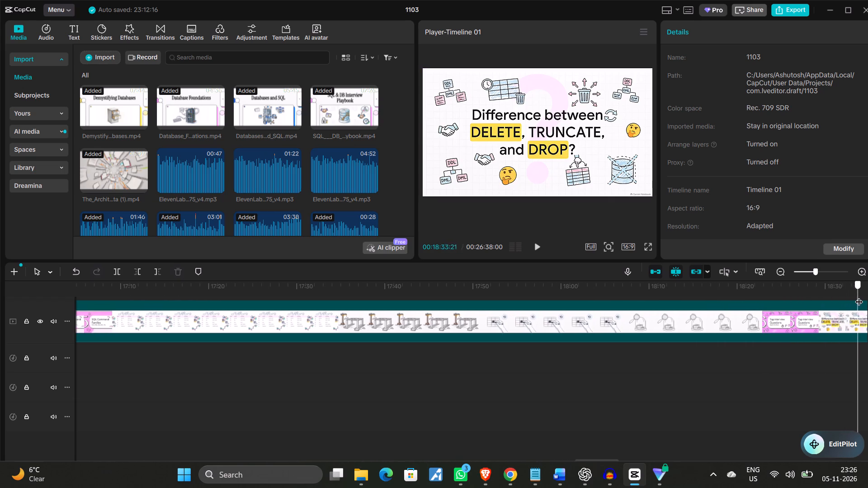
pyautogui.moveTo(859, 296); pyautogui.dragTo(853, 300)
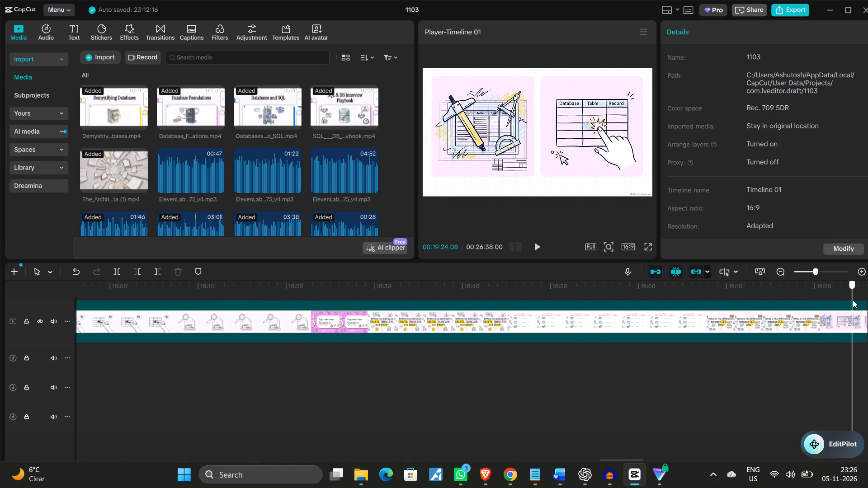
pyautogui.moveTo(853, 300); pyautogui.dragTo(851, 296)
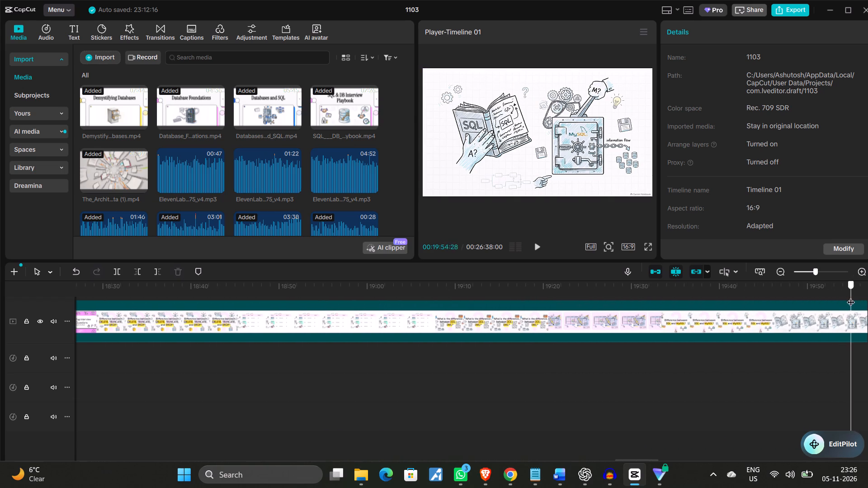
pyautogui.moveTo(851, 296); pyautogui.dragTo(853, 300)
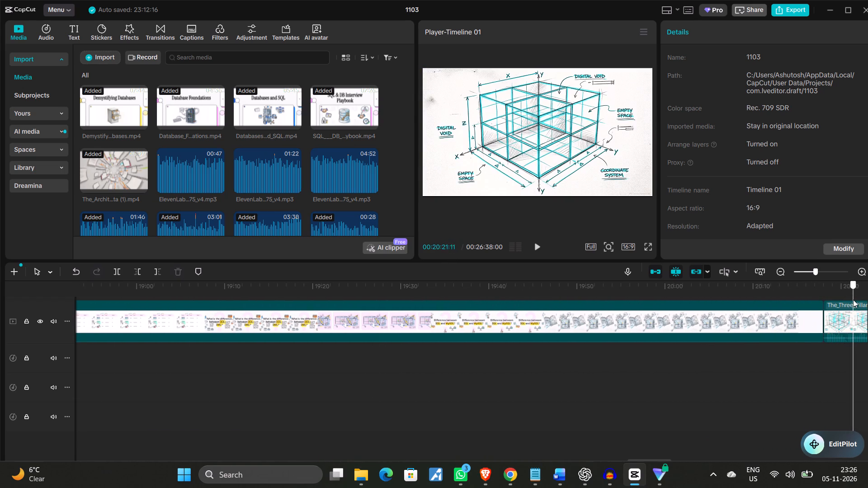
pyautogui.moveTo(853, 300); pyautogui.dragTo(855, 299)
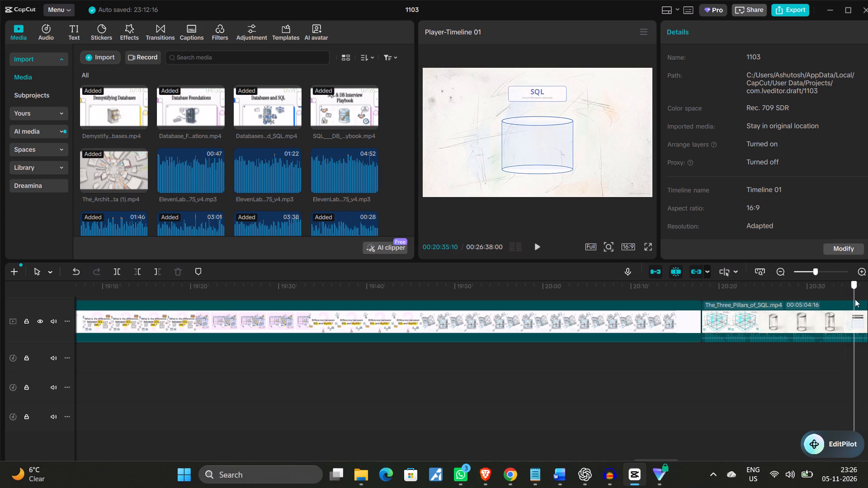
pyautogui.moveTo(855, 299); pyautogui.dragTo(860, 300)
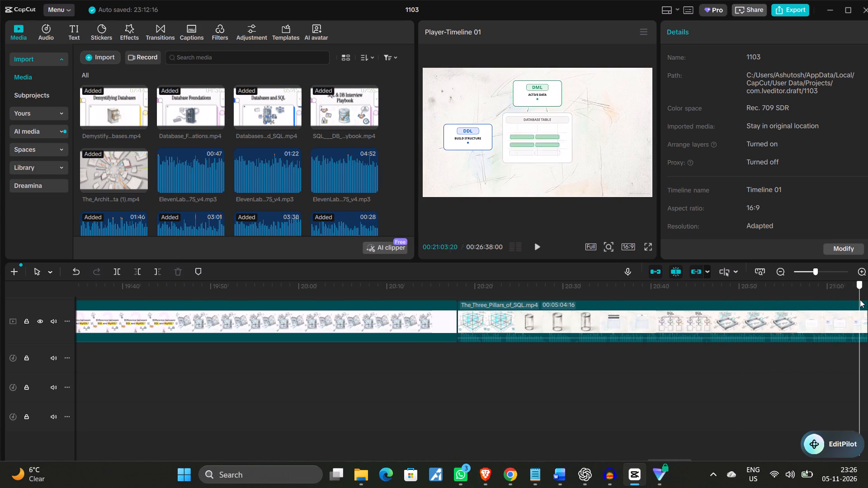
pyautogui.moveTo(860, 300); pyautogui.dragTo(856, 301)
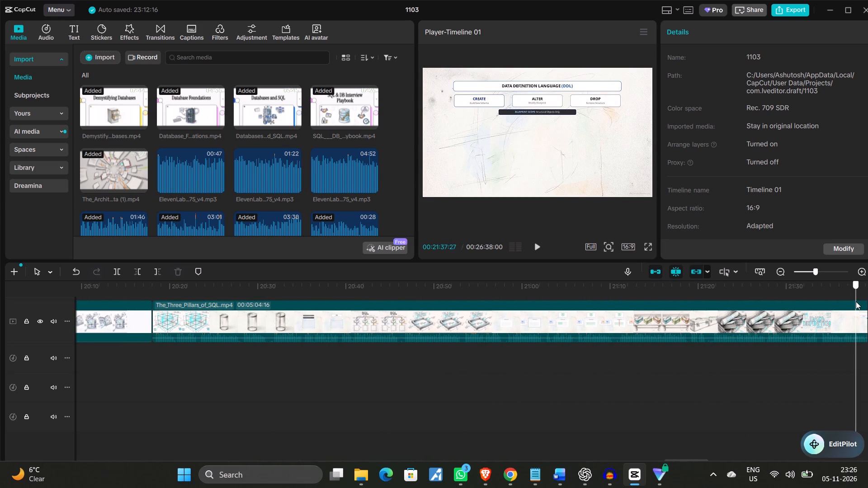
pyautogui.moveTo(856, 301); pyautogui.dragTo(851, 299)
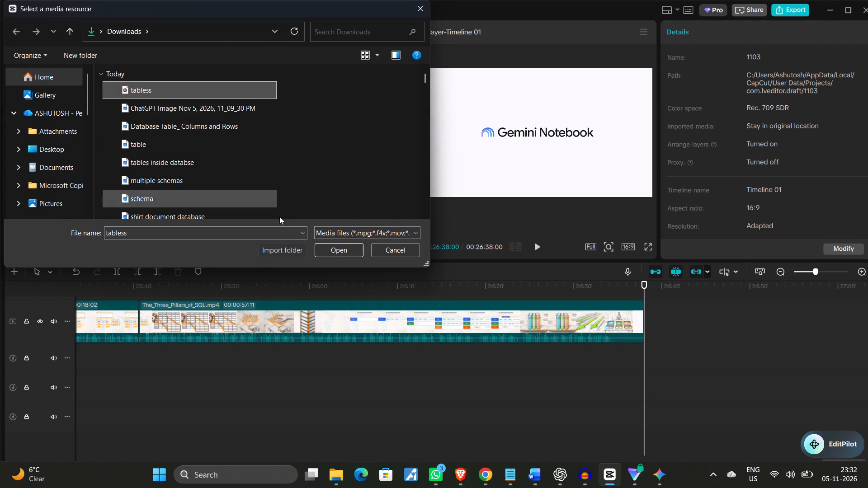
pyautogui.click(322, 251)
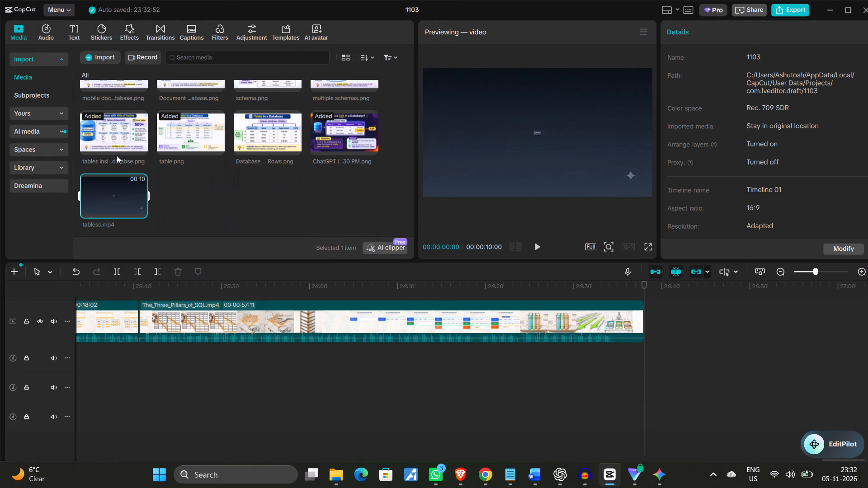
# Insert tabless.mp4 into the main track at 00:12:28:28, between the Relational Database image and the The_Architecture_of_Data (1).mp4 clip, checking the voiceover there.
pyautogui.hscroll(1, 287, 399)
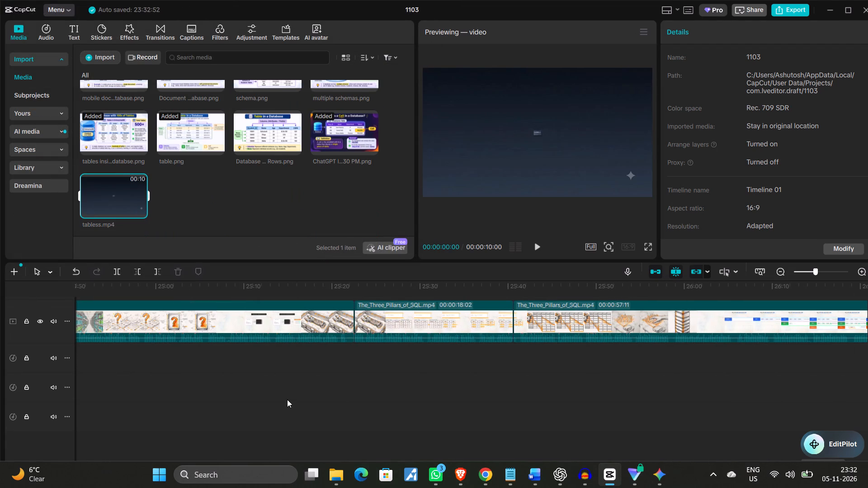
pyautogui.hscroll(13, 287, 399)
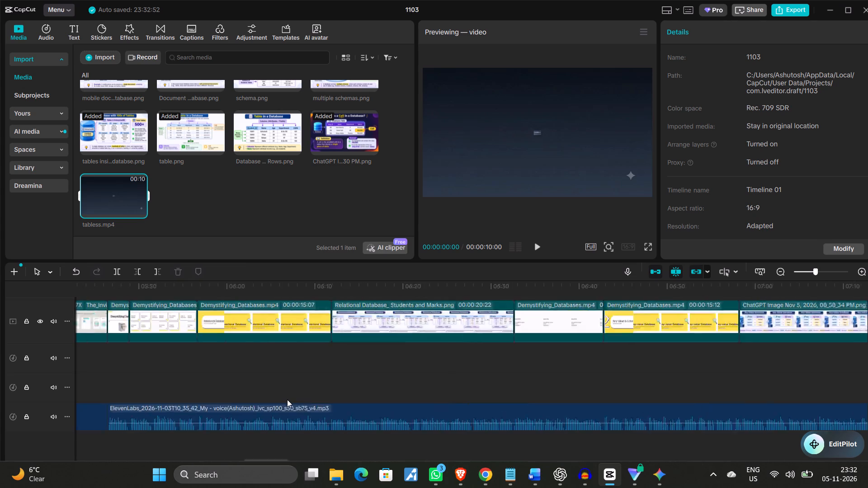
pyautogui.hscroll(-5, 287, 399)
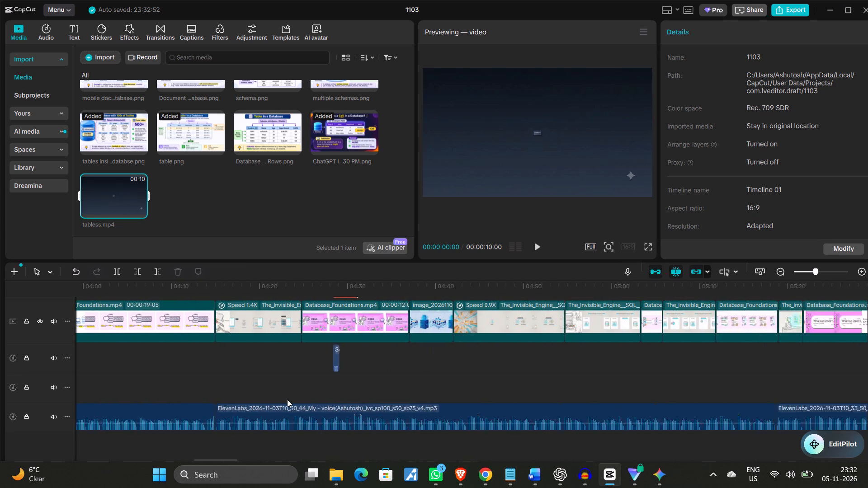
pyautogui.hscroll(-5, 287, 399)
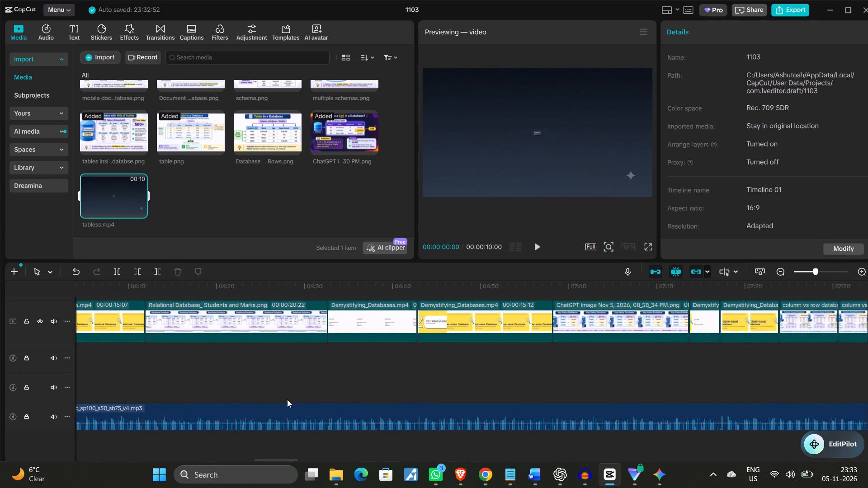
pyautogui.hscroll(-6, 287, 399)
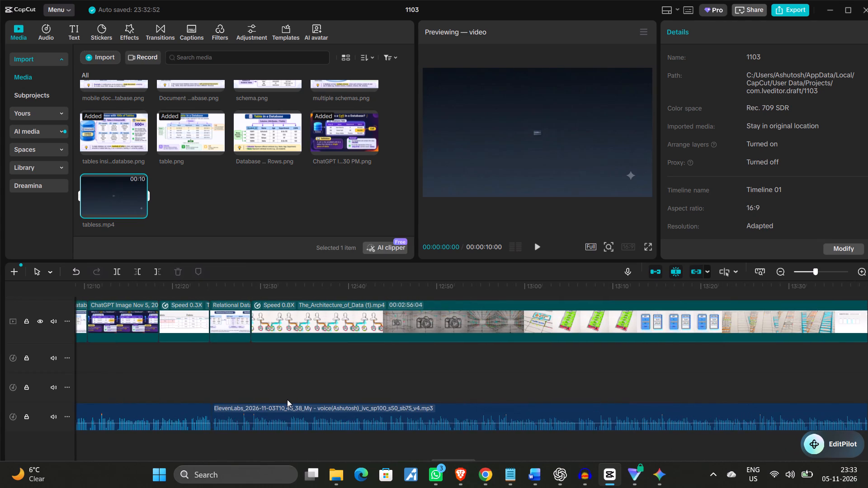
pyautogui.click(238, 354)
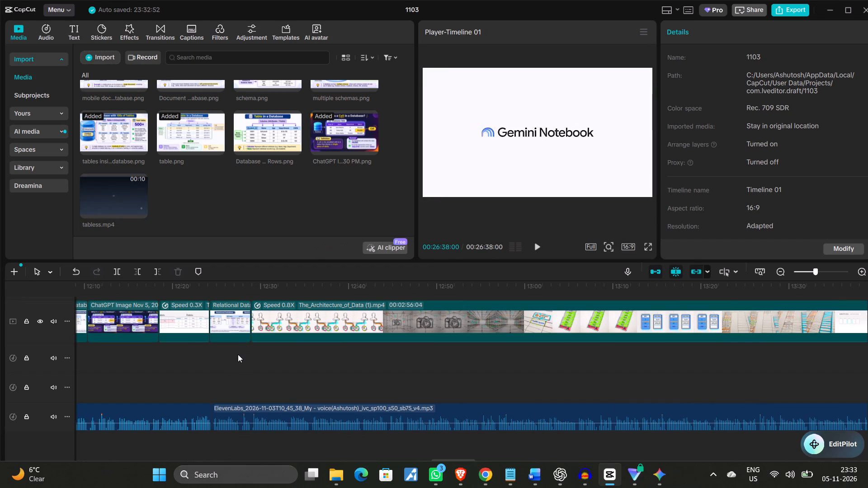
pyautogui.click(535, 244)
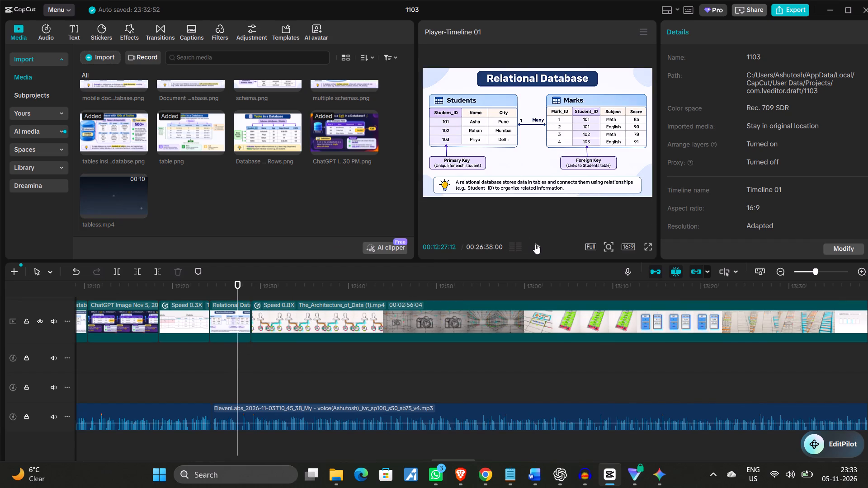
pyautogui.click(535, 244)
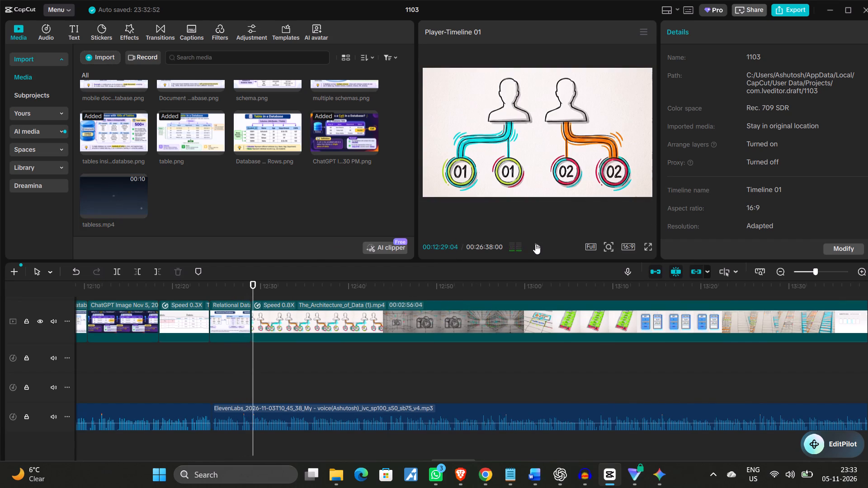
pyautogui.click(253, 364)
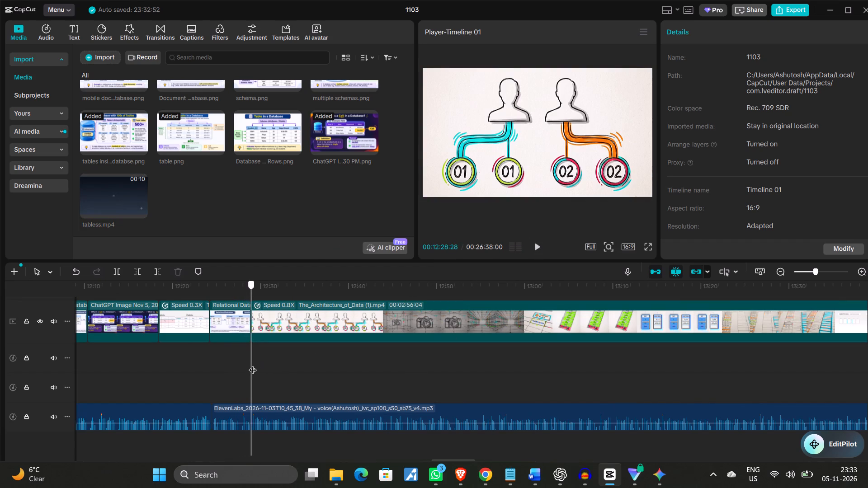
pyautogui.click(537, 246)
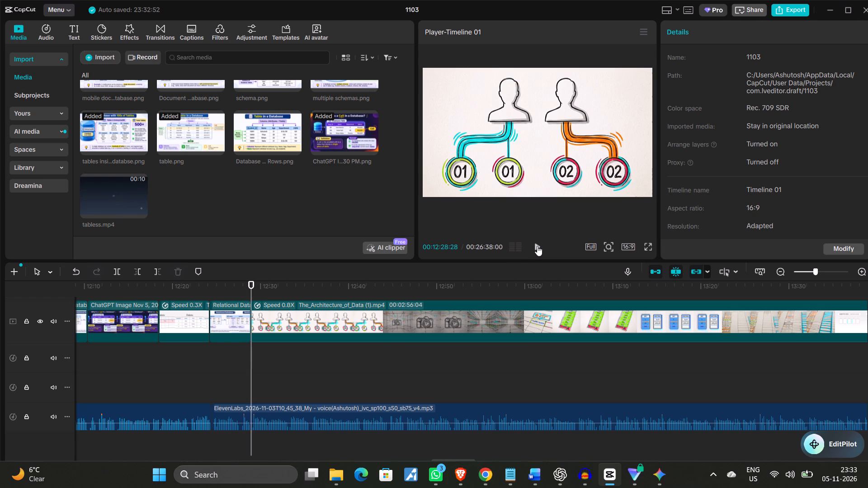
pyautogui.click(537, 246)
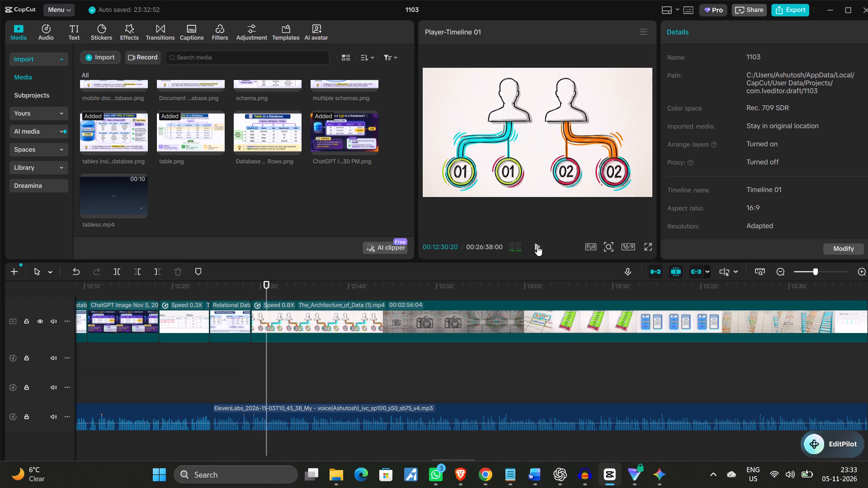
pyautogui.moveTo(265, 366); pyautogui.dragTo(250, 367)
pyautogui.click(138, 209)
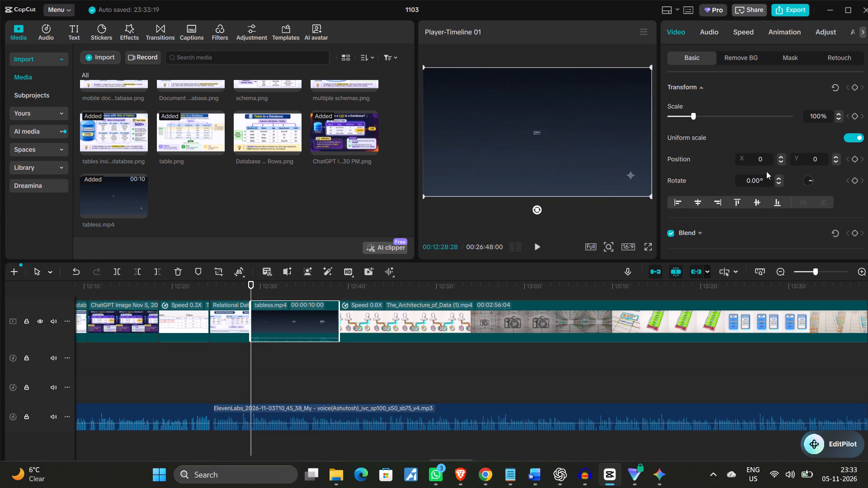
# Scale the tabless.mp4 clip up to 129% to push the corner watermark out of frame.
pyautogui.click(840, 113)
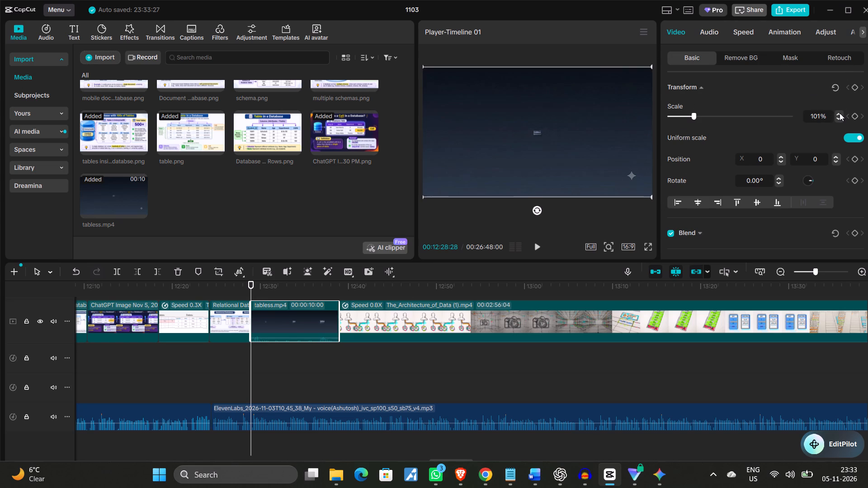
pyautogui.click(840, 113)
pyautogui.tripleClick(840, 113)
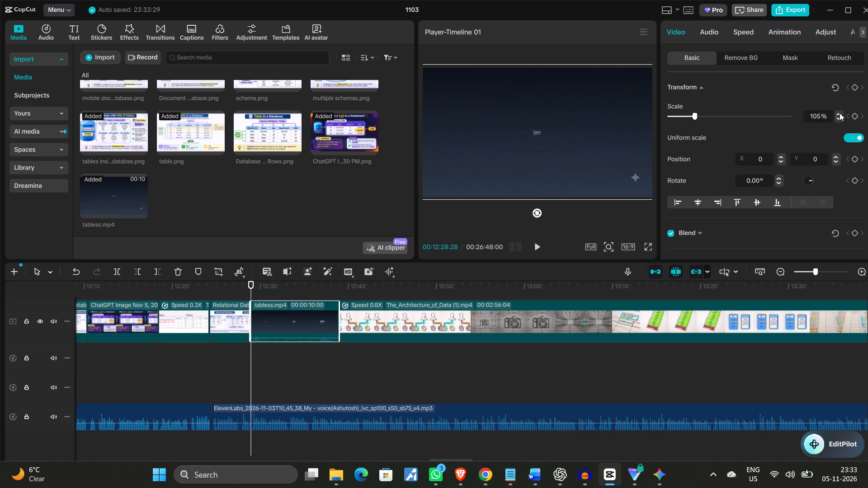
pyautogui.click(840, 113)
pyautogui.doubleClick(840, 113)
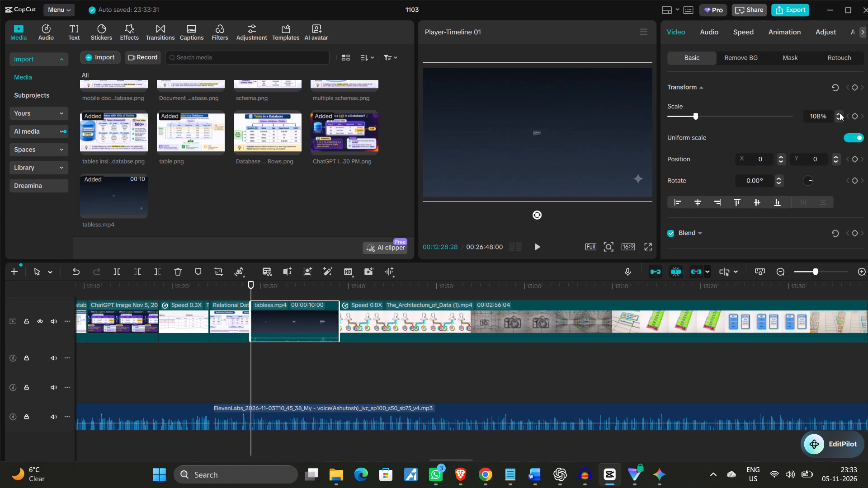
pyautogui.tripleClick(840, 113)
pyautogui.tripleClick(840, 113)
pyautogui.tripleClick(840, 113)
pyautogui.tripleClick(840, 113)
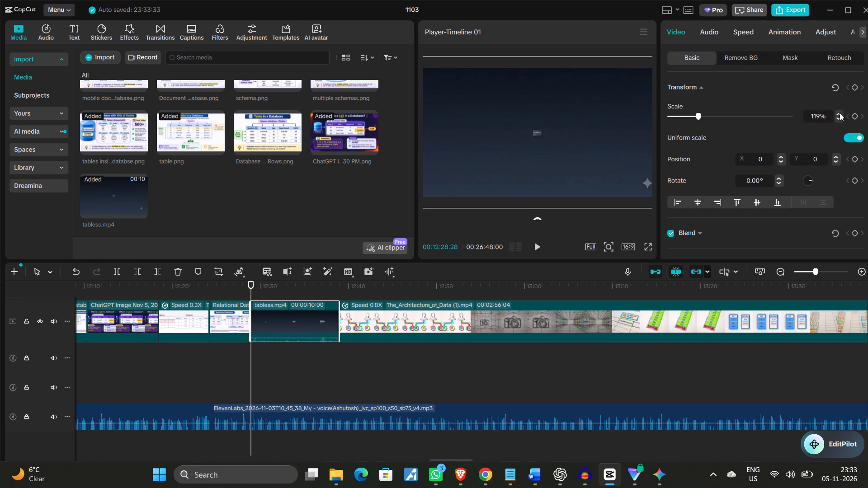
pyautogui.tripleClick(840, 113)
pyautogui.tripleClick(840, 113)
pyautogui.doubleClick(840, 113)
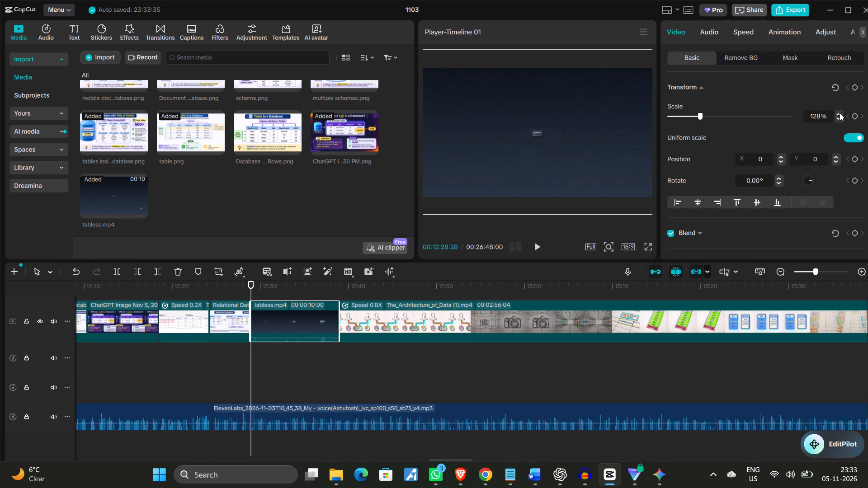
pyautogui.click(840, 113)
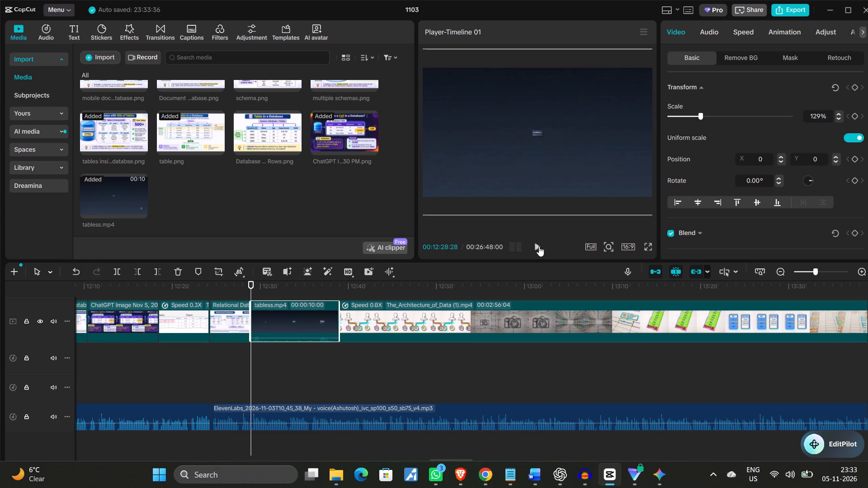
# Lower the tabless.mp4 clip's audio volume to -15.5 dB.
pyautogui.click(706, 34)
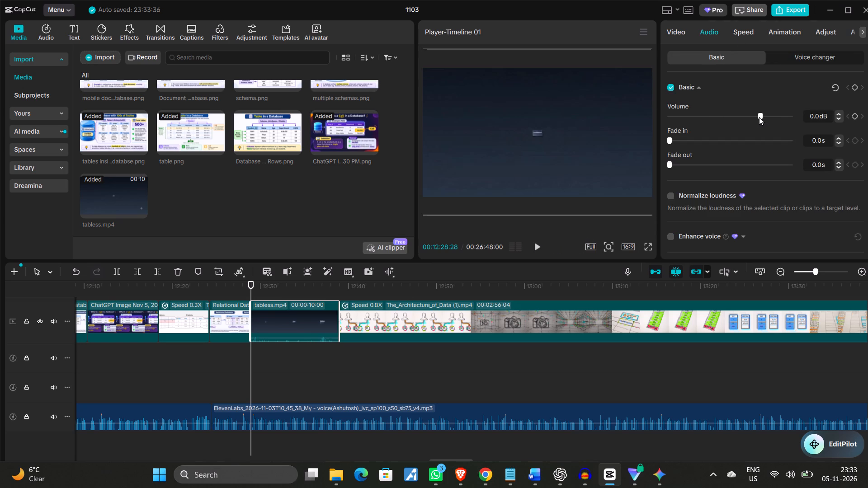
pyautogui.moveTo(759, 117); pyautogui.dragTo(759, 117)
pyautogui.moveTo(759, 117); pyautogui.dragTo(758, 117)
pyautogui.moveTo(758, 117); pyautogui.dragTo(733, 121)
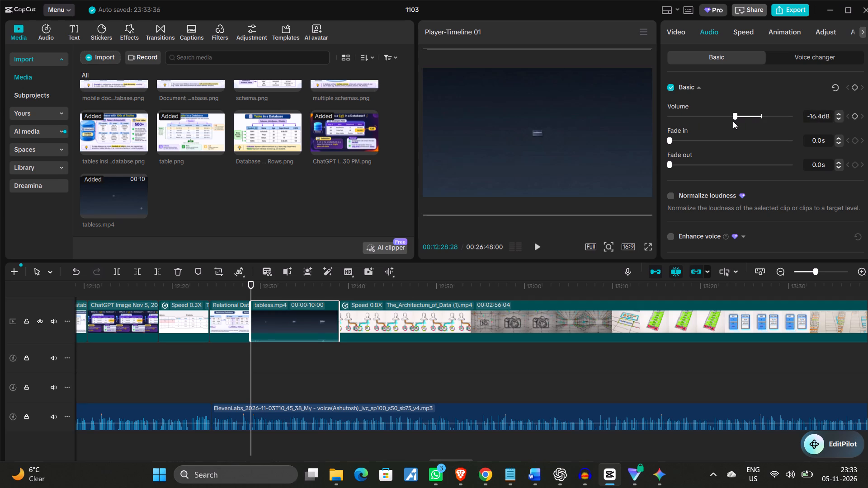
pyautogui.moveTo(733, 121); pyautogui.dragTo(735, 122)
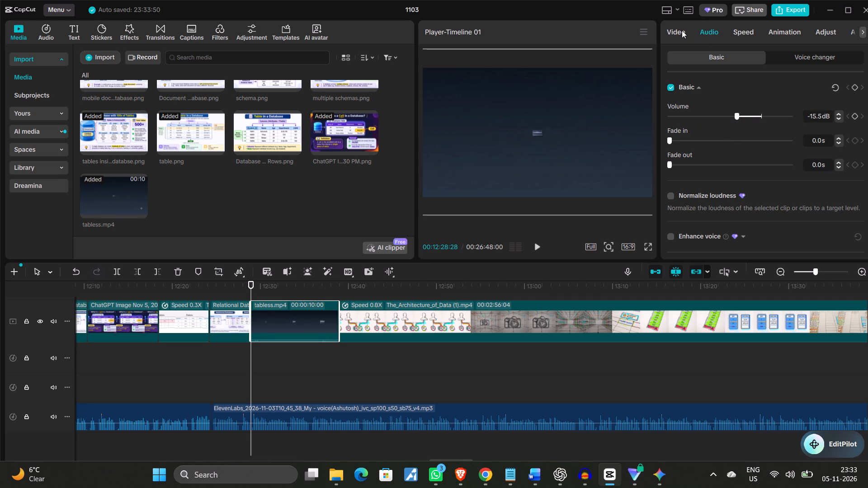
# Play the timeline through the tabless.mp4 clip to check its timing against the voiceover.
pyautogui.click(682, 30)
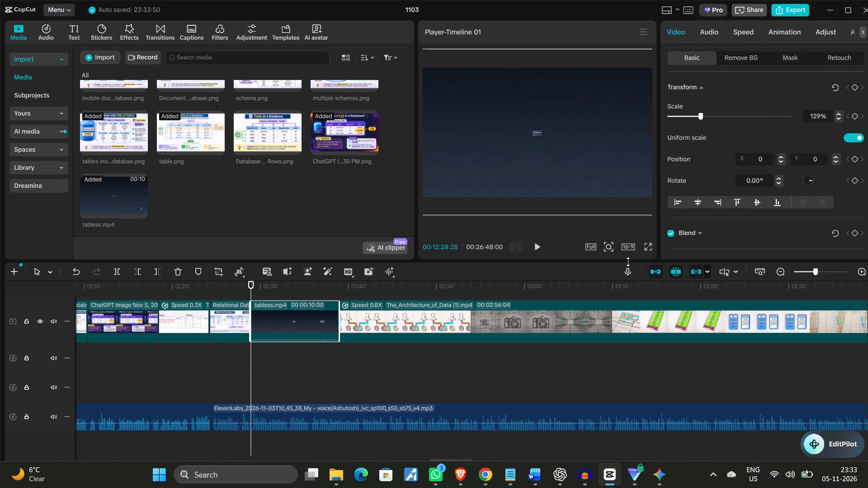
pyautogui.click(538, 244)
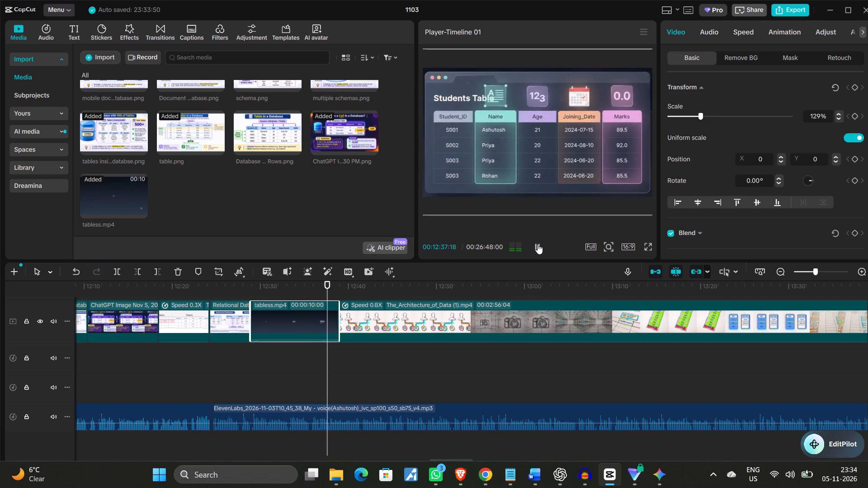
pyautogui.click(538, 244)
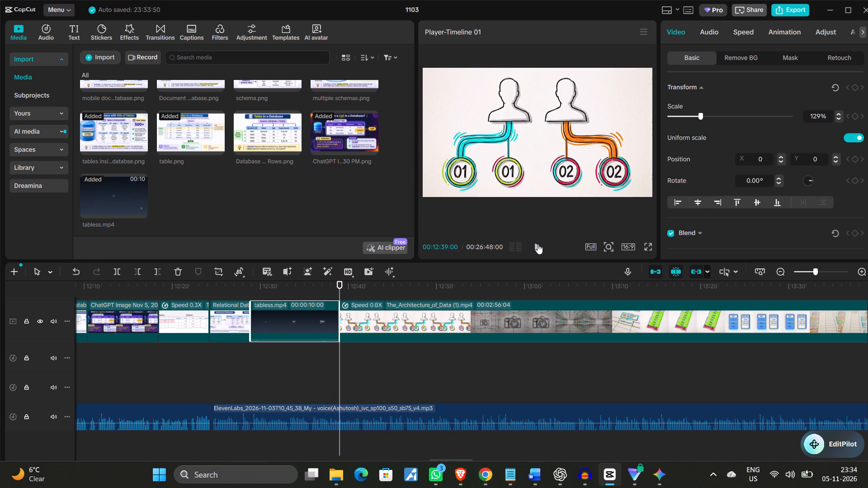
# Slow the tabless.mp4 clip to 0.60x speed, stretching its duration to 16.7 s.
pyautogui.click(307, 320)
pyautogui.click(746, 33)
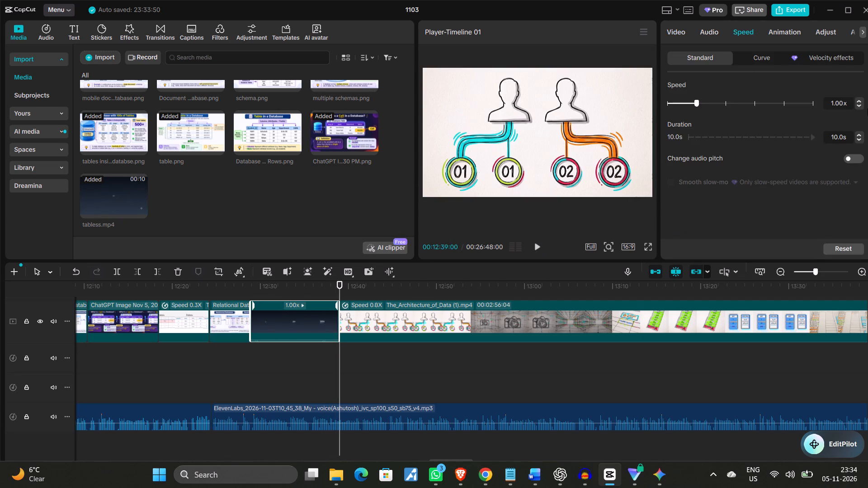
pyautogui.tripleClick(857, 104)
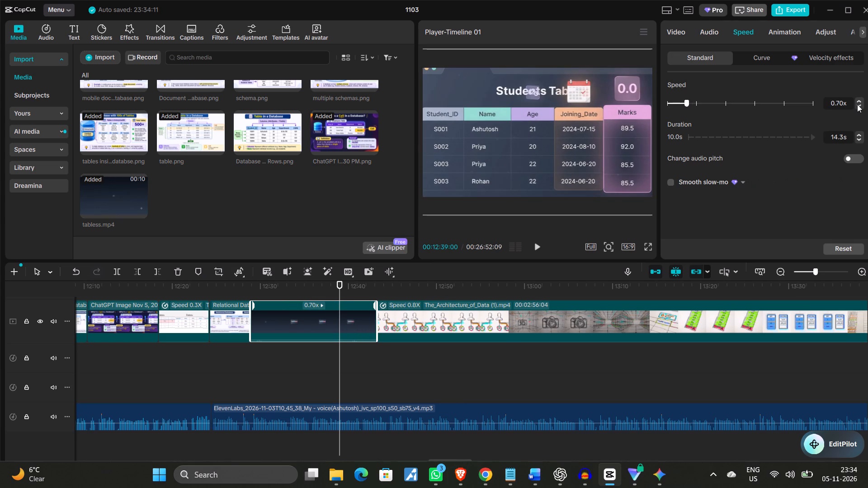
pyautogui.click(857, 104)
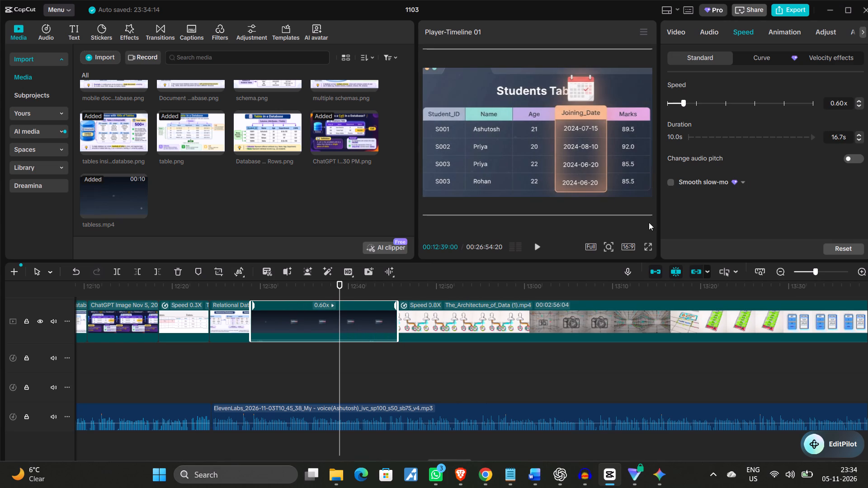
# Play the slowed tabless.mp4 clip from its start to check its timing against the voiceover.
pyautogui.moveTo(343, 357); pyautogui.dragTo(264, 368)
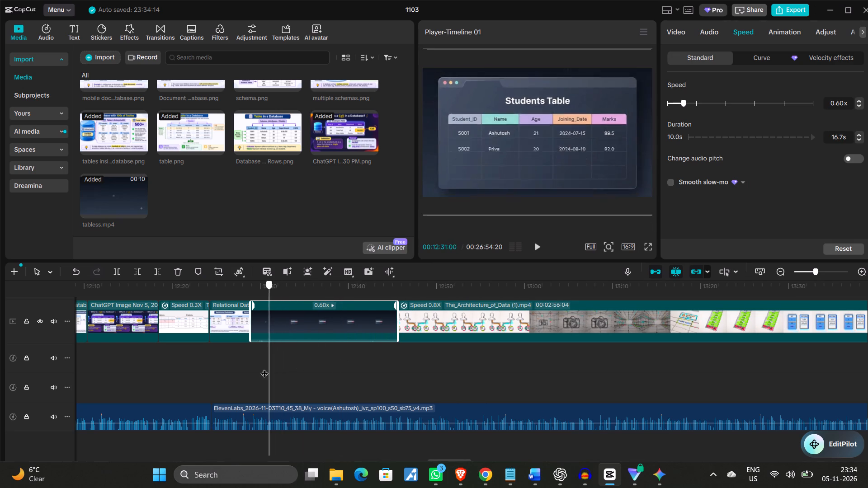
pyautogui.moveTo(264, 368); pyautogui.dragTo(252, 370)
pyautogui.click(535, 244)
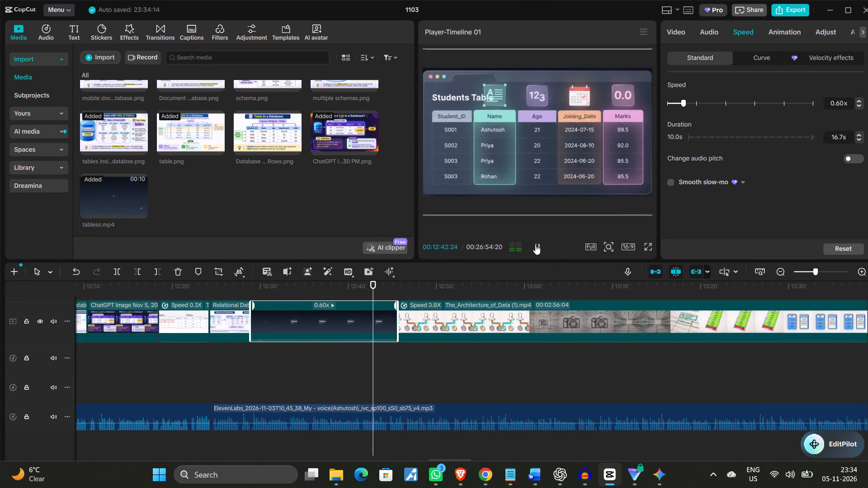
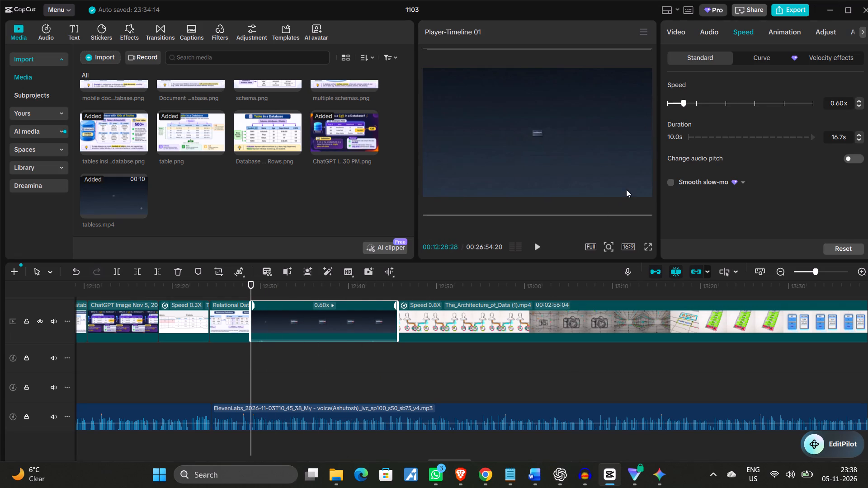
pyautogui.click(708, 30)
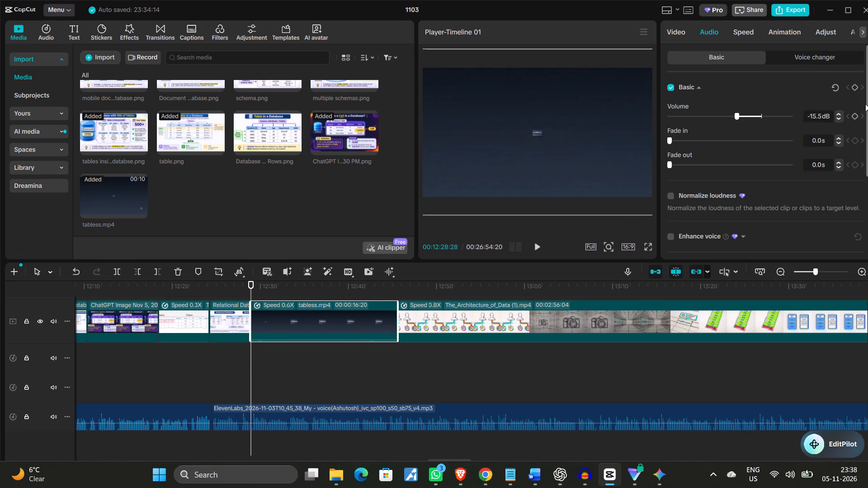
pyautogui.tripleClick(839, 112)
pyautogui.tripleClick(839, 112)
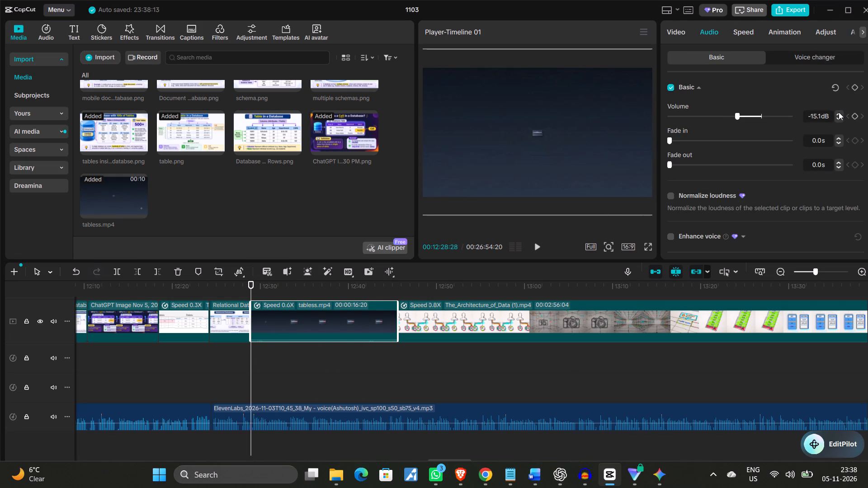
pyautogui.tripleClick(839, 112)
pyautogui.tripleClick(839, 112)
pyautogui.tripleClick(839, 112)
pyautogui.tripleClick(839, 112)
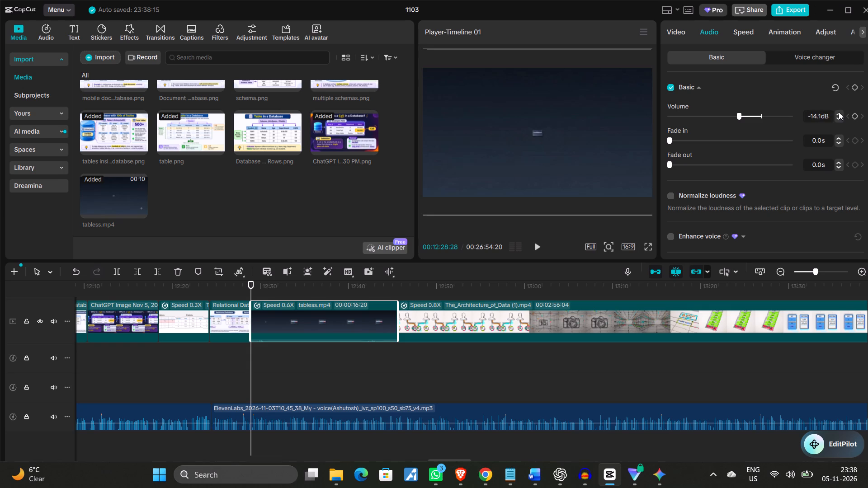
pyautogui.tripleClick(839, 112)
pyautogui.tripleClick(839, 112)
pyautogui.click(839, 112)
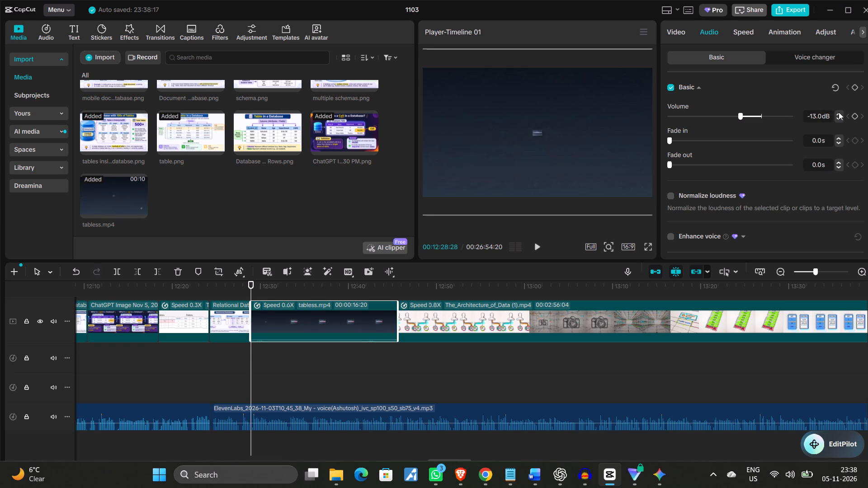
pyautogui.tripleClick(839, 112)
pyautogui.tripleClick(839, 112)
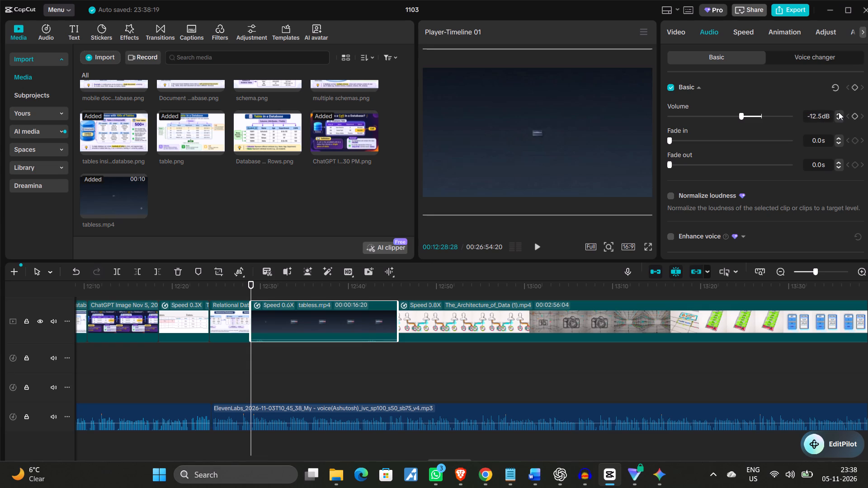
pyautogui.tripleClick(839, 112)
pyautogui.doubleClick(839, 112)
pyautogui.tripleClick(839, 112)
pyautogui.tripleClick(839, 112)
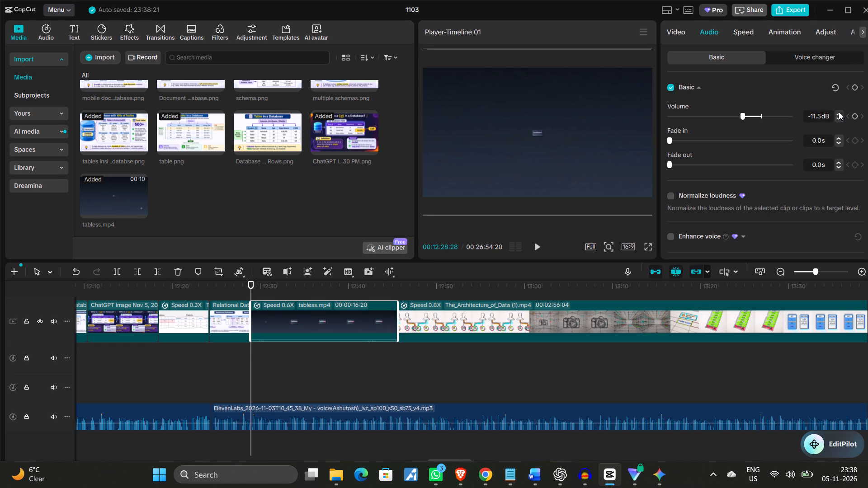
pyautogui.click(839, 112)
pyautogui.click(839, 112)
# Preview the start of the tabless.mp4 clip and raise its volume further to -8.0 dB.
pyautogui.click(536, 243)
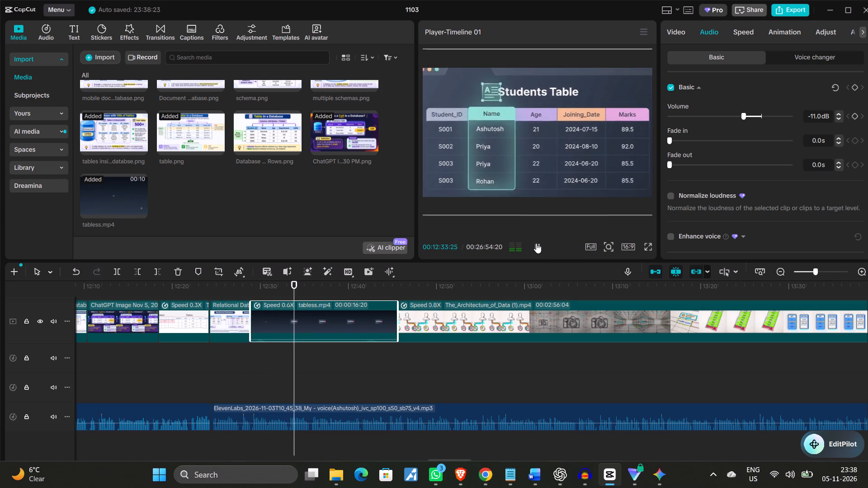
pyautogui.click(536, 243)
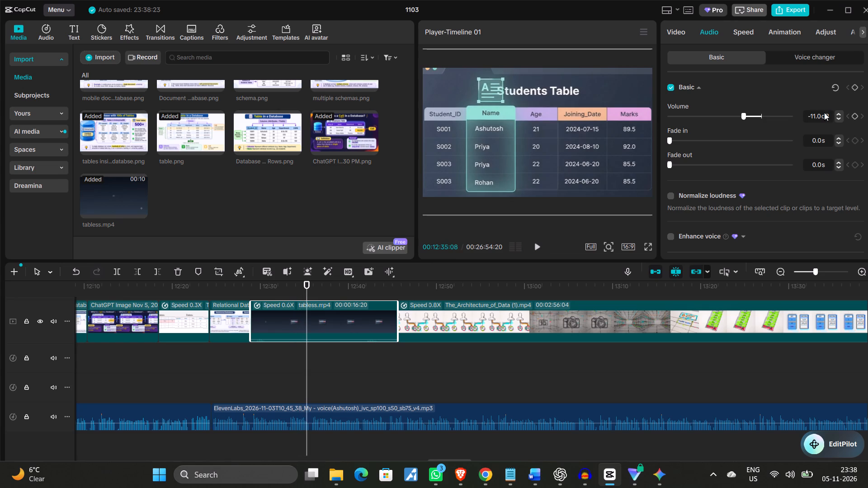
pyautogui.click(838, 113)
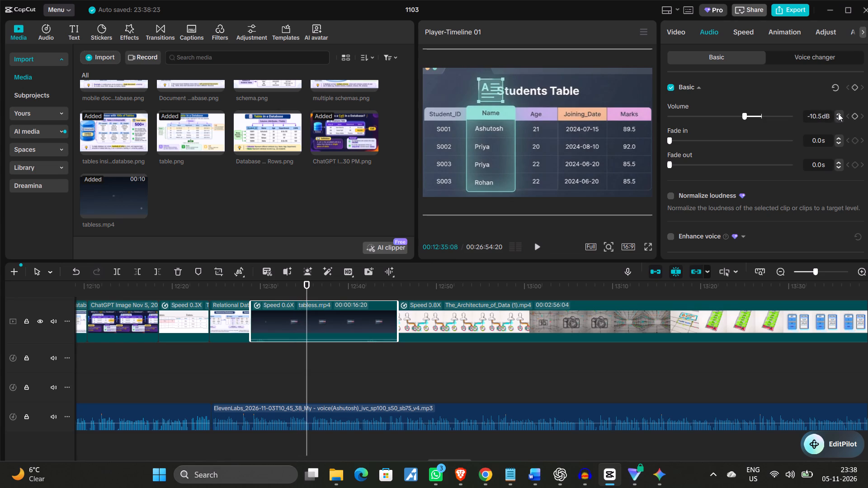
pyautogui.tripleClick(838, 113)
pyautogui.tripleClick(838, 113)
pyautogui.tripleClick(838, 113)
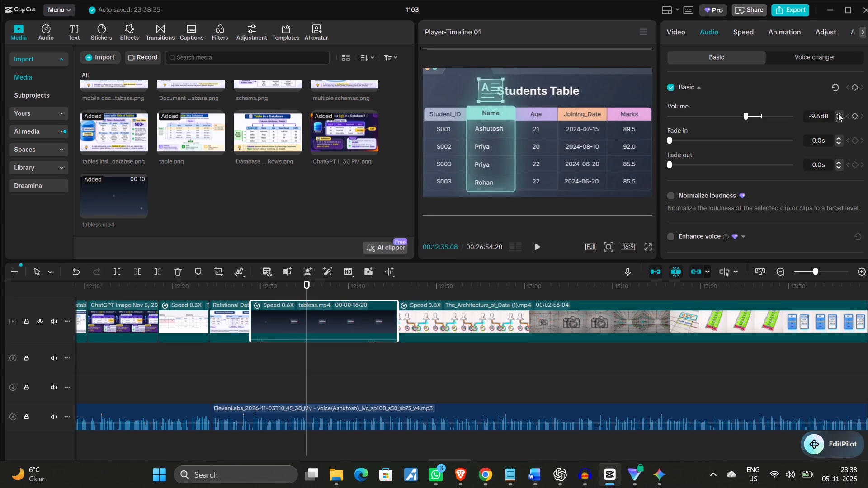
pyautogui.tripleClick(838, 113)
pyautogui.tripleClick(838, 113)
pyautogui.tripleClick(838, 113)
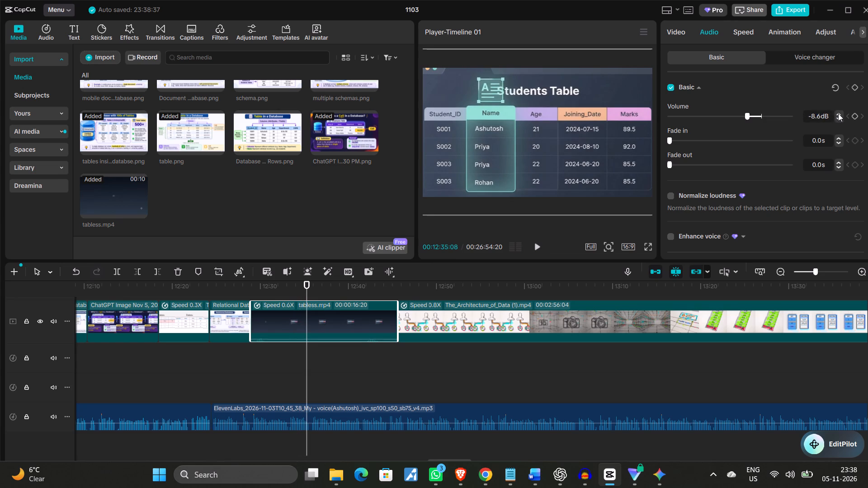
pyautogui.doubleClick(838, 113)
pyautogui.click(838, 113)
pyautogui.click(838, 113)
pyautogui.click(838, 113)
# Play back the tabless.mp4 clip from its start through its end to check it against the voiceover.
pyautogui.moveTo(309, 366); pyautogui.dragTo(281, 366)
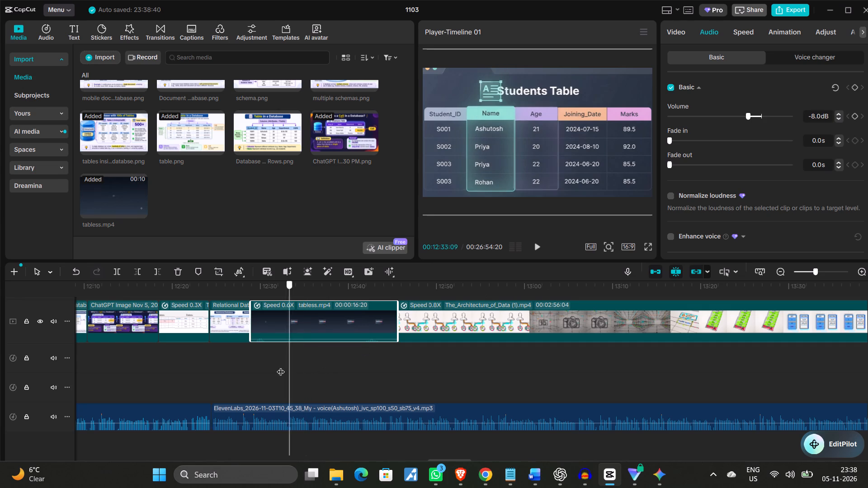
pyautogui.moveTo(281, 366); pyautogui.dragTo(252, 366)
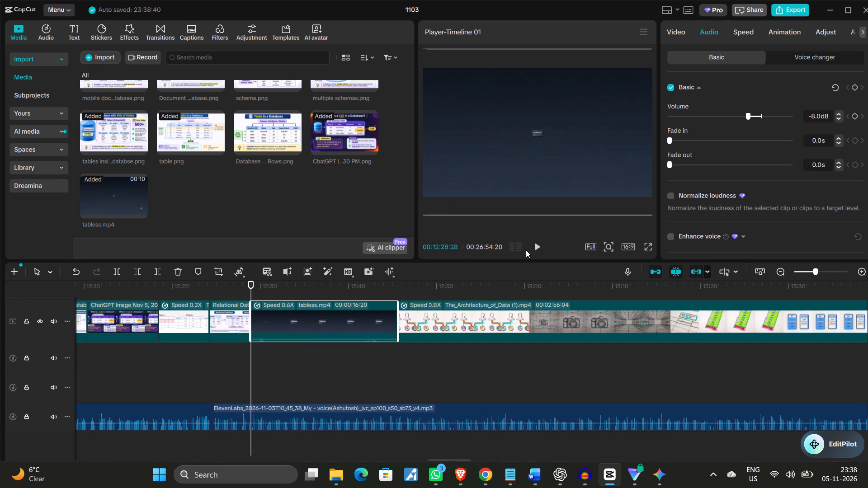
pyautogui.click(535, 247)
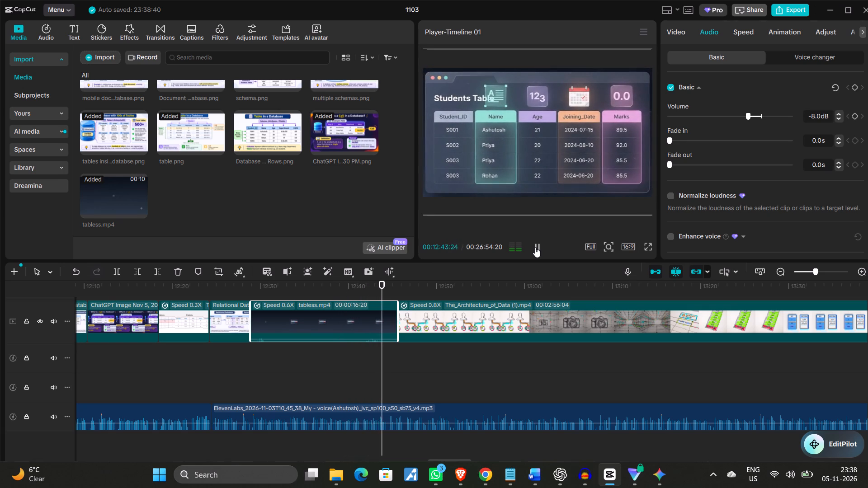
pyautogui.click(535, 247)
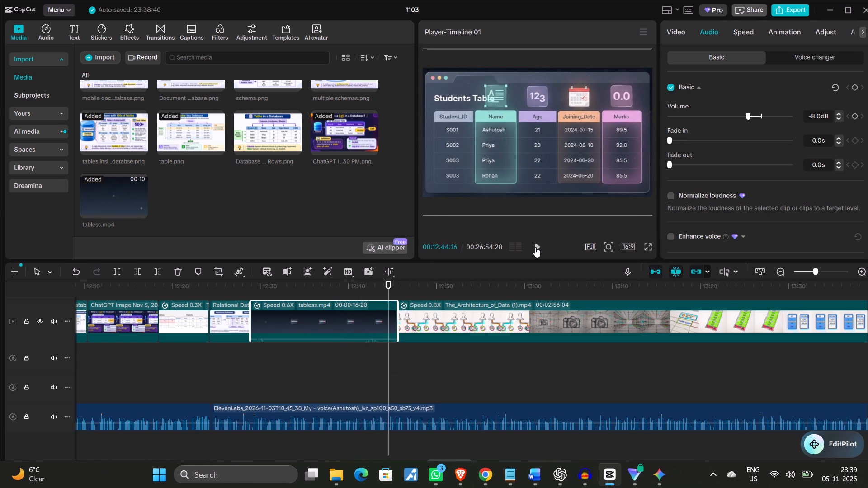
pyautogui.click(535, 247)
pyautogui.click(535, 247)
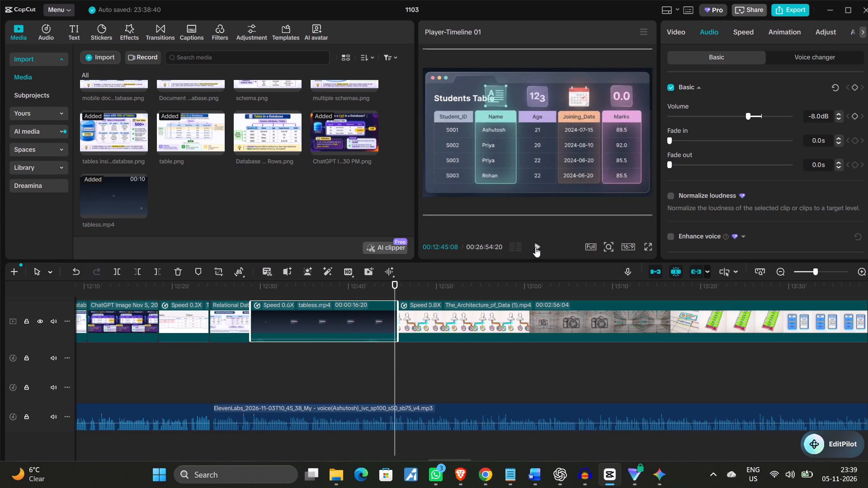
pyautogui.click(535, 247)
pyautogui.click(535, 247)
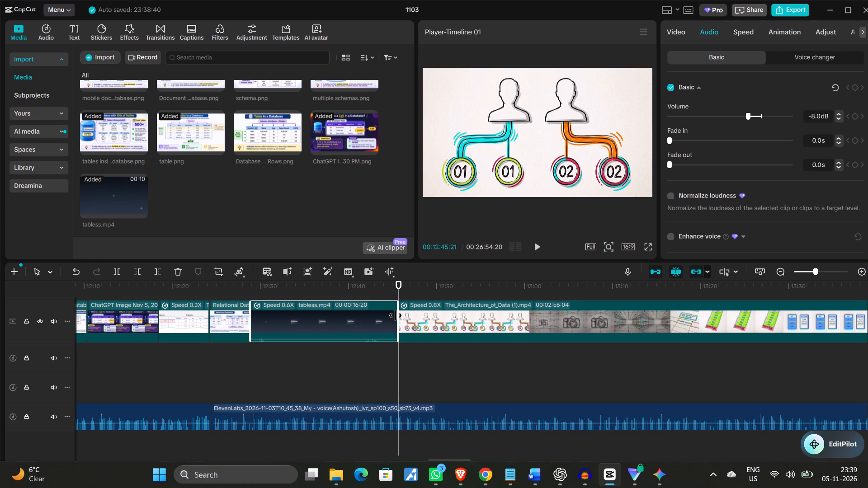
# Import "int data type.mp4" from the Downloads folder and insert it on the main track directly after the tabless.mp4 clip.
pyautogui.click(399, 374)
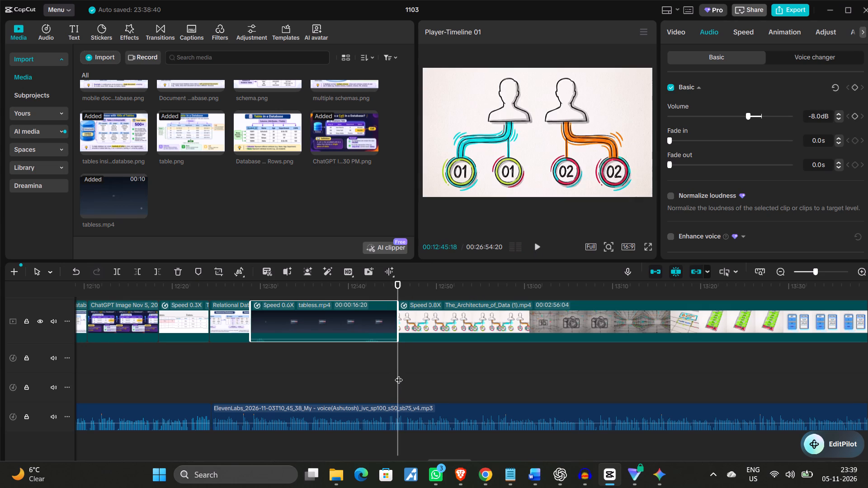
pyautogui.click(92, 59)
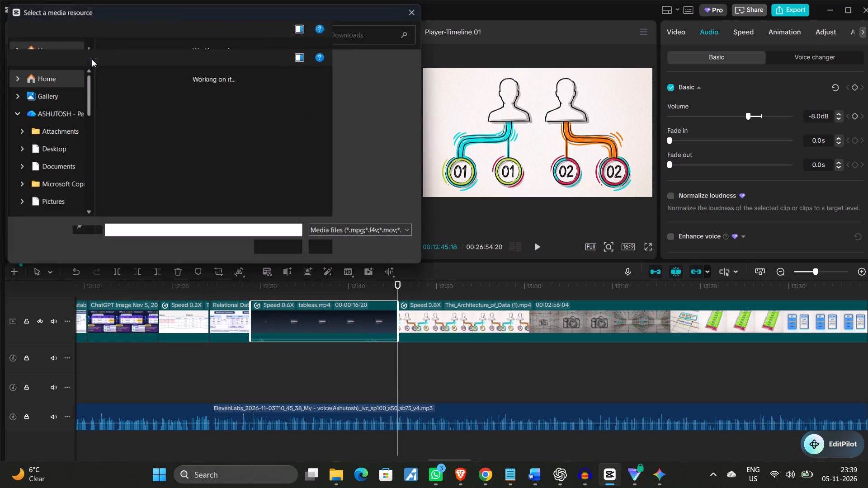
pyautogui.click(129, 86)
pyautogui.click(344, 253)
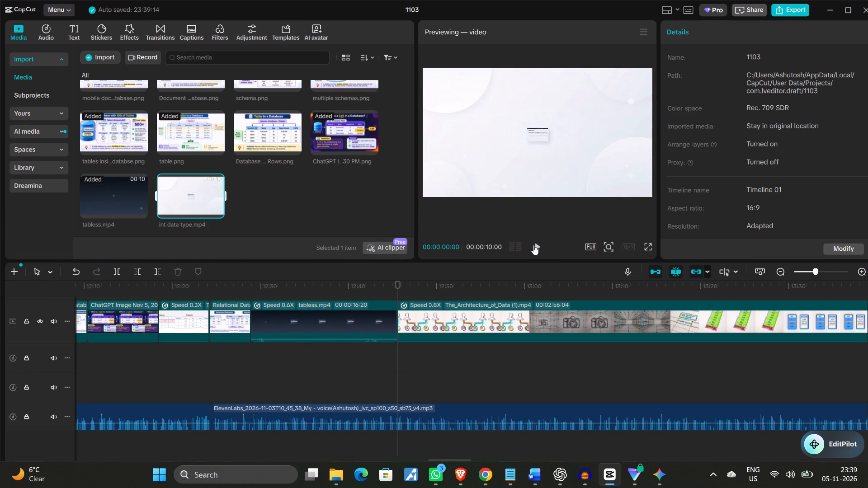
pyautogui.click(217, 211)
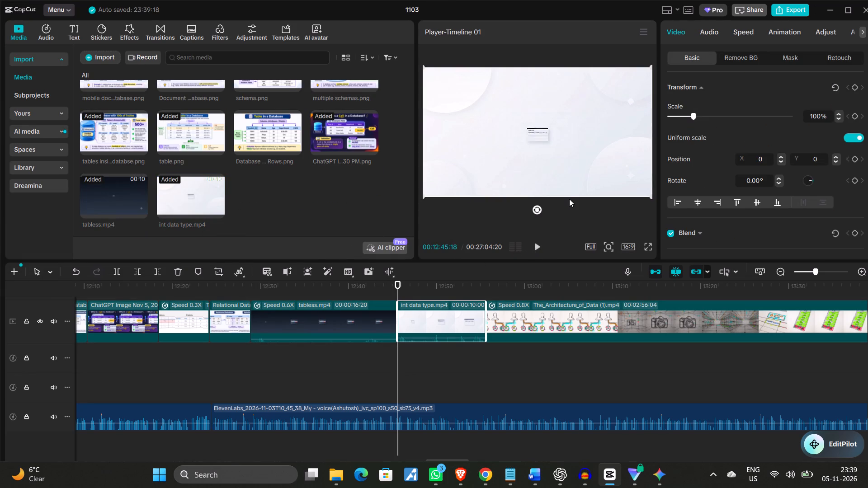
# Scale the int data type.mp4 clip to 130%.
pyautogui.tripleClick(839, 113)
pyautogui.click(839, 113)
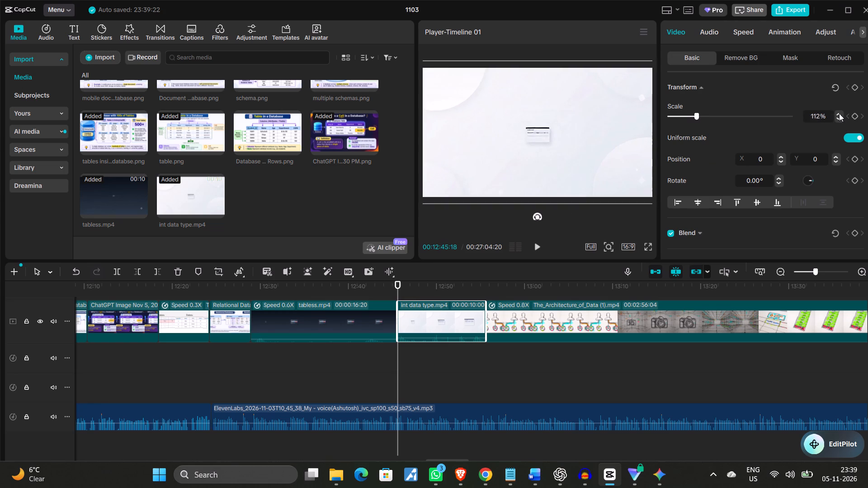
pyautogui.click(839, 113)
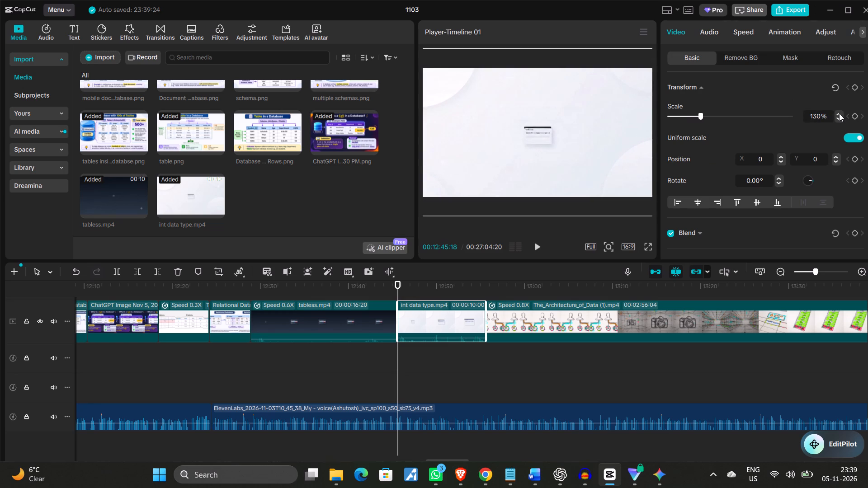
# Preview the int data type.mp4 clip and lower its volume to -5.0 dB.
pyautogui.click(536, 246)
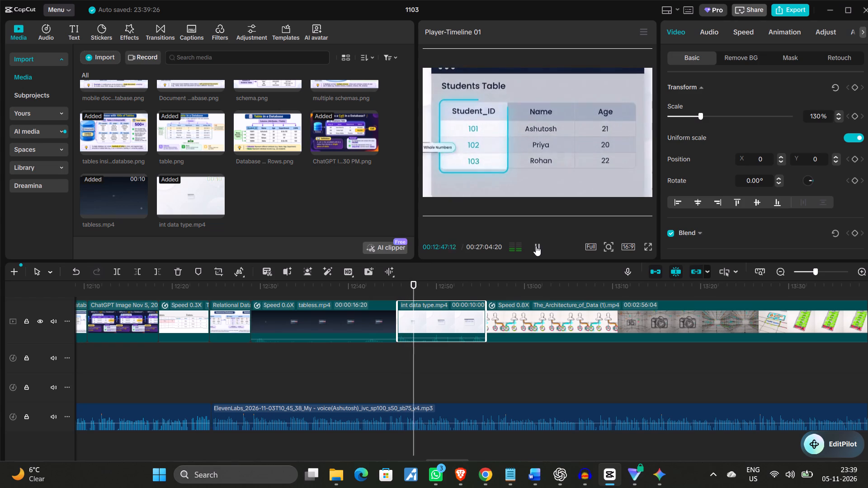
pyautogui.click(536, 246)
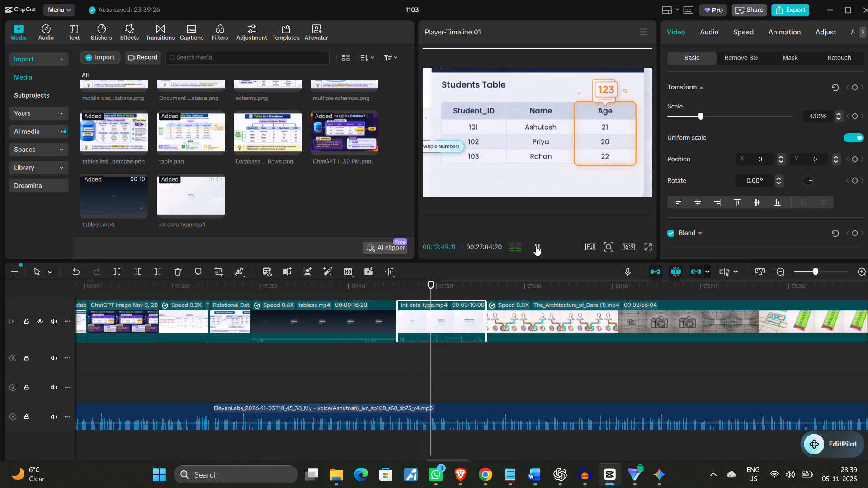
pyautogui.click(710, 32)
pyautogui.doubleClick(837, 117)
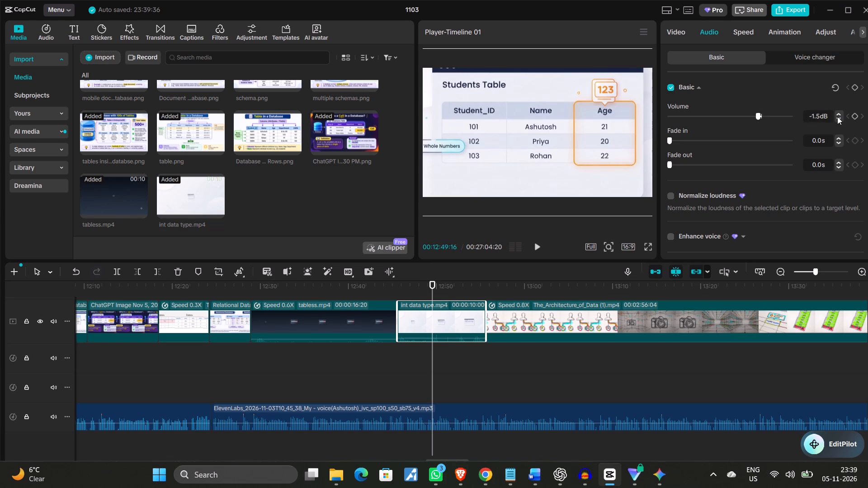
pyautogui.tripleClick(837, 117)
pyautogui.click(837, 117)
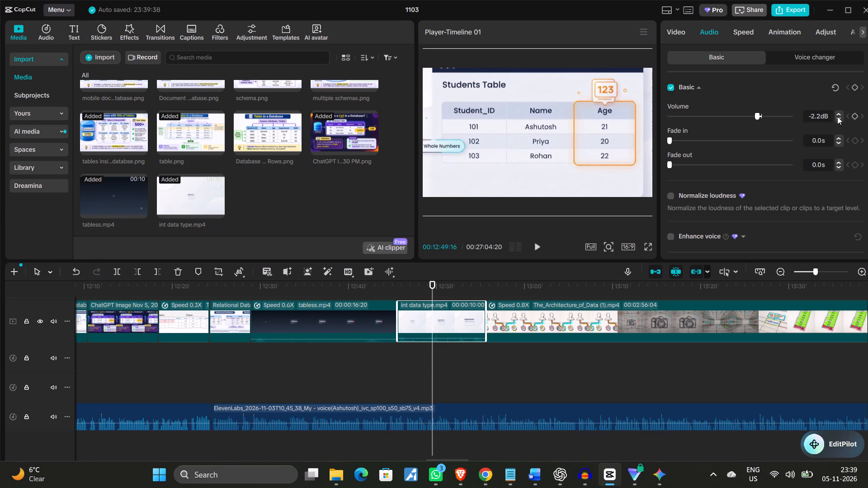
pyautogui.tripleClick(837, 117)
pyautogui.tripleClick(837, 117)
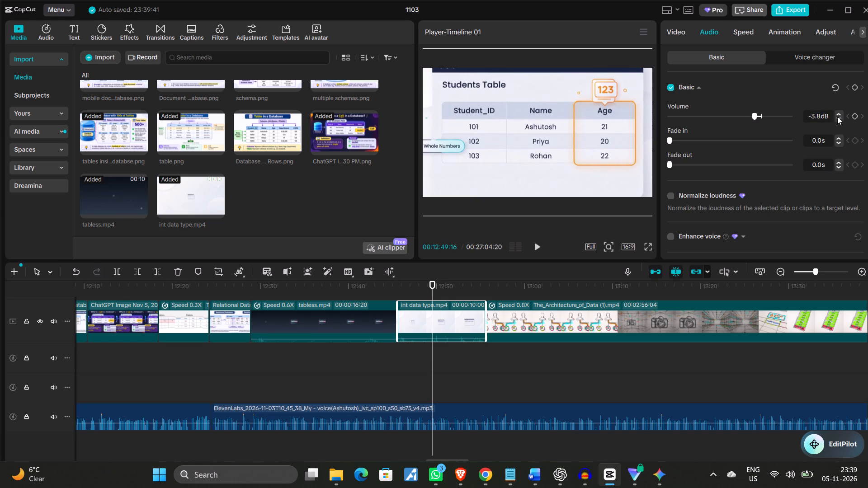
pyautogui.tripleClick(837, 117)
pyautogui.tripleClick(837, 117)
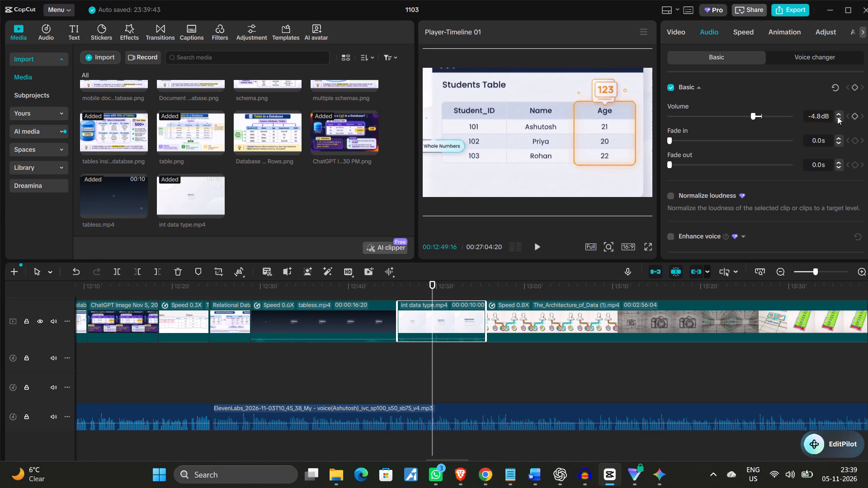
pyautogui.click(837, 117)
pyautogui.click(837, 117)
# Raise the volume of the tabless.mp4 clip to -5.0 dB.
pyautogui.click(284, 316)
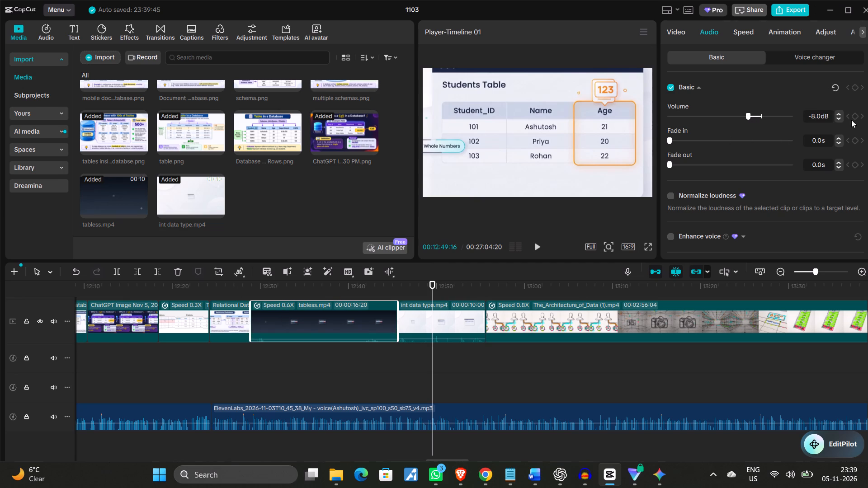
pyautogui.click(837, 113)
pyautogui.doubleClick(837, 113)
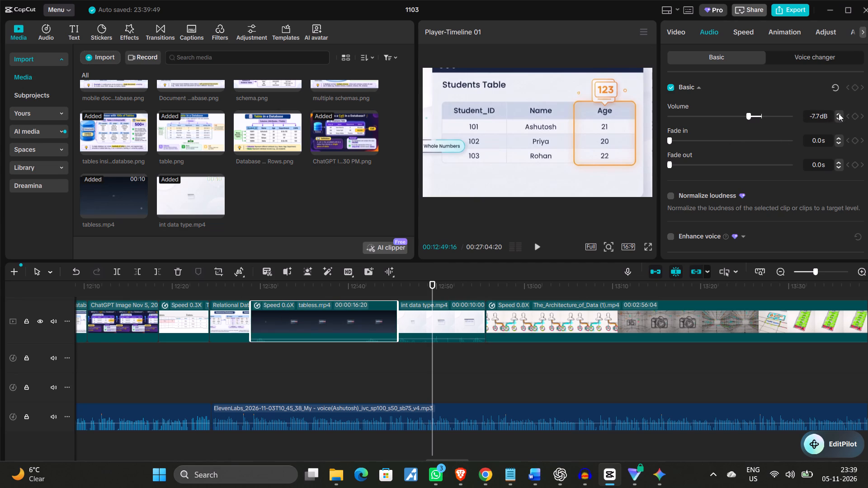
pyautogui.click(840, 112)
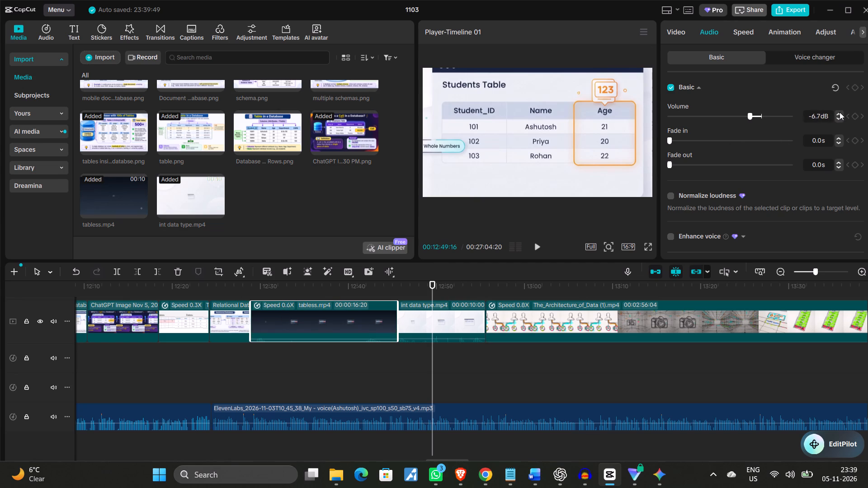
pyautogui.tripleClick(840, 112)
pyautogui.tripleClick(840, 112)
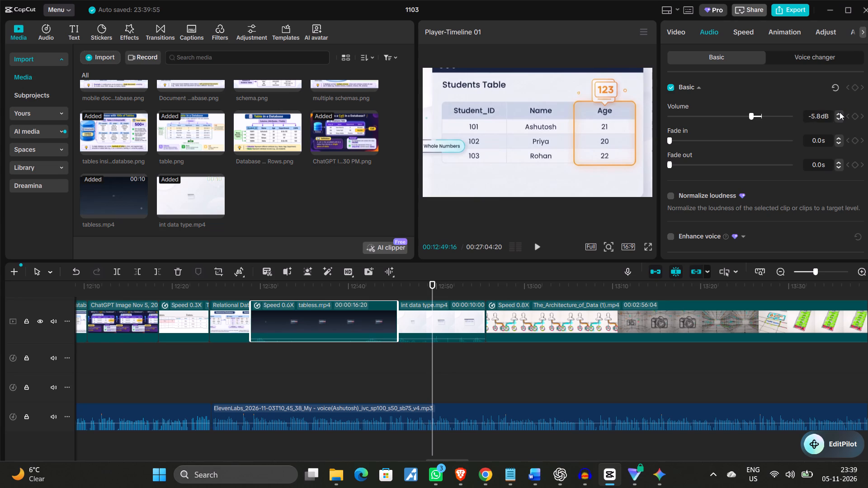
pyautogui.tripleClick(840, 112)
pyautogui.click(840, 112)
pyautogui.click(840, 112)
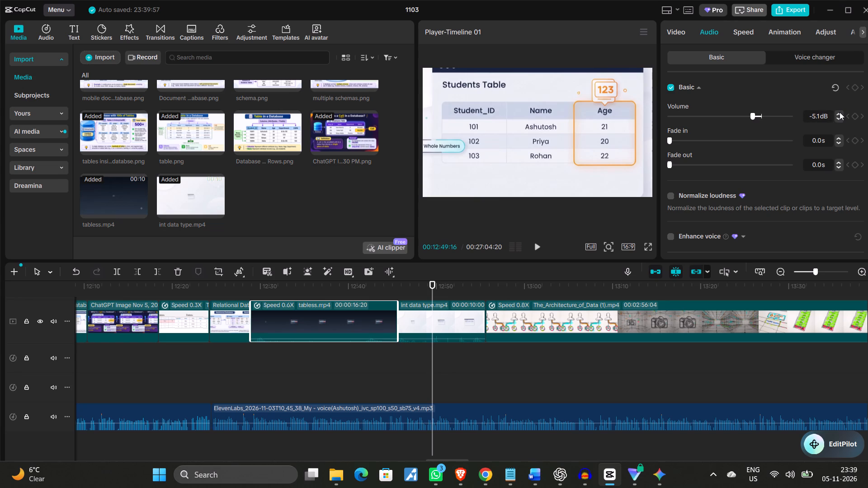
pyautogui.click(840, 112)
# Play back from the start of the tabless.mp4 clip into the int data type.mp4 clip to check the sound and visuals.
pyautogui.moveTo(430, 349); pyautogui.dragTo(255, 347)
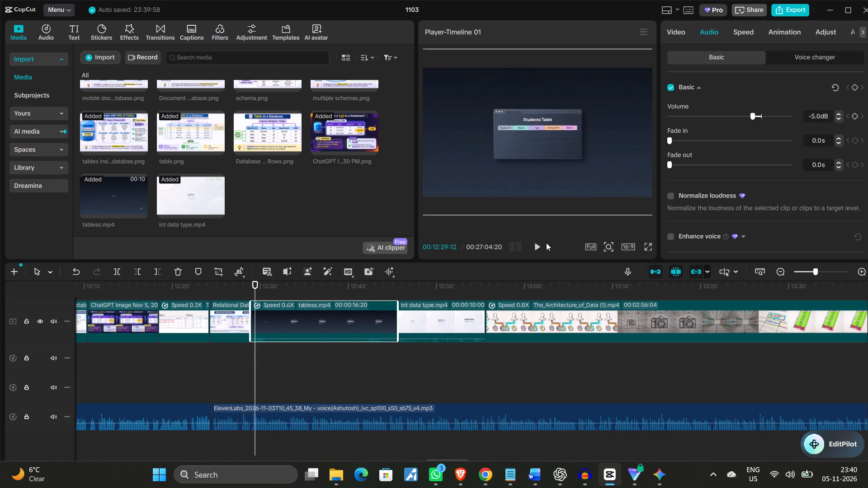
pyautogui.click(533, 248)
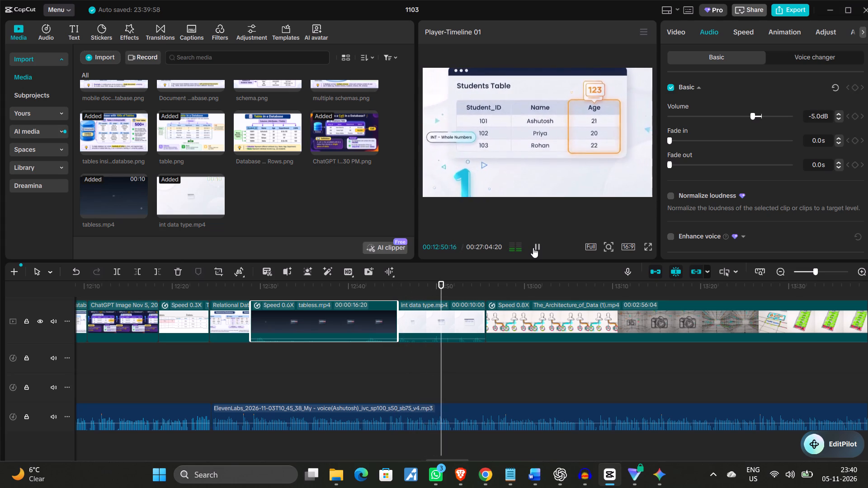
pyautogui.click(533, 248)
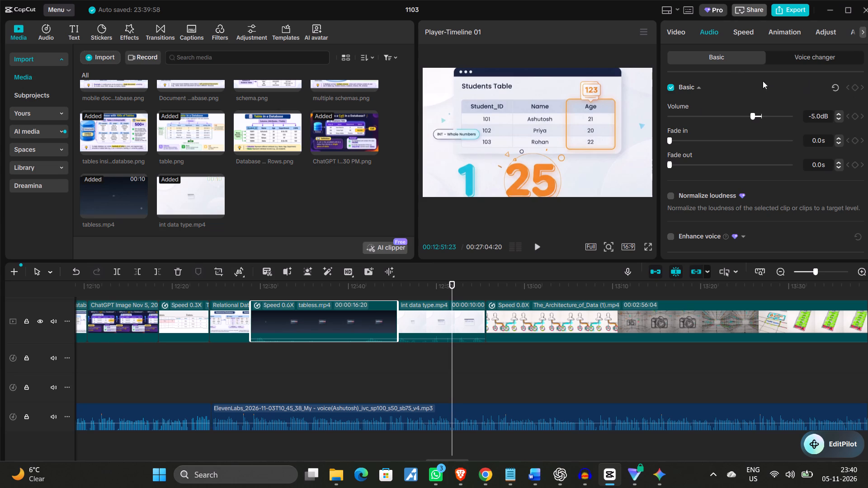
# Reduce the scale of the tabless.mp4 clip to 117%.
pyautogui.click(675, 30)
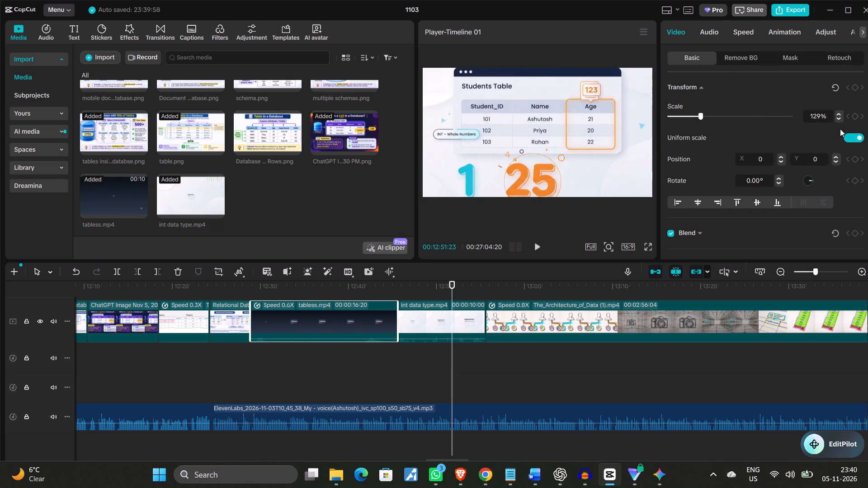
pyautogui.click(840, 118)
pyautogui.click(840, 118)
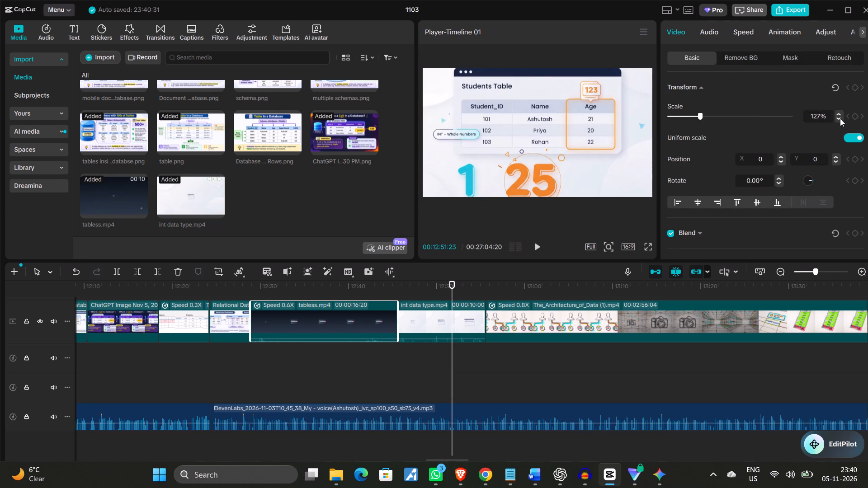
pyautogui.tripleClick(840, 118)
pyautogui.click(840, 118)
pyautogui.tripleClick(840, 118)
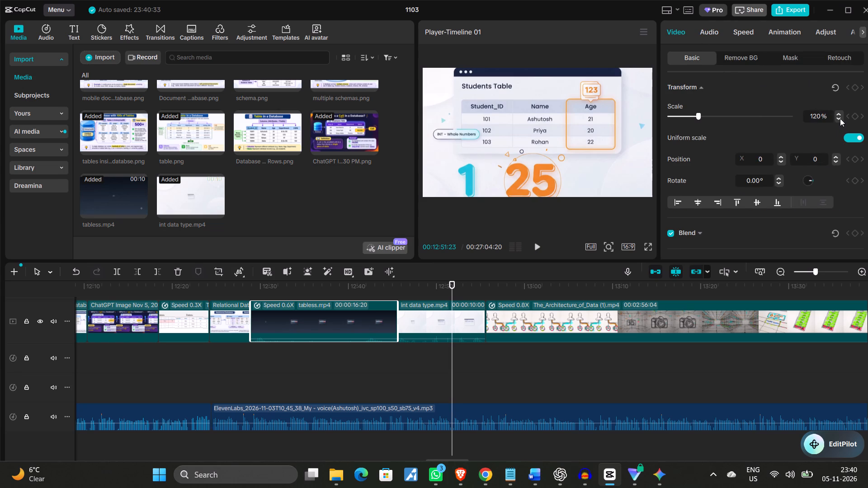
pyautogui.doubleClick(840, 118)
pyautogui.click(840, 118)
# Play back the int data type.mp4 clip from its start to check it against the voiceover.
pyautogui.moveTo(451, 346); pyautogui.dragTo(405, 347)
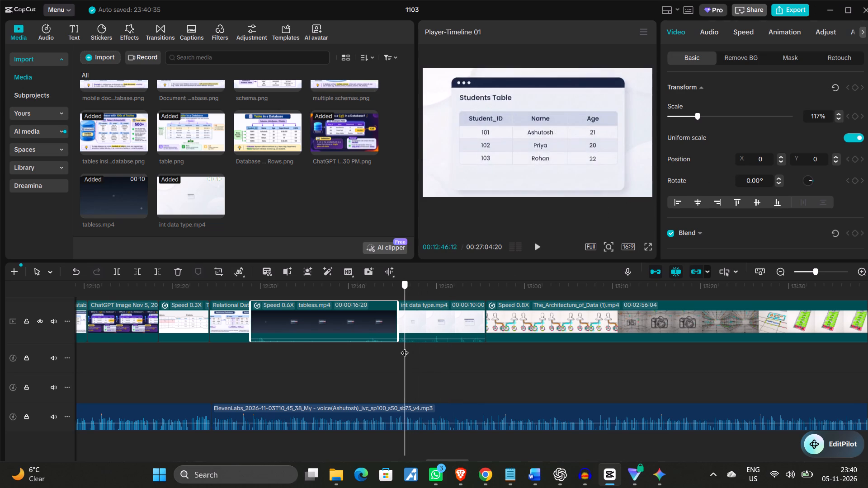
pyautogui.moveTo(405, 347); pyautogui.dragTo(401, 344)
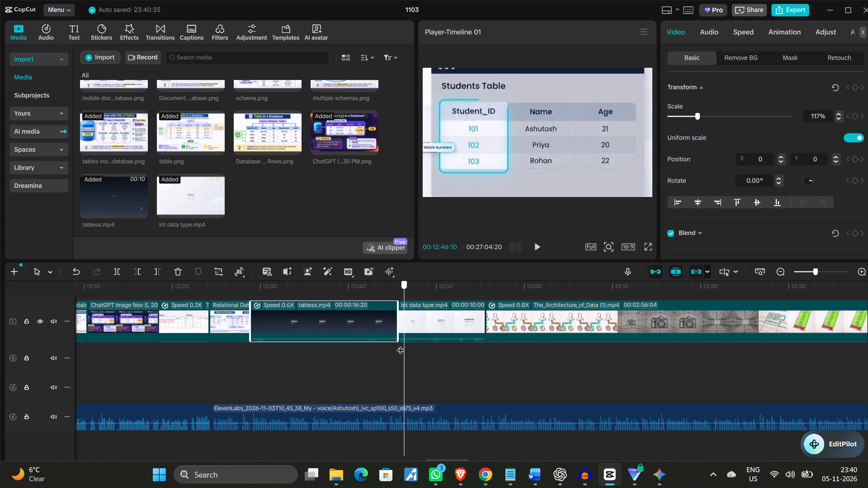
pyautogui.moveTo(401, 344); pyautogui.dragTo(399, 344)
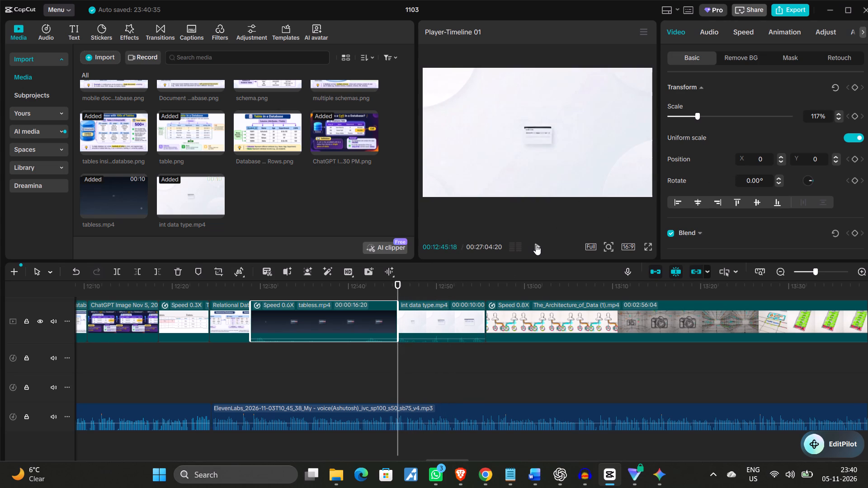
pyautogui.click(536, 245)
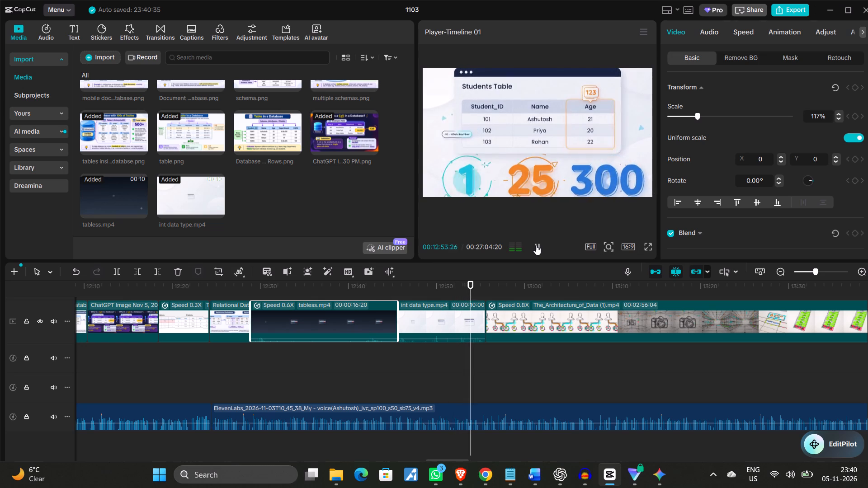
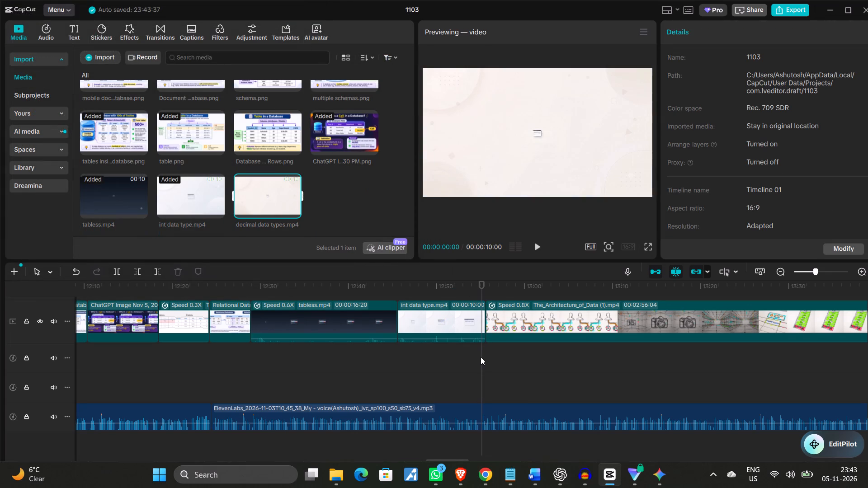
# Play the end of int data type.mp4 against the voiceover and trim off the part of the clip after 00:12:55:08.
pyautogui.moveTo(481, 347); pyautogui.dragTo(472, 347)
pyautogui.moveTo(474, 348); pyautogui.dragTo(472, 348)
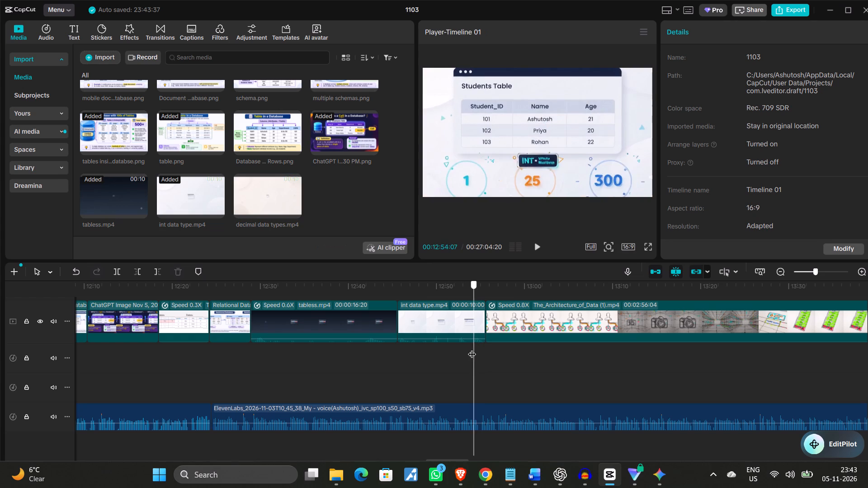
pyautogui.moveTo(472, 348); pyautogui.dragTo(455, 348)
pyautogui.click(536, 244)
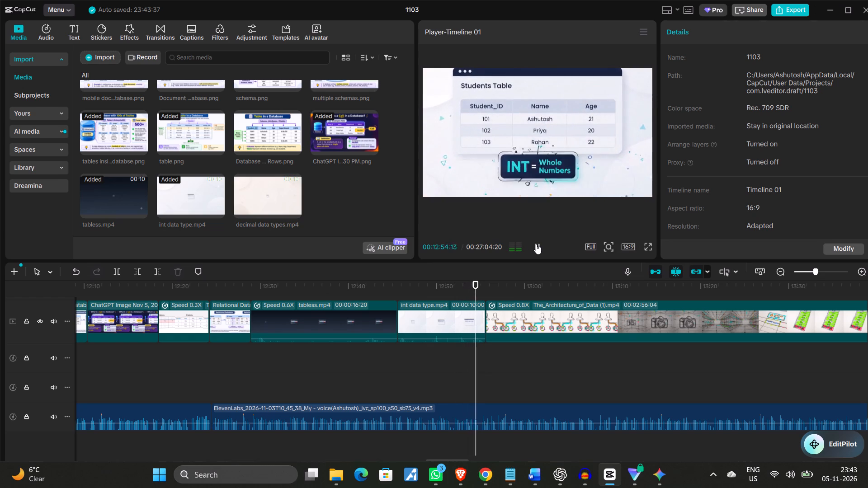
pyautogui.click(536, 244)
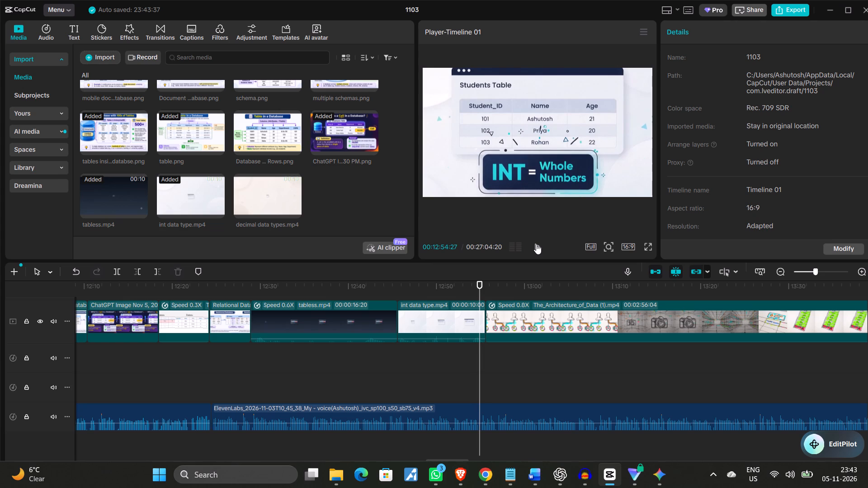
pyautogui.doubleClick(536, 244)
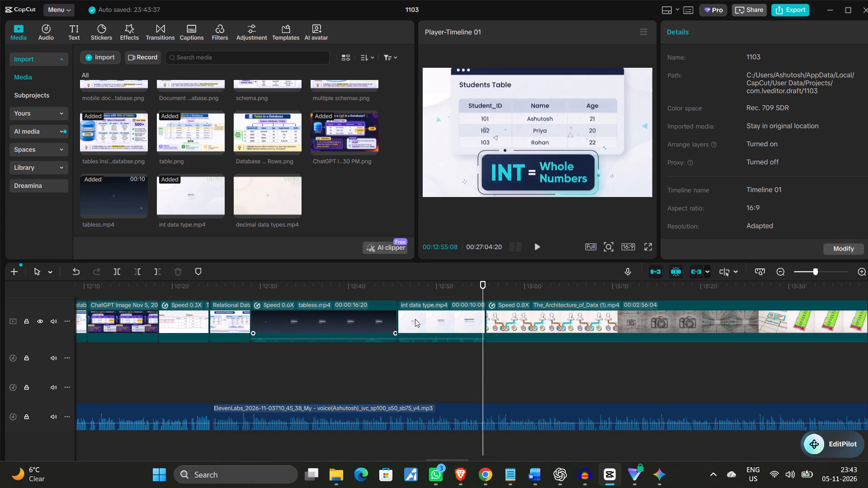
pyautogui.click(437, 318)
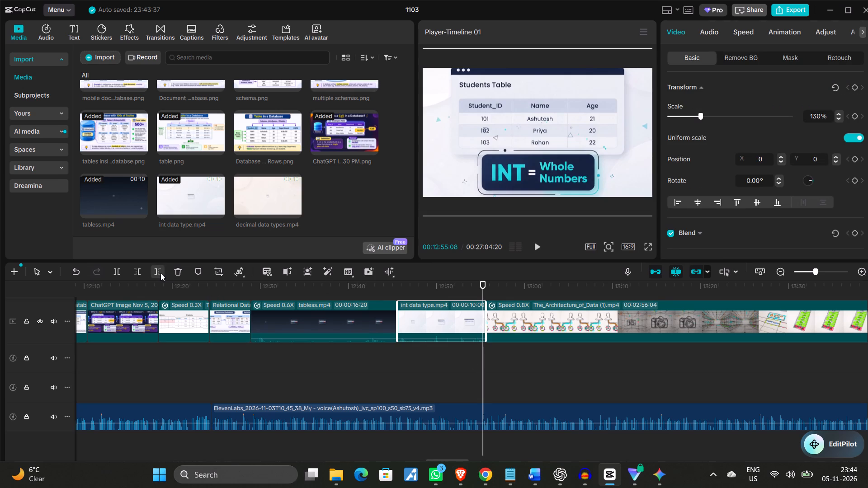
pyautogui.click(160, 273)
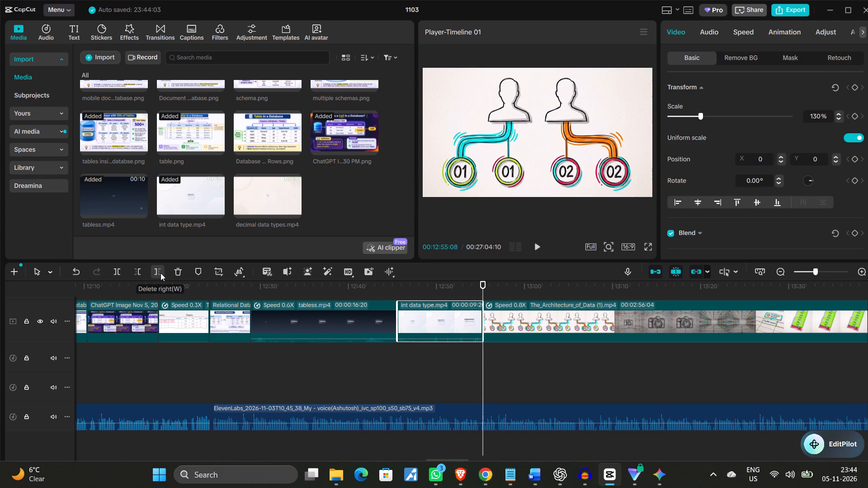
# Add decimal data types.mp4 to the timeline directly after the int data type.mp4 clip.
pyautogui.click(292, 210)
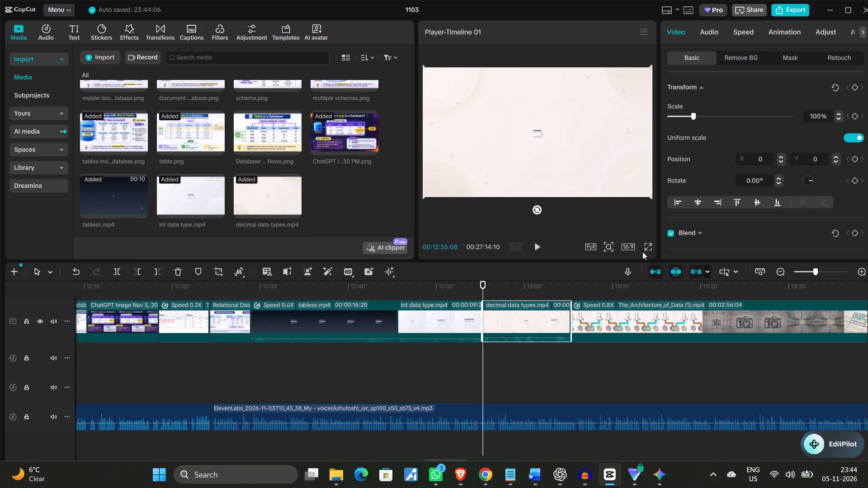
# Play the decimal data types.mp4 clip to its Products Table view and set the clip's scale to 125%.
pyautogui.click(537, 243)
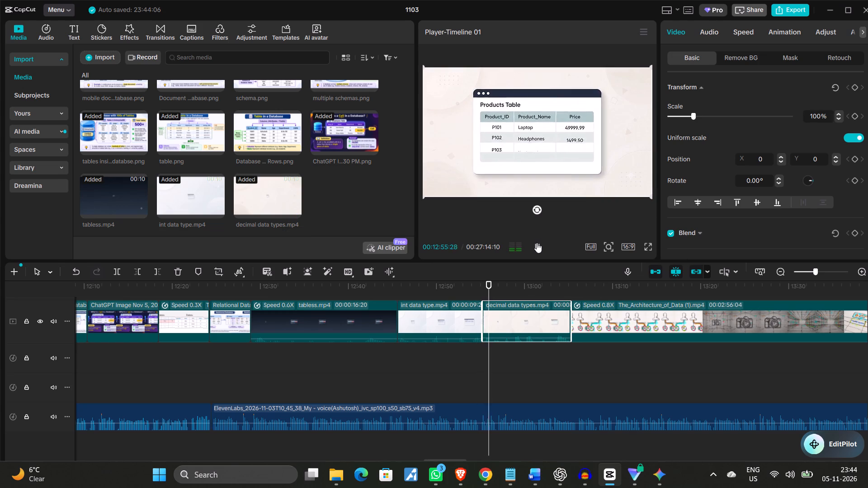
pyautogui.click(537, 243)
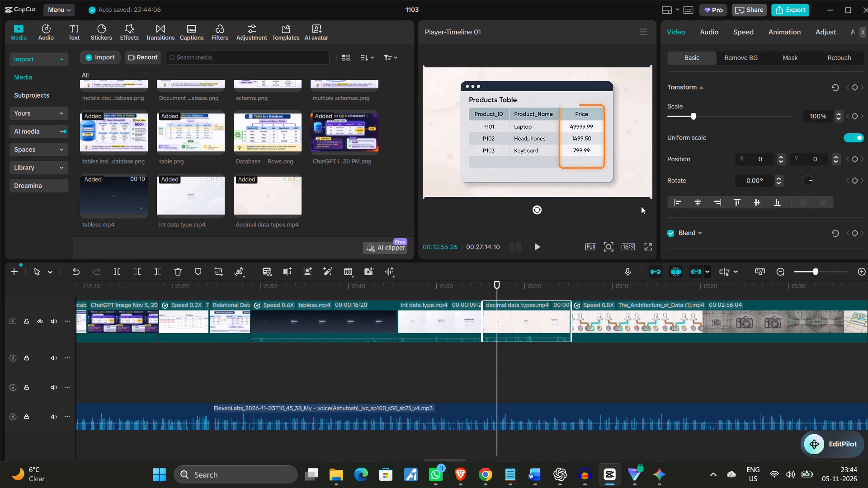
pyautogui.click(838, 117)
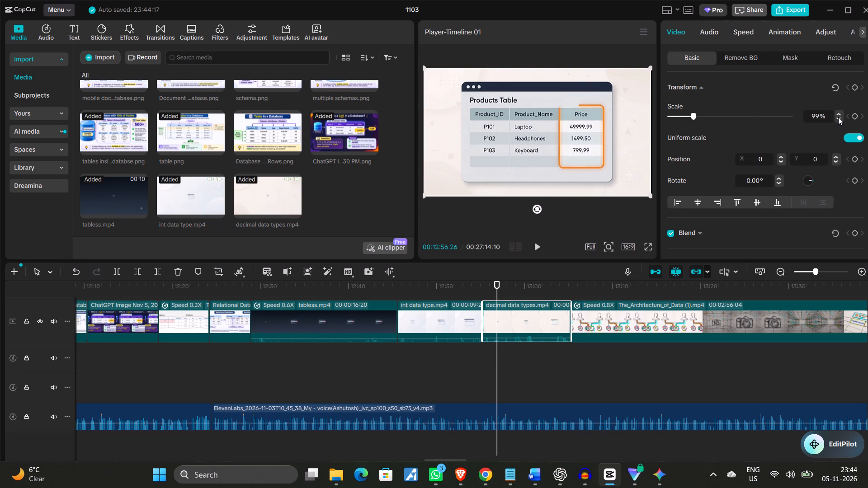
pyautogui.tripleClick(838, 113)
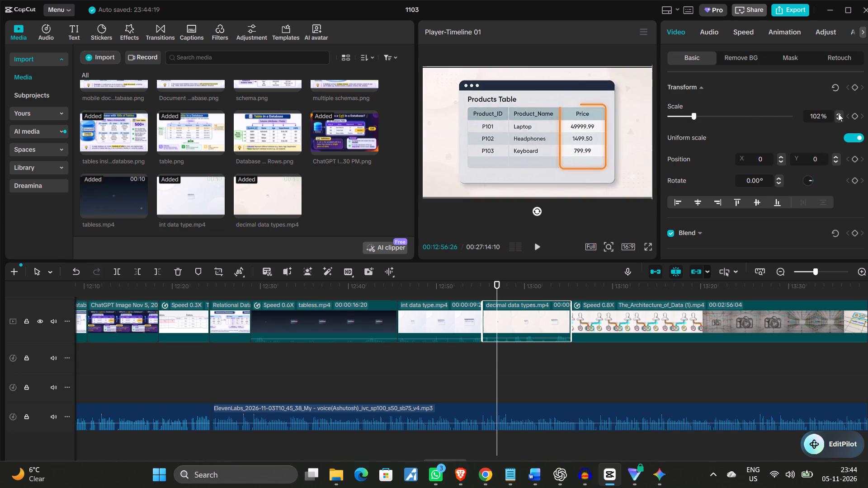
pyautogui.tripleClick(838, 113)
pyautogui.tripleClick(838, 113)
pyautogui.tripleClick(838, 113)
pyautogui.tripleClick(838, 113)
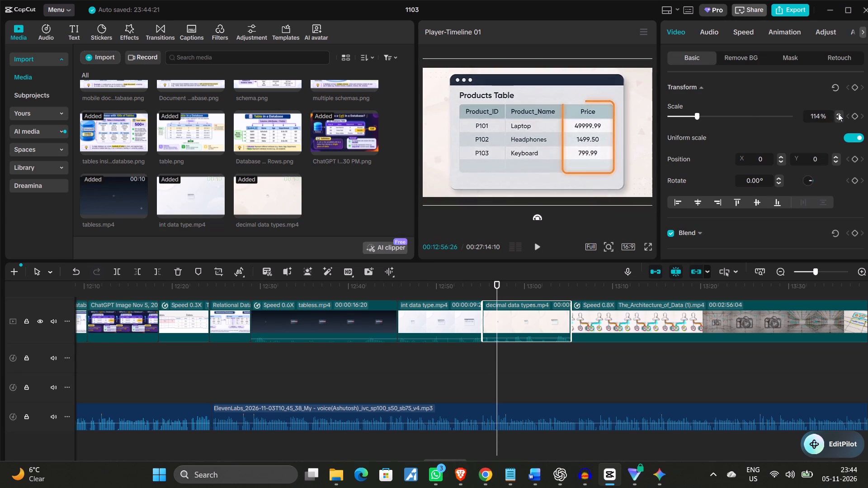
pyautogui.tripleClick(838, 113)
pyautogui.click(838, 113)
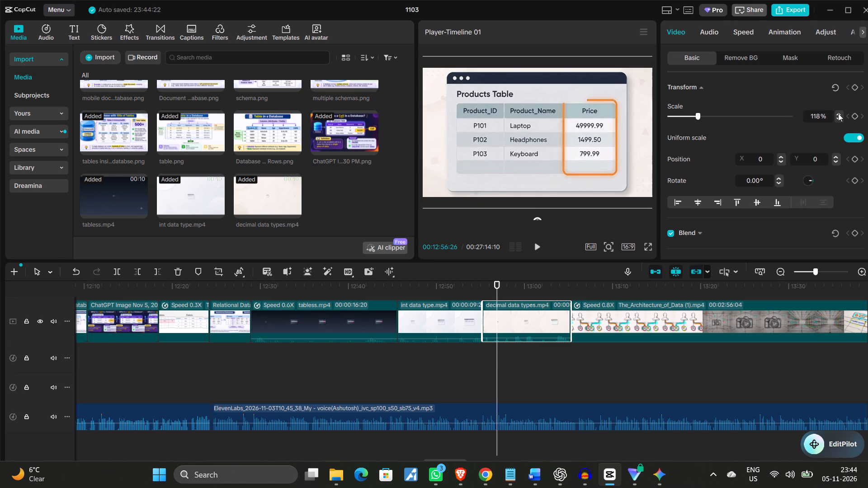
pyautogui.tripleClick(838, 113)
pyautogui.click(838, 113)
pyautogui.click(838, 113)
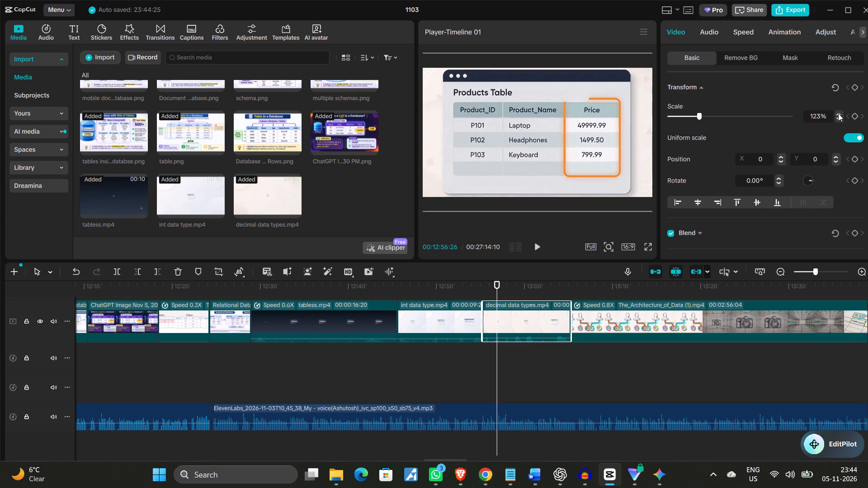
pyautogui.click(838, 113)
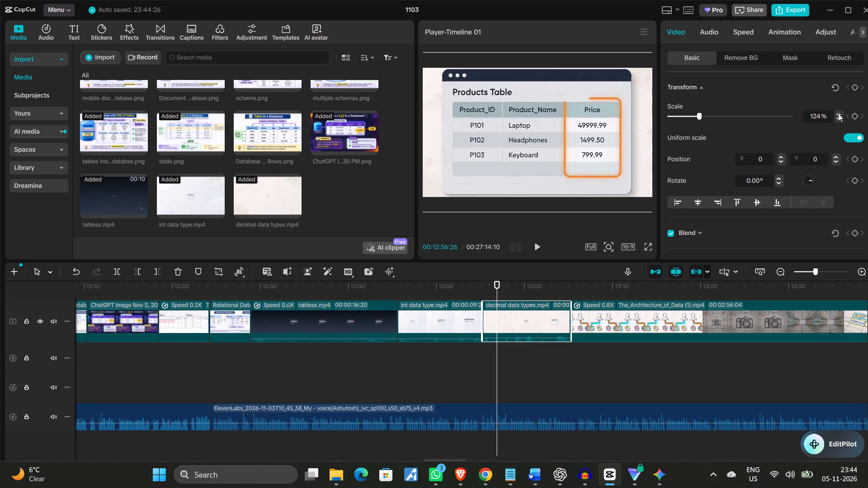
pyautogui.click(838, 113)
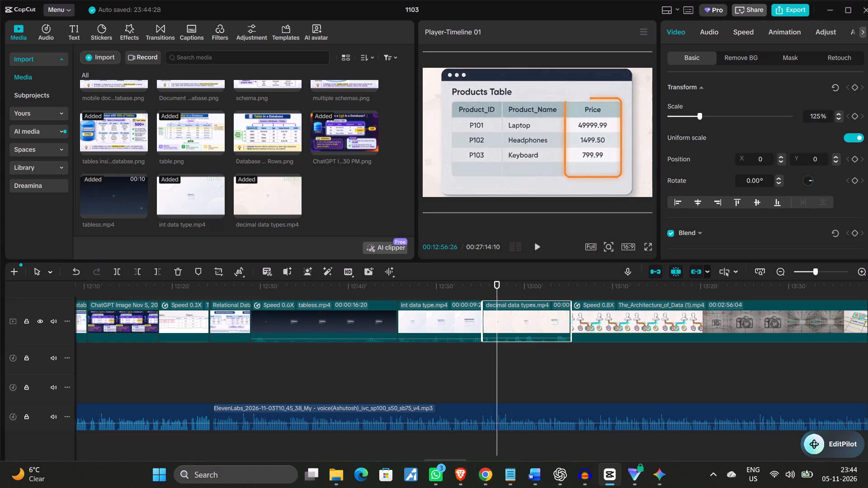
# Lower the decimal data types.mp4 clip's audio volume to -5.0 dB.
pyautogui.click(707, 33)
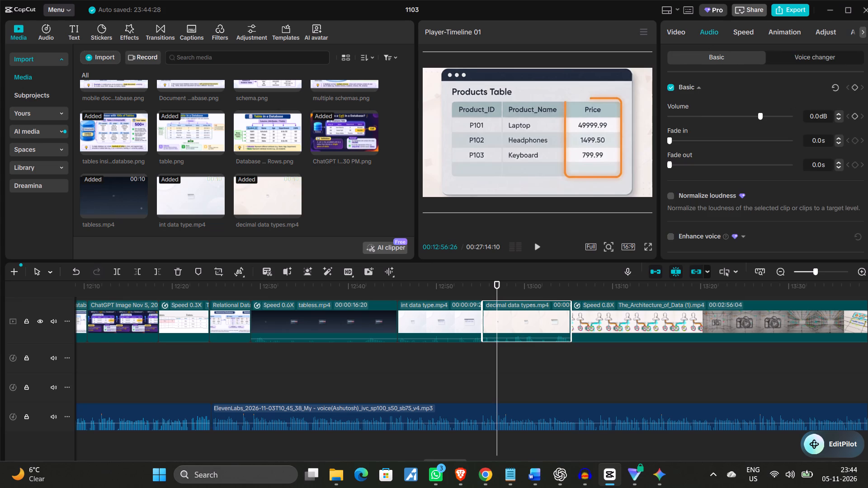
pyautogui.doubleClick(839, 117)
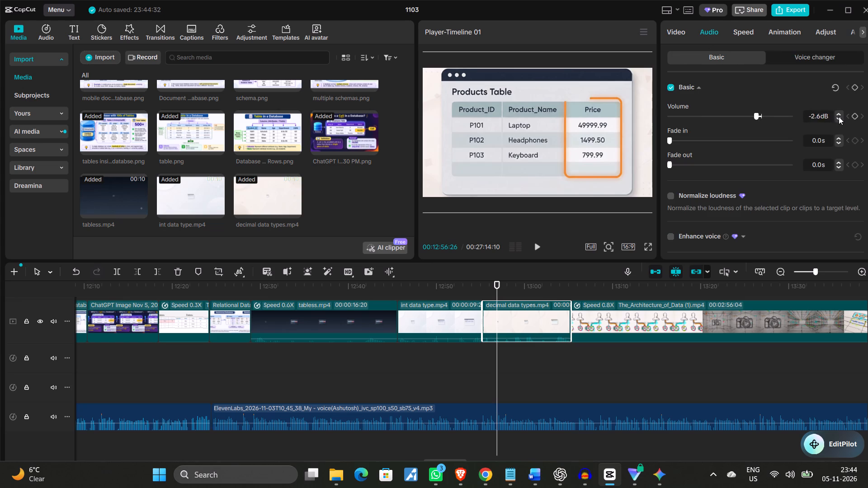
pyautogui.tripleClick(839, 117)
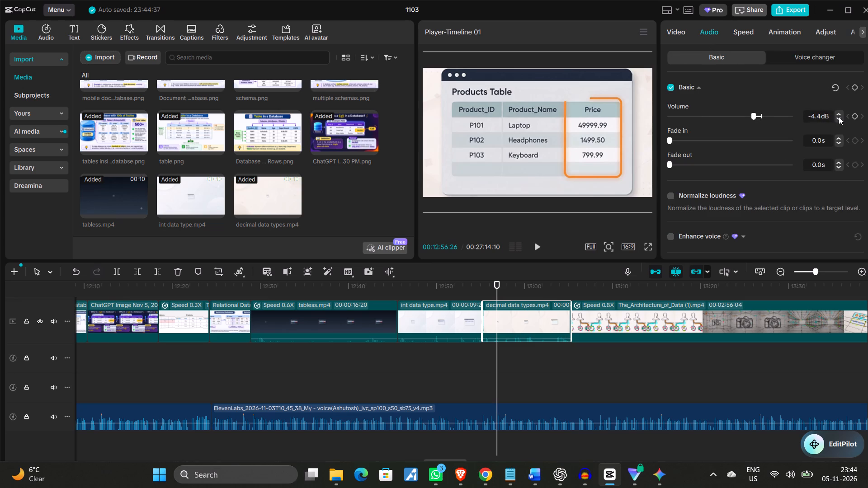
pyautogui.doubleClick(839, 117)
pyautogui.click(839, 117)
pyautogui.doubleClick(839, 117)
# Play decimal data types.mp4 from its start against the voiceover and set its speed to 0.90x.
pyautogui.moveTo(499, 366); pyautogui.dragTo(482, 369)
pyautogui.click(535, 246)
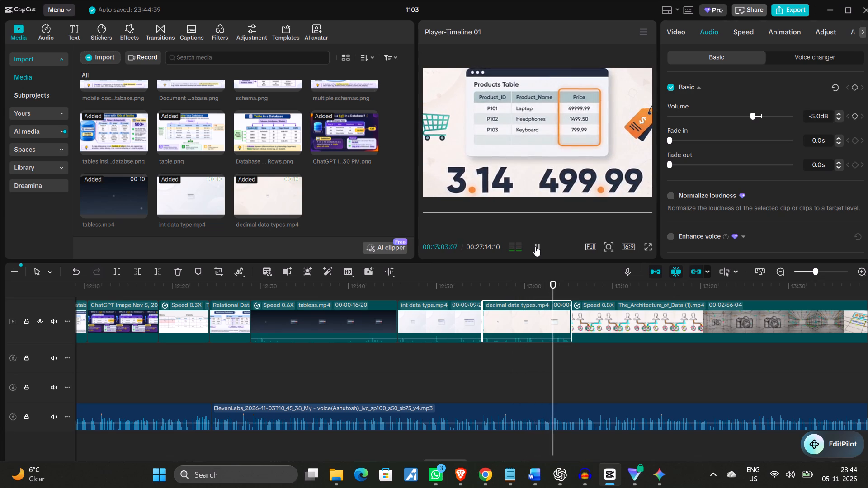
pyautogui.click(535, 246)
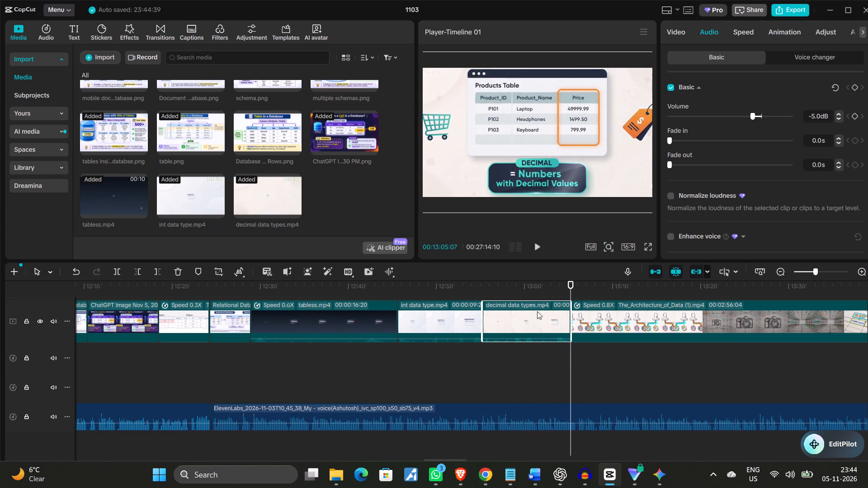
pyautogui.click(536, 323)
pyautogui.click(742, 36)
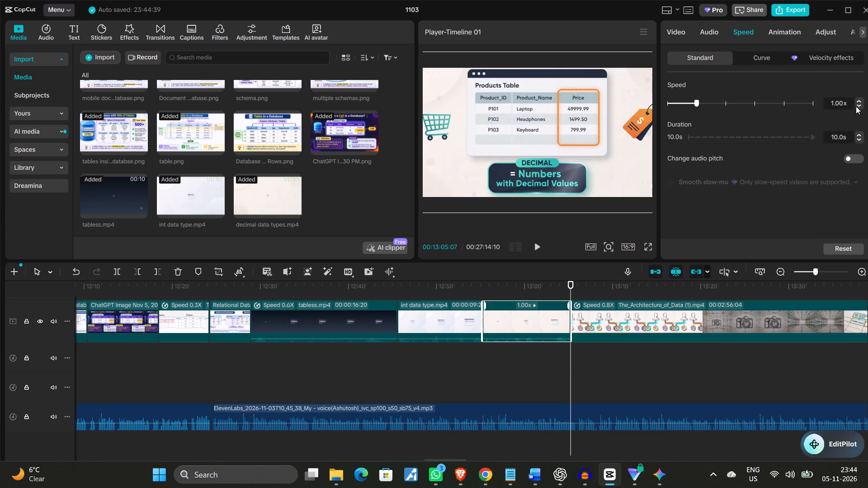
pyautogui.click(858, 104)
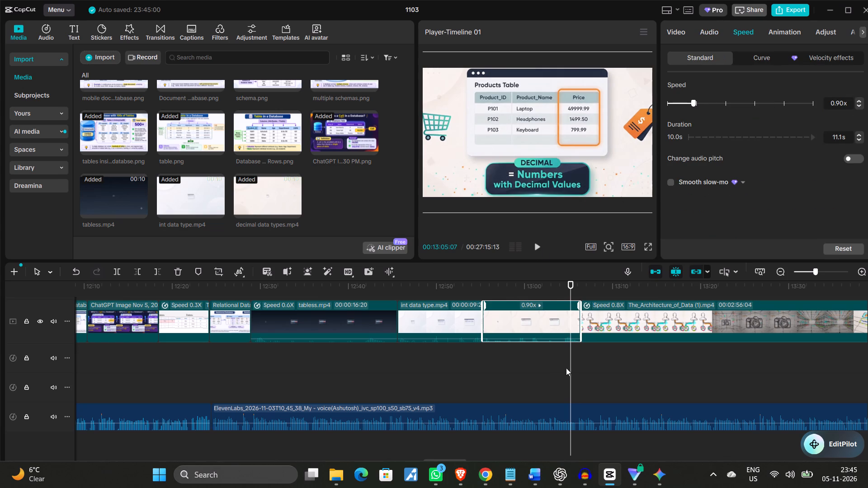
# Play the end of decimal data types.mp4 and the following clip against the voiceover and set its speed to 0.70x.
pyautogui.moveTo(570, 365); pyautogui.dragTo(547, 365)
pyautogui.click(535, 245)
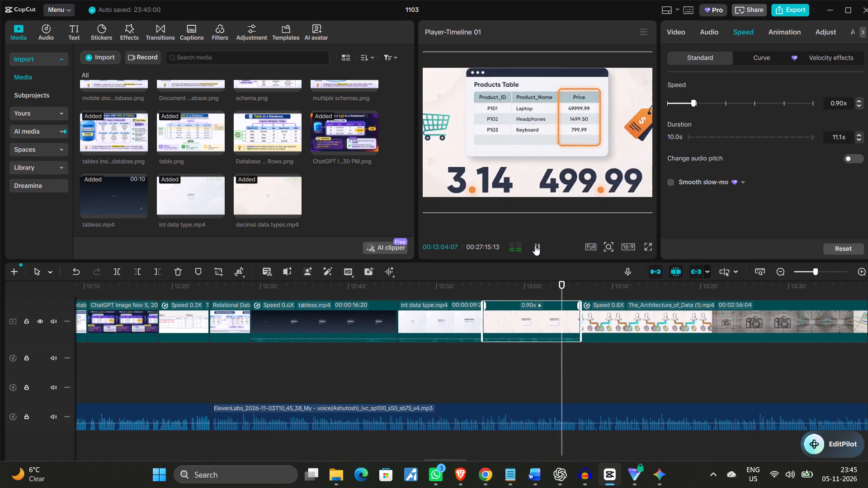
pyautogui.click(535, 245)
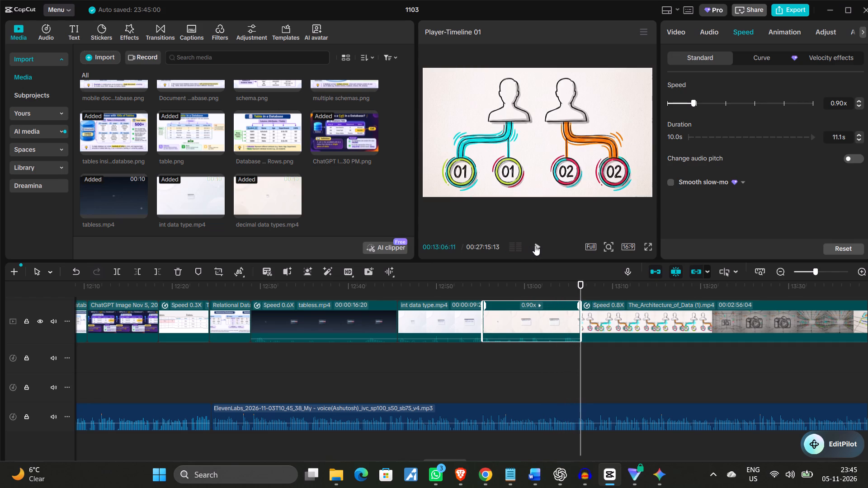
pyautogui.click(538, 245)
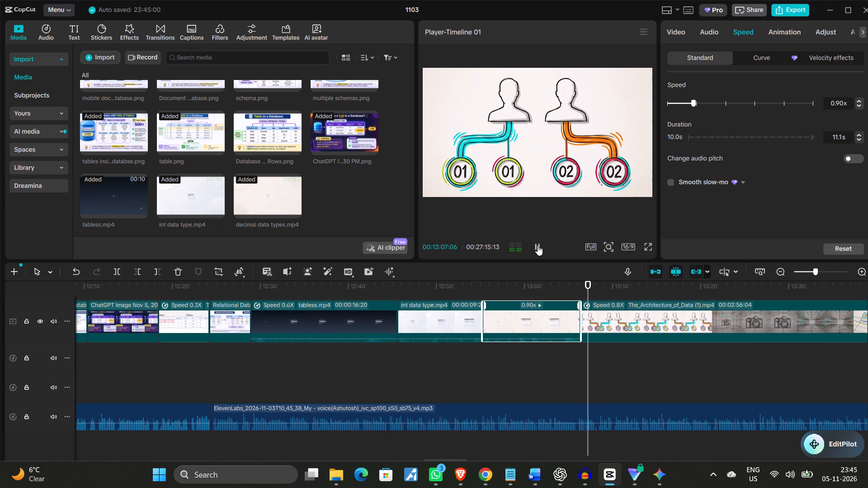
pyautogui.click(538, 245)
pyautogui.moveTo(594, 354); pyautogui.dragTo(543, 350)
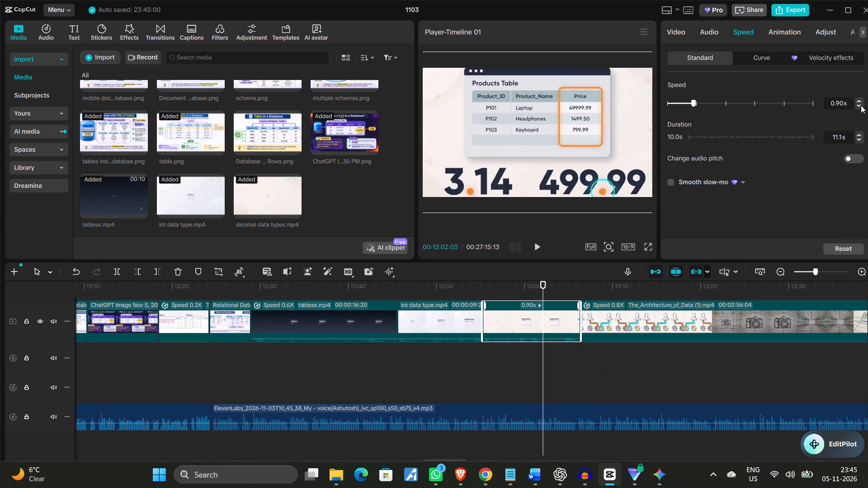
pyautogui.click(859, 104)
pyautogui.click(859, 104)
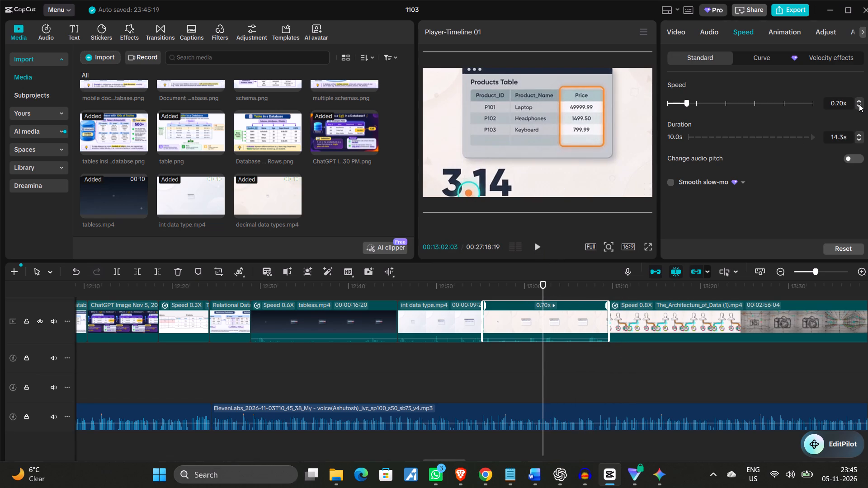
# Play the slowed decimal data types.mp4 clip against the voiceover and lower its audio volume to -6.0 dB.
pyautogui.click(535, 246)
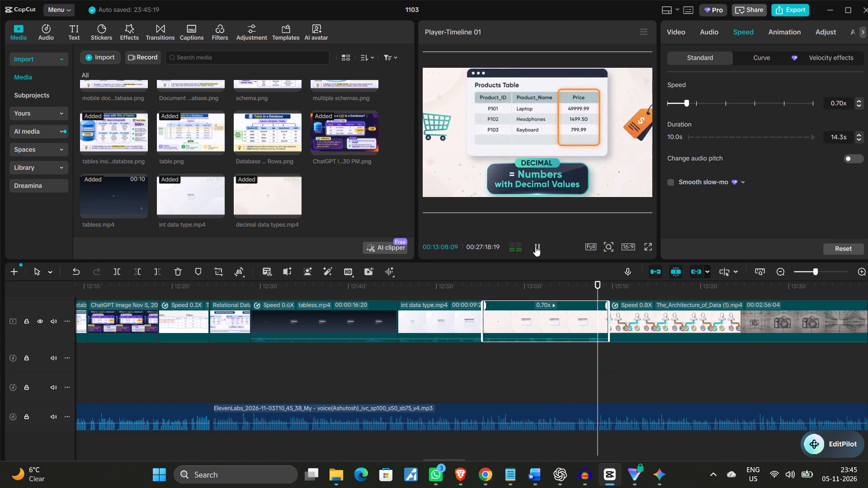
pyautogui.click(535, 246)
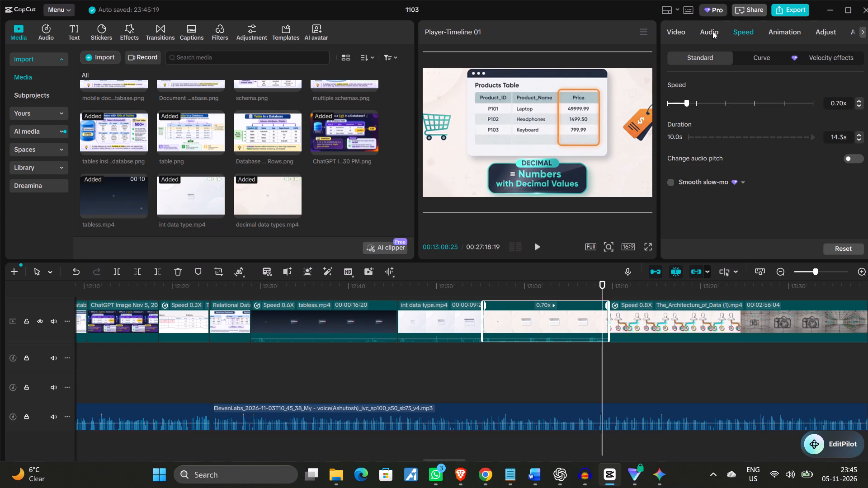
pyautogui.click(712, 31)
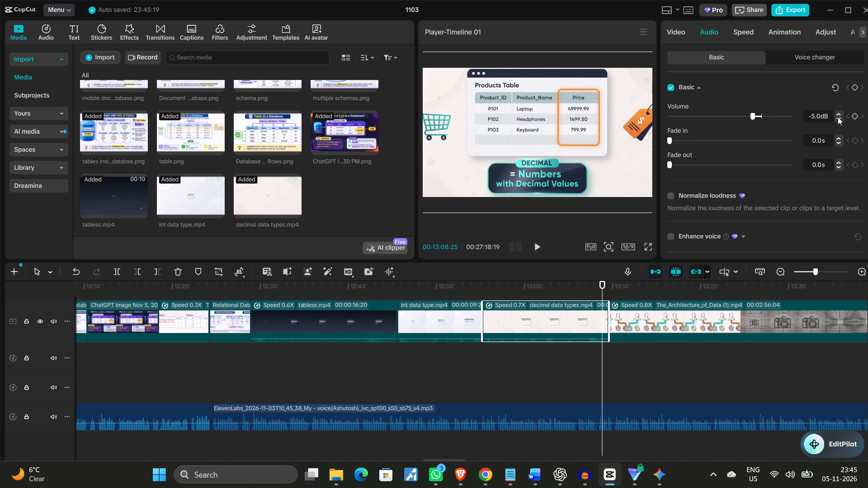
pyautogui.tripleClick(838, 117)
pyautogui.tripleClick(838, 117)
pyautogui.tripleClick(838, 117)
pyautogui.doubleClick(838, 117)
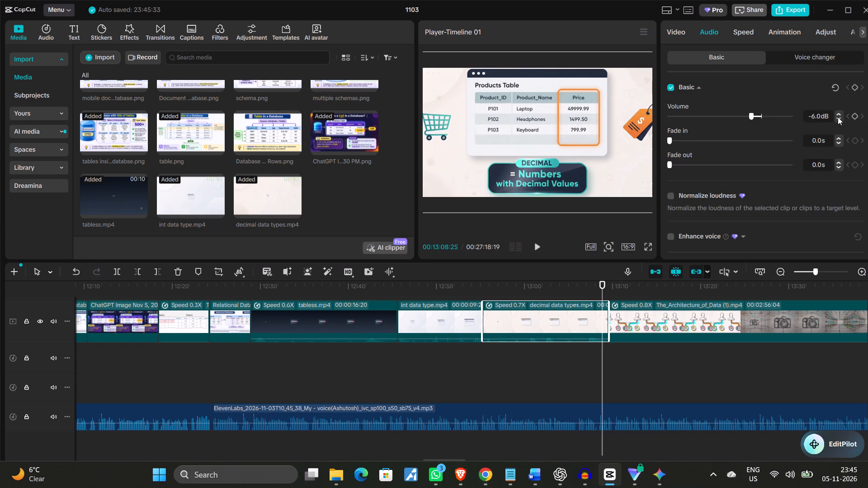
pyautogui.click(839, 113)
# Trim off the end of decimal data types.mp4 after 00:13:08:25 and play across the new cut.
pyautogui.click(160, 272)
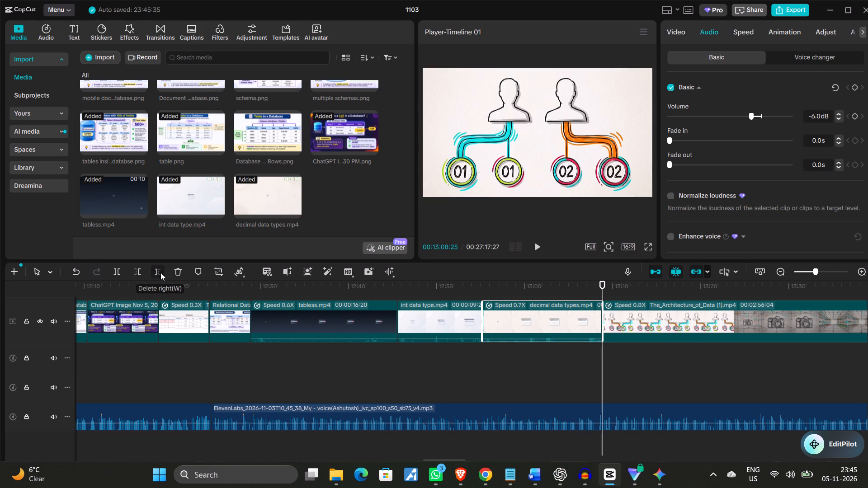
pyautogui.click(534, 243)
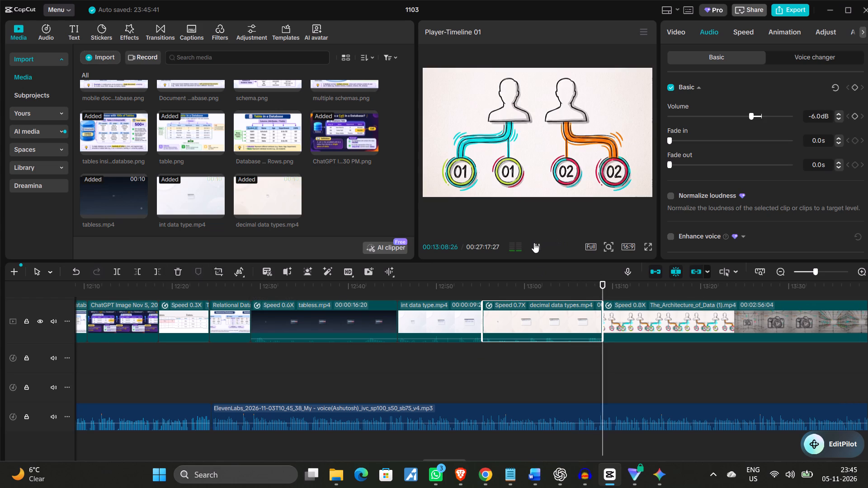
pyautogui.click(534, 243)
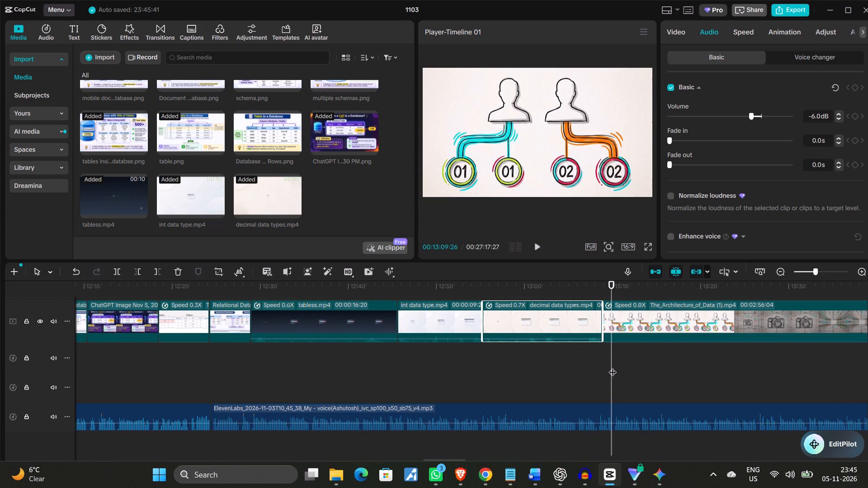
# Scrub through The_Architecture_of_Data (1).mp4 from the cut to its CHAR(5) section and back to examine its visuals.
pyautogui.moveTo(612, 366); pyautogui.dragTo(819, 379)
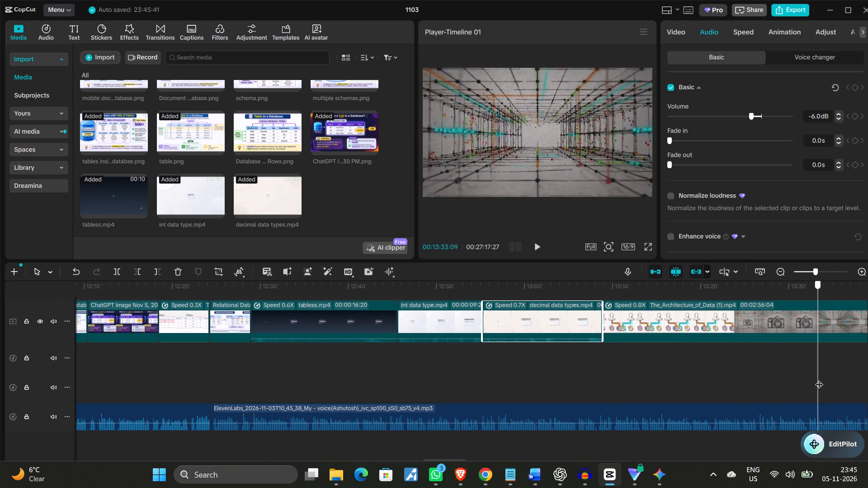
pyautogui.moveTo(819, 379); pyautogui.dragTo(838, 373)
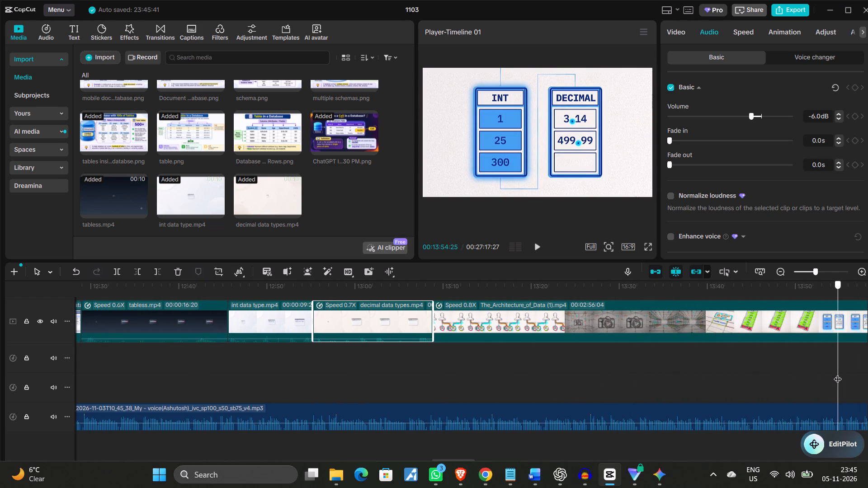
pyautogui.moveTo(838, 373); pyautogui.dragTo(854, 367)
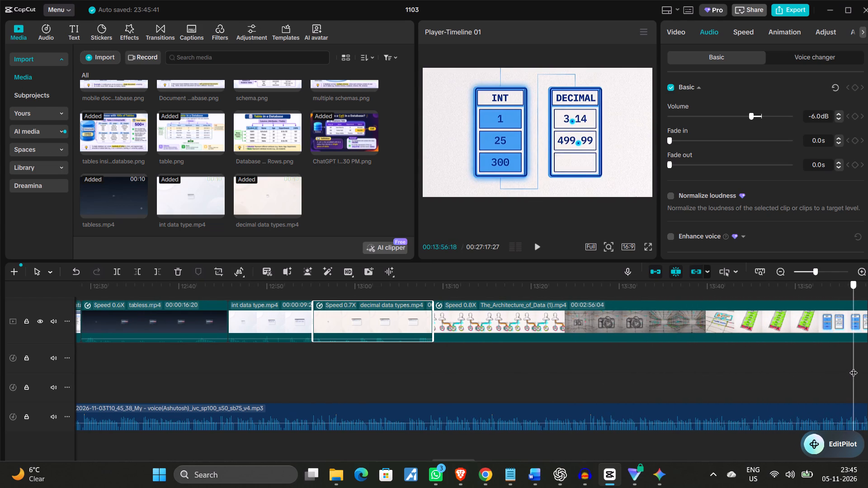
pyautogui.moveTo(854, 367); pyautogui.dragTo(701, 351)
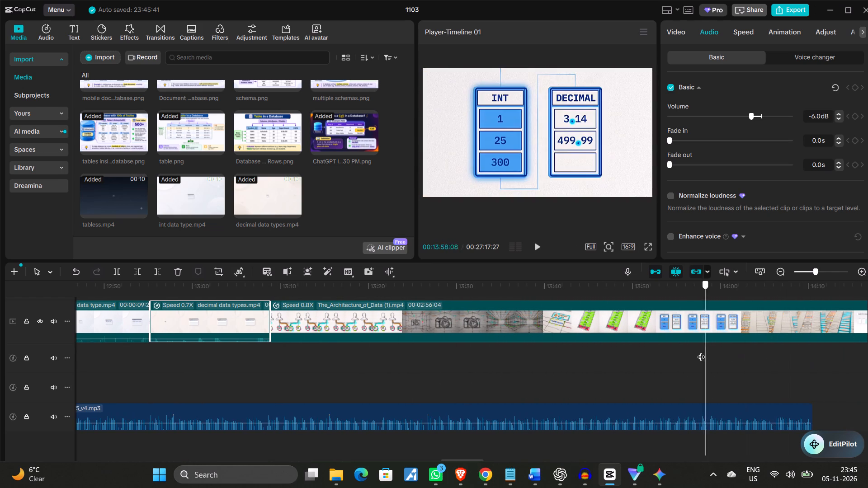
pyautogui.moveTo(701, 351); pyautogui.dragTo(844, 339)
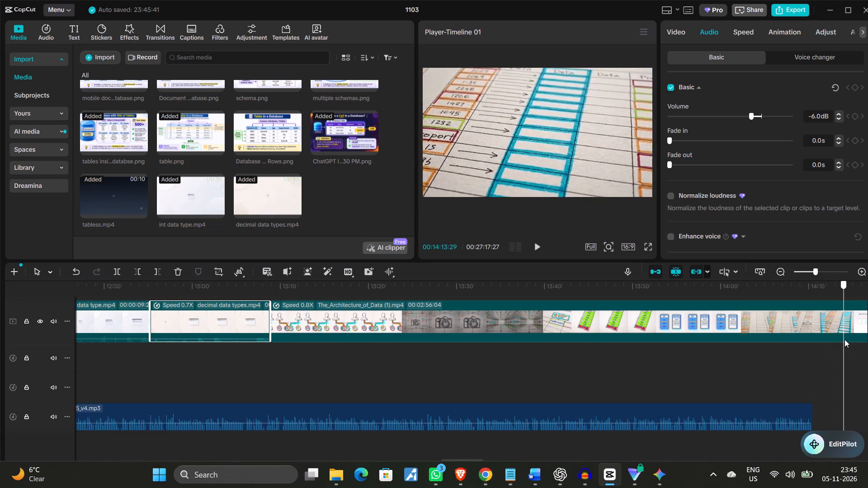
pyautogui.moveTo(844, 339); pyautogui.dragTo(850, 337)
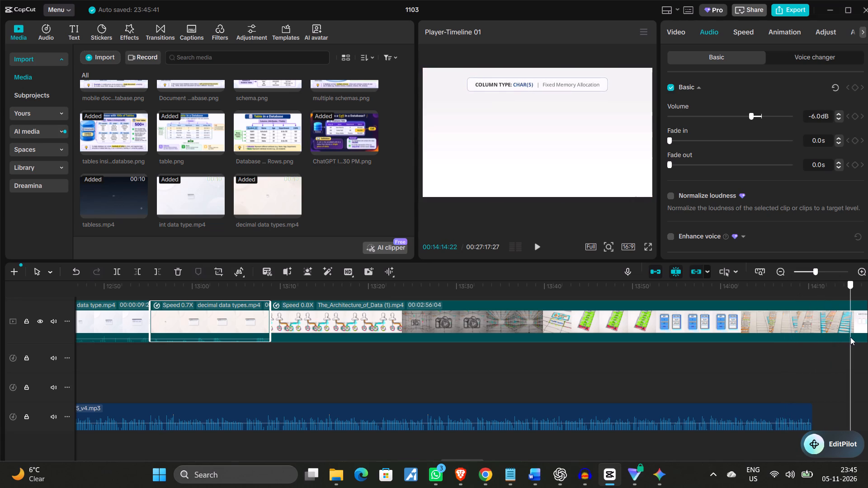
pyautogui.moveTo(850, 337); pyautogui.dragTo(689, 340)
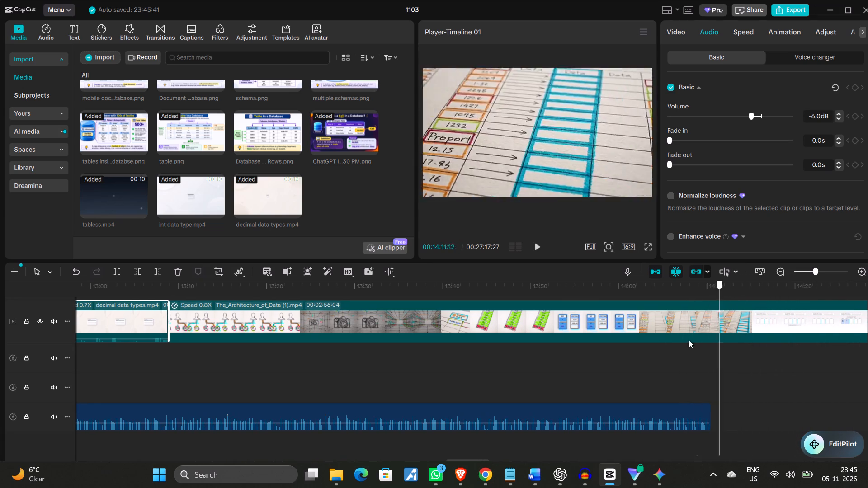
pyautogui.moveTo(689, 340); pyautogui.dragTo(159, 363)
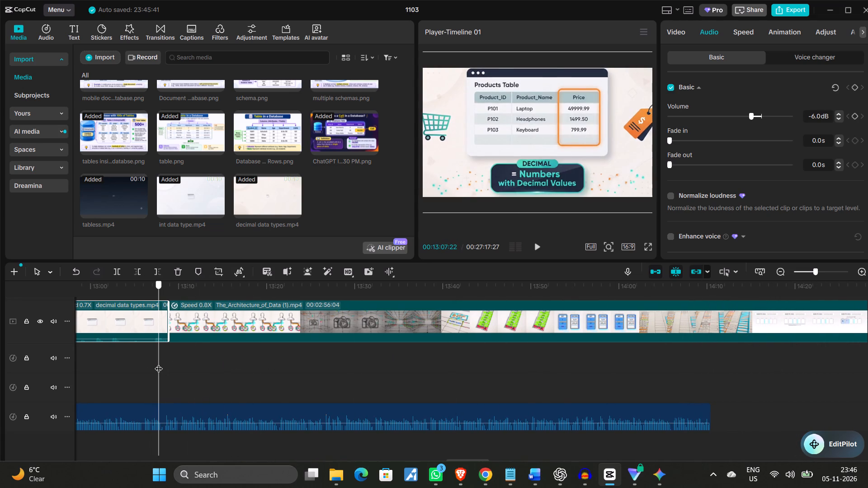
# Play the voiceover from the end of decimal data types.mp4 to hear the passage over The_Architecture_of_Data (1).mp4.
pyautogui.moveTo(159, 363); pyautogui.dragTo(171, 365)
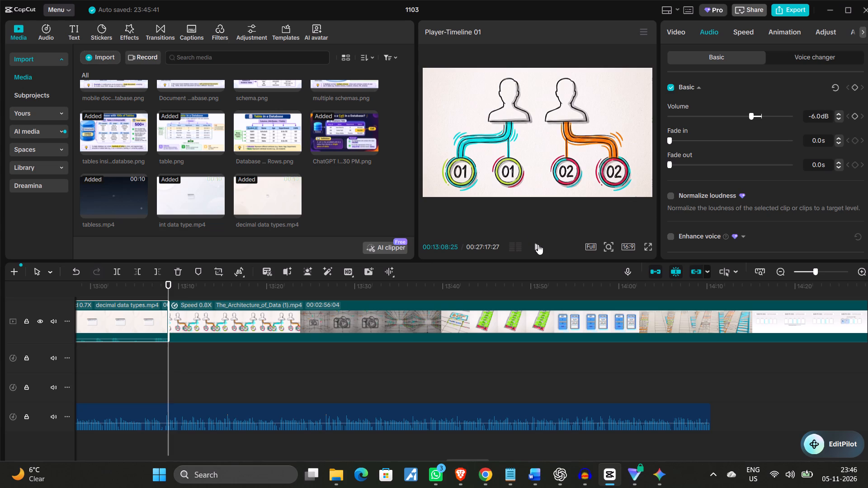
pyautogui.click(538, 244)
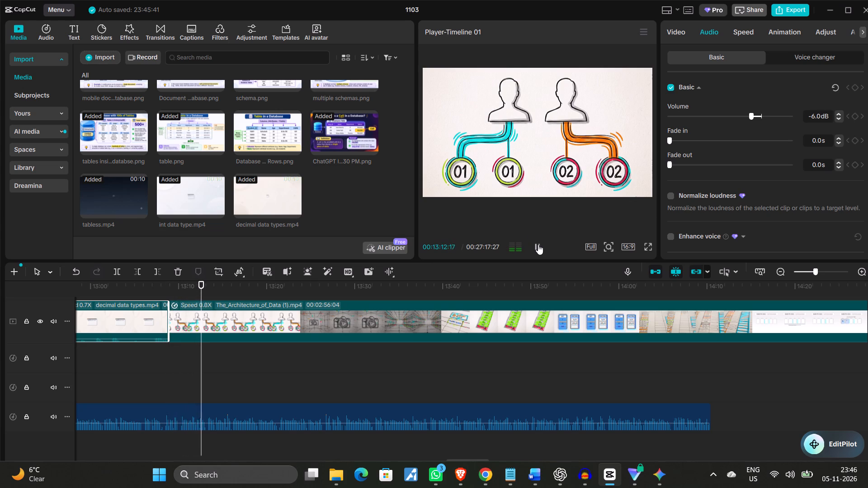
pyautogui.click(538, 244)
pyautogui.click(538, 244)
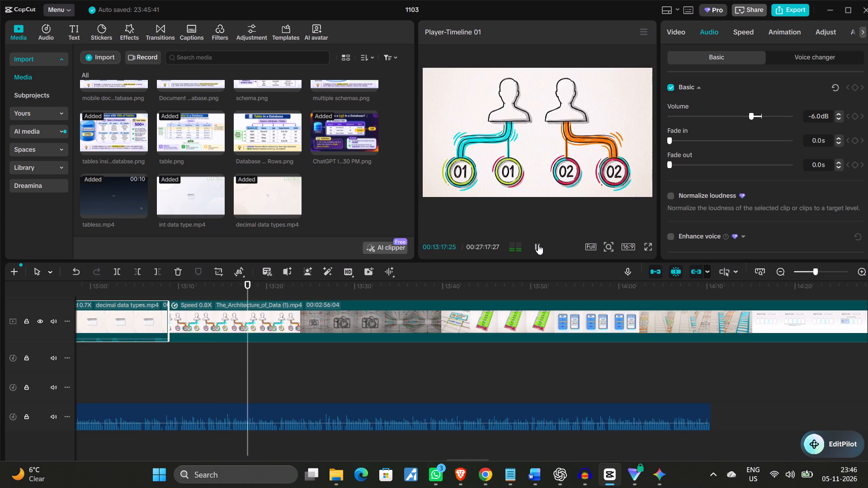
pyautogui.click(538, 244)
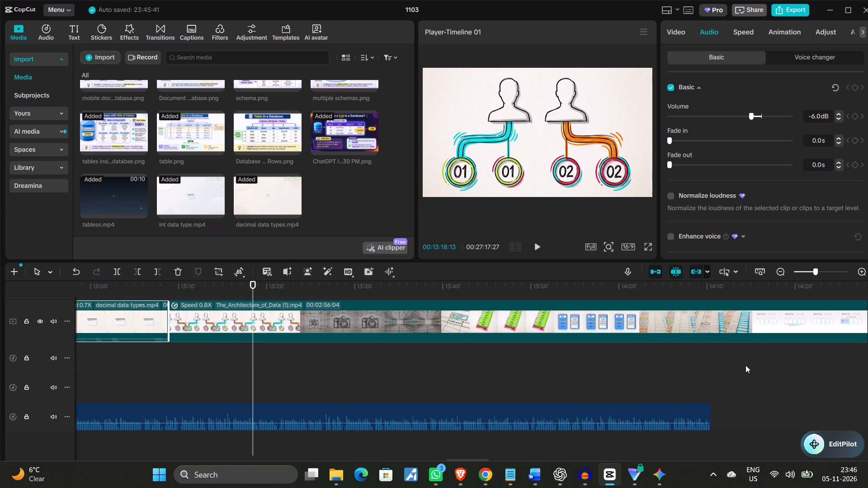
# Examine the CHAR(5) fixed memory allocation section of The_Architecture_of_Data (1).mp4, then return to the clip's opening section.
pyautogui.hscroll(-2, 745, 365)
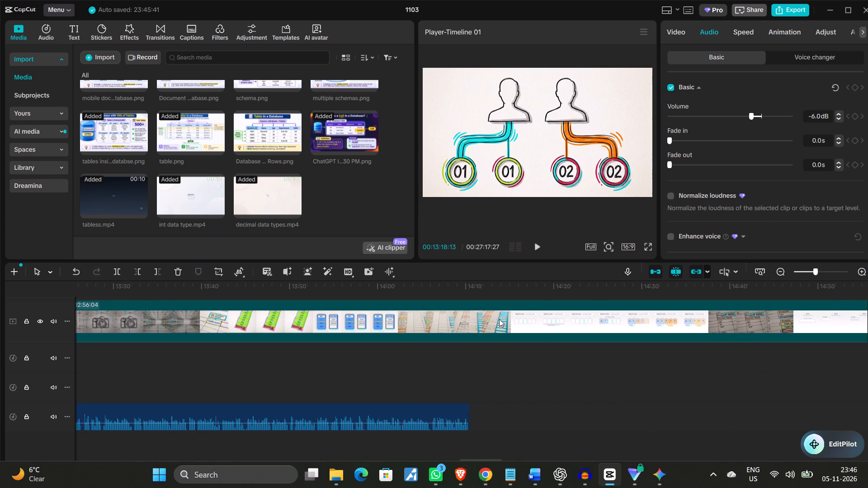
pyautogui.click(493, 356)
pyautogui.moveTo(493, 356); pyautogui.dragTo(542, 360)
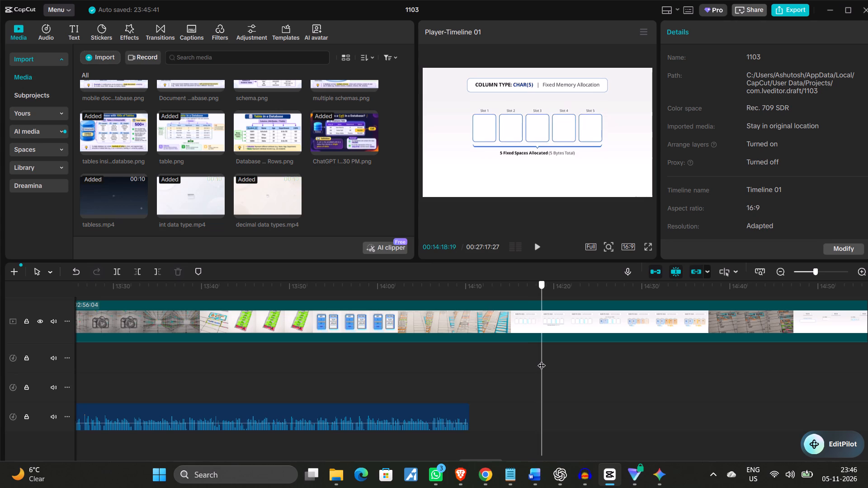
pyautogui.moveTo(542, 360); pyautogui.dragTo(430, 365)
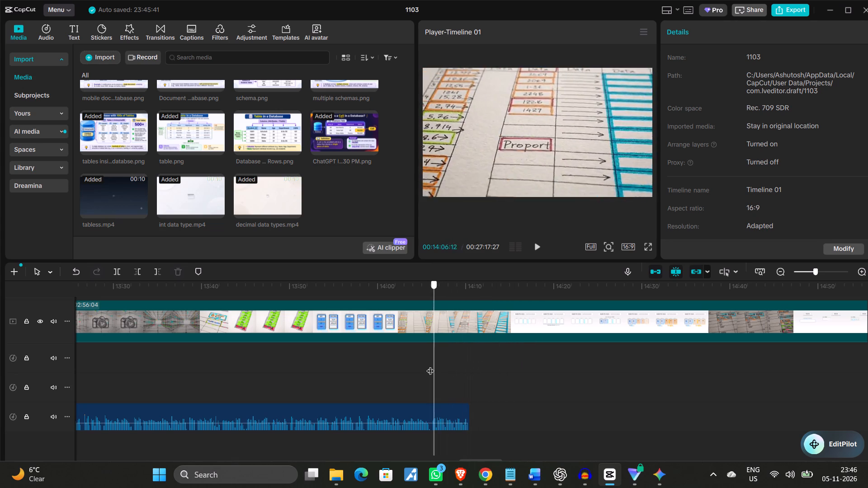
pyautogui.moveTo(430, 365); pyautogui.dragTo(502, 362)
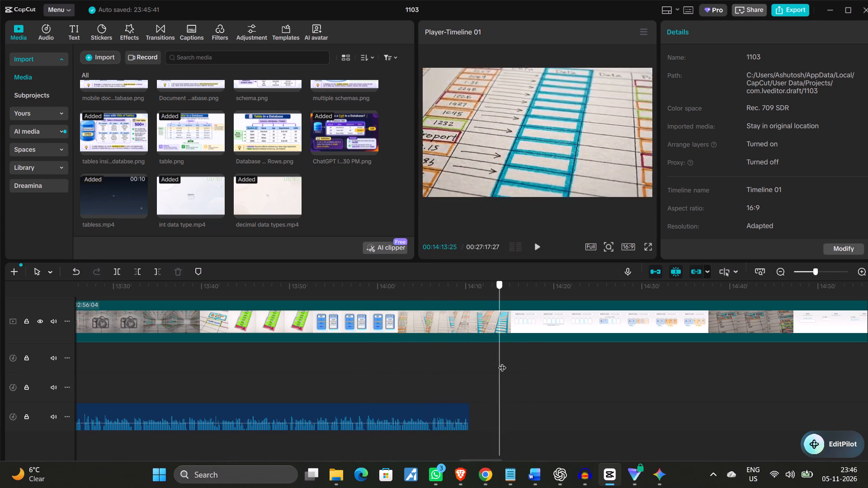
pyautogui.moveTo(502, 362); pyautogui.dragTo(530, 363)
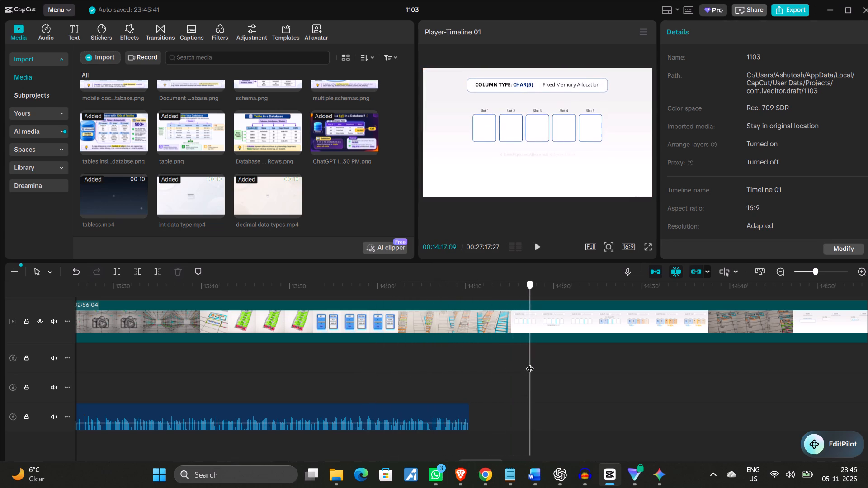
pyautogui.moveTo(530, 363); pyautogui.dragTo(603, 376)
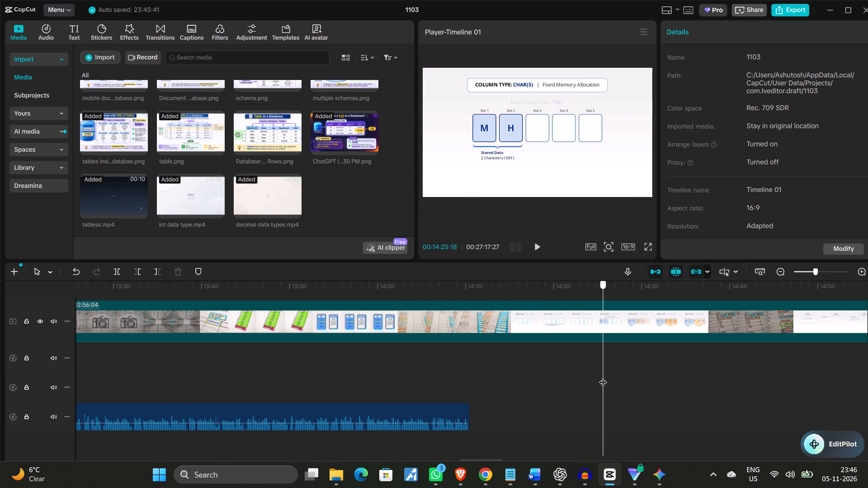
pyautogui.moveTo(603, 376); pyautogui.dragTo(650, 378)
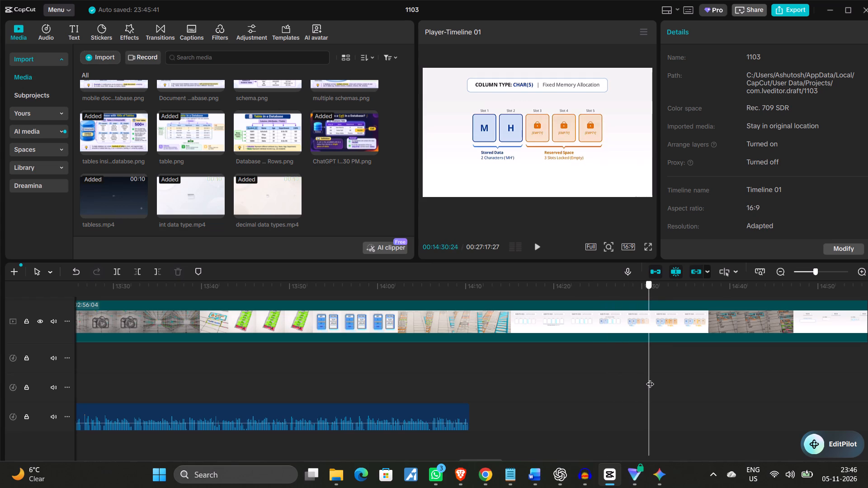
pyautogui.moveTo(650, 378); pyautogui.dragTo(509, 349)
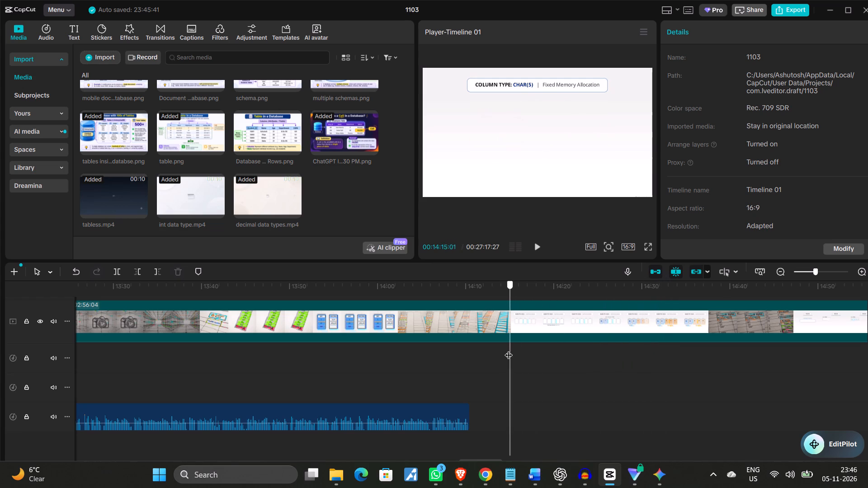
pyautogui.moveTo(509, 349); pyautogui.dragTo(259, 367)
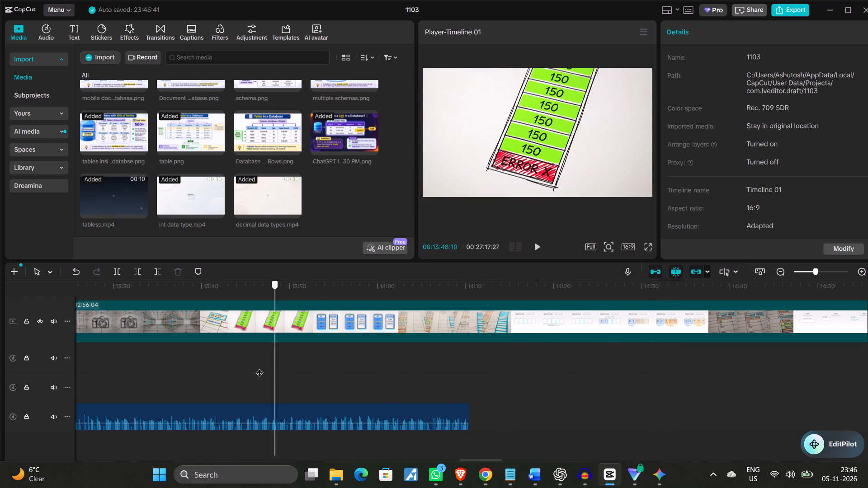
pyautogui.moveTo(259, 367); pyautogui.dragTo(112, 351)
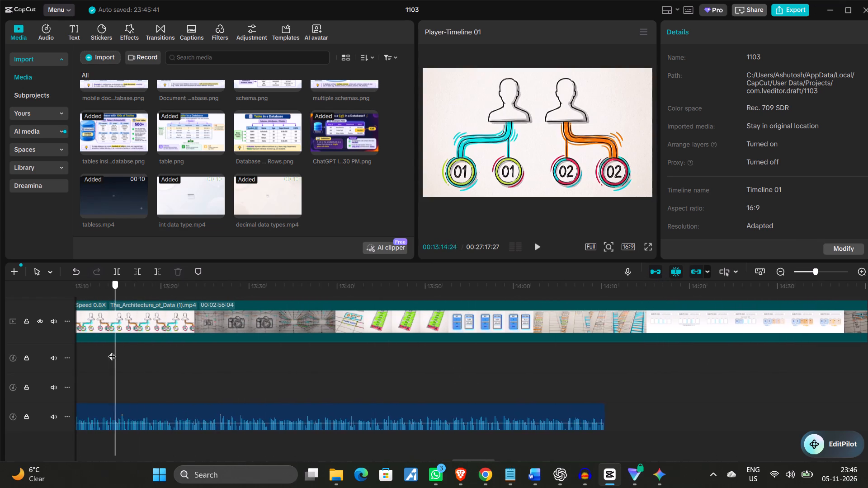
# Play the voiceover from the end of decimal data types.mp4 at 00:13:08:25, then return the playhead to that cut.
pyautogui.moveTo(112, 351); pyautogui.dragTo(165, 360)
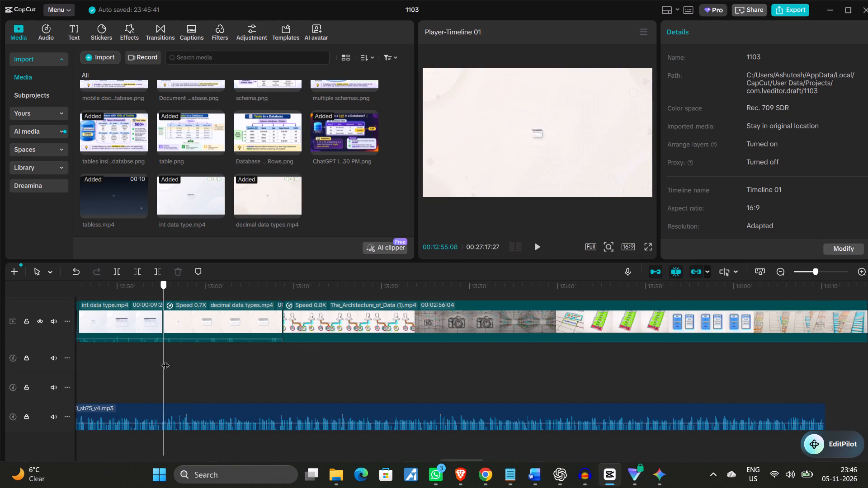
pyautogui.moveTo(165, 360); pyautogui.dragTo(244, 360)
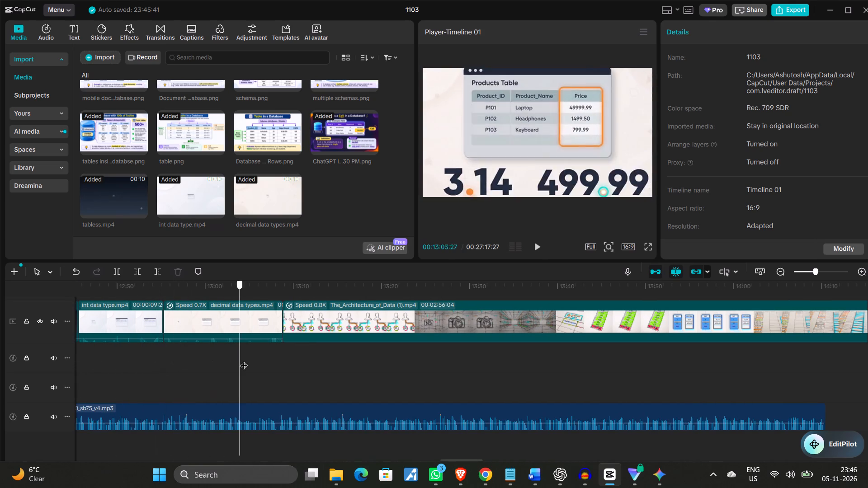
pyautogui.moveTo(244, 360); pyautogui.dragTo(283, 361)
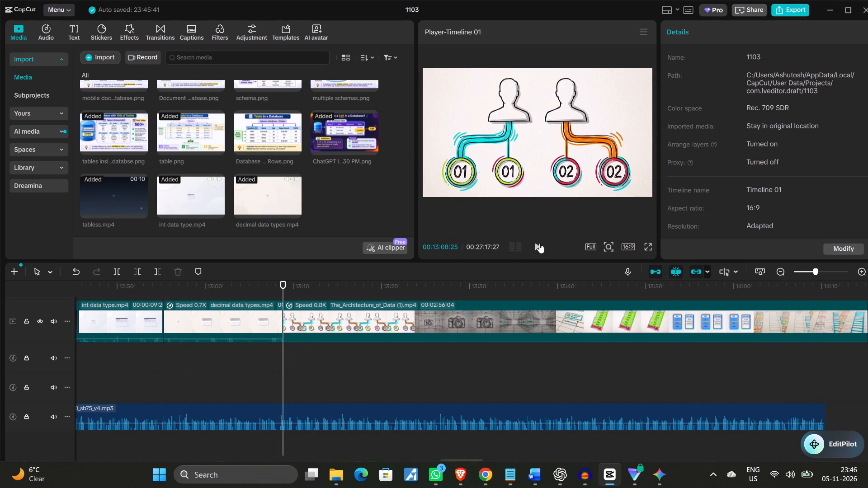
pyautogui.click(537, 245)
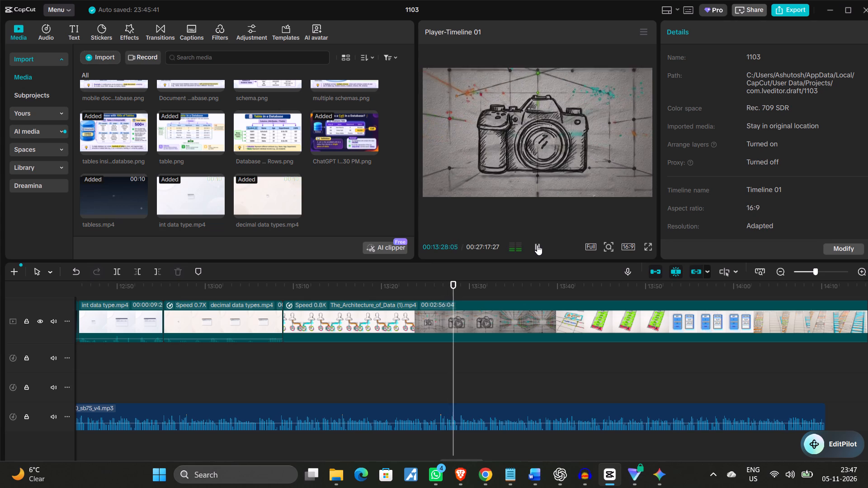
pyautogui.click(537, 245)
pyautogui.moveTo(460, 365); pyautogui.dragTo(284, 357)
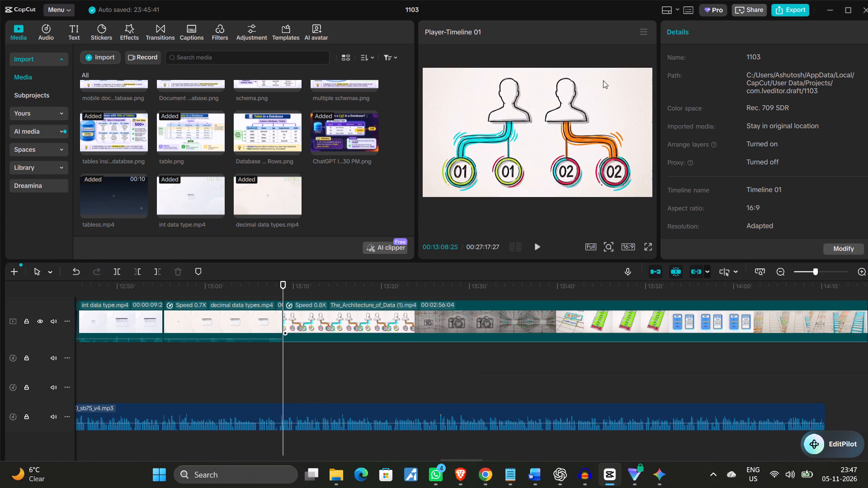
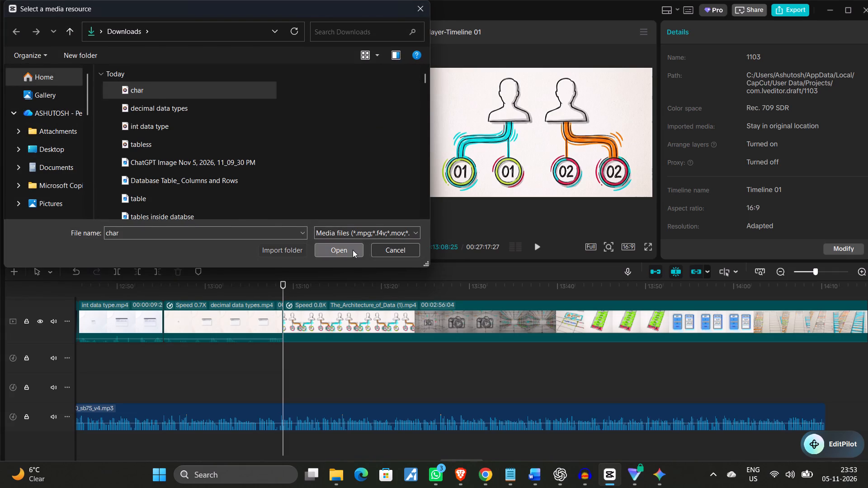
pyautogui.click(571, 142)
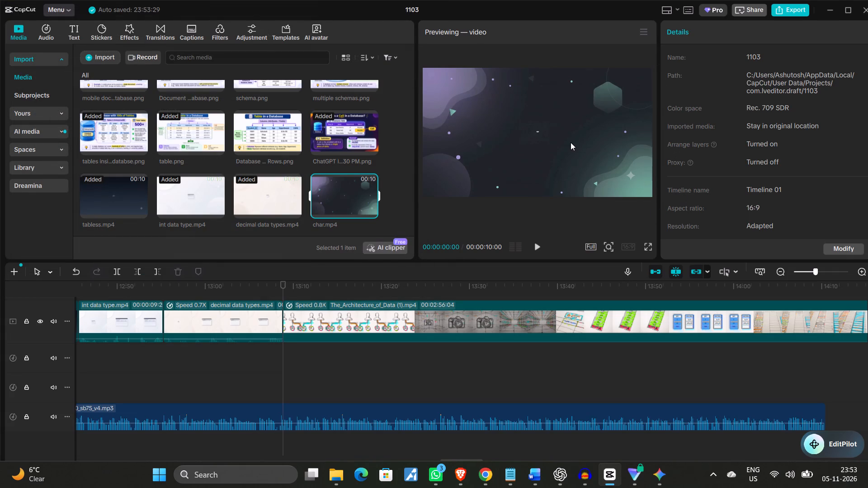
pyautogui.click(369, 211)
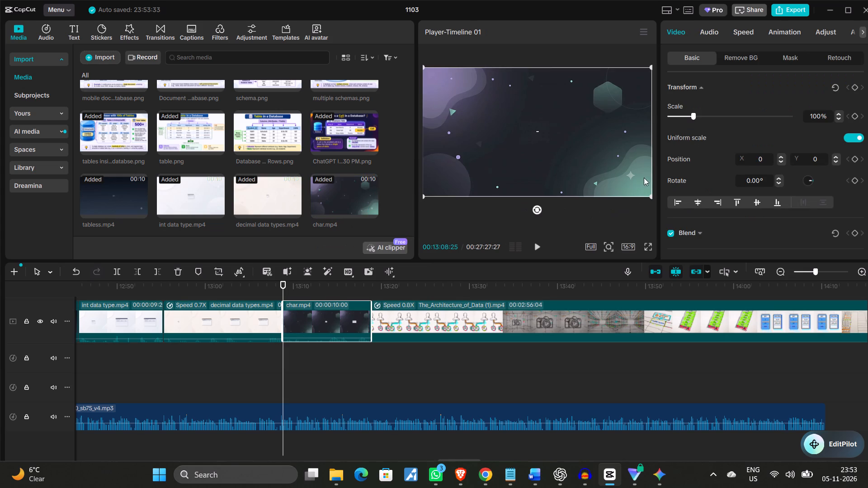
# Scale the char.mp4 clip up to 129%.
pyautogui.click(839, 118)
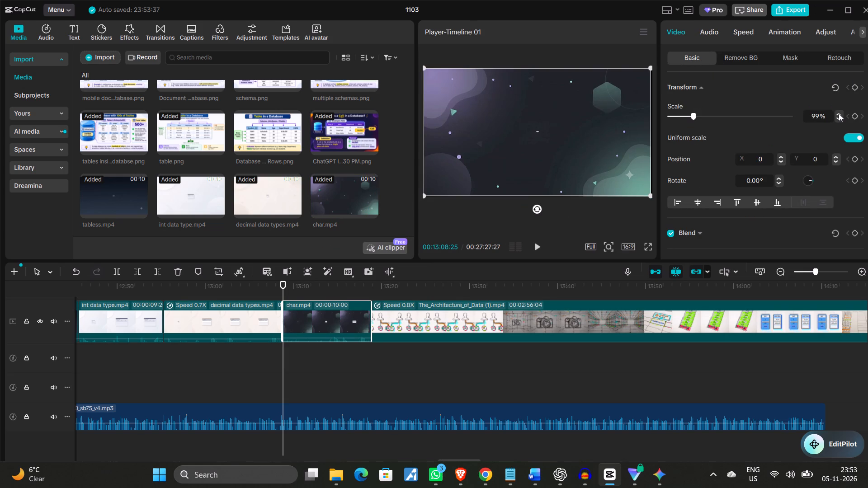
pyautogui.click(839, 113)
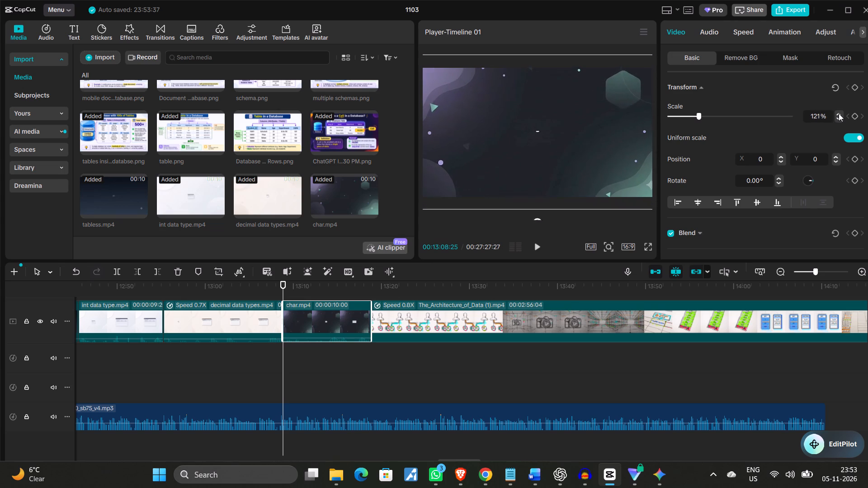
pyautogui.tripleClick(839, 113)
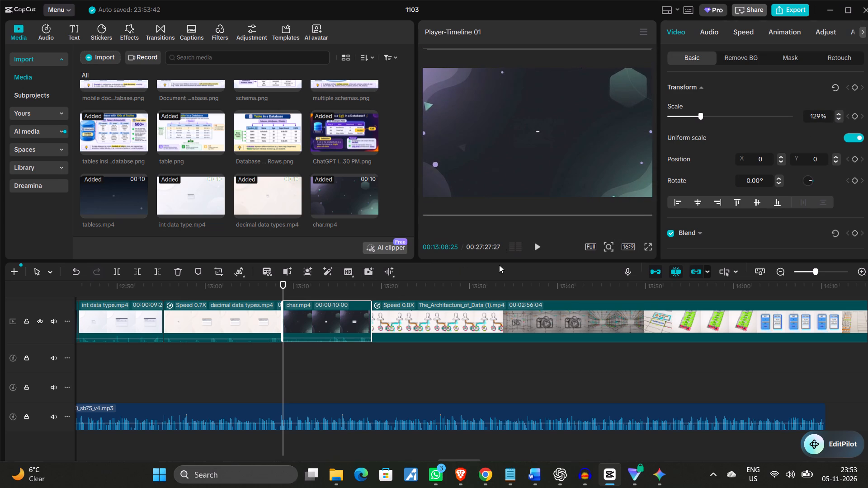
# Lower the char.mp4 clip's volume to -6.0 dB.
pyautogui.click(711, 32)
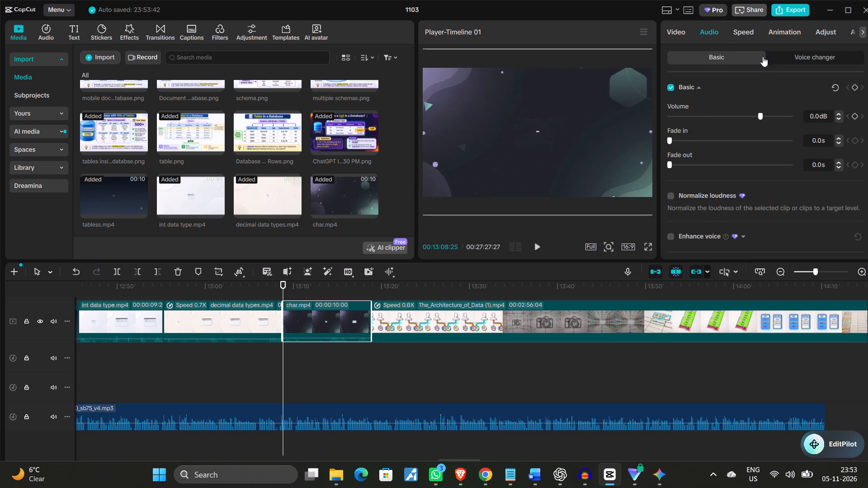
pyautogui.click(838, 117)
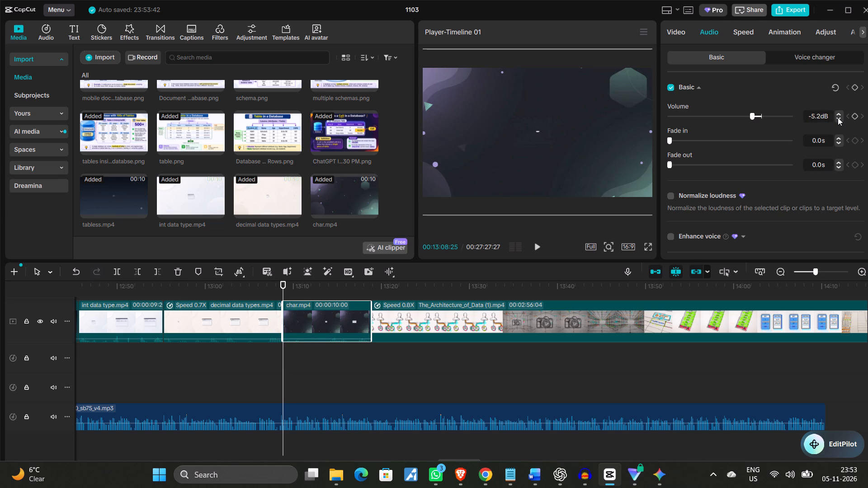
pyautogui.tripleClick(838, 117)
pyautogui.click(838, 117)
pyautogui.click(838, 117)
pyautogui.click(838, 117)
# Play the char.mp4 clip up to the CHAR(5) boxes scene and set its scale to 127%.
pyautogui.click(535, 247)
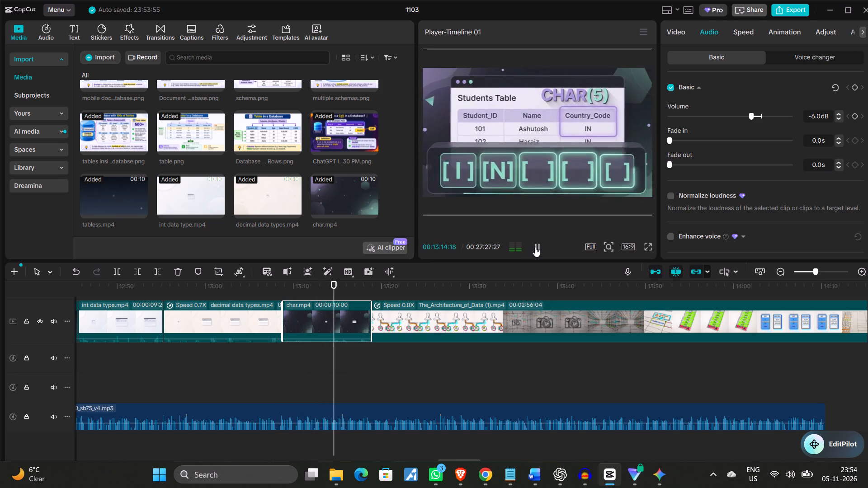
pyautogui.click(535, 247)
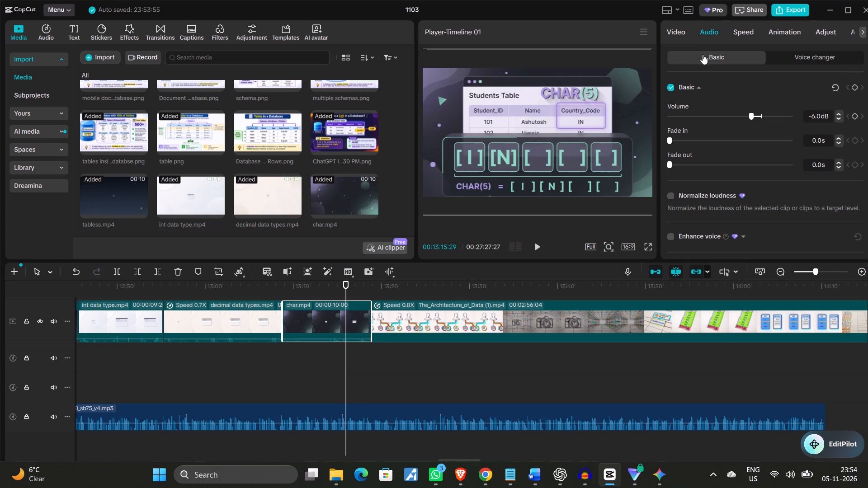
pyautogui.click(681, 33)
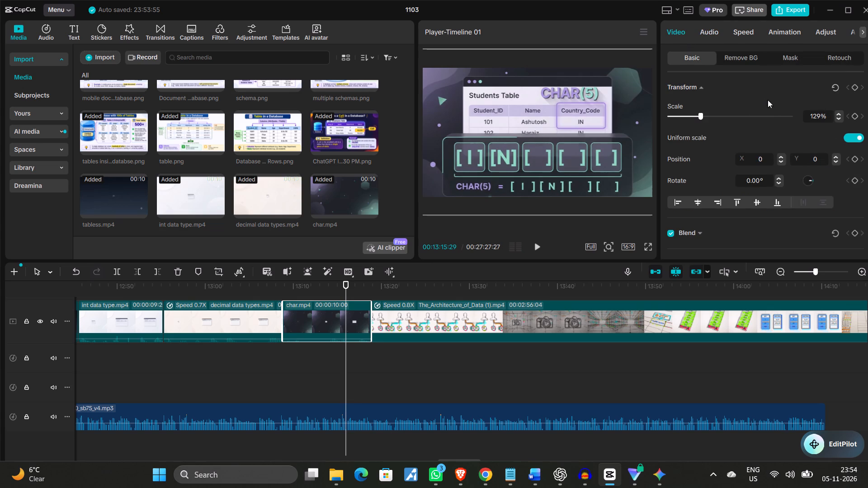
pyautogui.click(837, 114)
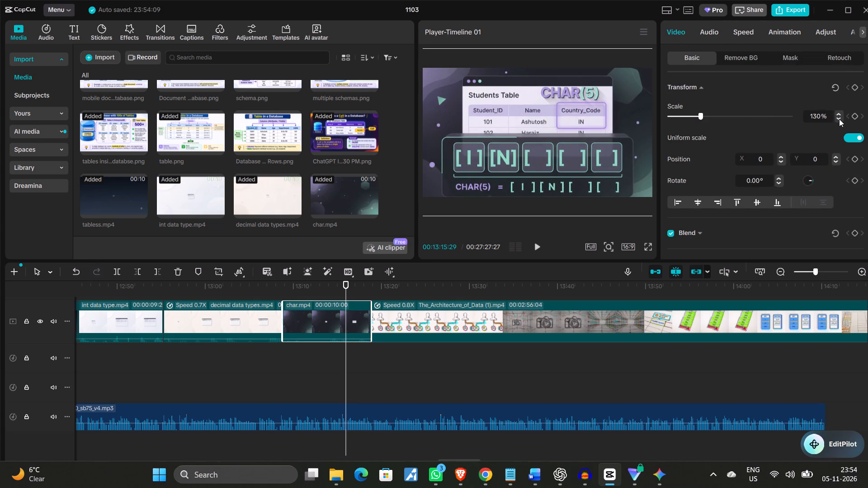
pyautogui.click(839, 118)
pyautogui.click(839, 118)
pyautogui.click(839, 118)
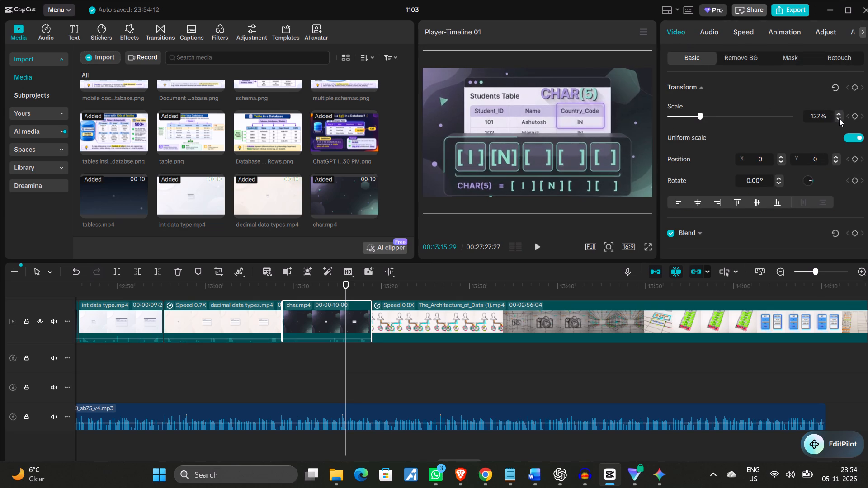
pyautogui.click(839, 118)
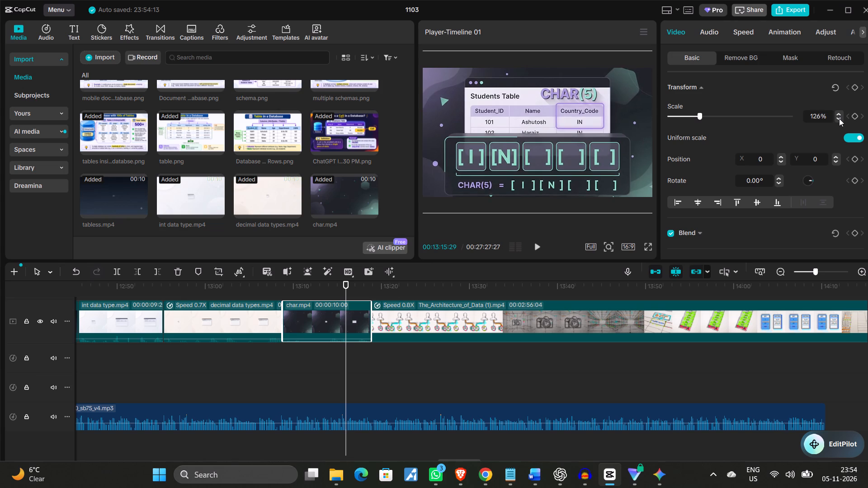
pyautogui.click(839, 115)
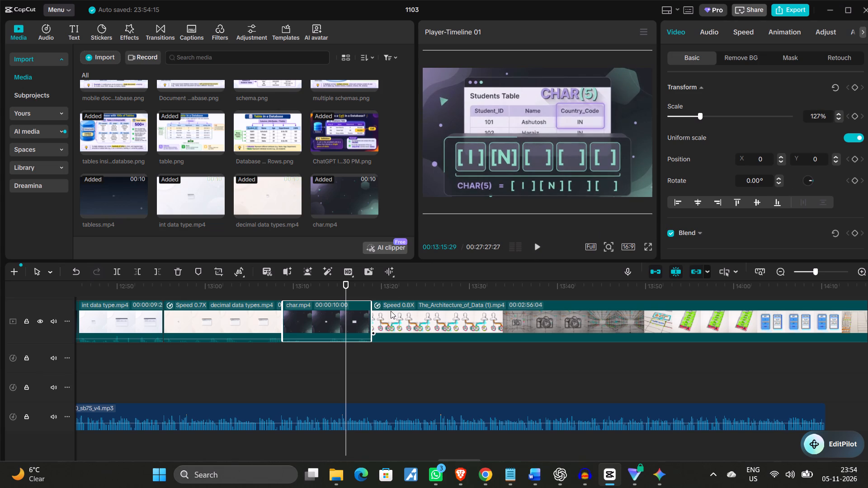
# Slow the char.mp4 clip to 0.80x speed.
pyautogui.click(307, 324)
pyautogui.click(743, 32)
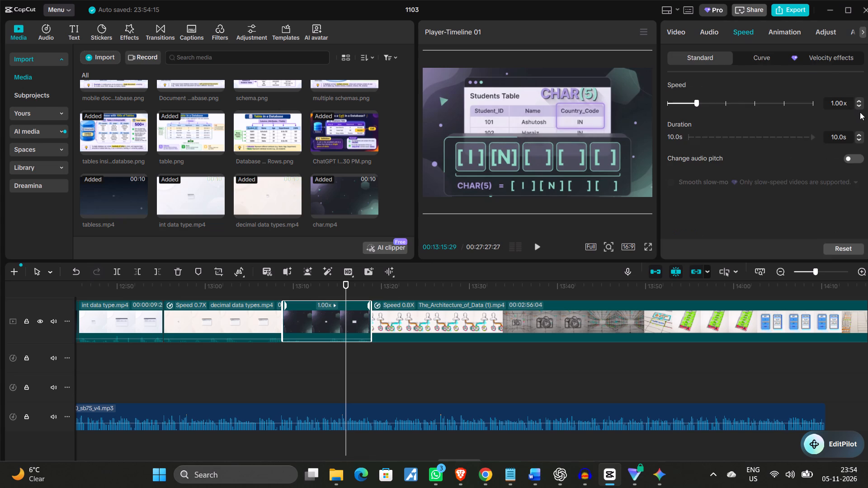
pyautogui.click(859, 107)
pyautogui.click(859, 107)
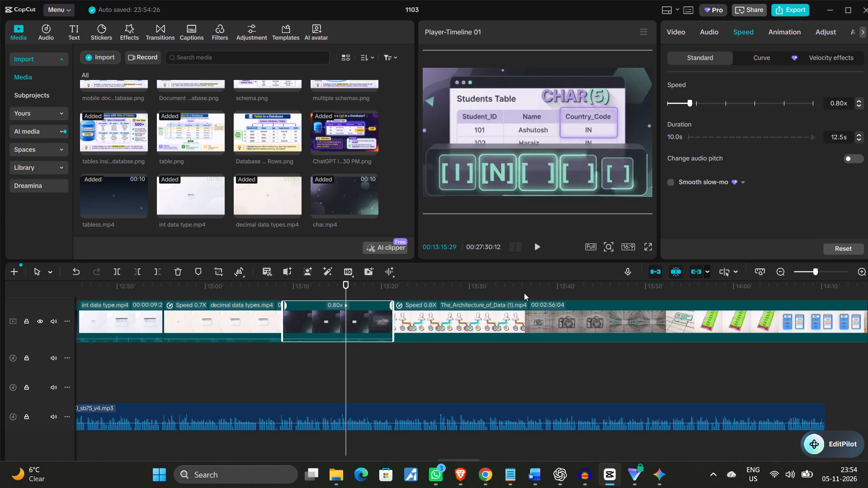
# Play the slowed char.mp4 clip from its beginning to its end, pausing along the way to check its timing against the voice-over.
pyautogui.moveTo(346, 349); pyautogui.dragTo(310, 348)
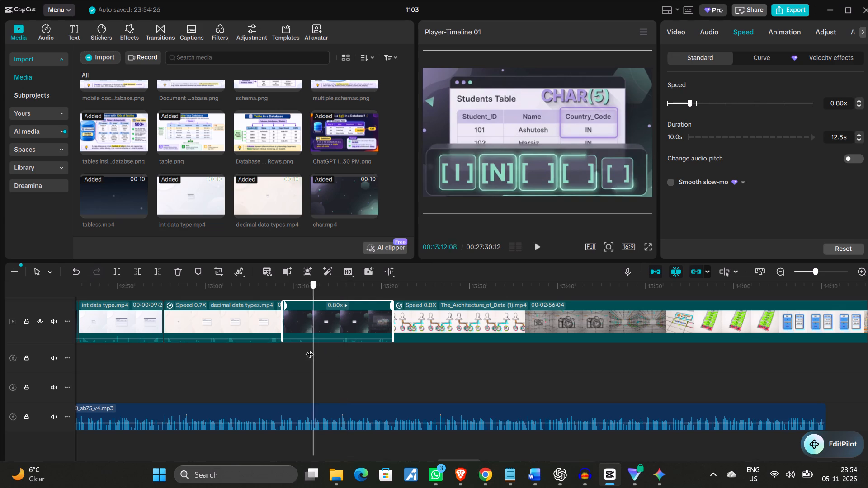
pyautogui.moveTo(310, 348); pyautogui.dragTo(288, 347)
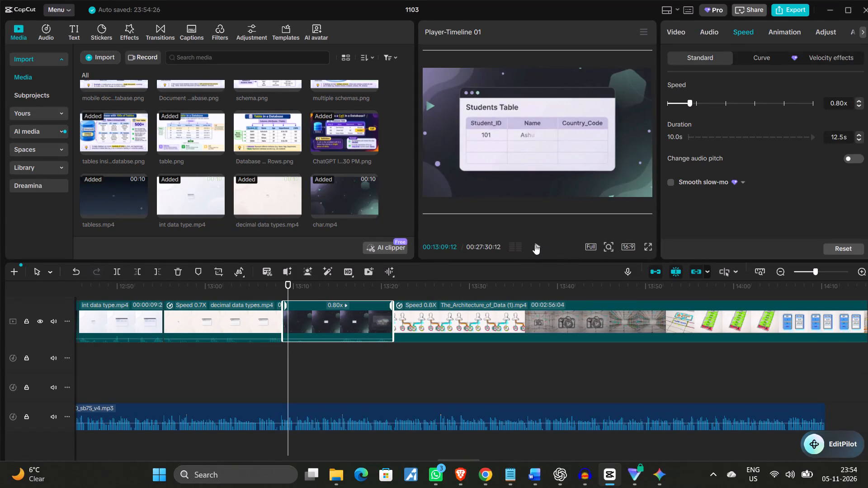
pyautogui.click(535, 244)
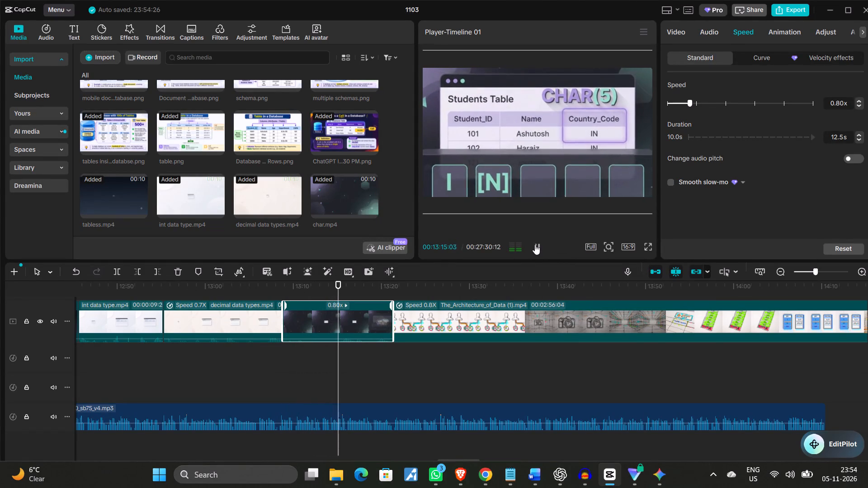
pyautogui.click(535, 244)
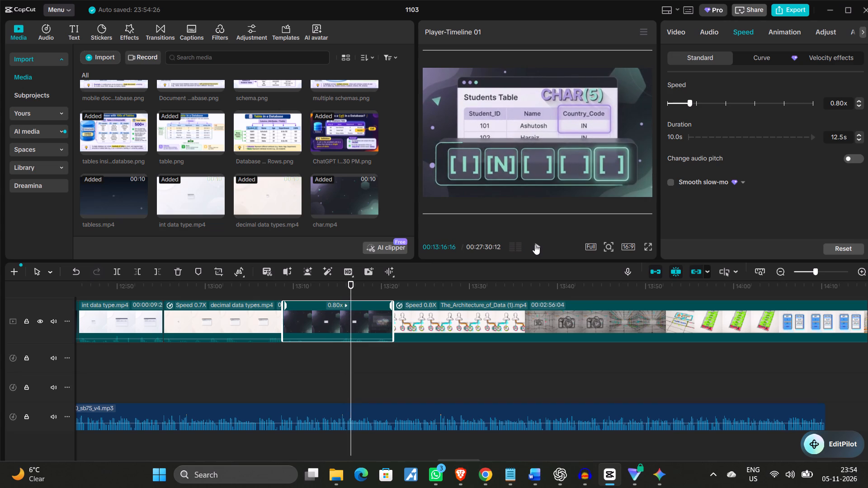
pyautogui.click(535, 244)
pyautogui.click(535, 244)
pyautogui.click(535, 244)
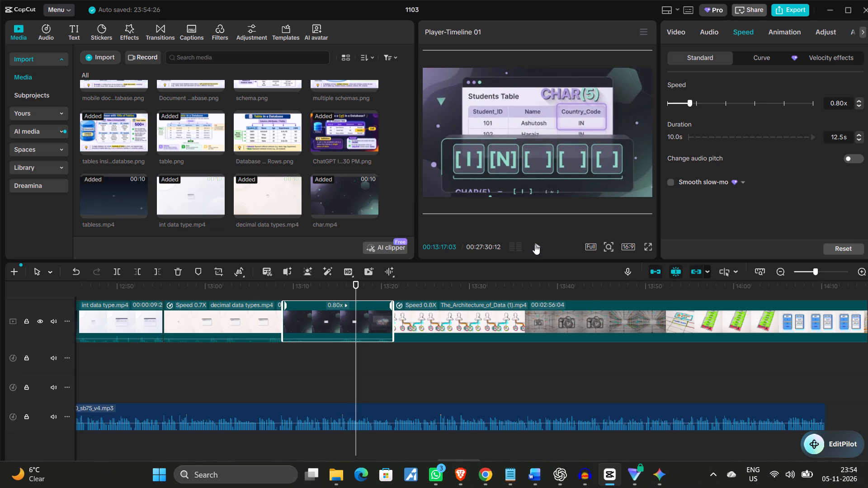
pyautogui.click(535, 244)
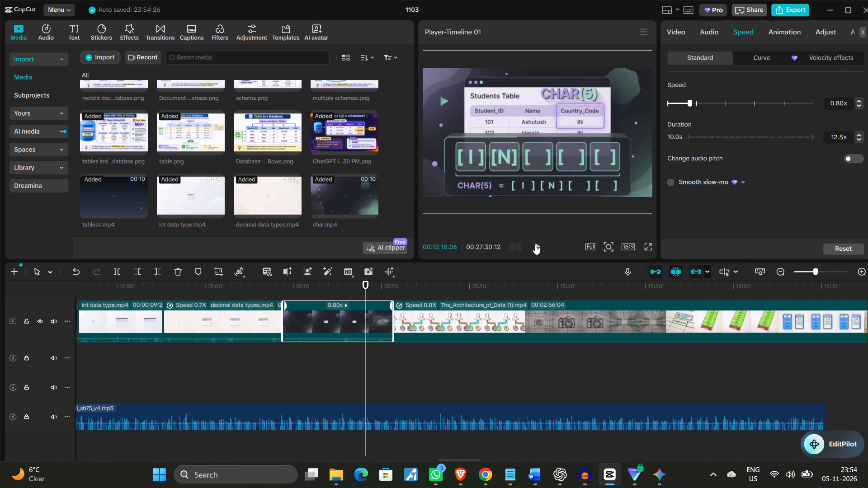
pyautogui.click(535, 244)
pyautogui.click(535, 244)
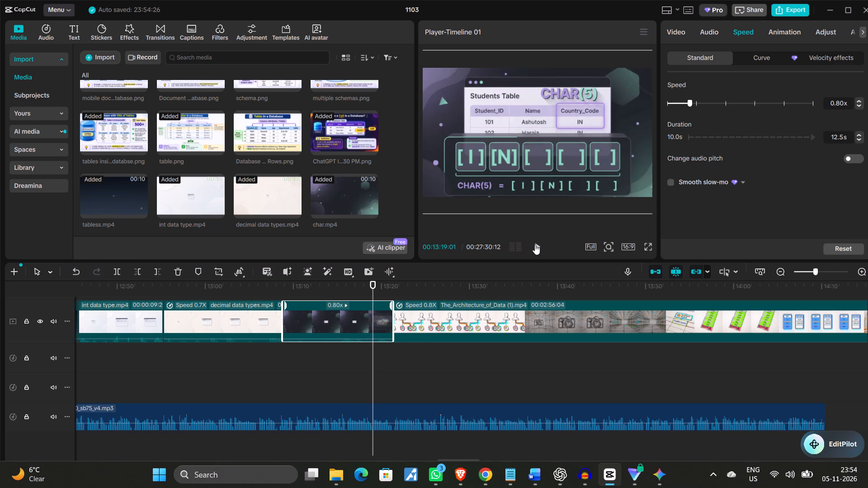
pyautogui.click(535, 244)
pyautogui.click(535, 244)
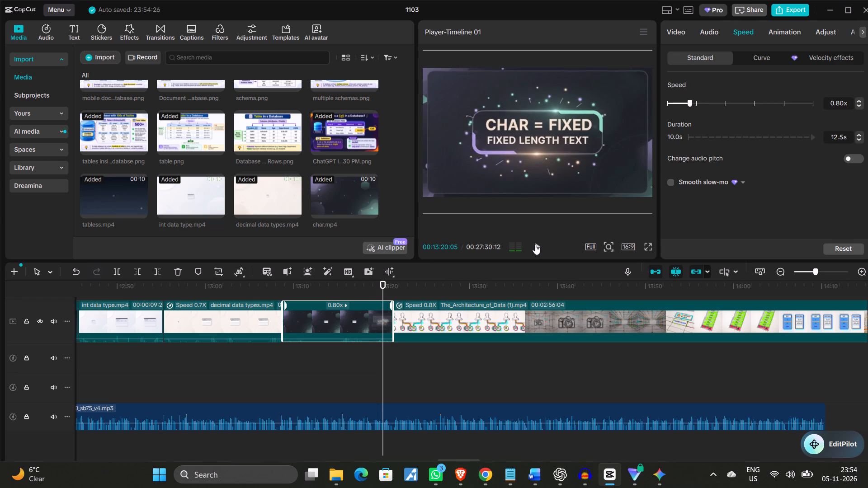
pyautogui.click(535, 244)
pyautogui.click(535, 244)
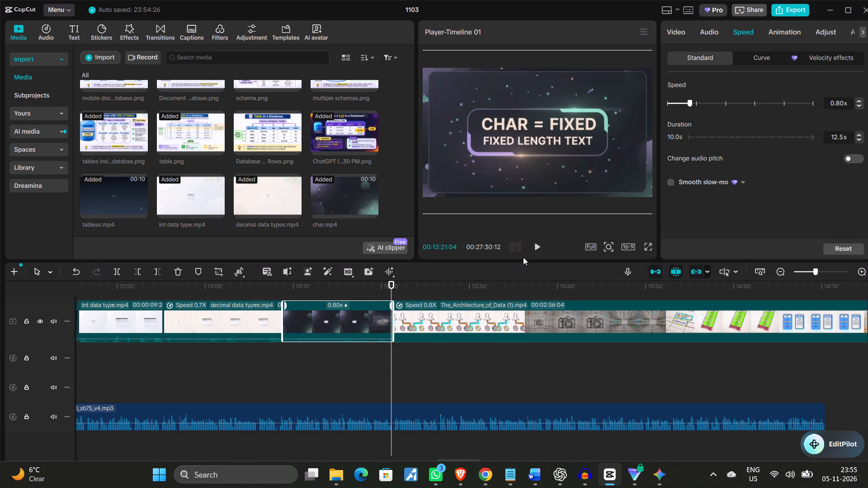
# Lower the char.mp4 clip's volume to -7.5 dB.
pyautogui.click(705, 31)
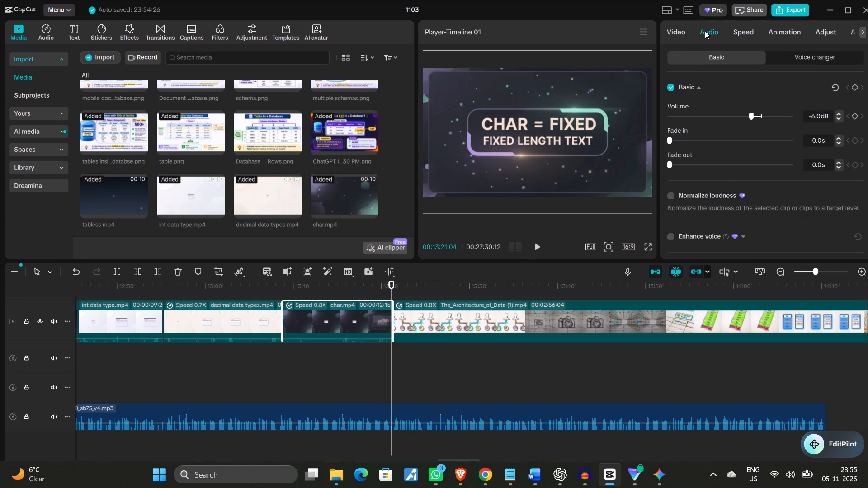
pyautogui.click(836, 117)
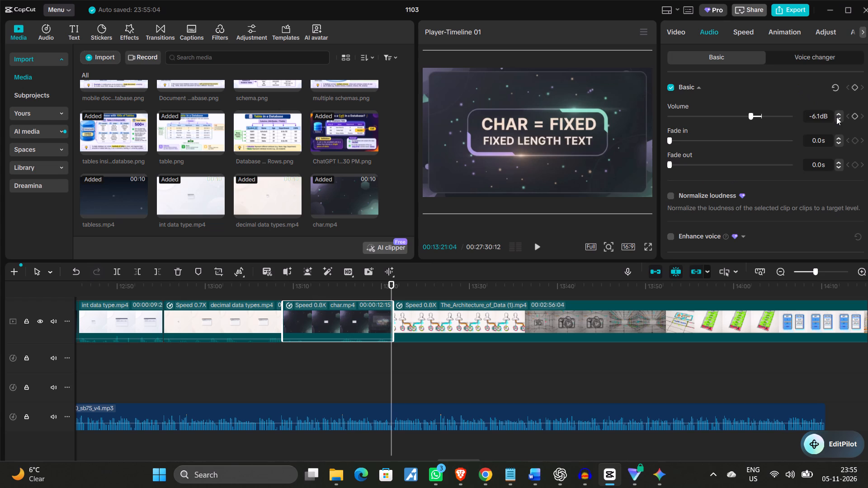
pyautogui.tripleClick(836, 117)
pyautogui.tripleClick(836, 117)
pyautogui.tripleClick(836, 117)
pyautogui.doubleClick(836, 117)
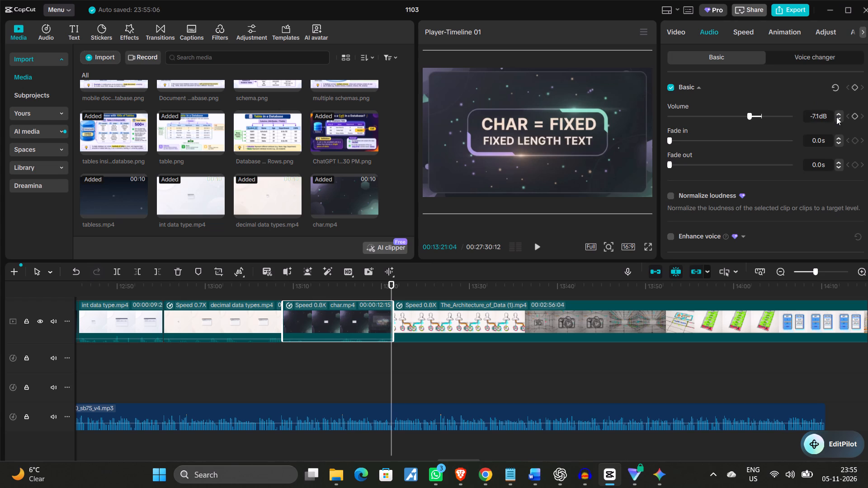
pyautogui.doubleClick(836, 117)
pyautogui.click(836, 117)
# Play back the char.mp4 clip from the CHAR(5) boxes scene into the start of The_Architecture_of_Data (1).mp4 to check sound and timing.
pyautogui.moveTo(392, 376); pyautogui.dragTo(323, 371)
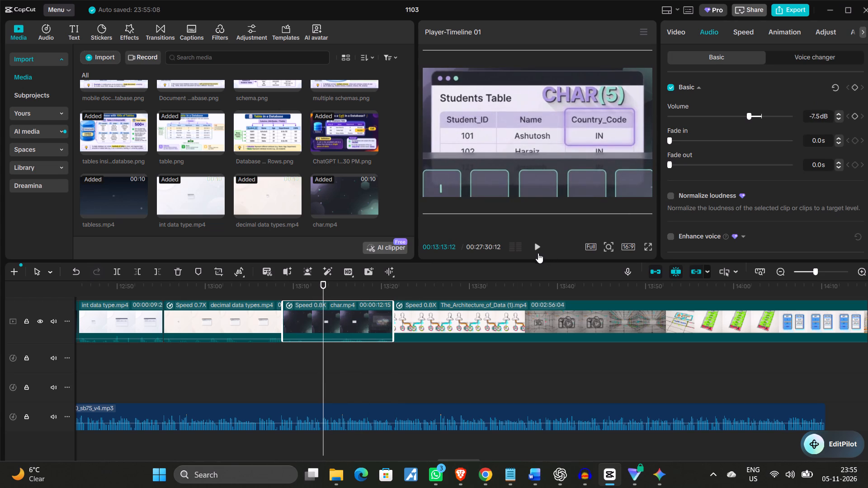
pyautogui.click(538, 247)
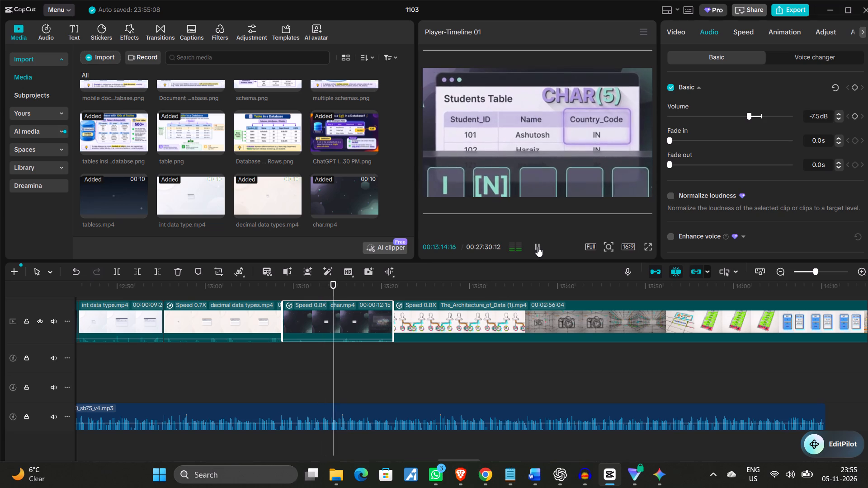
pyautogui.click(538, 247)
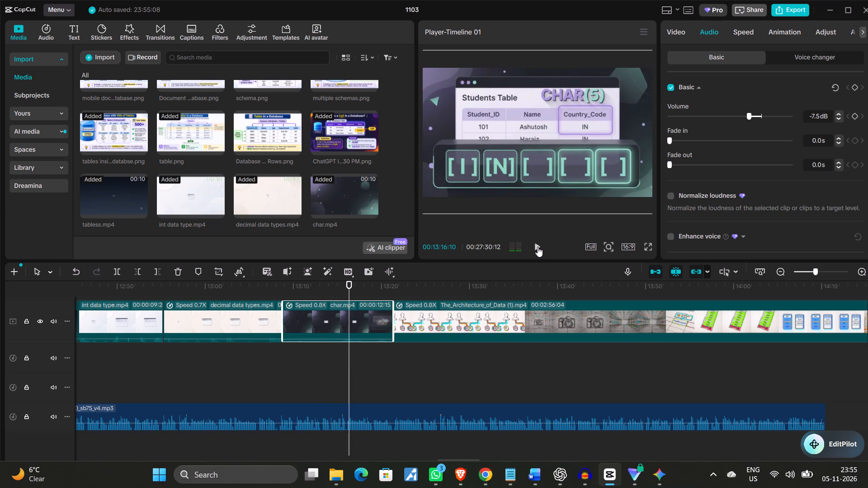
pyautogui.click(538, 247)
pyautogui.click(538, 247)
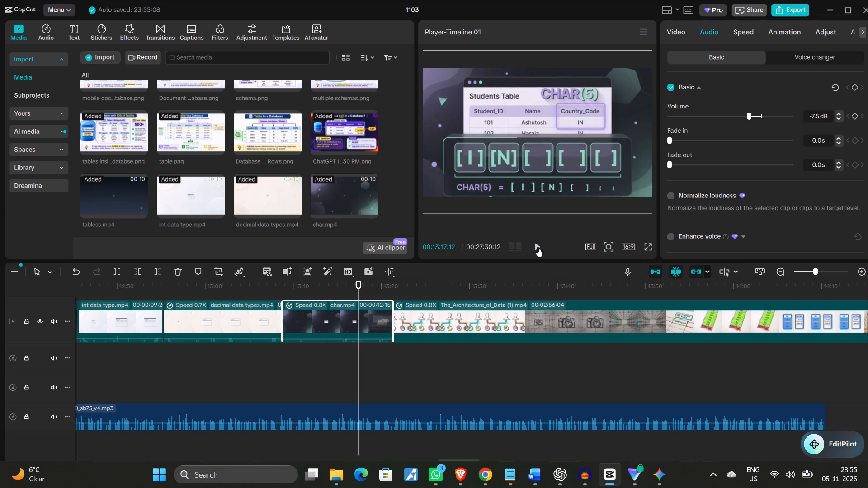
pyautogui.click(538, 247)
pyautogui.click(538, 247)
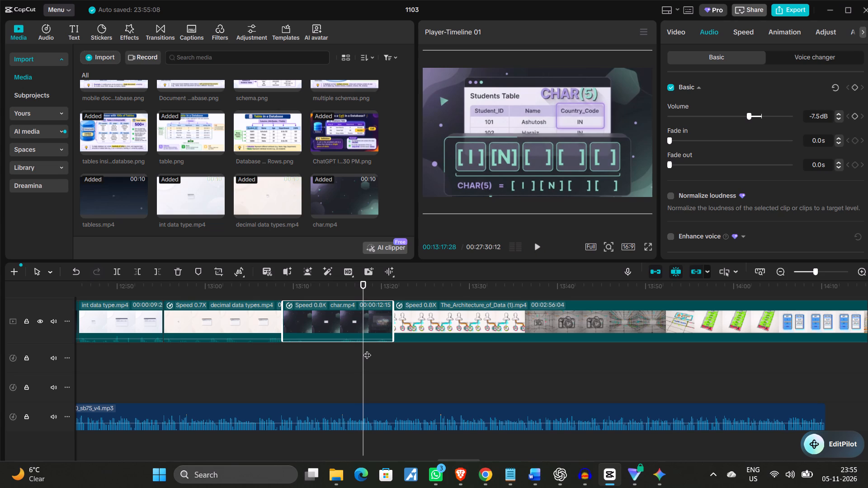
pyautogui.moveTo(364, 350); pyautogui.dragTo(344, 352)
pyautogui.click(538, 246)
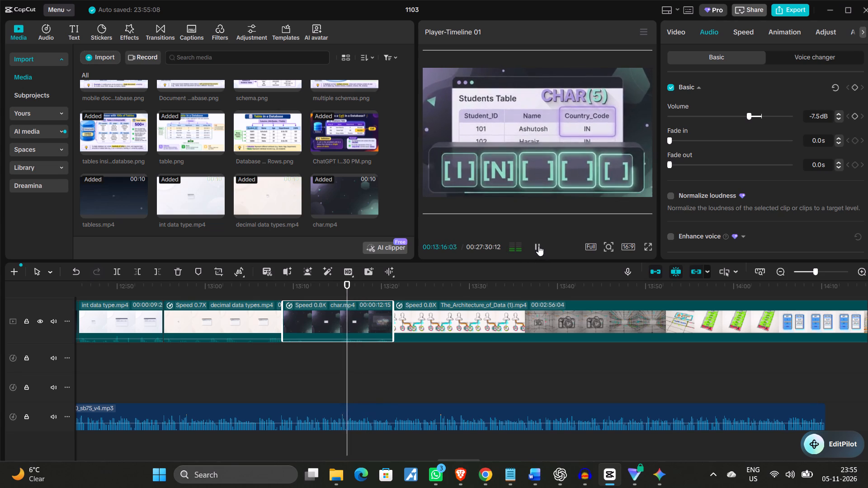
pyautogui.click(538, 246)
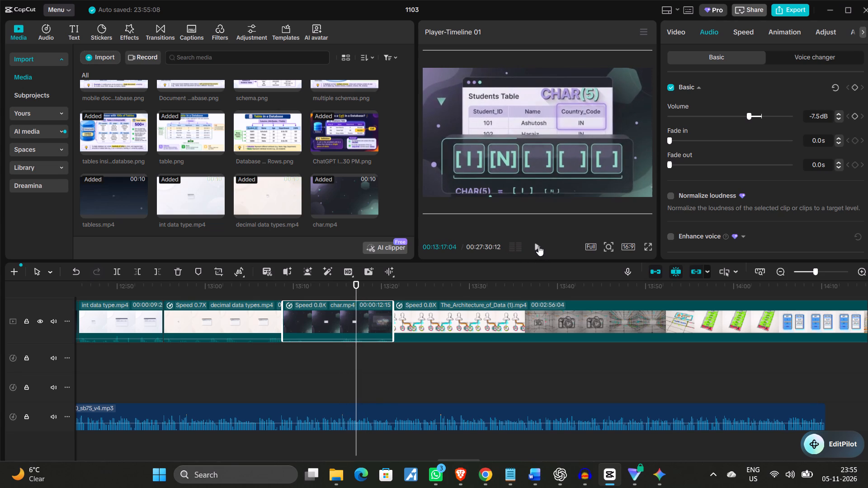
pyautogui.doubleClick(538, 246)
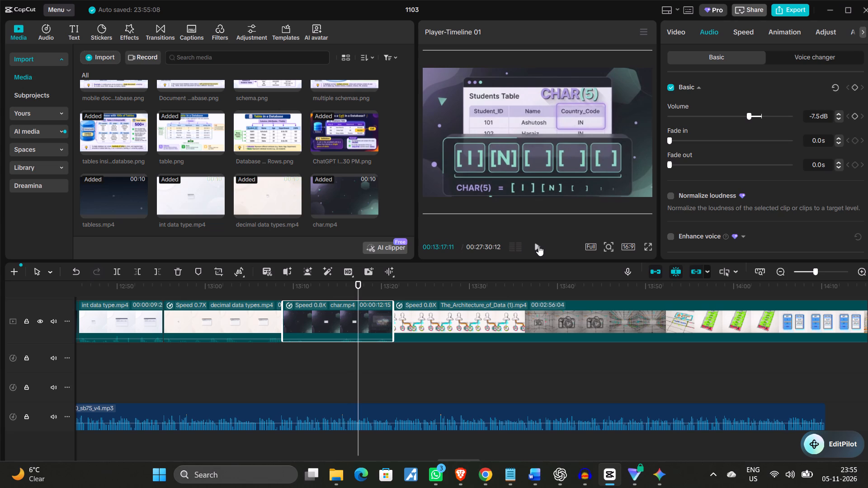
pyautogui.doubleClick(538, 246)
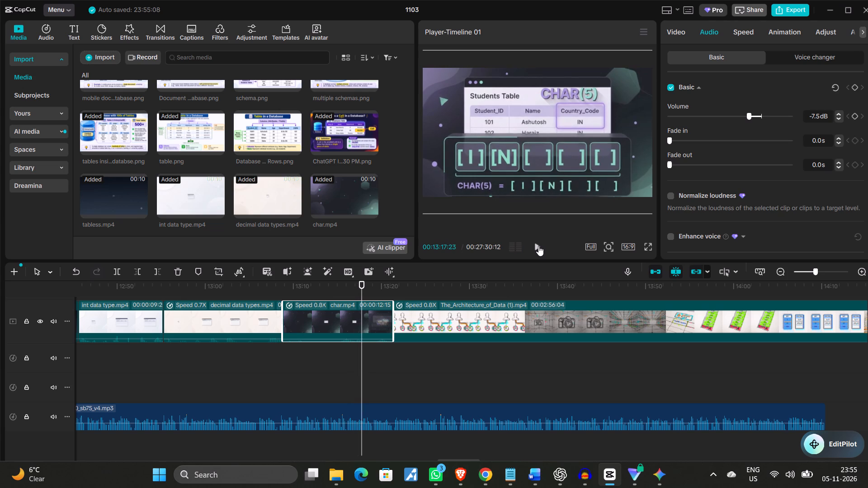
pyautogui.click(538, 246)
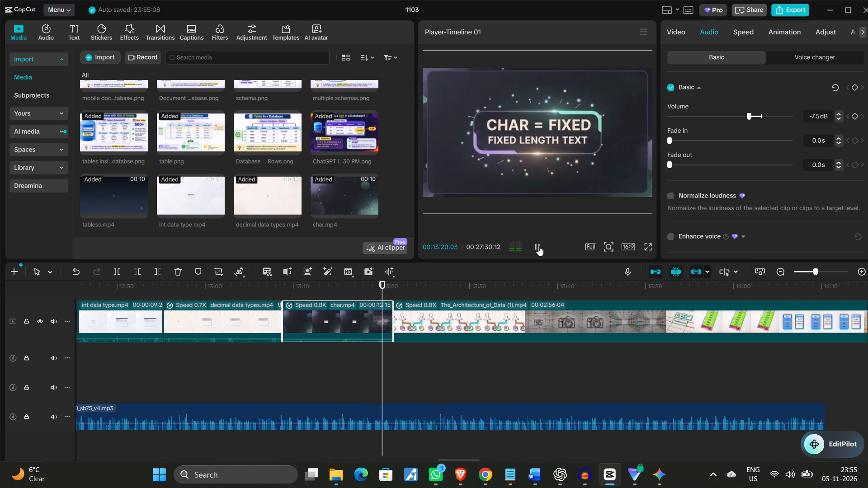
pyautogui.click(538, 246)
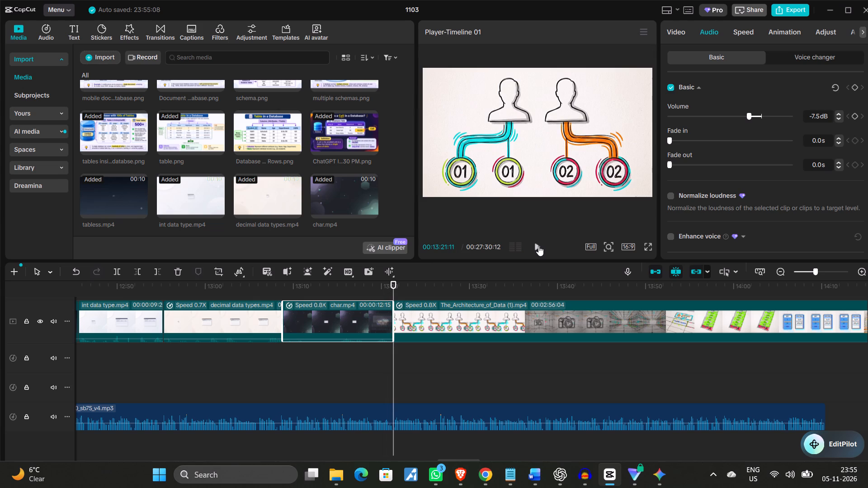
pyautogui.click(538, 246)
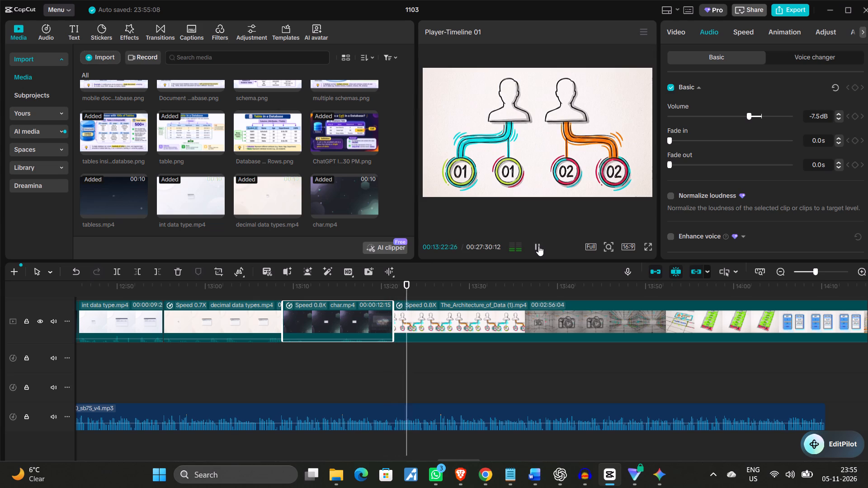
pyautogui.click(538, 246)
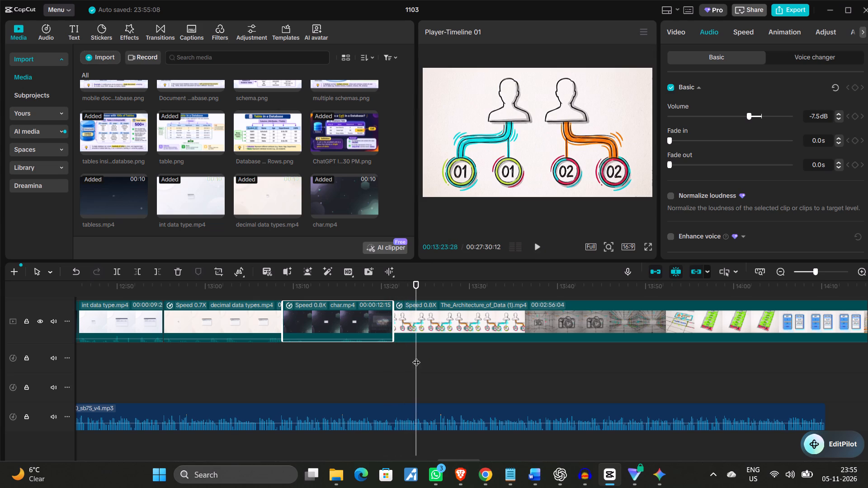
# Split The_Architecture_of_Data (1).mp4 at 00:14:26:28, where the CHAR(5) Fixed Memory Allocation scene begins.
pyautogui.moveTo(415, 357); pyautogui.dragTo(395, 357)
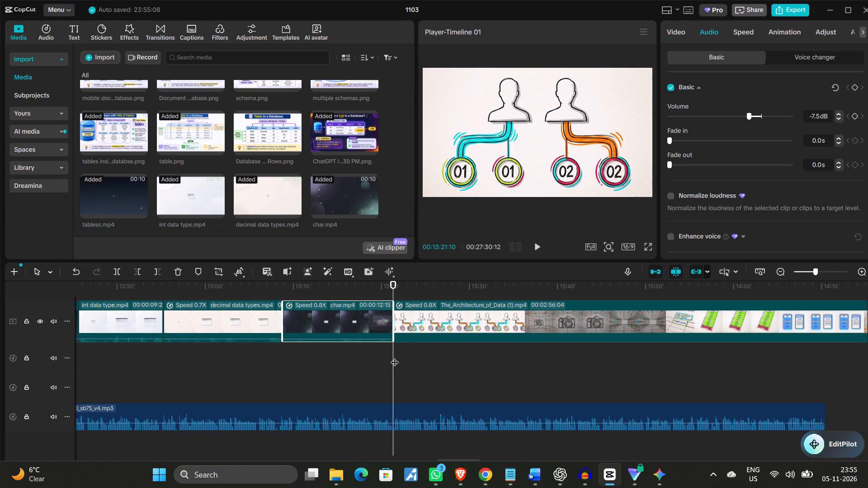
pyautogui.moveTo(393, 358); pyautogui.dragTo(696, 358)
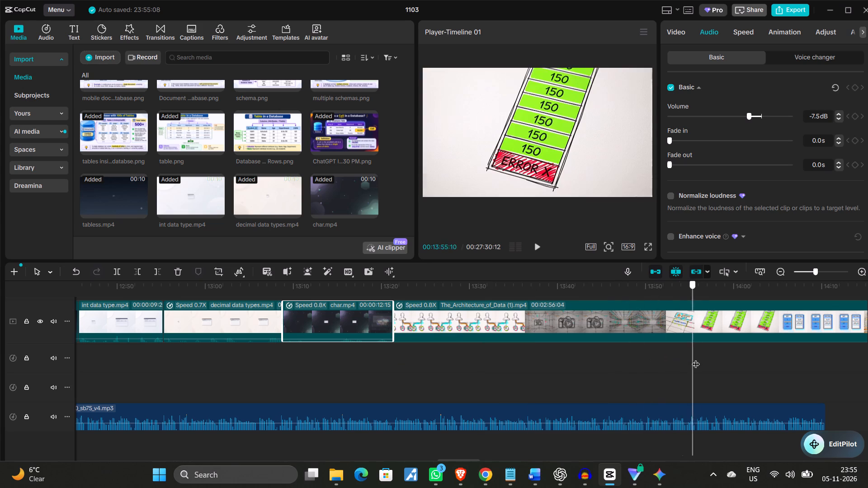
pyautogui.moveTo(696, 358); pyautogui.dragTo(834, 340)
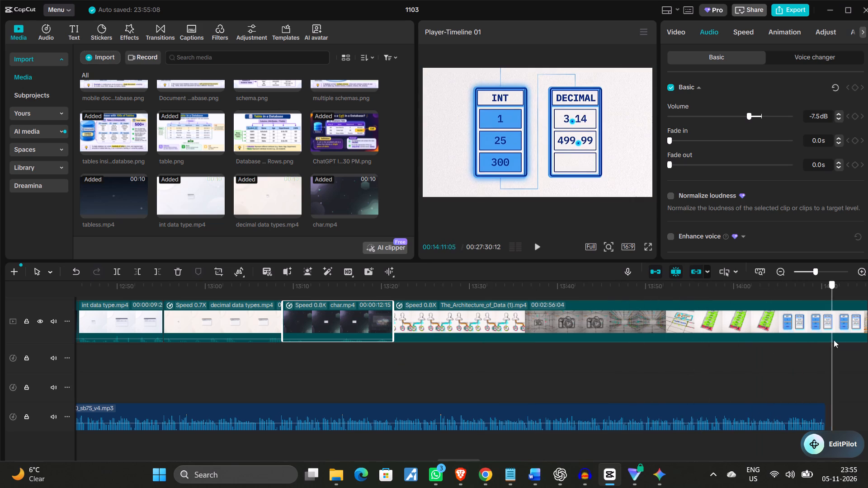
pyautogui.moveTo(834, 340); pyautogui.dragTo(816, 326)
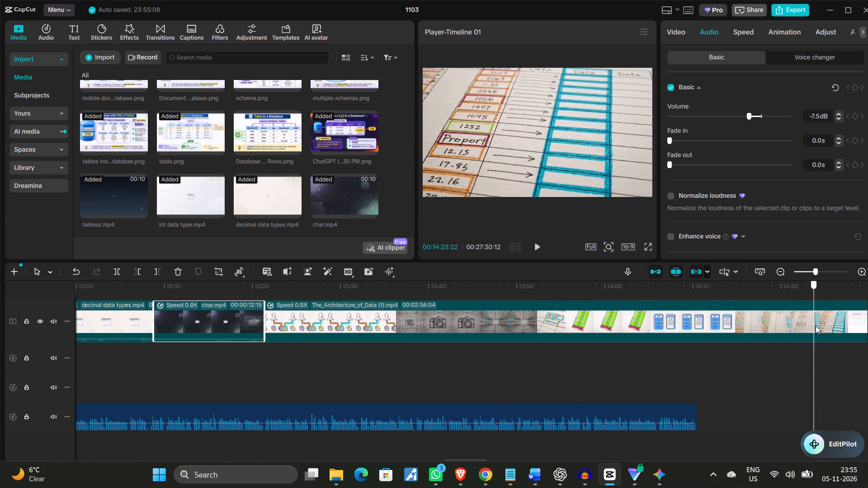
pyautogui.moveTo(816, 326); pyautogui.dragTo(843, 316)
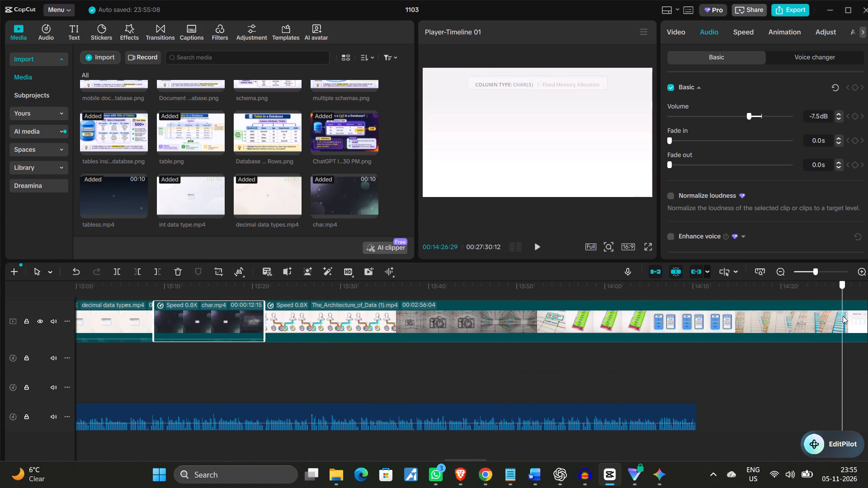
pyautogui.moveTo(843, 316); pyautogui.dragTo(846, 316)
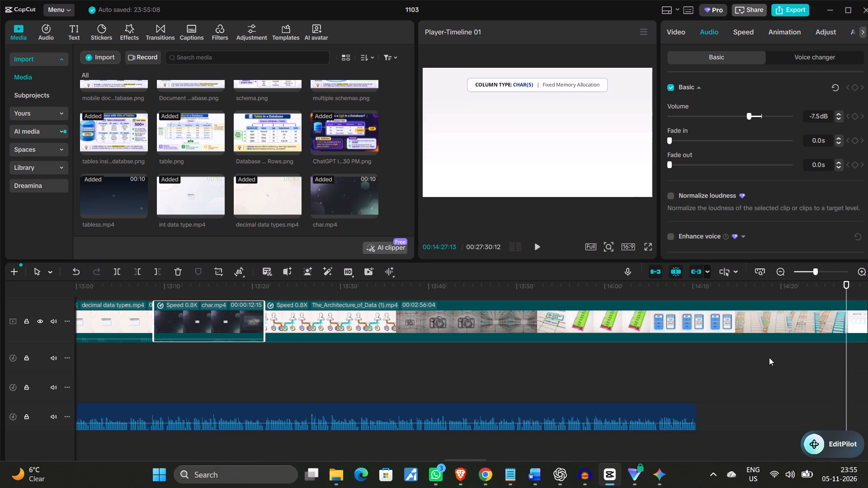
pyautogui.hscroll(-1, 769, 357)
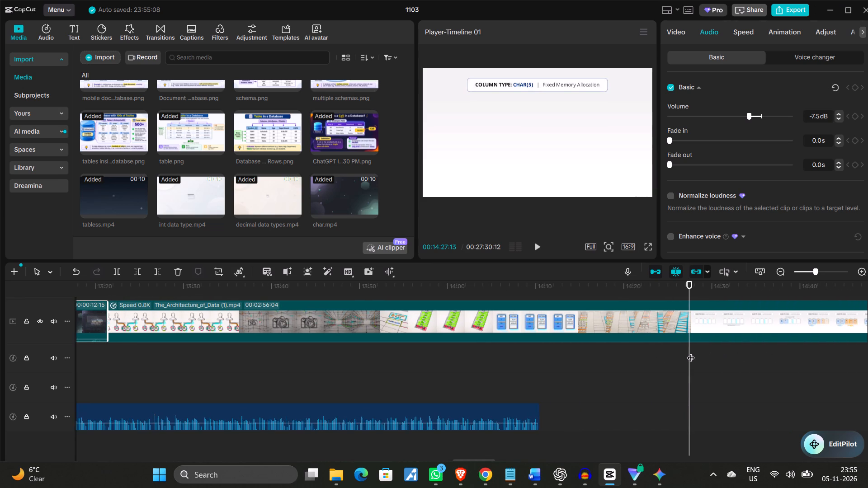
pyautogui.moveTo(691, 352); pyautogui.dragTo(684, 351)
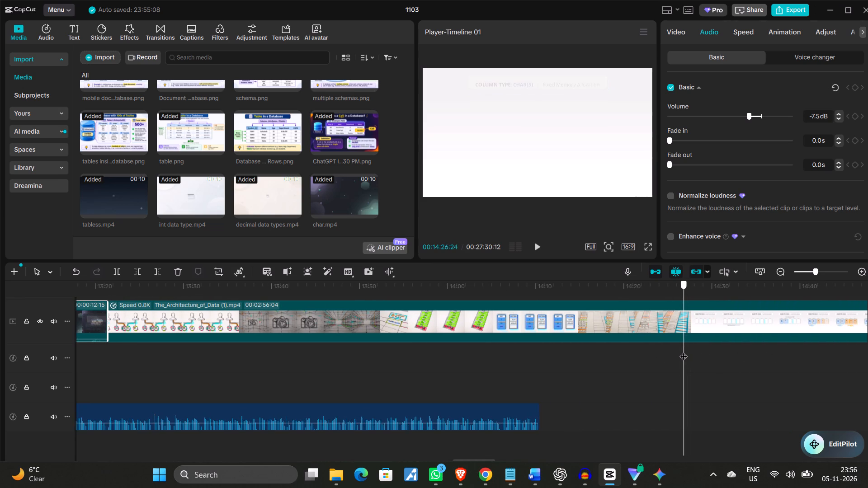
pyautogui.moveTo(684, 351); pyautogui.dragTo(685, 351)
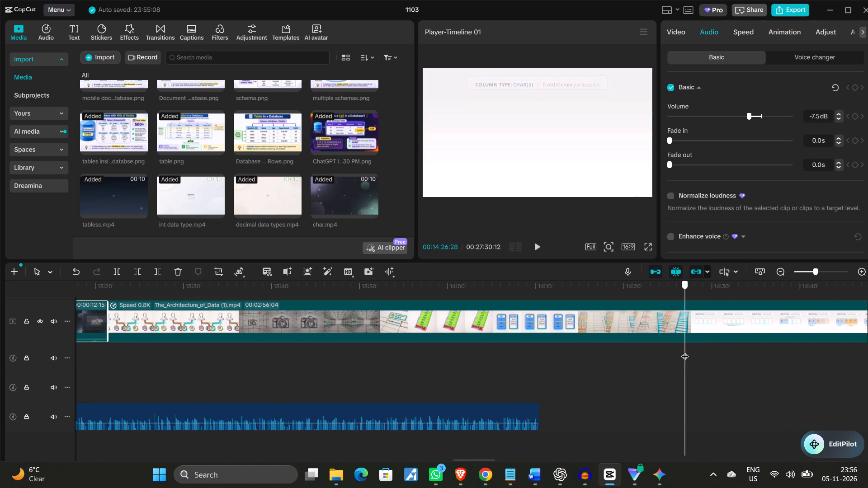
pyautogui.click(538, 318)
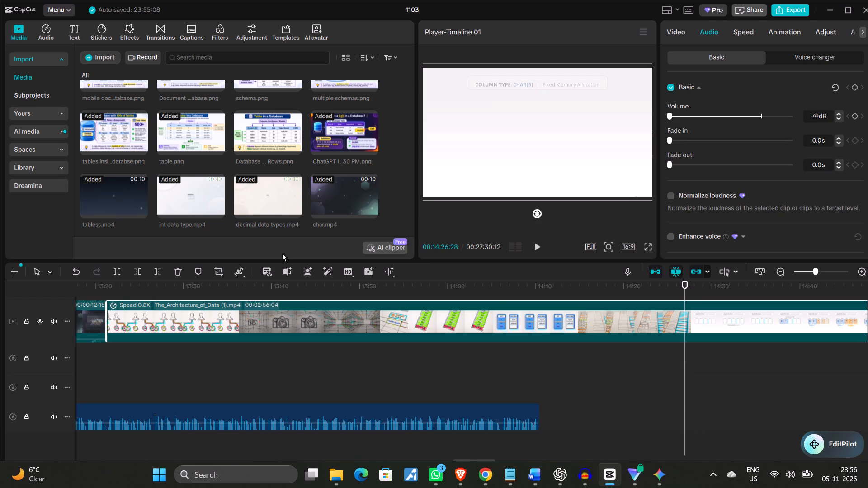
pyautogui.click(114, 271)
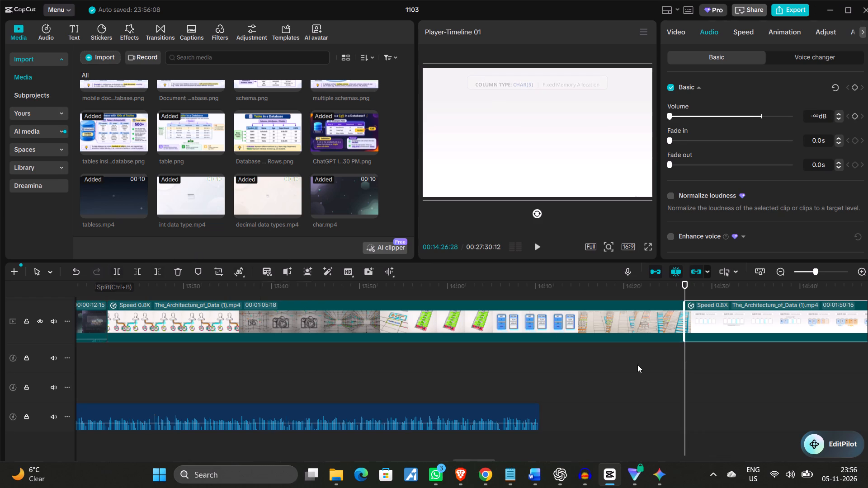
# Split the clip again at 00:14:49:25, at the end of the CHAR(5) scene with the locked empty slots.
pyautogui.moveTo(683, 357); pyautogui.dragTo(757, 369)
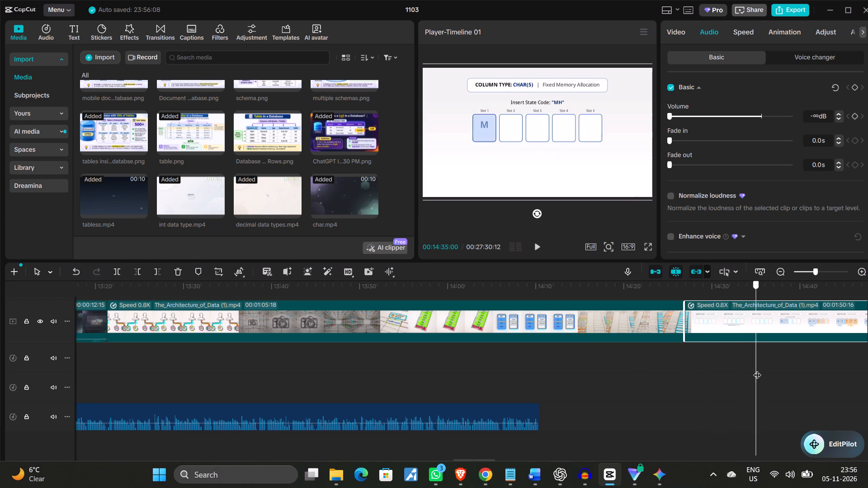
pyautogui.moveTo(757, 369); pyautogui.dragTo(792, 366)
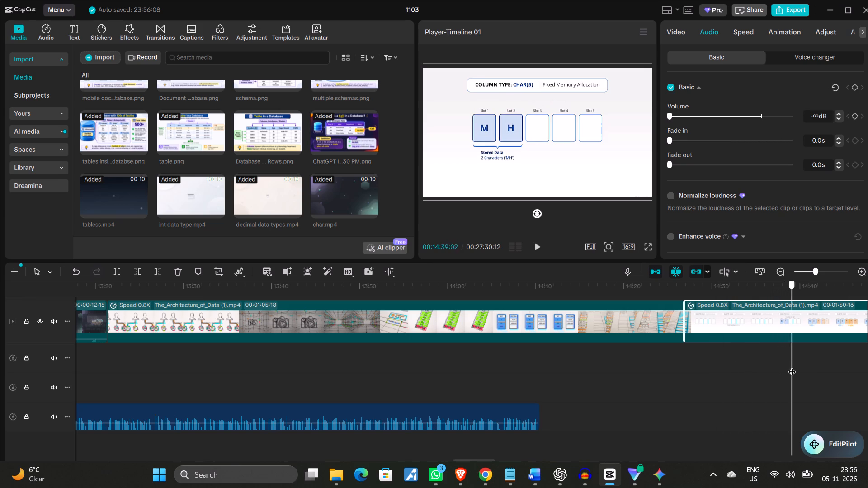
pyautogui.moveTo(792, 366); pyautogui.dragTo(830, 360)
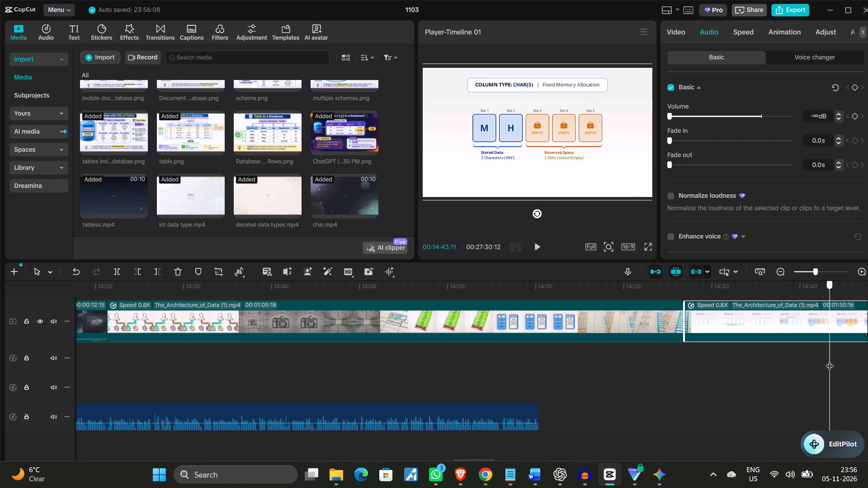
pyautogui.moveTo(830, 360); pyautogui.dragTo(797, 345)
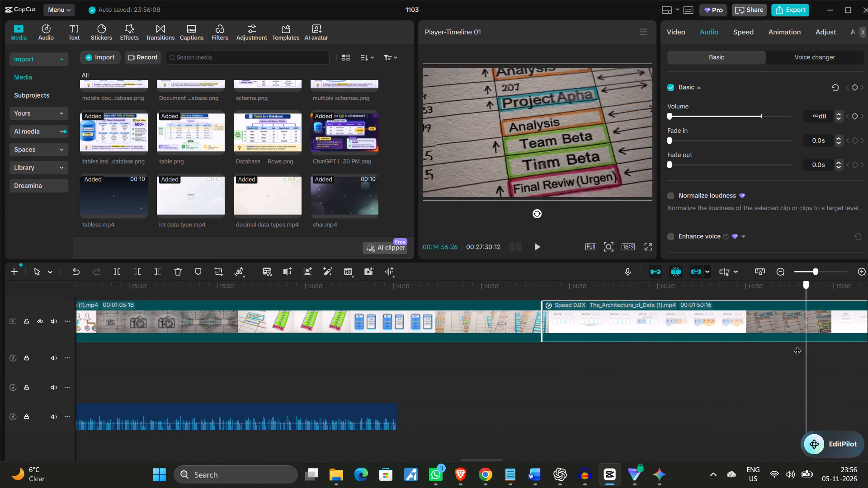
pyautogui.moveTo(797, 345); pyautogui.dragTo(745, 343)
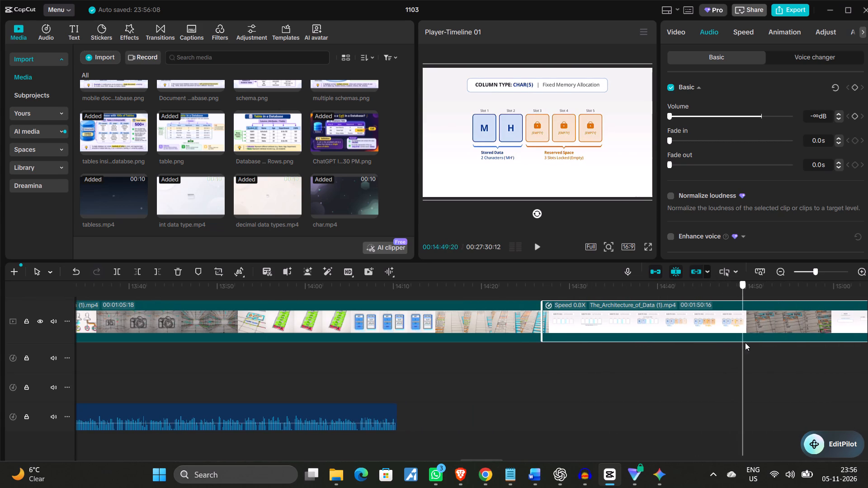
pyautogui.moveTo(745, 343); pyautogui.dragTo(744, 341)
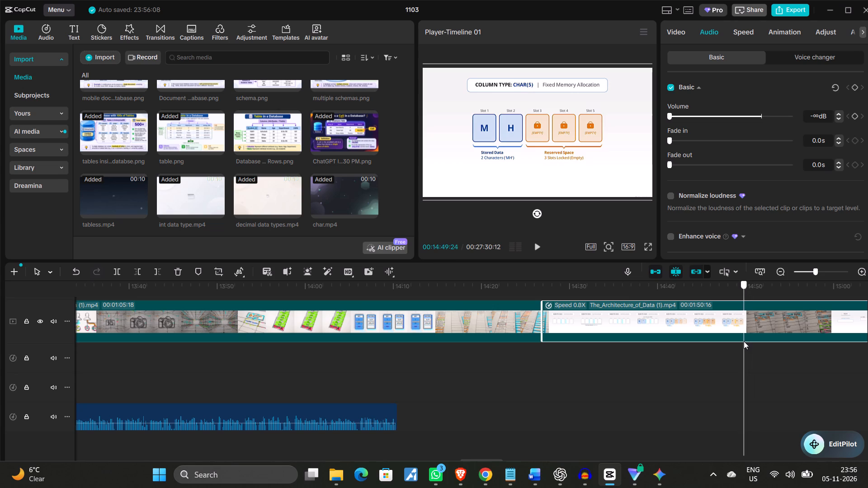
pyautogui.moveTo(744, 341); pyautogui.dragTo(744, 340)
pyautogui.click(116, 271)
# Move the separated CHAR(5) segment to directly after char.mp4, ahead of the rest of The_Architecture_of_Data (1).mp4.
pyautogui.click(618, 329)
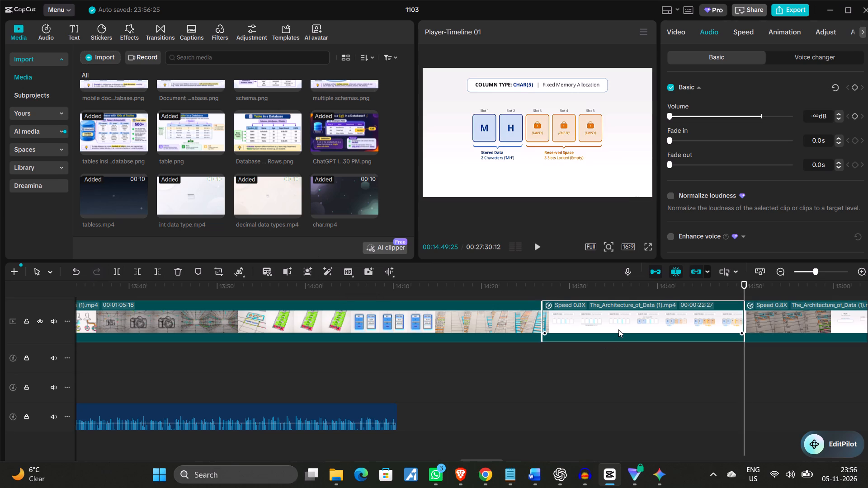
pyautogui.moveTo(618, 329); pyautogui.dragTo(217, 324)
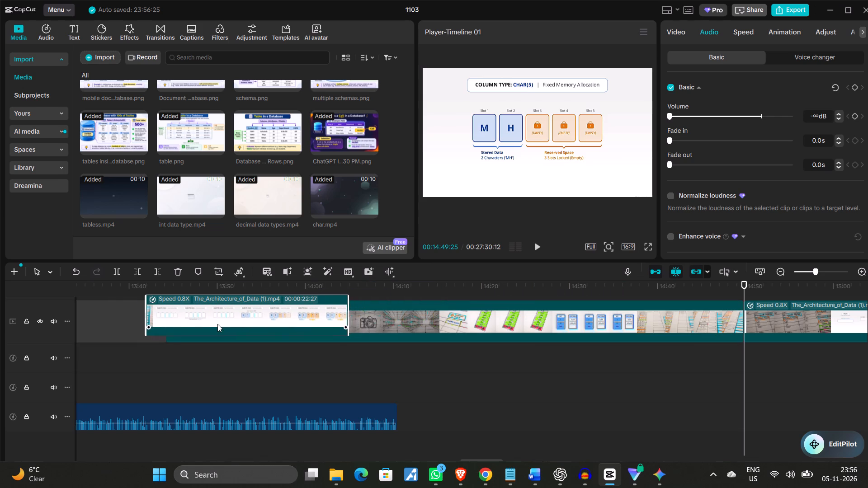
pyautogui.moveTo(217, 324); pyautogui.dragTo(219, 377)
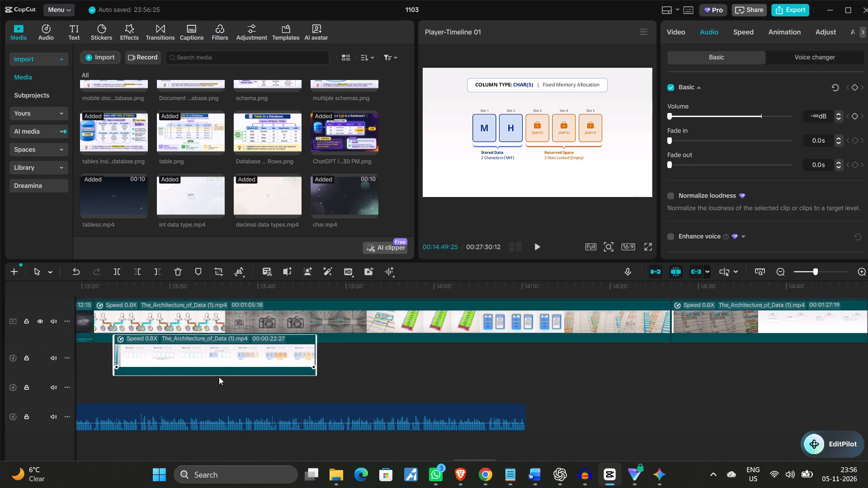
pyautogui.moveTo(219, 377); pyautogui.dragTo(175, 335)
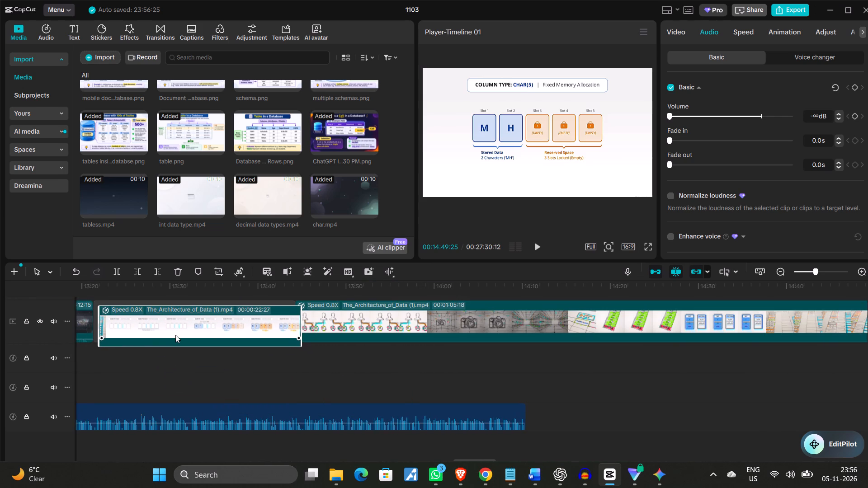
pyautogui.moveTo(175, 335); pyautogui.dragTo(173, 331)
# Play the moved CHAR(5) segment from its start to check its timing against the voice-over.
pyautogui.click(95, 351)
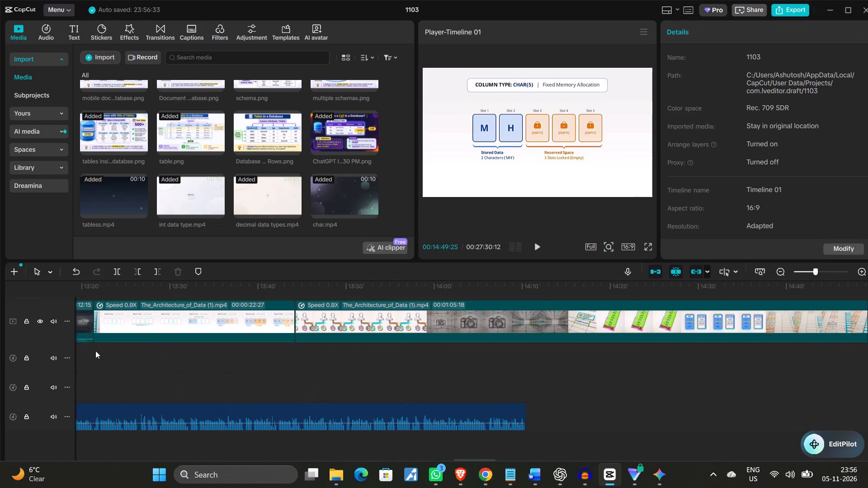
pyautogui.click(536, 247)
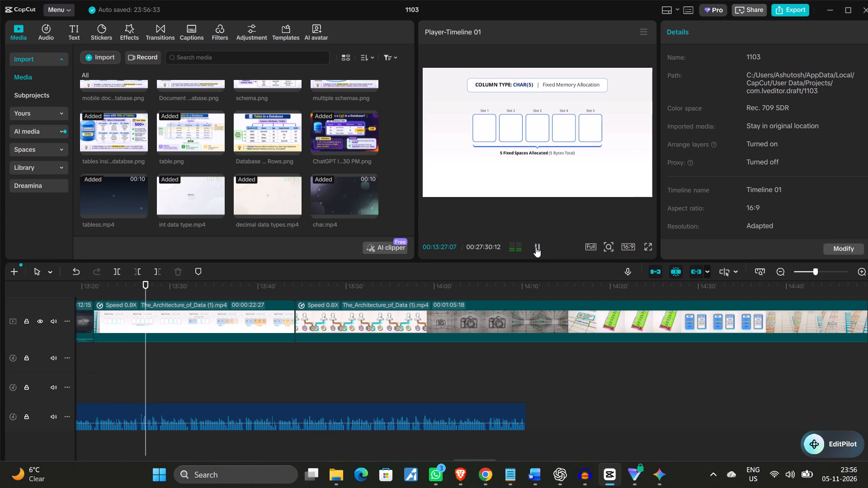
pyautogui.click(536, 247)
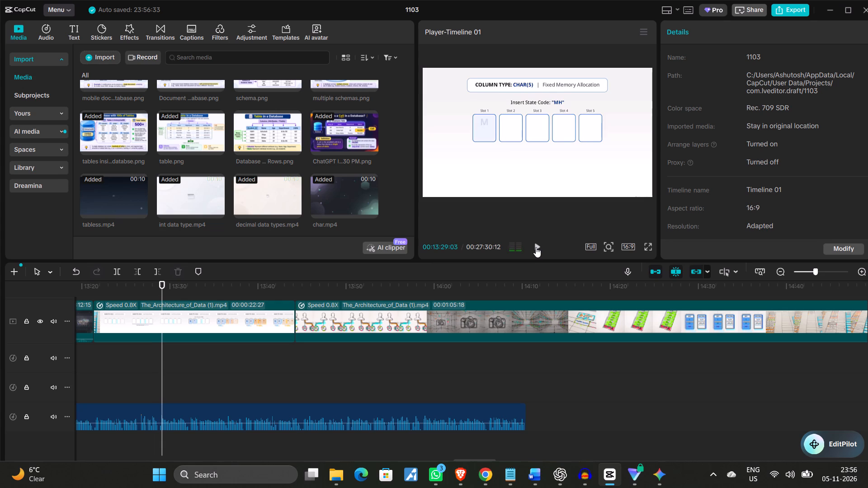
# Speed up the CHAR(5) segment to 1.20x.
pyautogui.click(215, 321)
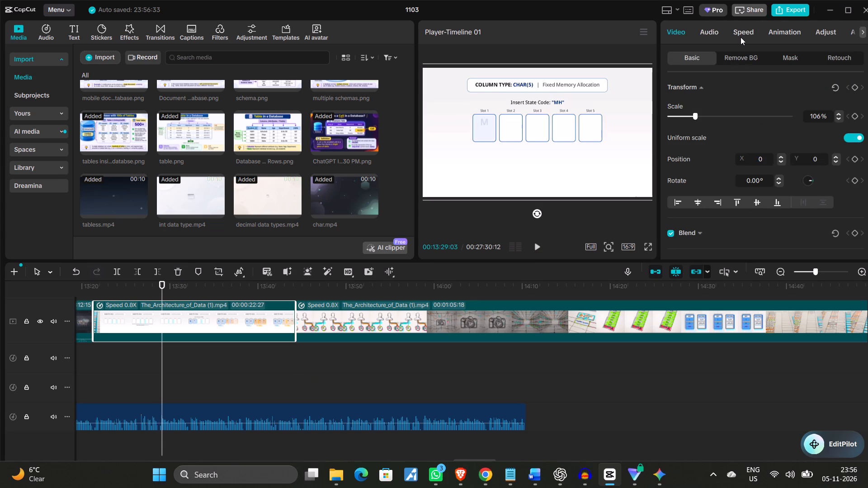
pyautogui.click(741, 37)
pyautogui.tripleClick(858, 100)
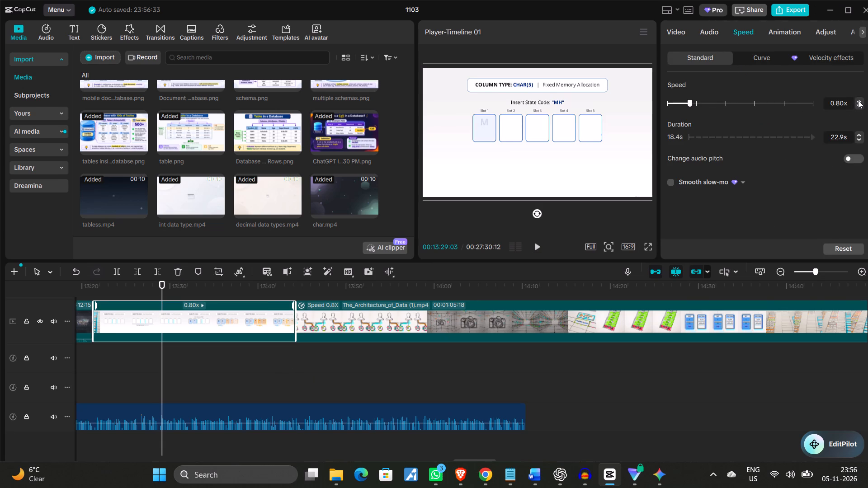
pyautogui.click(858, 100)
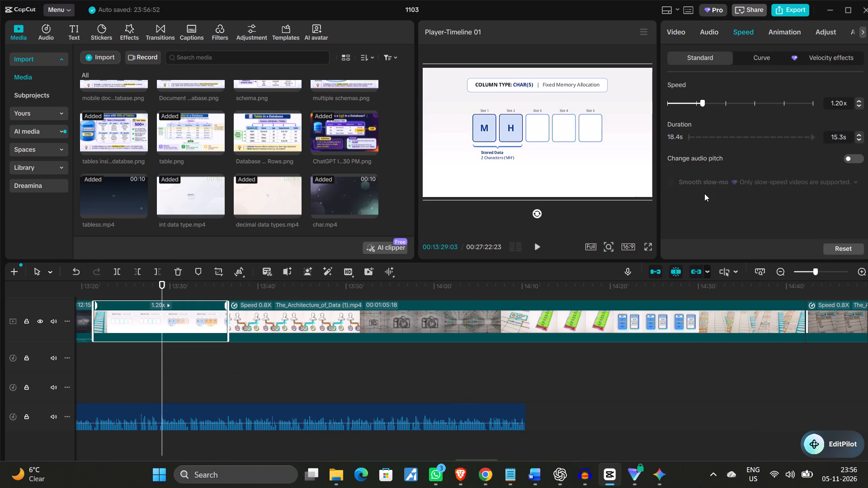
# Play the sped-up CHAR(5) segment from its start to check its pacing against the voice-over.
pyautogui.moveTo(163, 357); pyautogui.dragTo(230, 369)
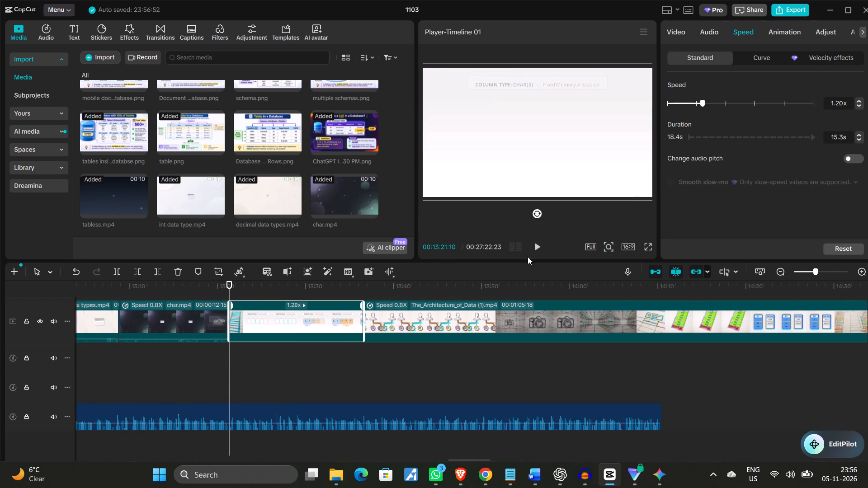
pyautogui.click(536, 245)
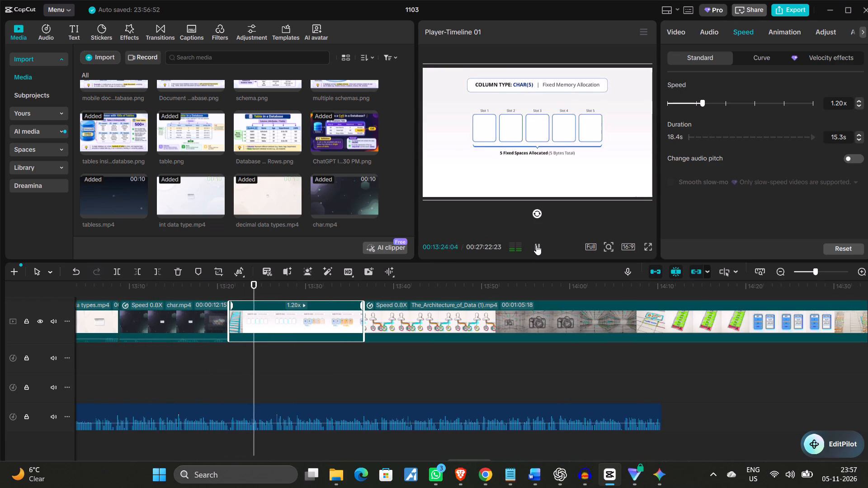
pyautogui.click(536, 245)
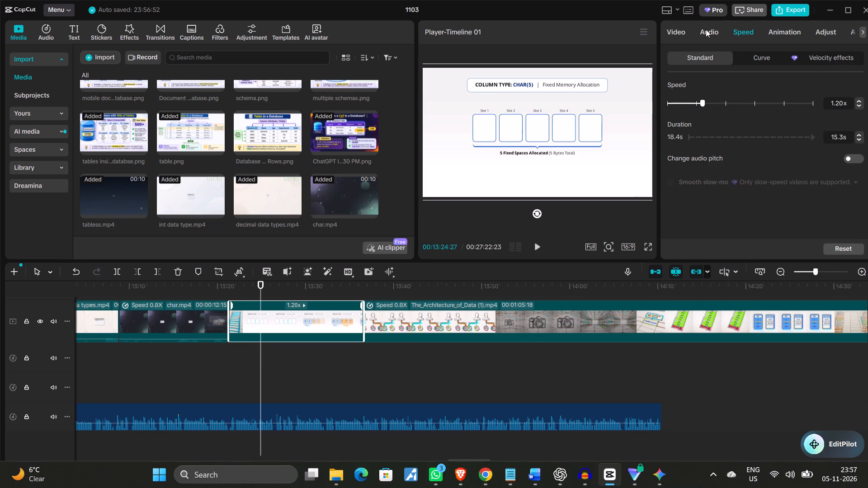
# Increase the CHAR(5) segment's speed to 1.70x.
pyautogui.click(858, 99)
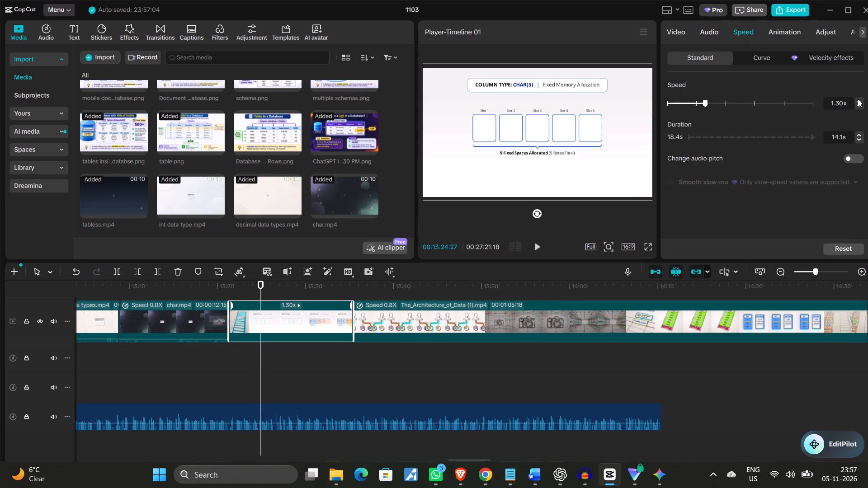
pyautogui.click(858, 99)
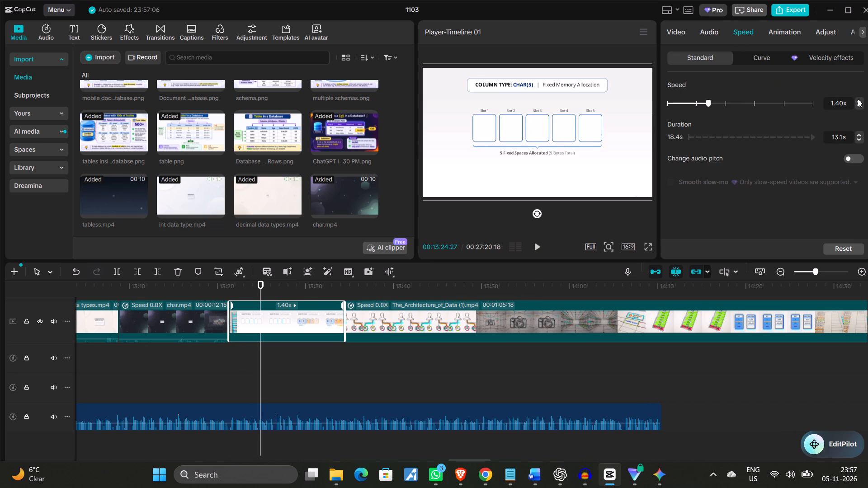
pyautogui.click(858, 99)
pyautogui.click(858, 99)
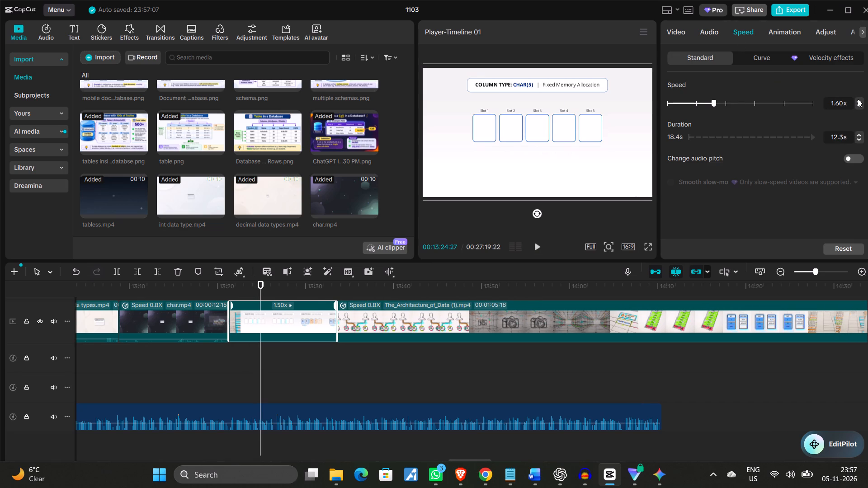
pyautogui.click(858, 99)
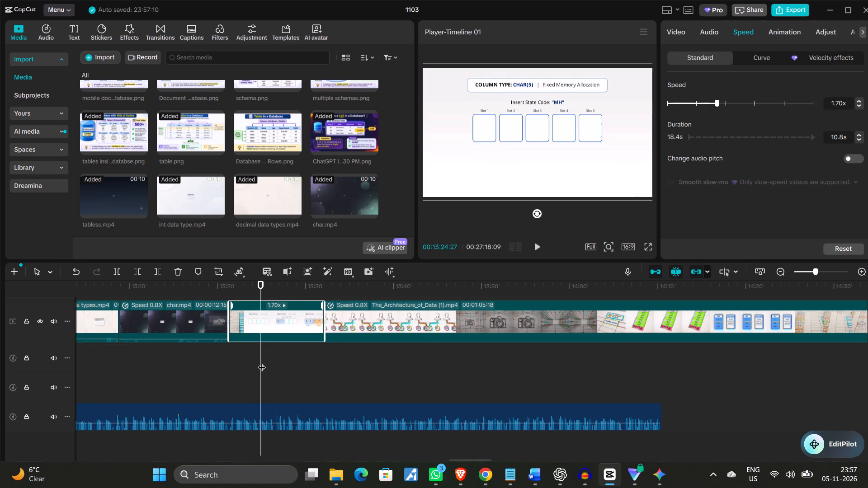
# Raise the CHAR(5) segment's speed to 2.00x, 2.10x and 2.20x, replaying it from its start between changes to check its pacing against the voice-over.
pyautogui.moveTo(262, 361); pyautogui.dragTo(230, 360)
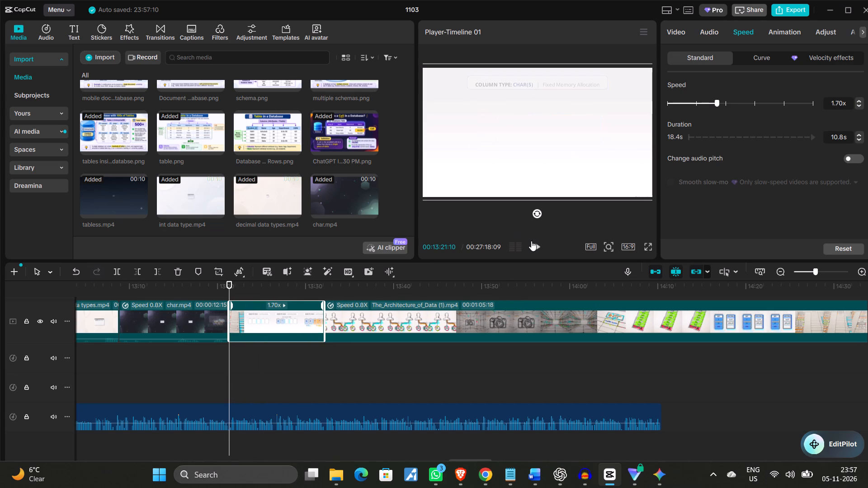
pyautogui.click(536, 244)
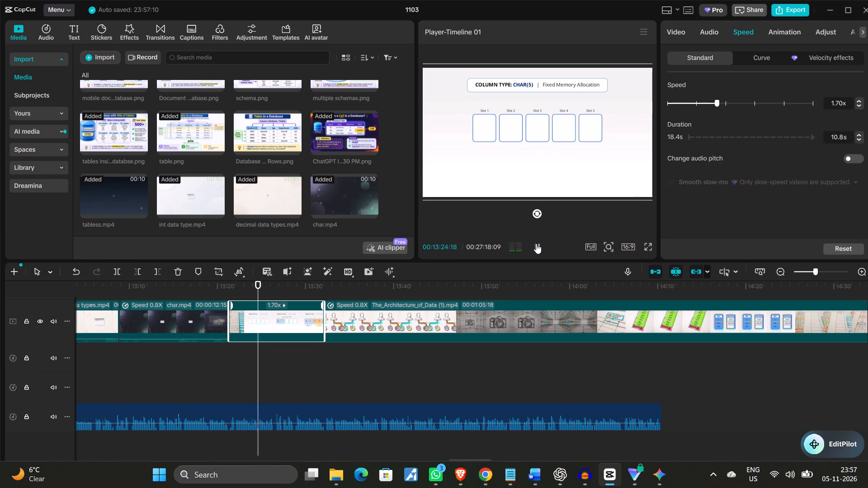
pyautogui.click(536, 244)
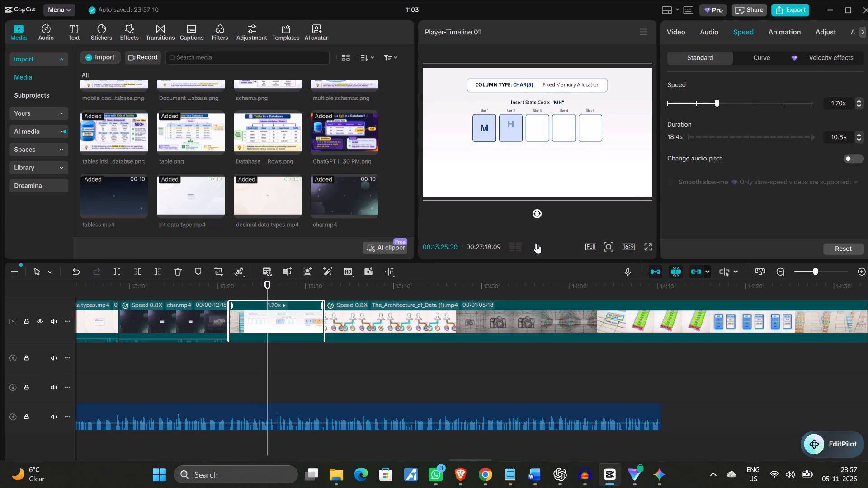
pyautogui.click(857, 99)
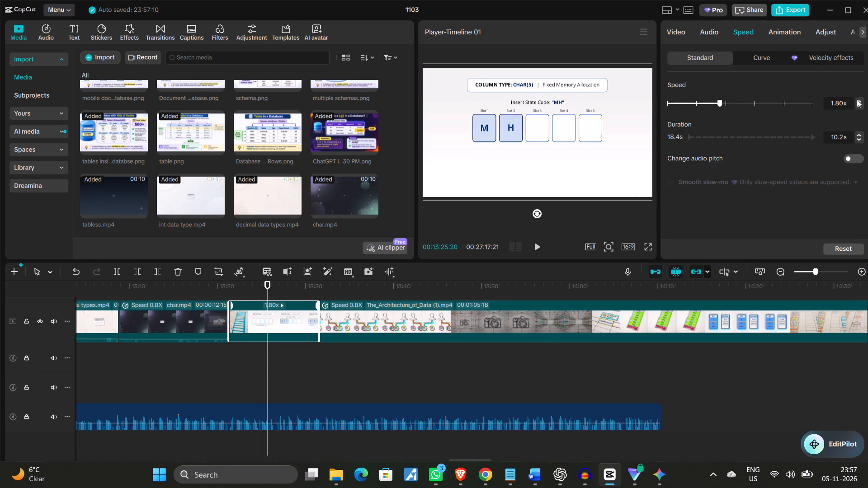
pyautogui.click(857, 99)
pyautogui.click(857, 99)
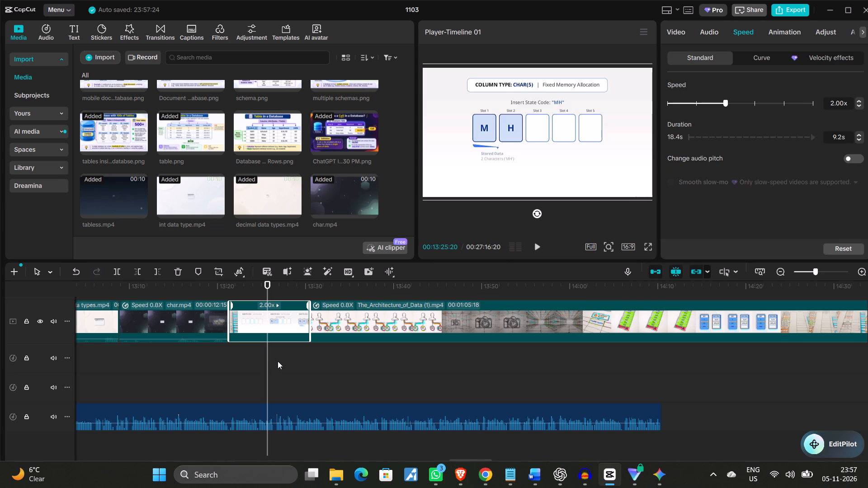
pyautogui.moveTo(270, 361); pyautogui.dragTo(230, 361)
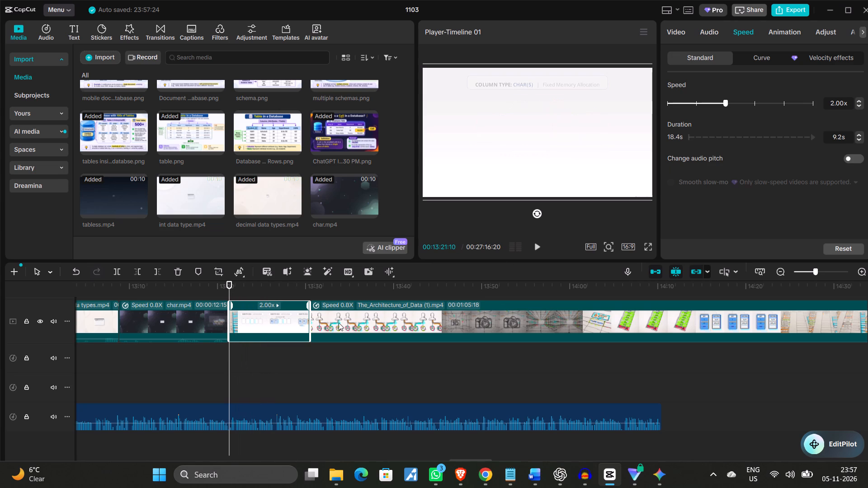
pyautogui.click(536, 246)
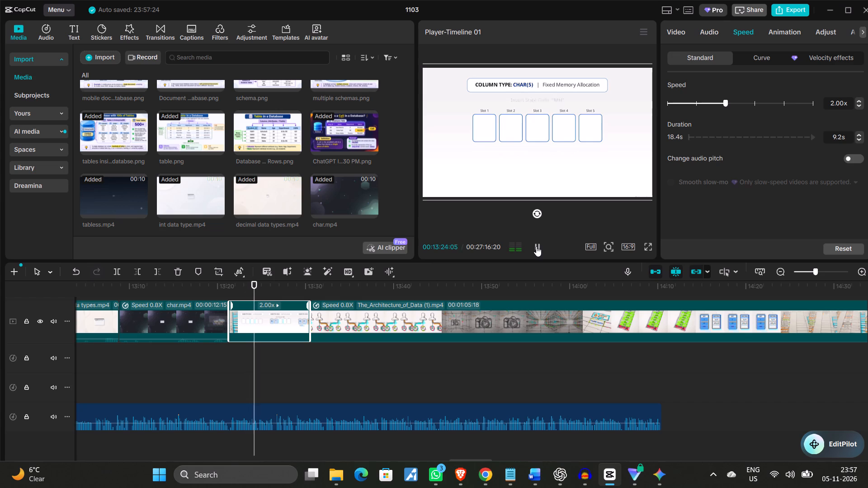
pyautogui.click(536, 246)
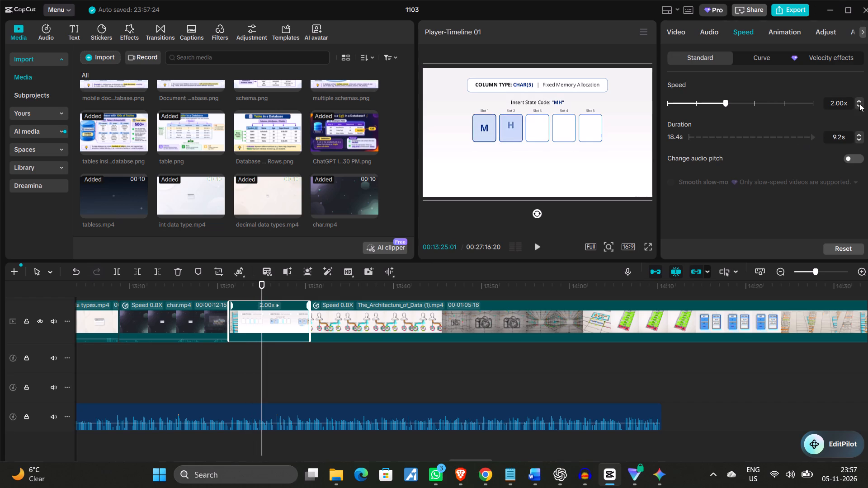
pyautogui.click(859, 101)
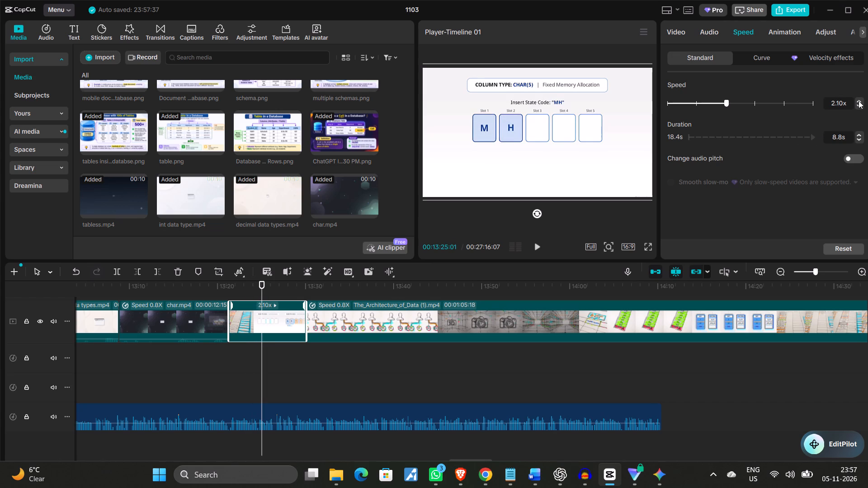
pyautogui.moveTo(264, 357); pyautogui.dragTo(231, 359)
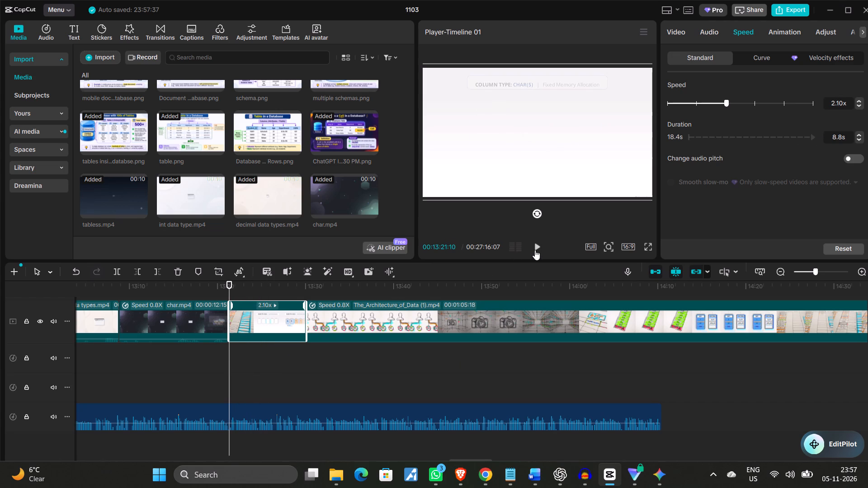
pyautogui.click(535, 250)
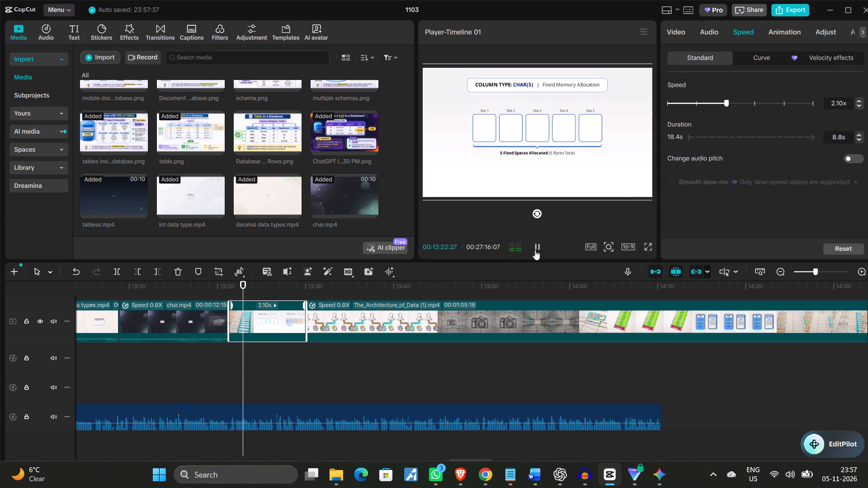
pyautogui.click(535, 250)
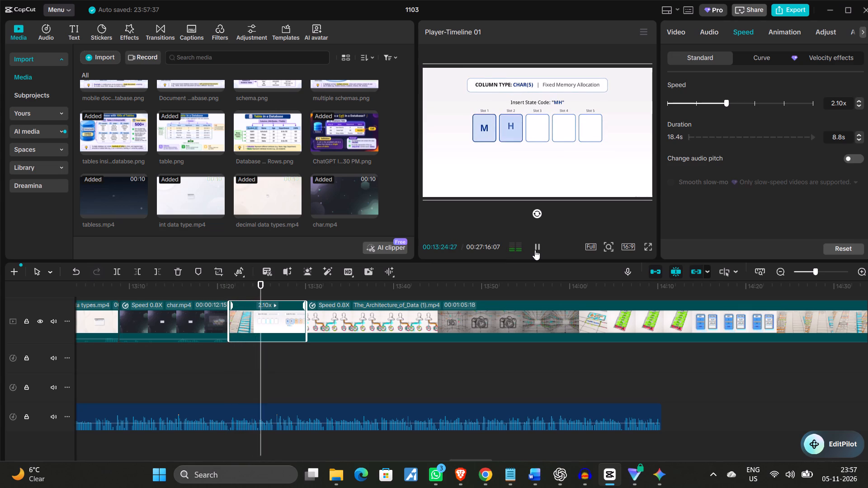
pyautogui.click(860, 100)
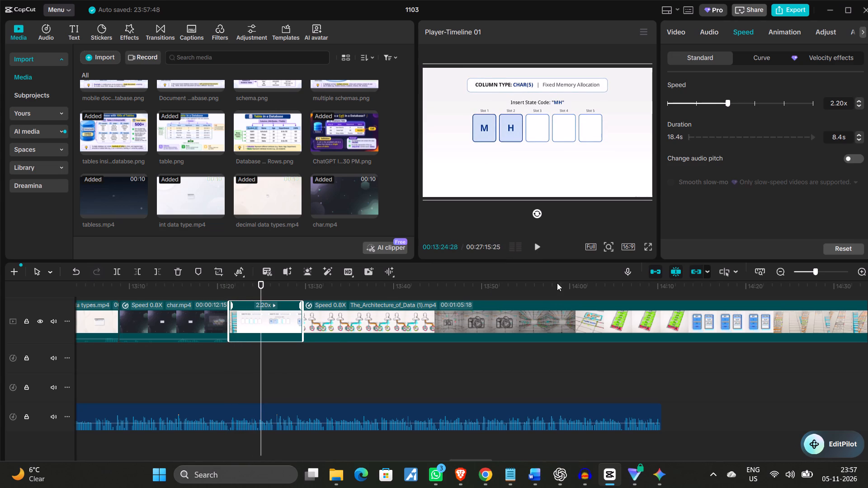
# Replay the CHAR(5) segment and trim off everything after 00:13:27:18, once the stored-data and reserved-space labels have been shown.
pyautogui.moveTo(261, 371); pyautogui.dragTo(230, 361)
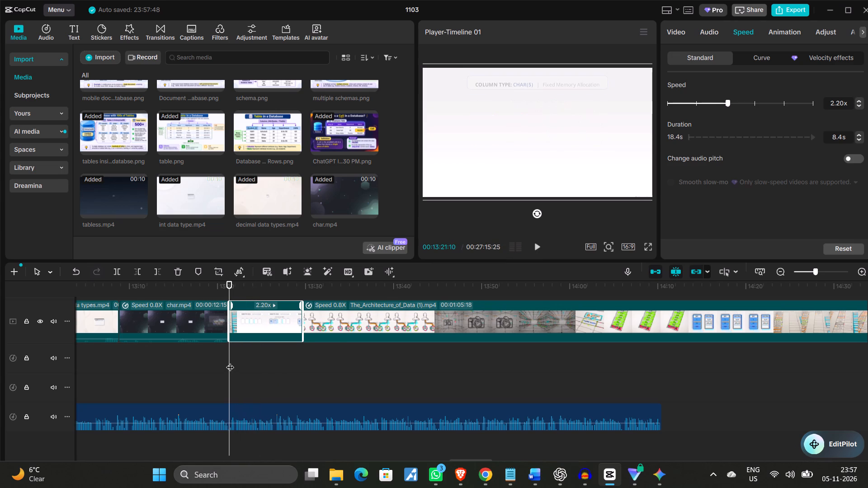
pyautogui.click(533, 247)
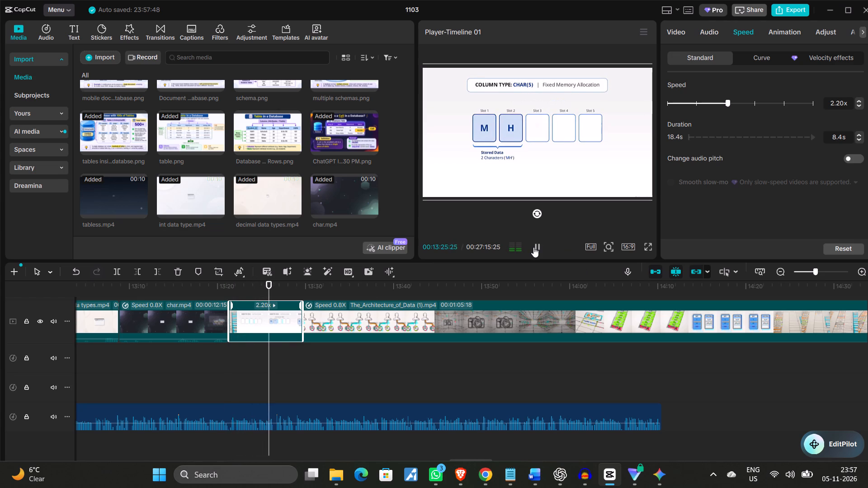
pyautogui.click(533, 247)
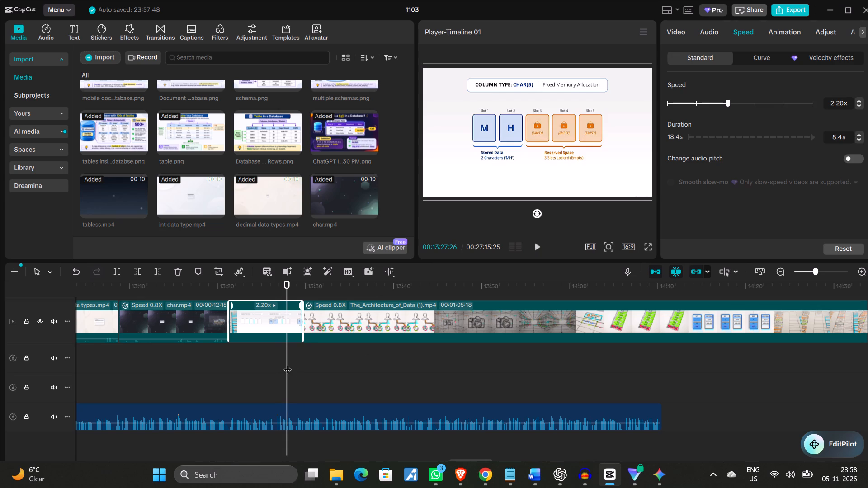
pyautogui.moveTo(288, 364); pyautogui.dragTo(276, 362)
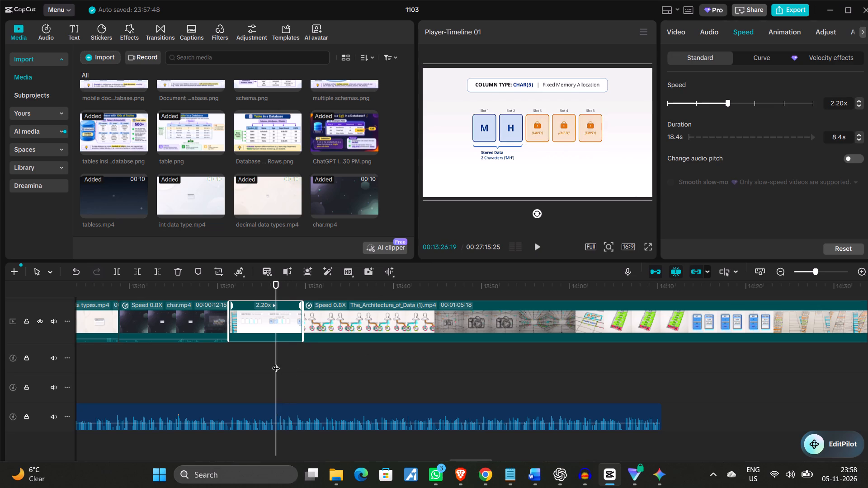
pyautogui.click(535, 244)
pyautogui.click(535, 244)
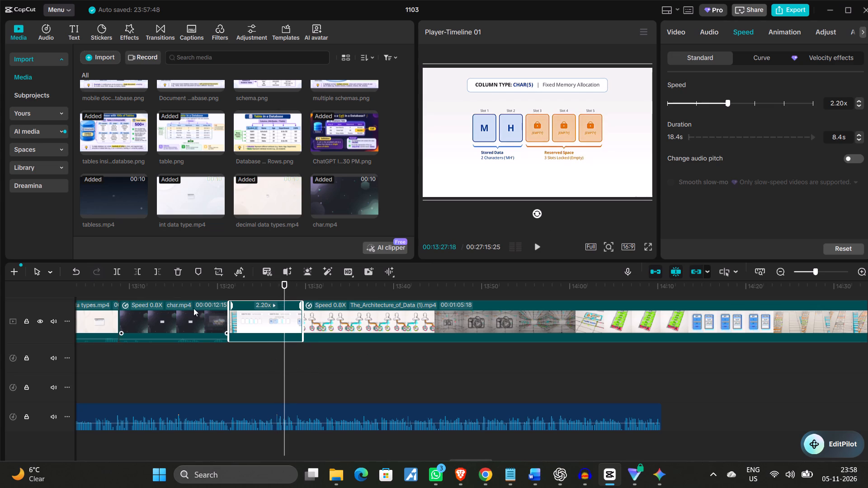
pyautogui.click(158, 270)
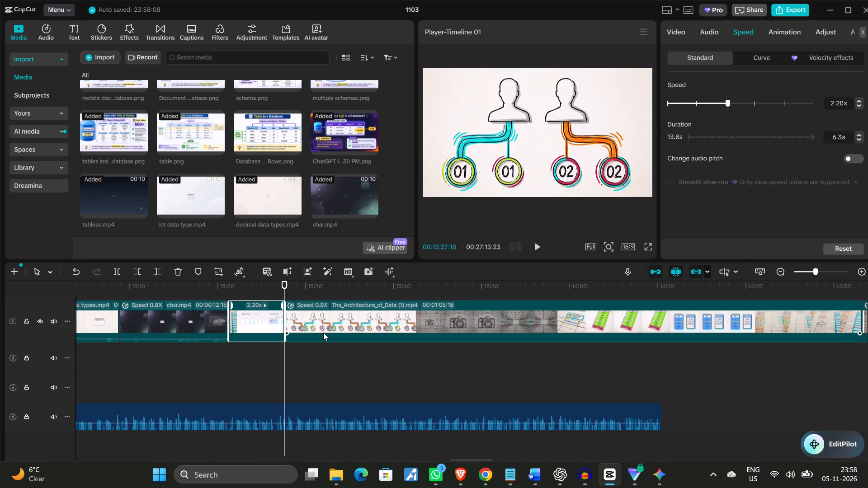
# Split the The_Architecture_of_Data (1).mp4 clip at 00:14:42:25, near the start of the VARCHAR elastic memory animation.
pyautogui.moveTo(284, 352); pyautogui.dragTo(714, 348)
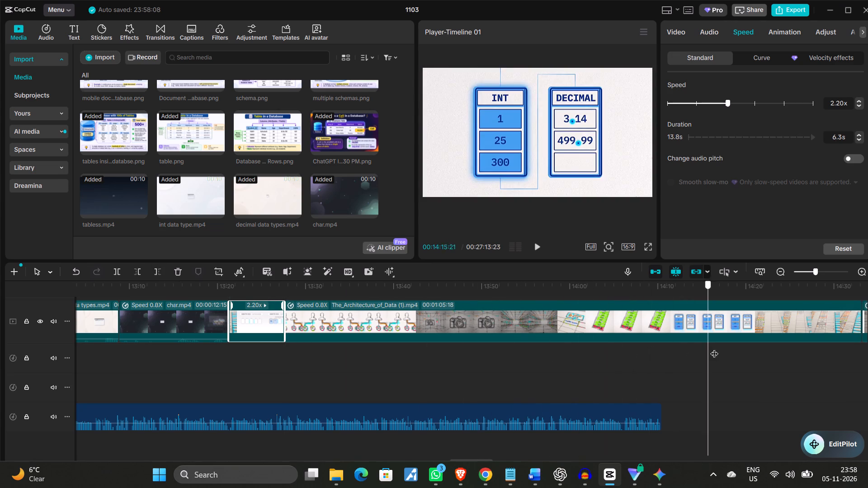
pyautogui.moveTo(714, 348); pyautogui.dragTo(839, 349)
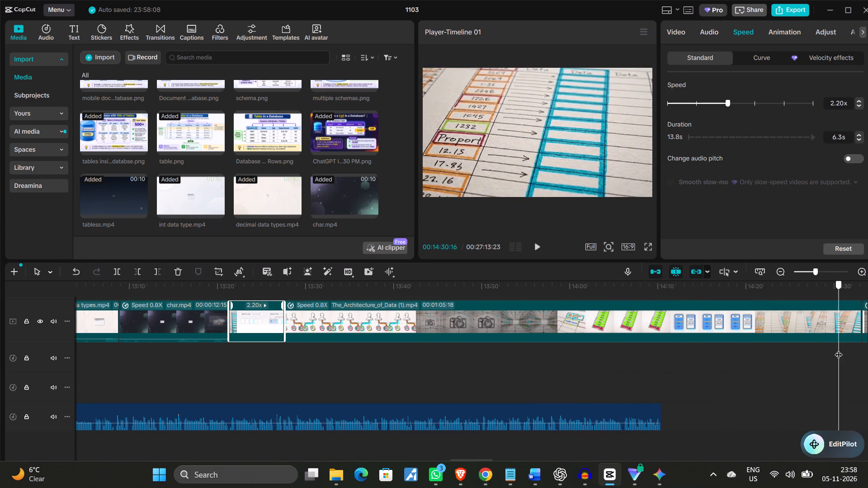
pyautogui.moveTo(839, 349); pyautogui.dragTo(734, 350)
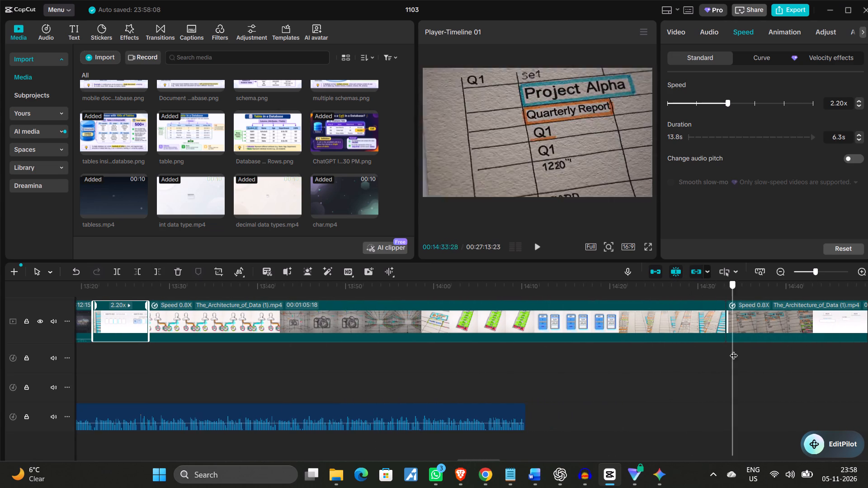
pyautogui.moveTo(734, 350); pyautogui.dragTo(812, 352)
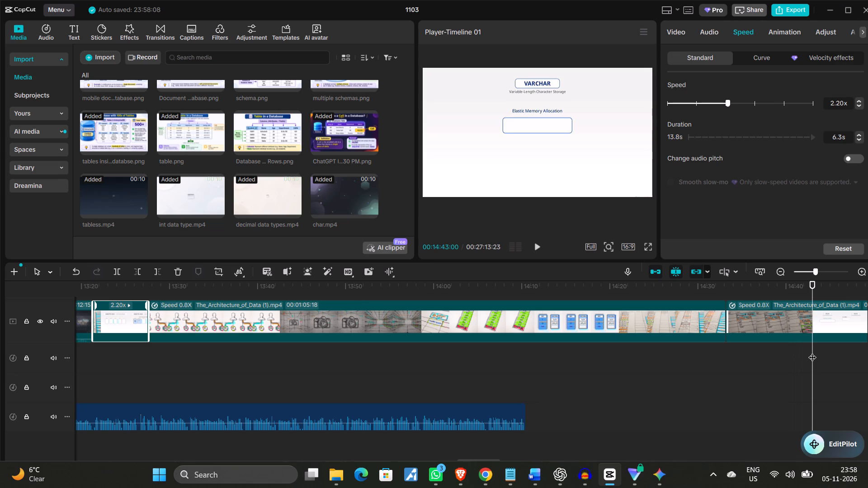
pyautogui.hscroll(-1, 743, 357)
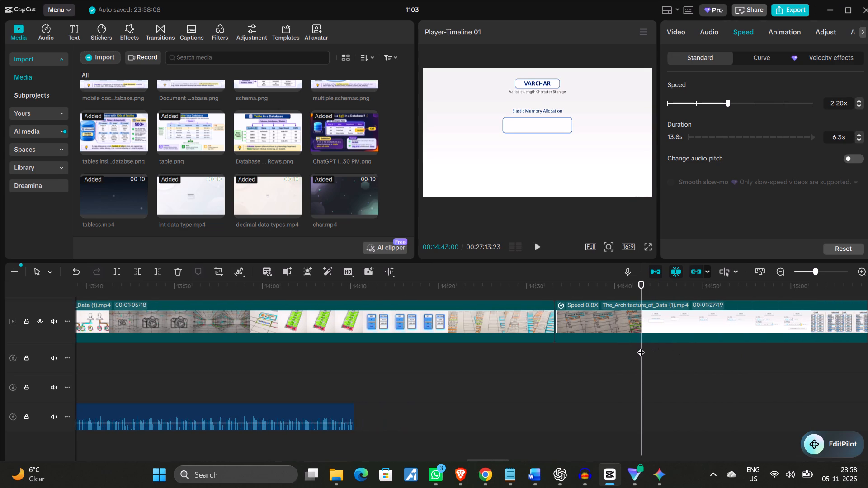
pyautogui.click(641, 347)
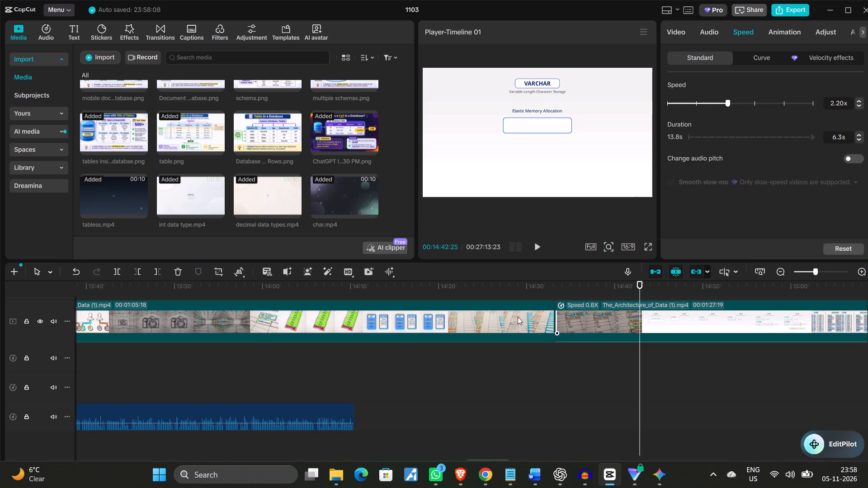
pyautogui.click(122, 269)
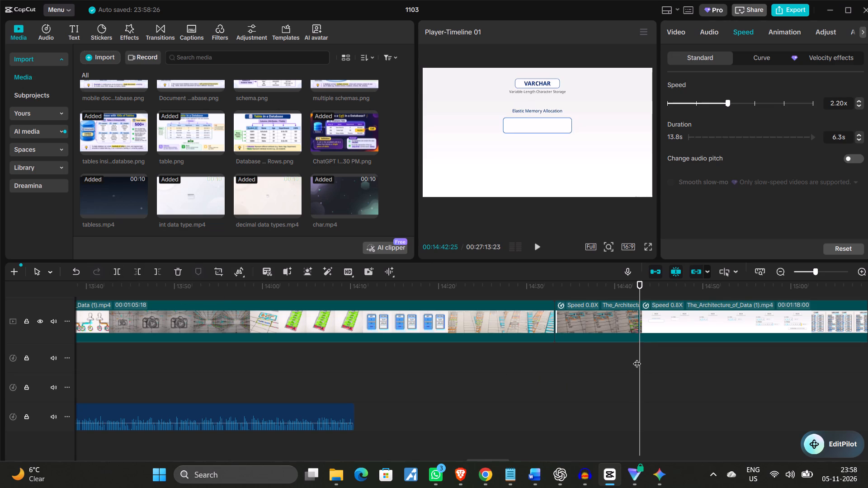
# Split the The_Architecture_of_Data (1).mp4 clip at 00:15:10:24, near the end of the CHAR versus VARCHAR comparison.
pyautogui.moveTo(639, 358); pyautogui.dragTo(756, 353)
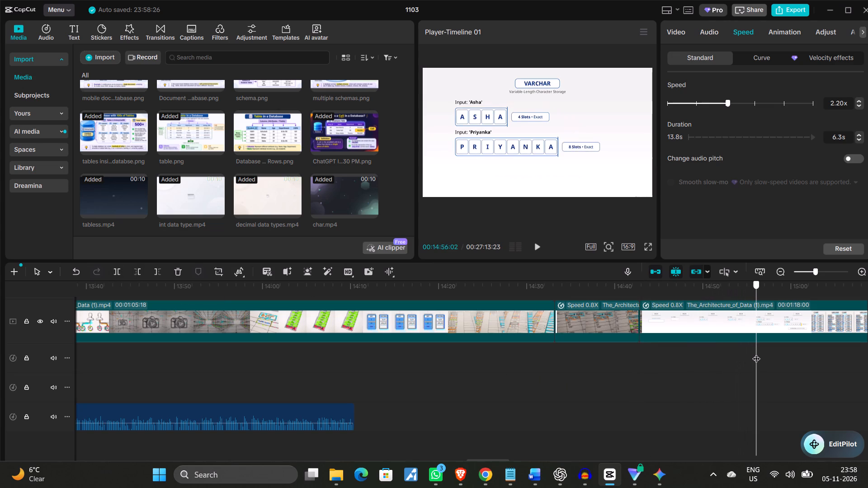
pyautogui.moveTo(756, 353); pyautogui.dragTo(799, 347)
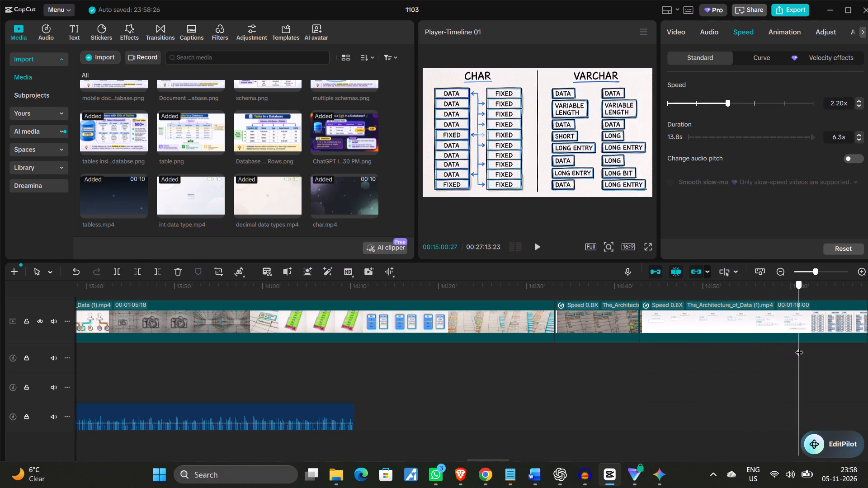
pyautogui.moveTo(799, 347); pyautogui.dragTo(813, 343)
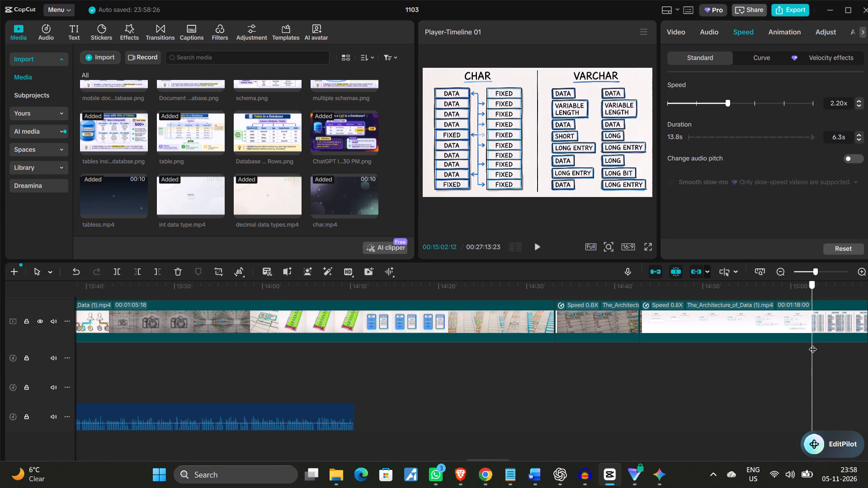
pyautogui.moveTo(813, 343); pyautogui.dragTo(793, 333)
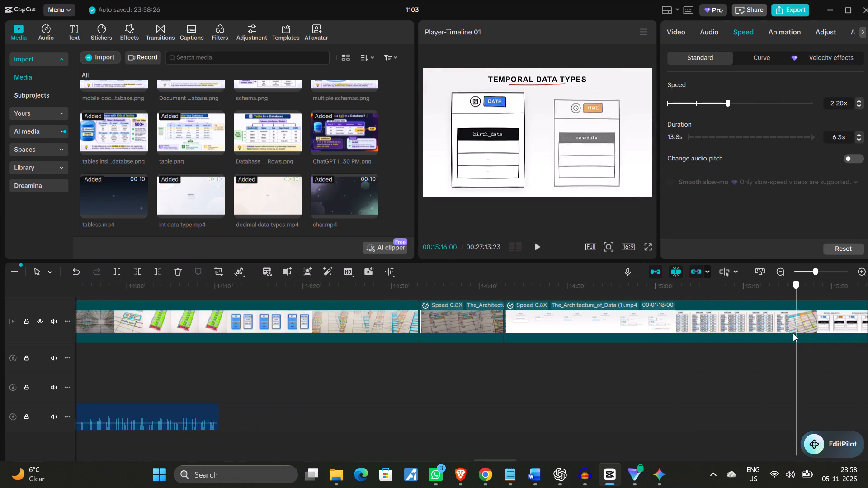
pyautogui.moveTo(793, 333); pyautogui.dragTo(787, 326)
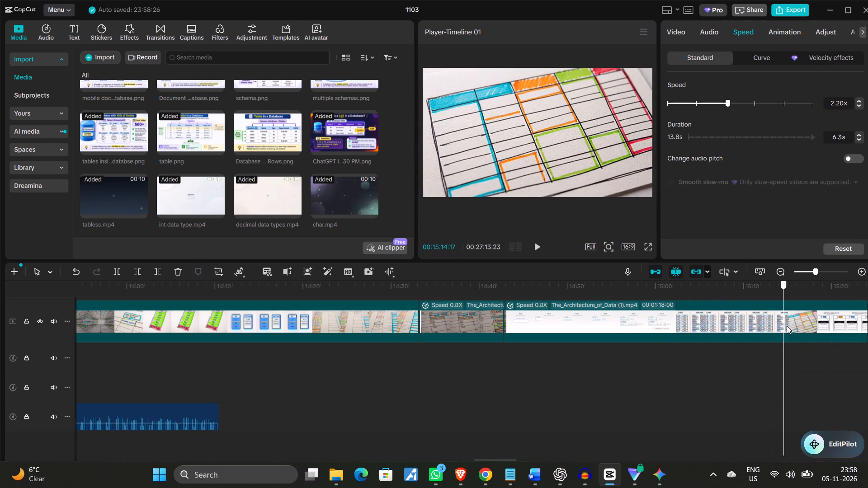
pyautogui.moveTo(787, 326); pyautogui.dragTo(777, 325)
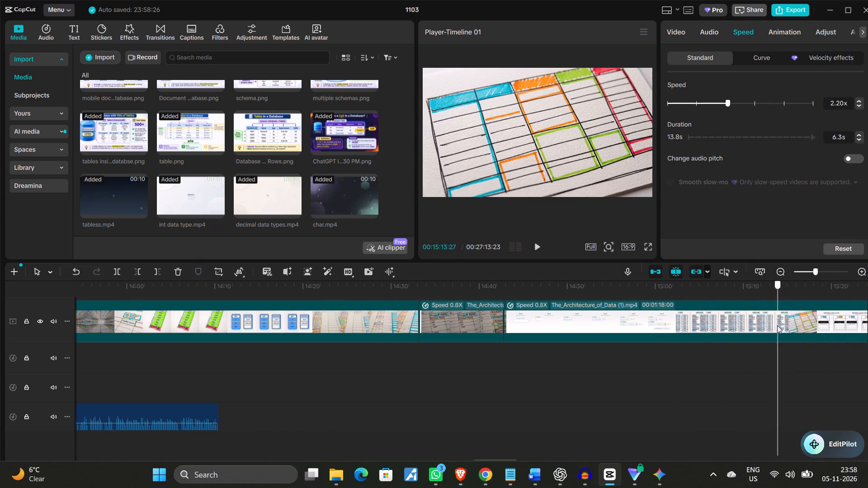
pyautogui.moveTo(777, 325); pyautogui.dragTo(754, 325)
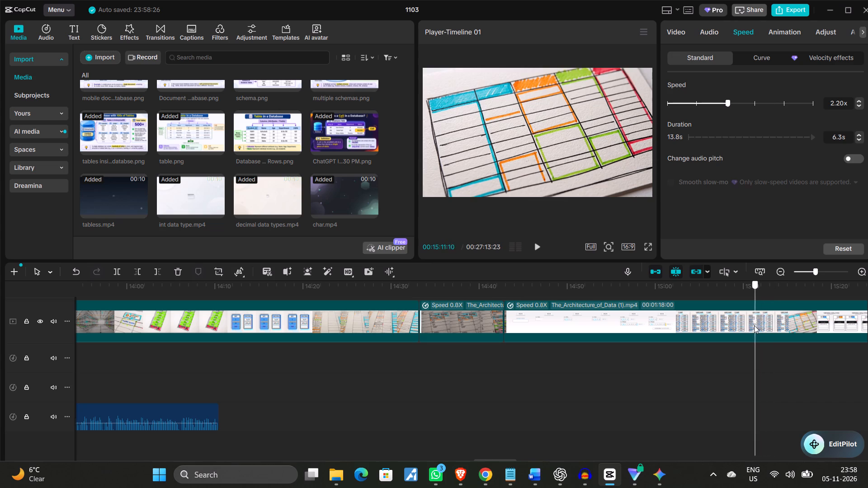
pyautogui.moveTo(754, 325); pyautogui.dragTo(752, 325)
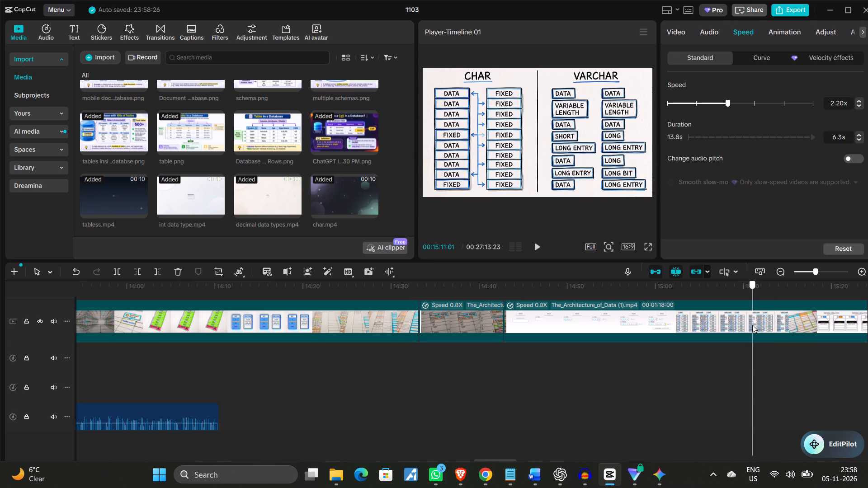
pyautogui.moveTo(752, 325); pyautogui.dragTo(750, 325)
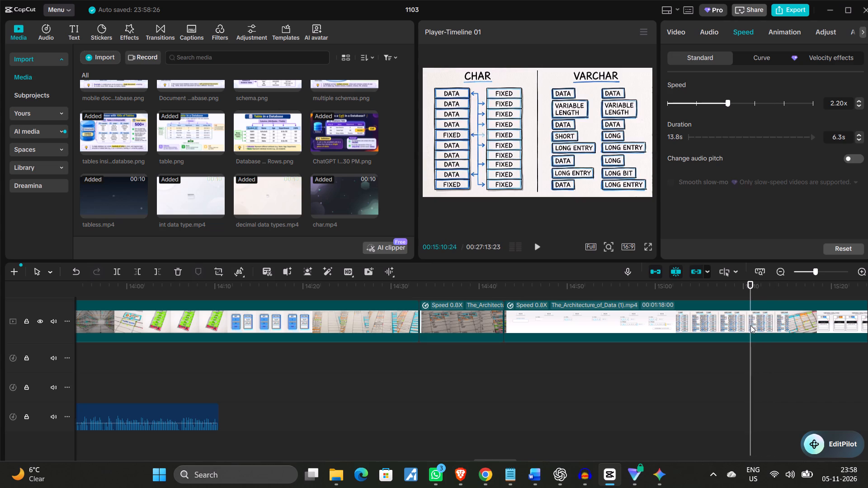
pyautogui.click(118, 268)
# Move the split-off VARCHAR and CHAR versus VARCHAR comparison segment directly after the CHAR(5) segment, starting at 00:13:27:18.
pyautogui.click(600, 311)
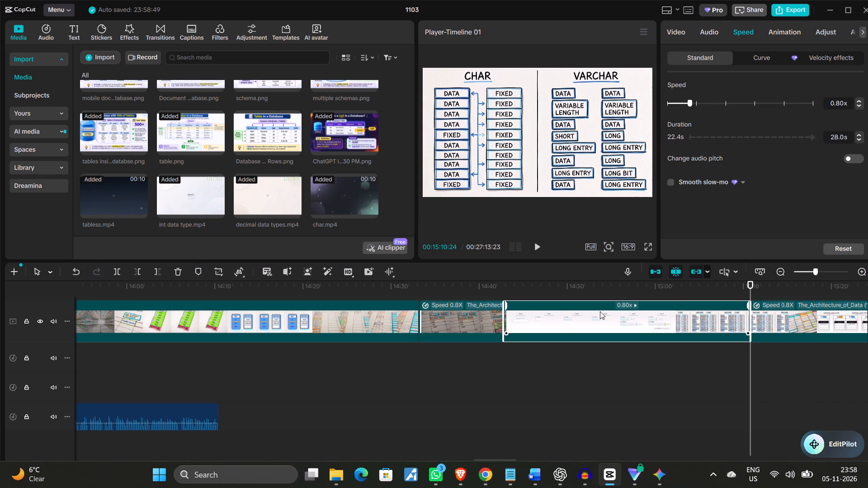
pyautogui.moveTo(600, 311); pyautogui.dragTo(102, 308)
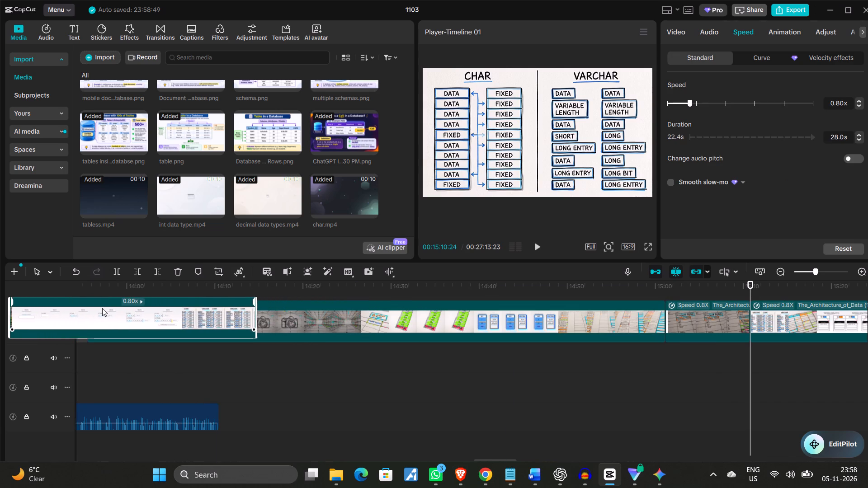
pyautogui.moveTo(102, 308); pyautogui.dragTo(368, 417)
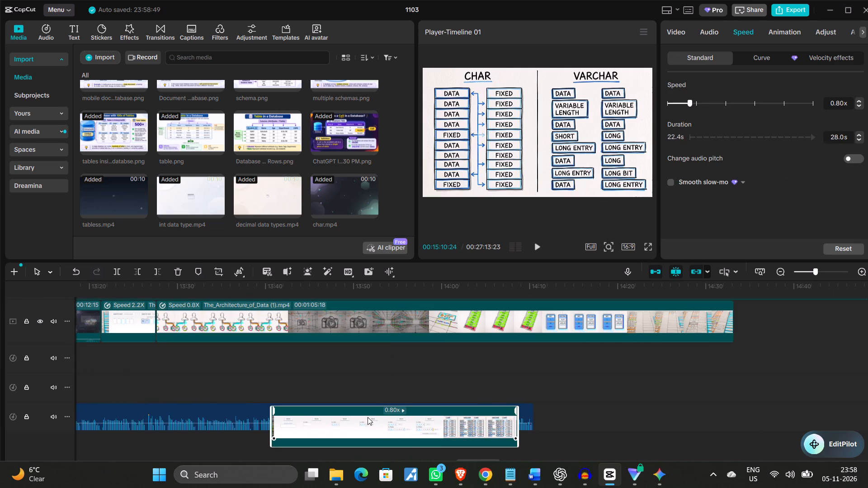
pyautogui.moveTo(368, 417); pyautogui.dragTo(255, 311)
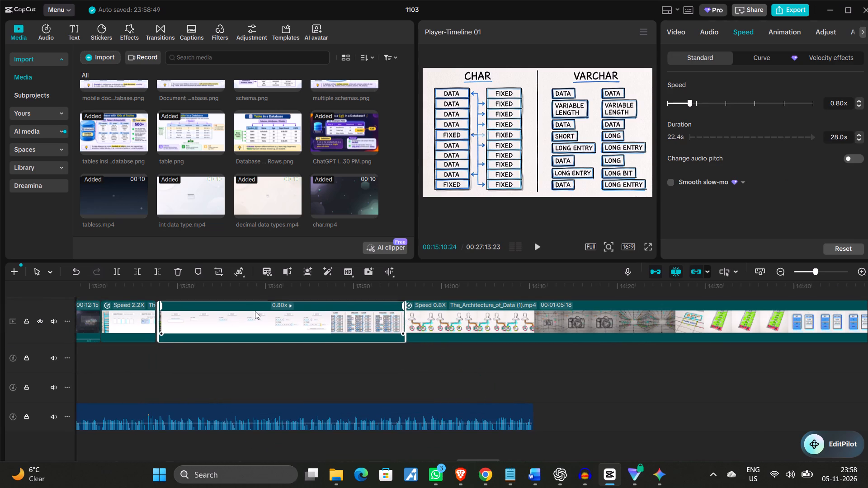
pyautogui.moveTo(255, 311); pyautogui.dragTo(256, 311)
pyautogui.click(264, 323)
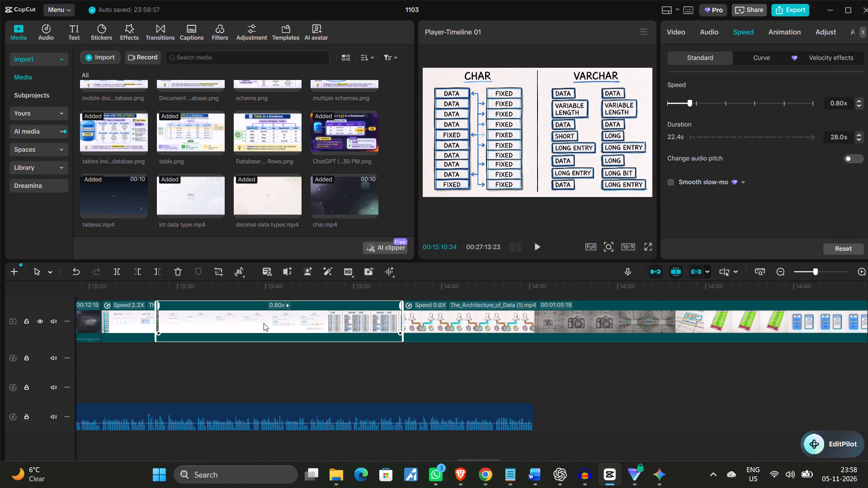
# Play the timeline from 00:13:24:27, and replay the VARCHAR segment from its start, to check the visuals against the voice-over.
pyautogui.click(132, 357)
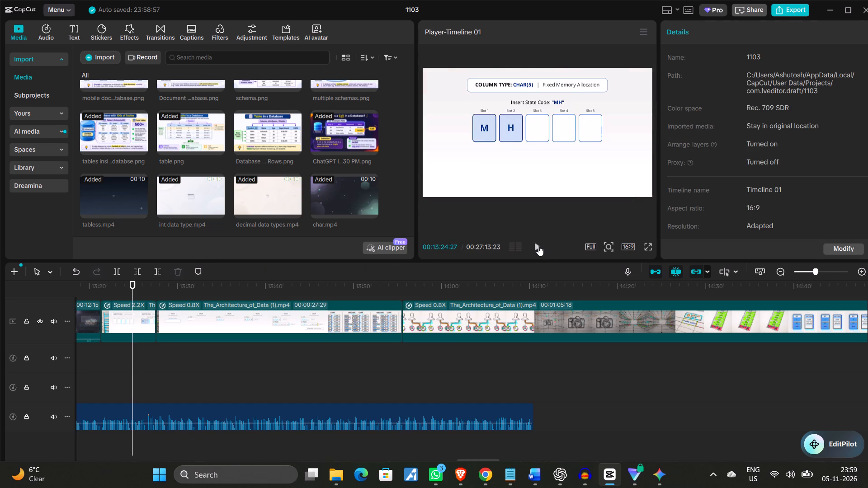
pyautogui.click(538, 246)
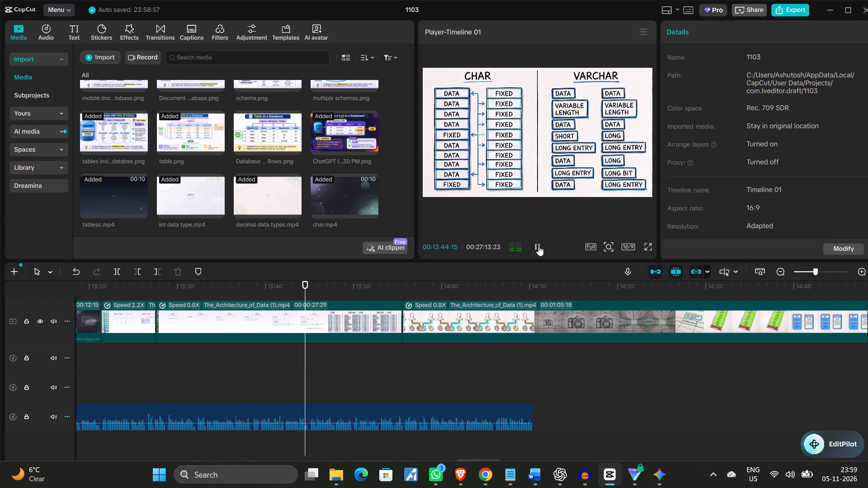
pyautogui.click(538, 246)
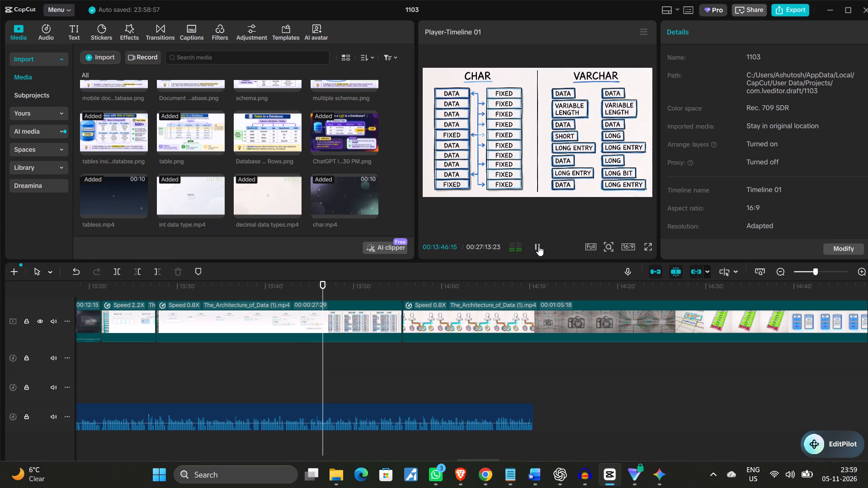
pyautogui.click(538, 246)
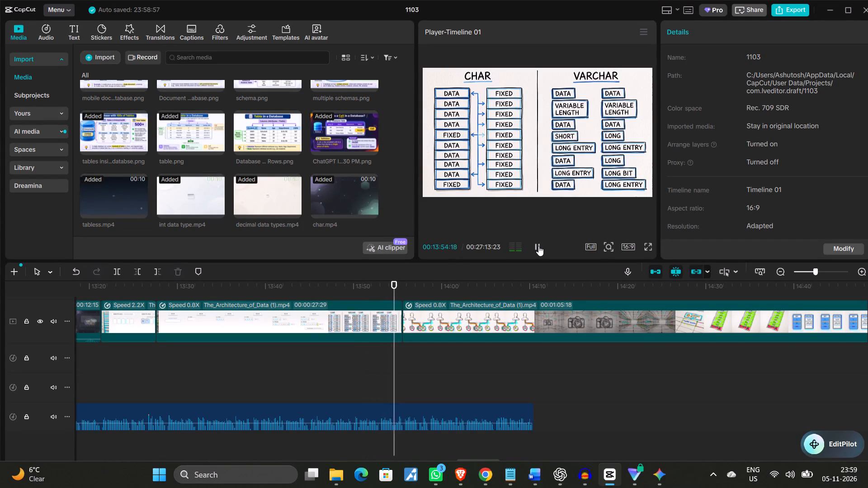
pyautogui.click(538, 246)
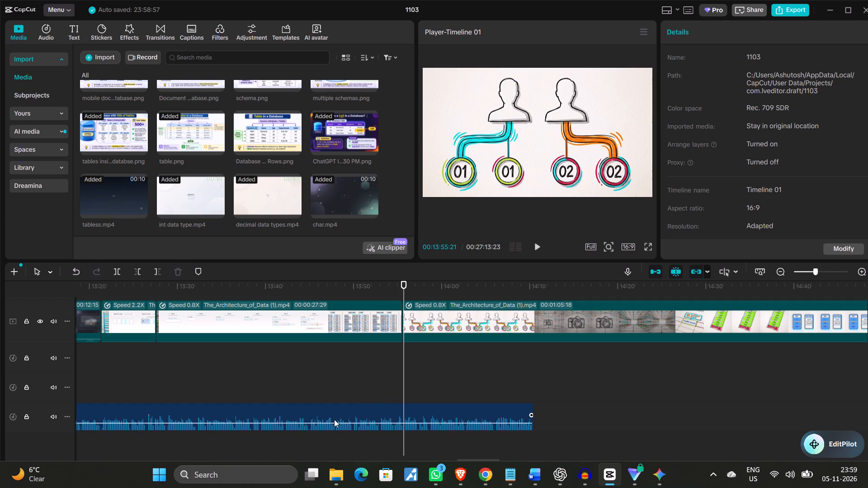
pyautogui.click(406, 367)
pyautogui.moveTo(406, 367); pyautogui.dragTo(224, 352)
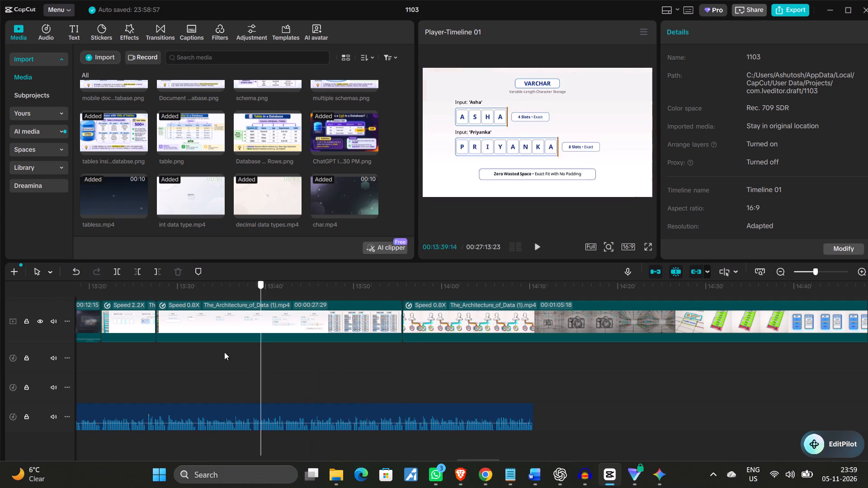
pyautogui.moveTo(224, 352); pyautogui.dragTo(159, 352)
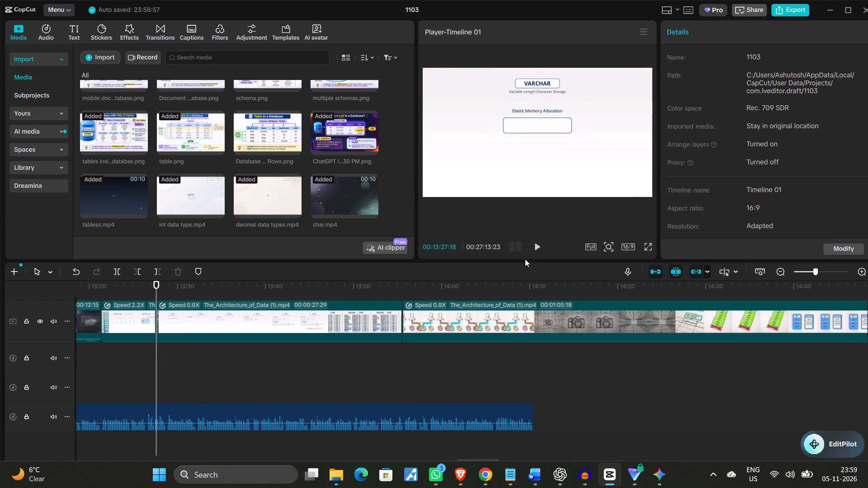
pyautogui.click(538, 244)
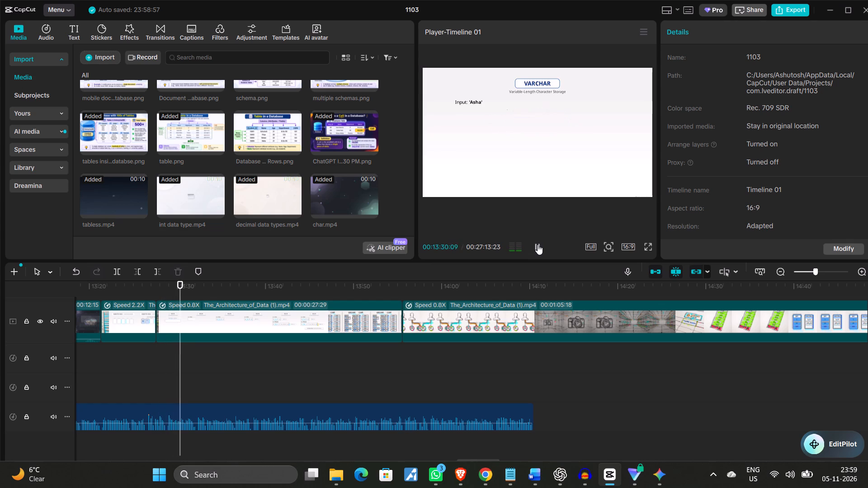
pyautogui.click(538, 244)
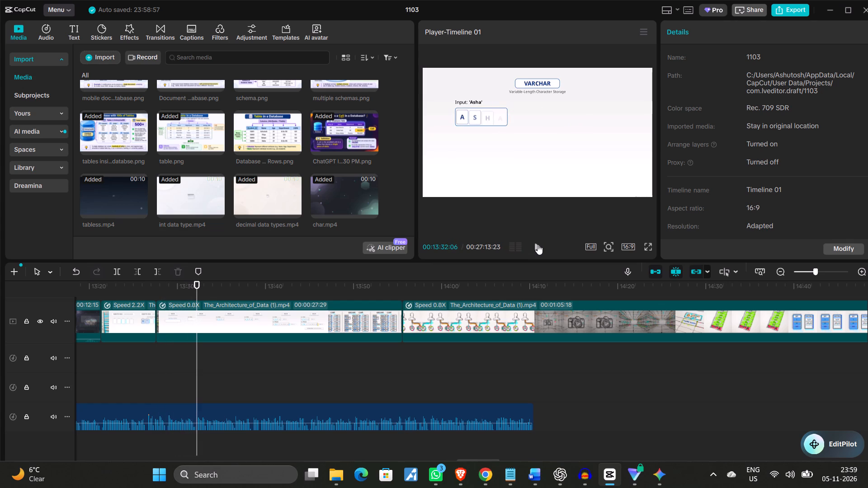
pyautogui.click(538, 244)
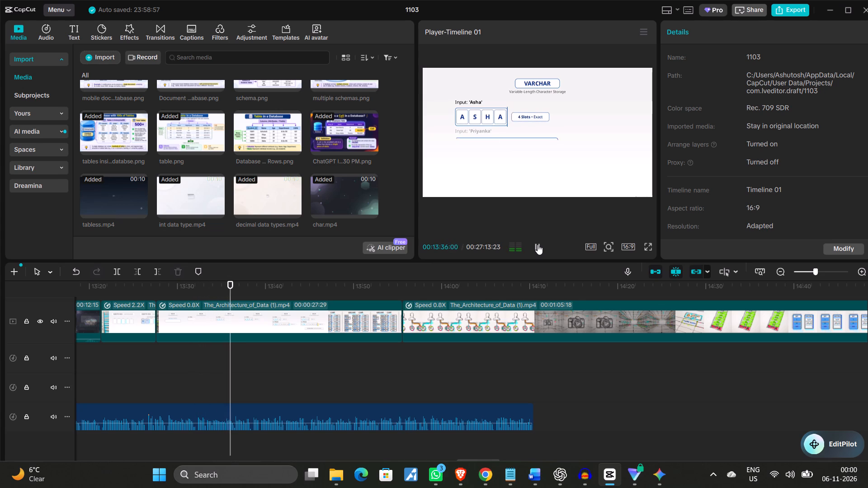
pyautogui.click(538, 244)
pyautogui.click(538, 244)
pyautogui.click(538, 244)
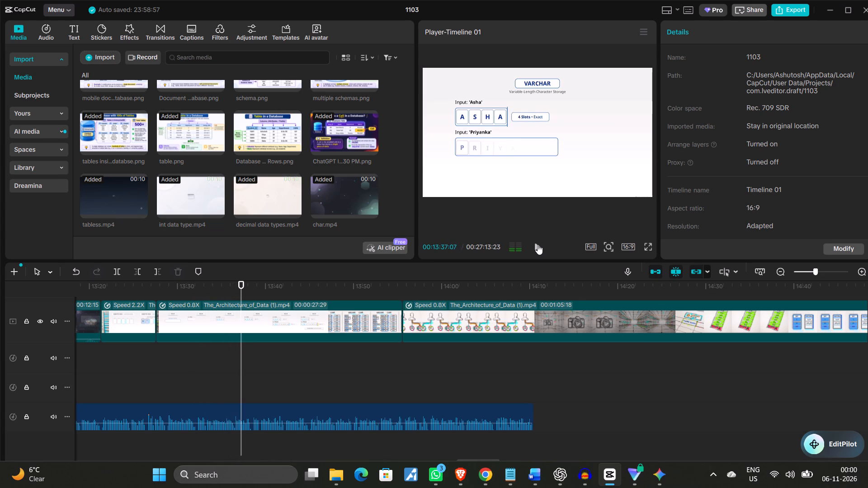
# Minimize CapCut, refresh the desktop and launch Kuro from it.
pyautogui.click(828, 9)
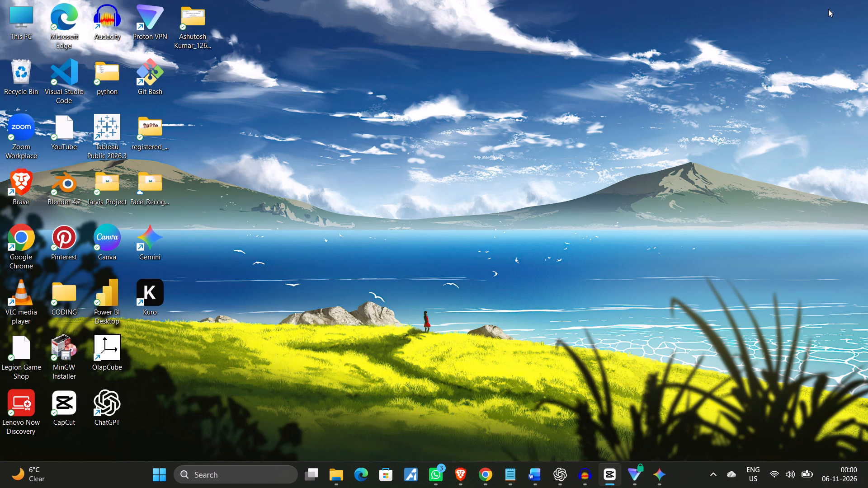
pyautogui.rightClick(584, 169)
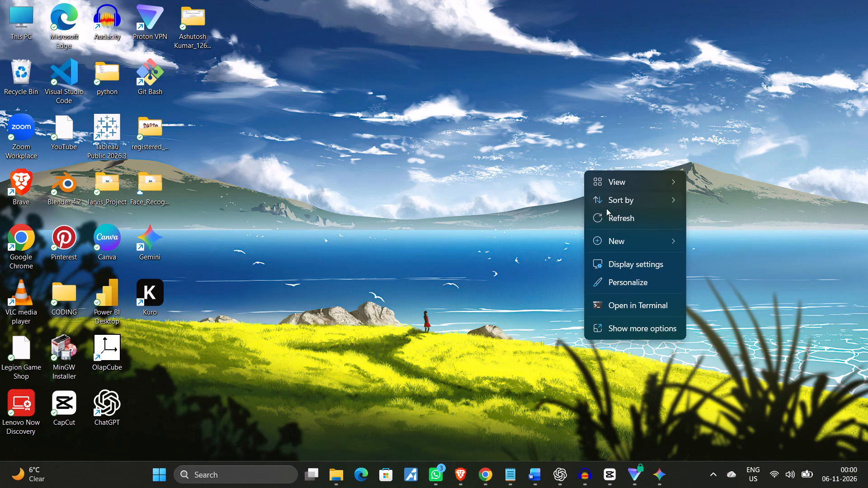
pyautogui.click(608, 216)
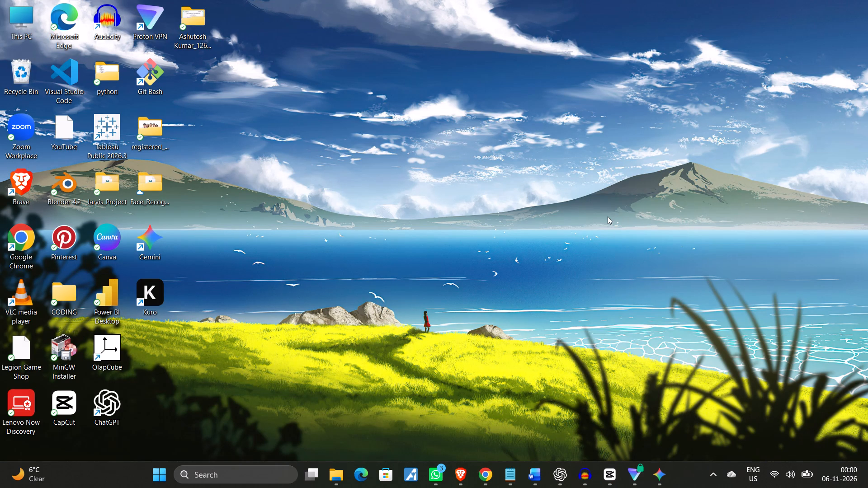
pyautogui.doubleClick(151, 287)
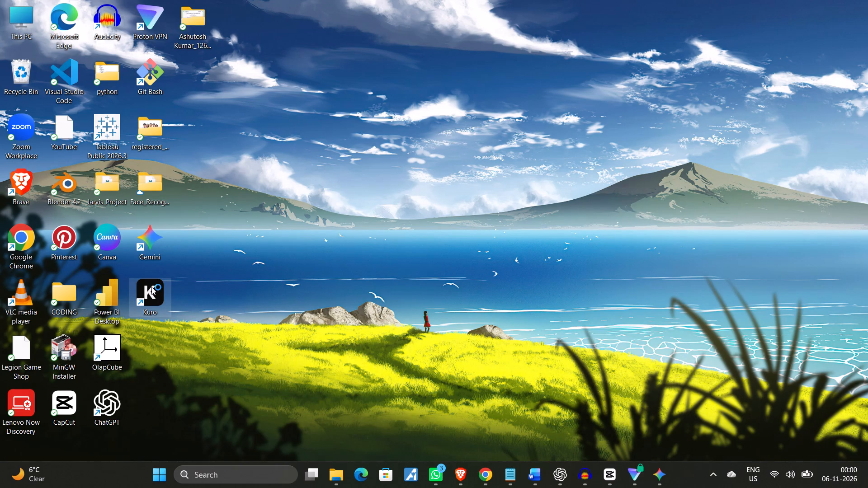